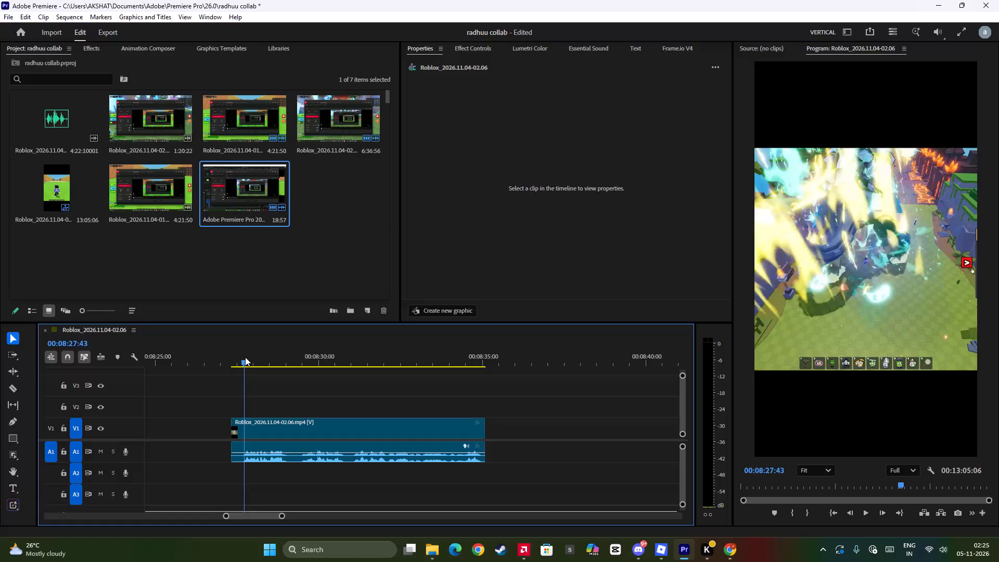
Play and scrub through the Roblox_2026.11.04-02.06 clip in the timeline to examine the gameplay and its audio.
key(space)
key(space)
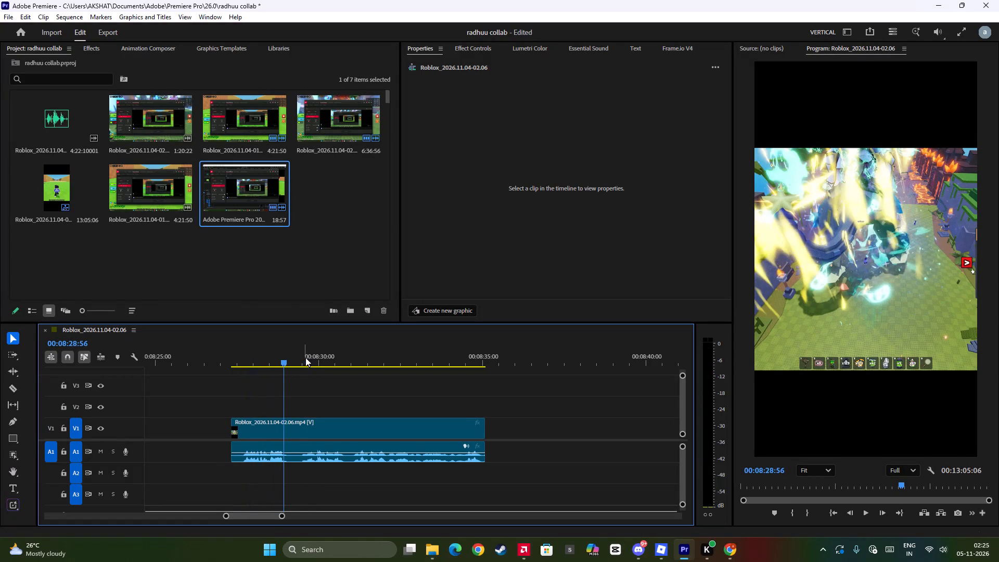
click(305, 357)
key(space)
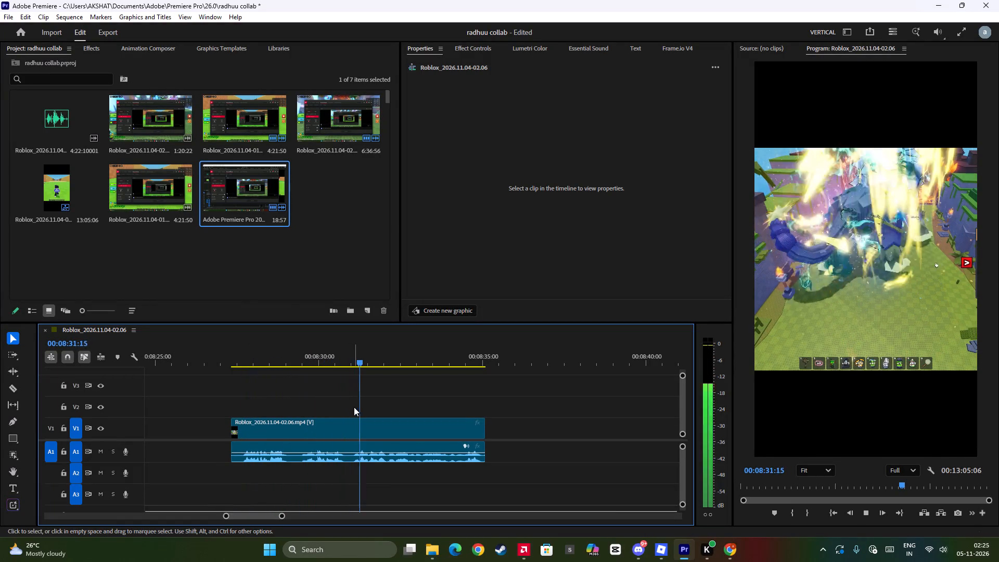
key(space)
click(287, 350)
drag(286, 378, 269, 395)
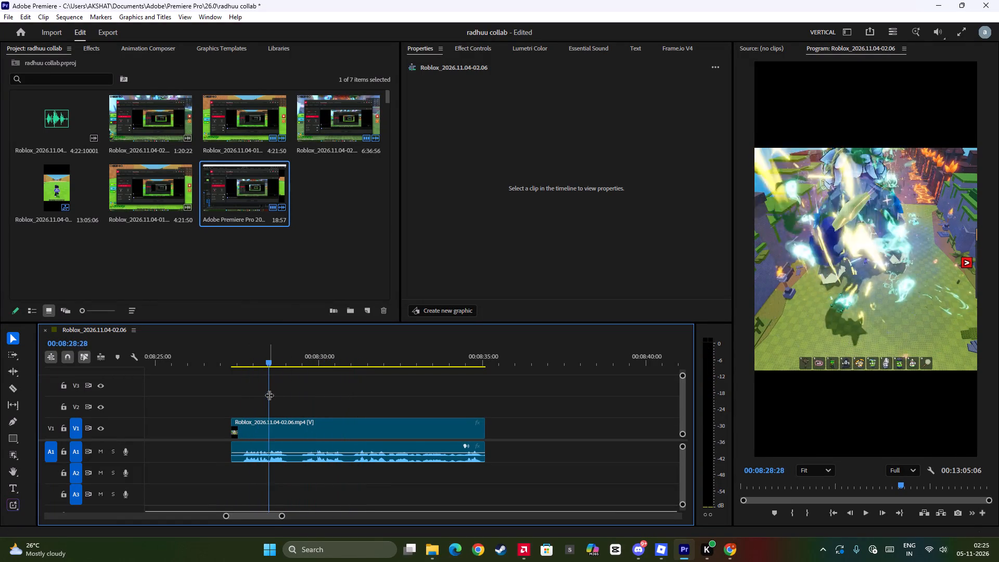
drag(269, 395, 296, 406)
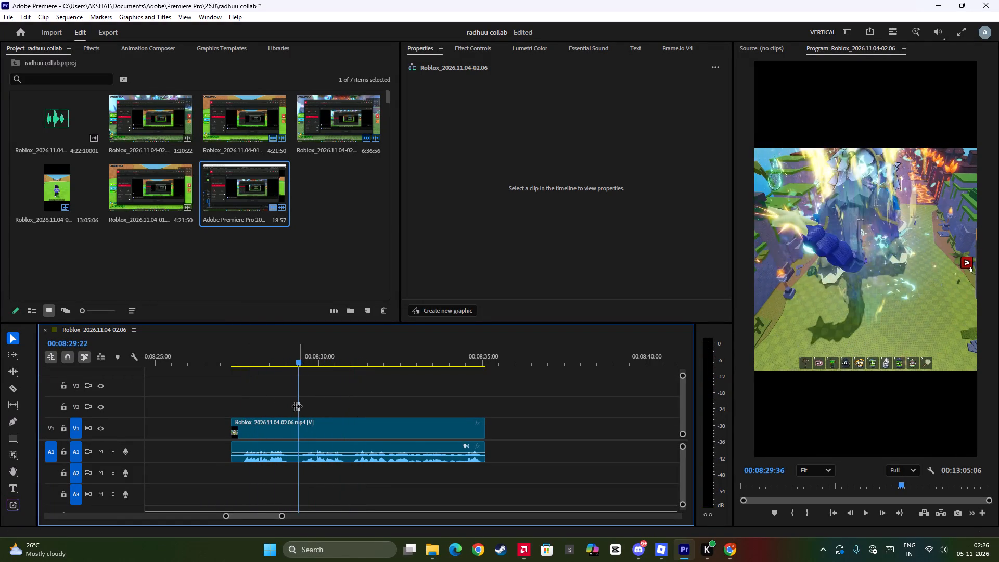
drag(296, 406, 355, 401)
key(space)
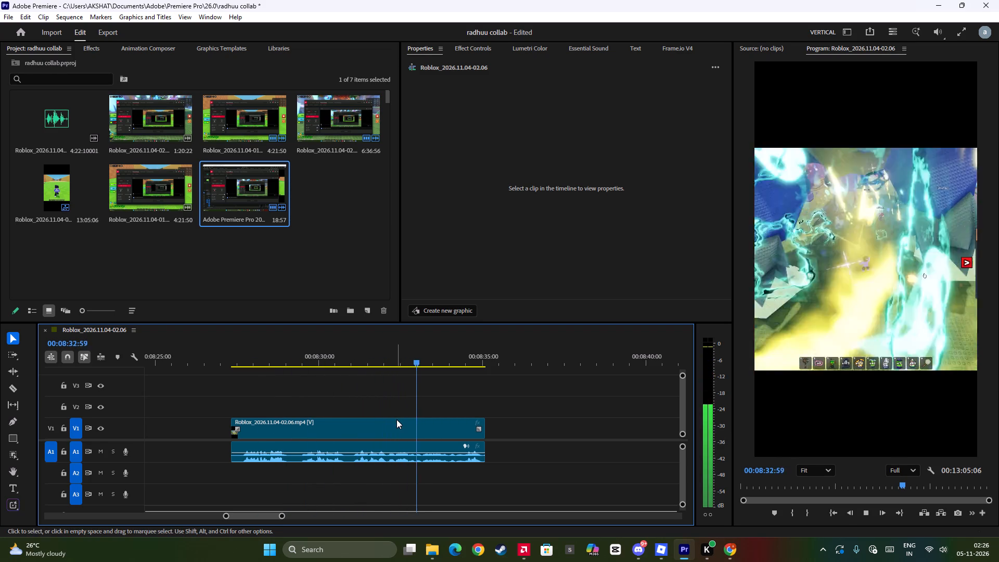
key(space)
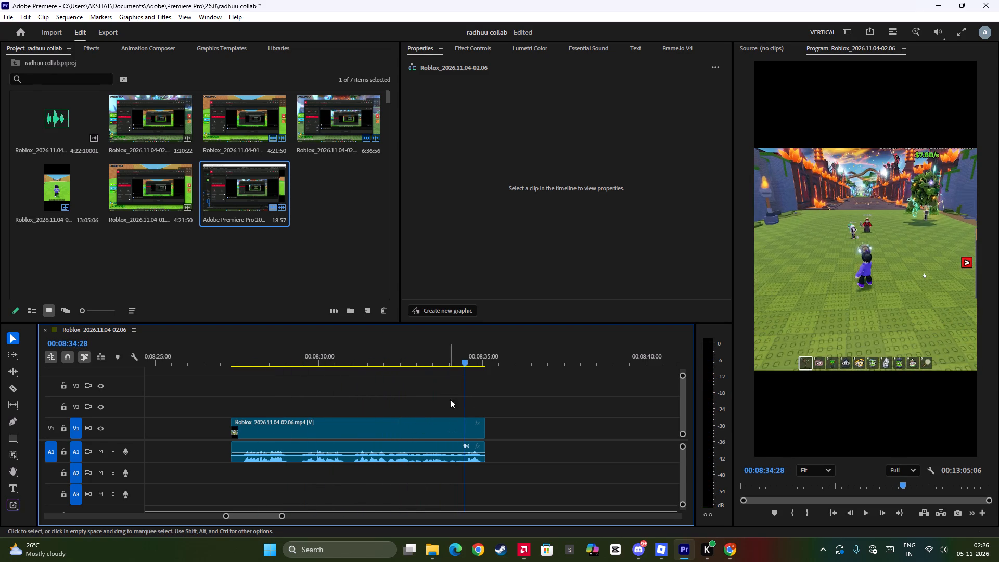
drag(465, 399, 356, 432)
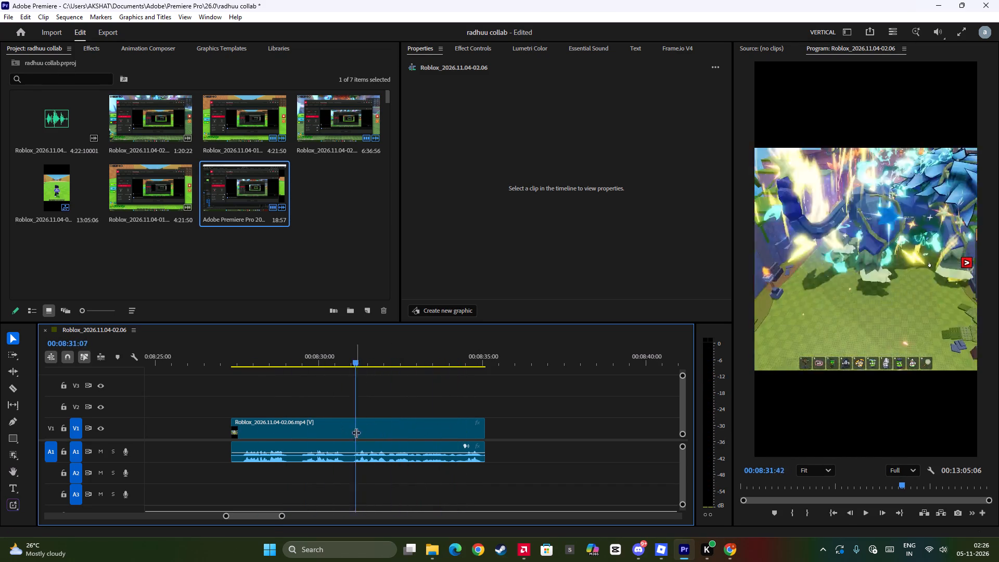
drag(356, 432, 299, 434)
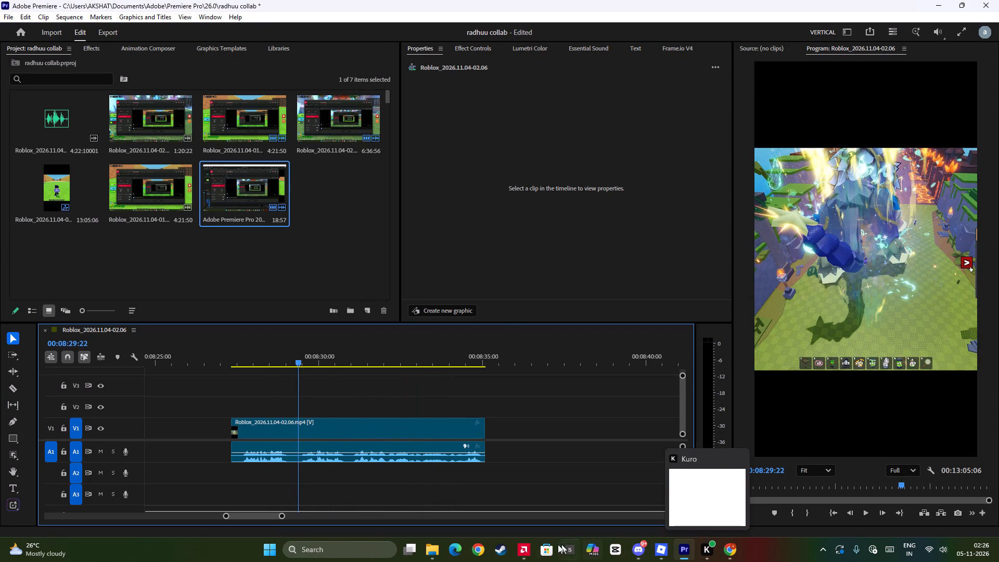
Switch to AMD Software and start a screen recording of Display 1, returning to Premiere with it running.
click(520, 552)
click(188, 264)
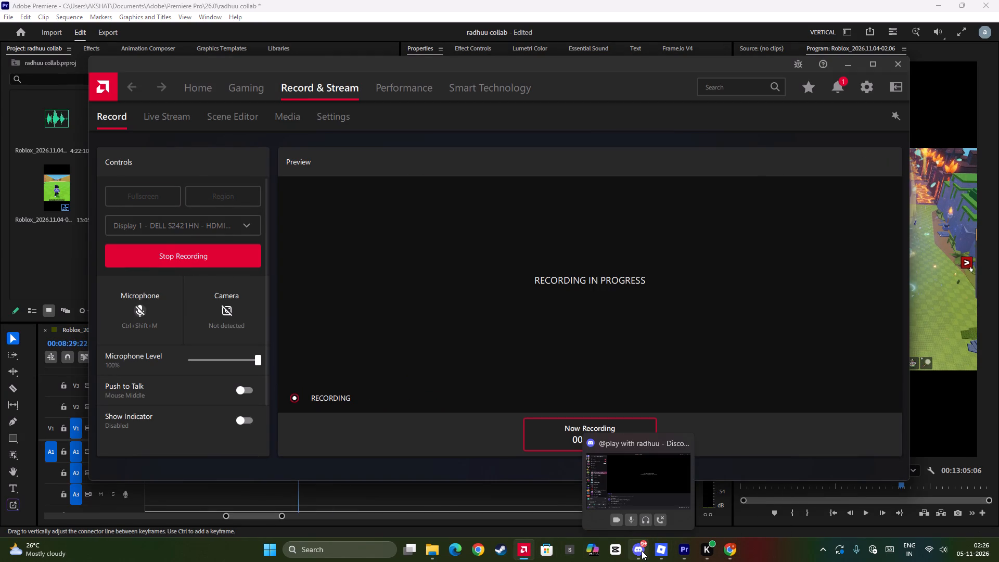
click(533, 0)
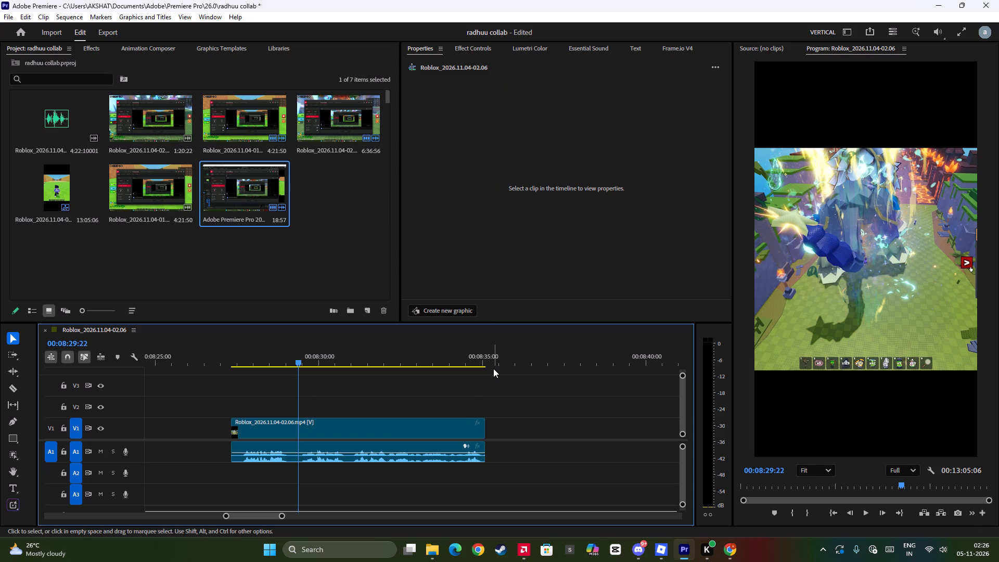
Scrub and replay the gameplay clip between about 00:08:28 and 00:08:30 while the screen recording runs.
drag(299, 399, 272, 415)
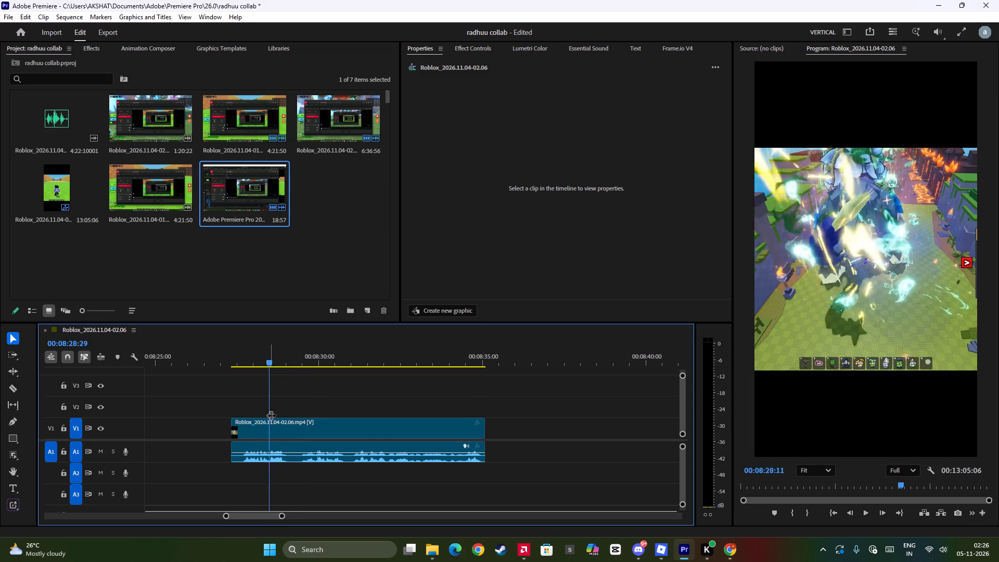
drag(272, 415, 304, 417)
key(space)
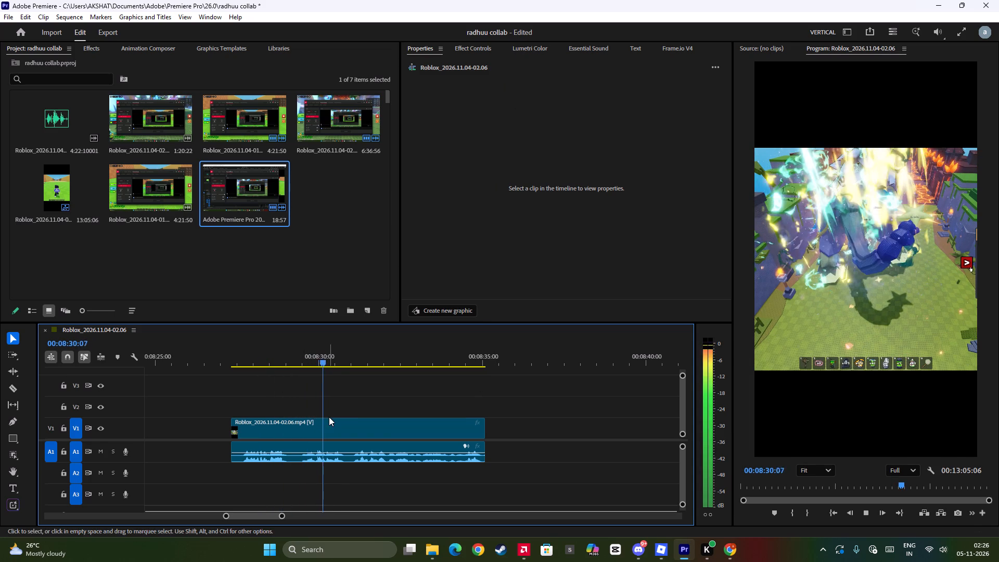
key(space)
drag(351, 414, 313, 420)
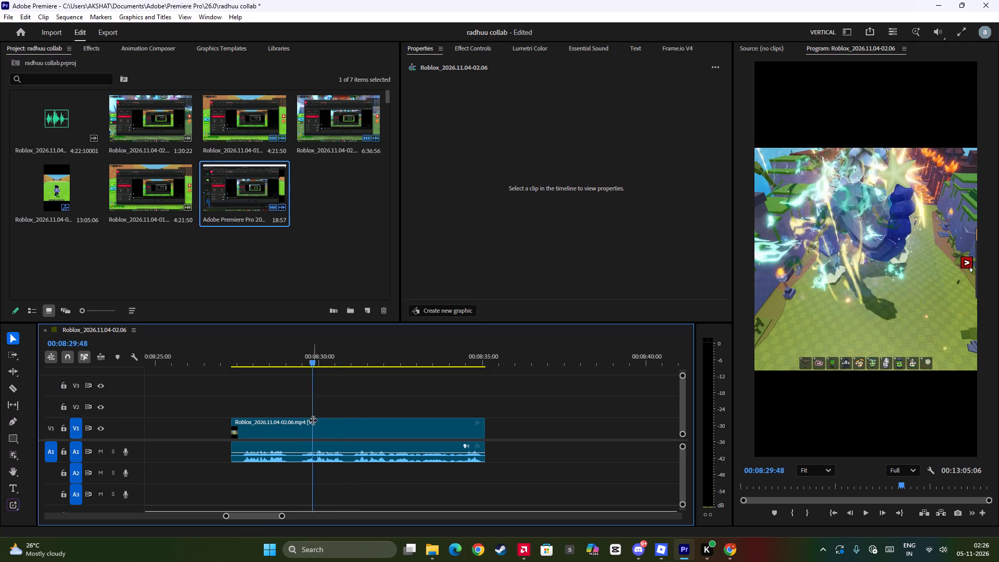
drag(313, 420, 293, 424)
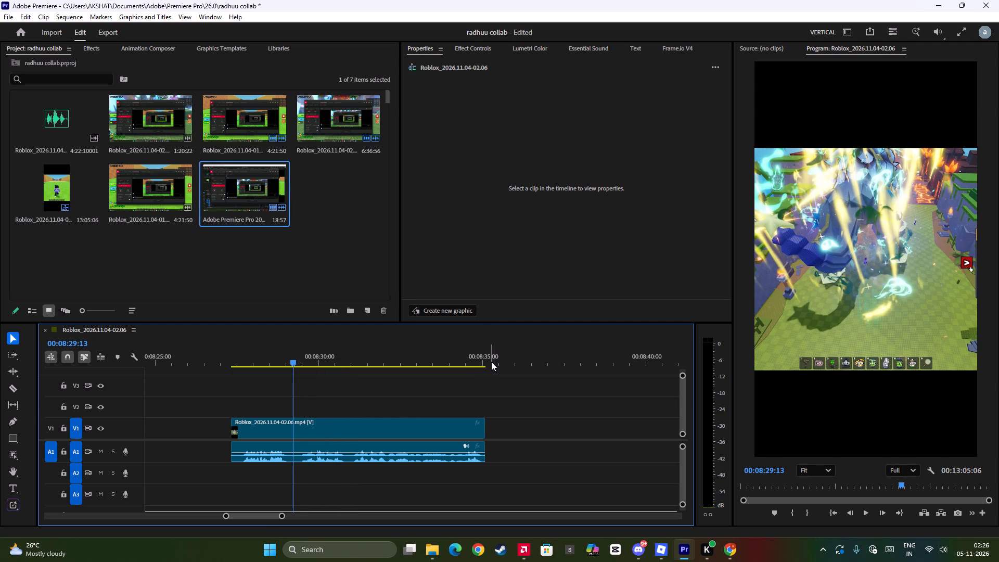
key(space)
key(space)
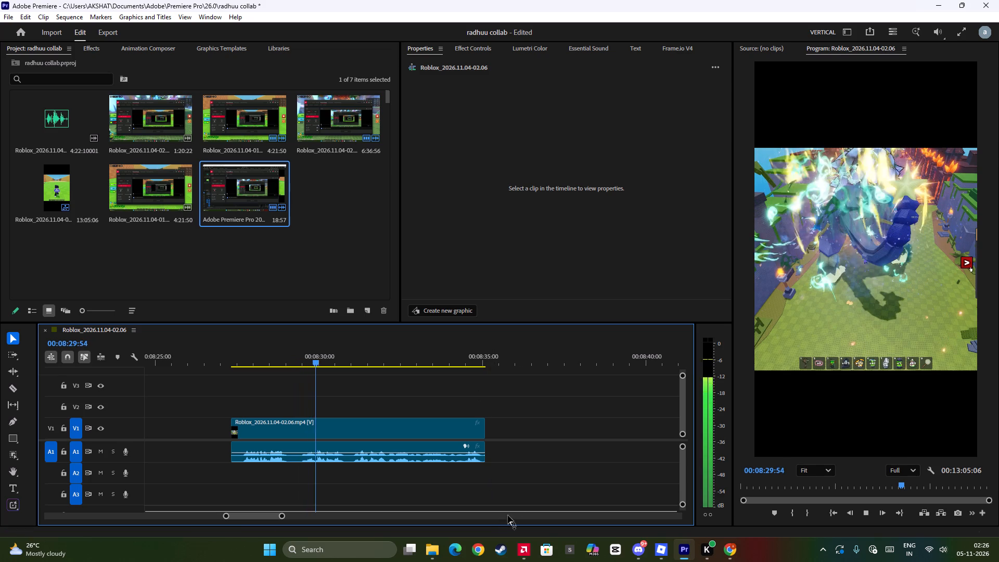
Switch to AMD Software and stop the screen recording.
click(521, 547)
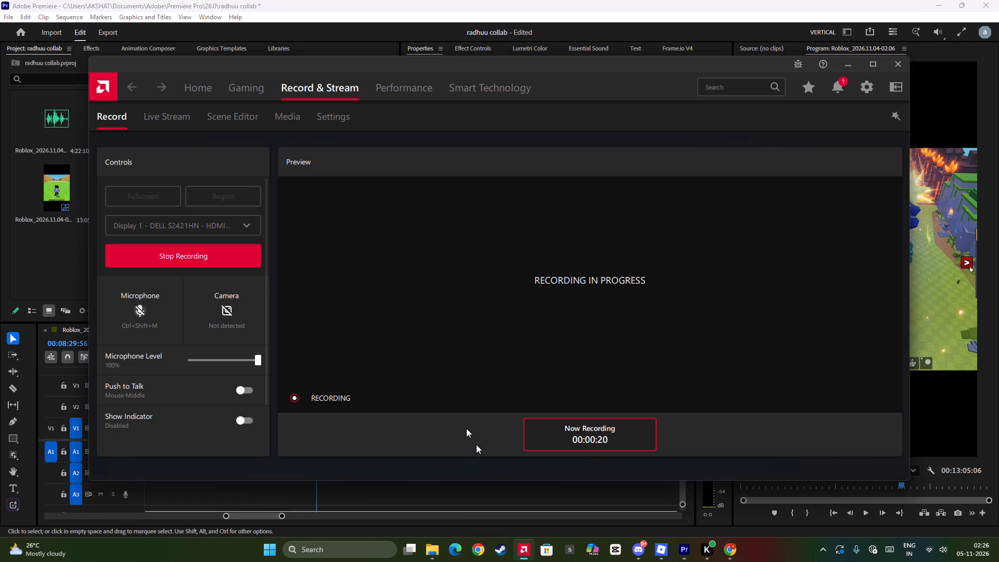
click(216, 250)
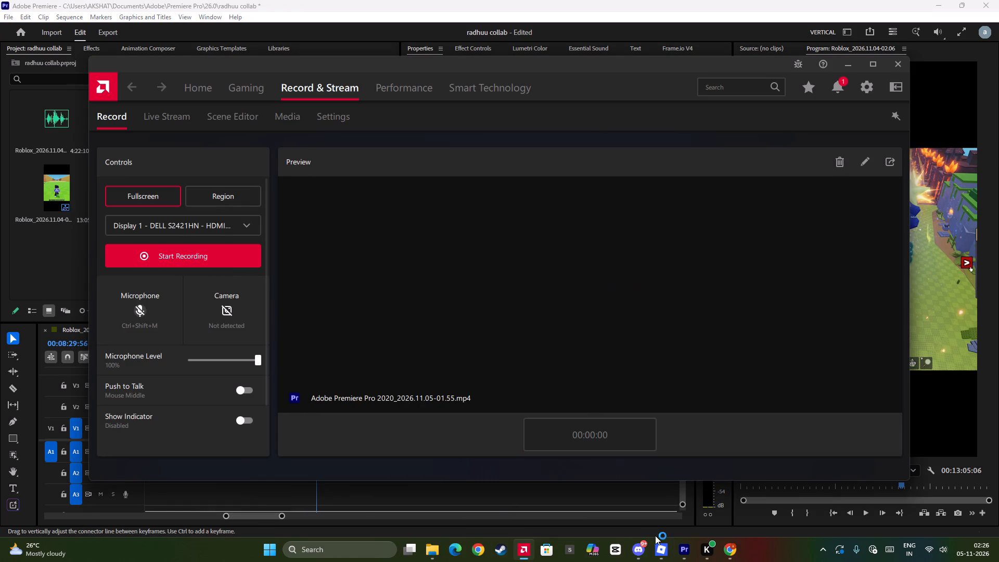
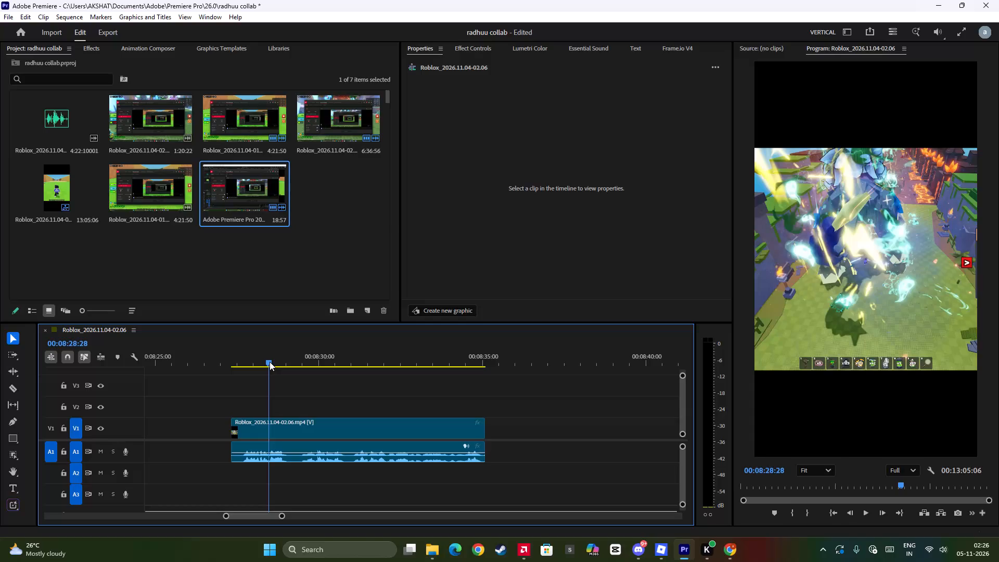
Split the gameplay clip with its audio at 00:08:31:07, delete the part after the cut, and replay the remaining end.
key(space)
key(space)
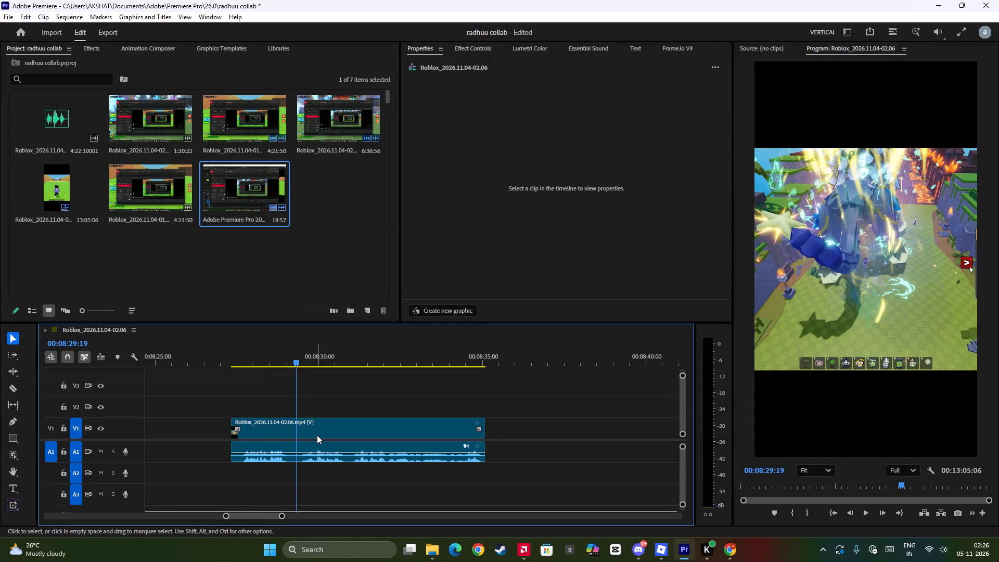
key(space)
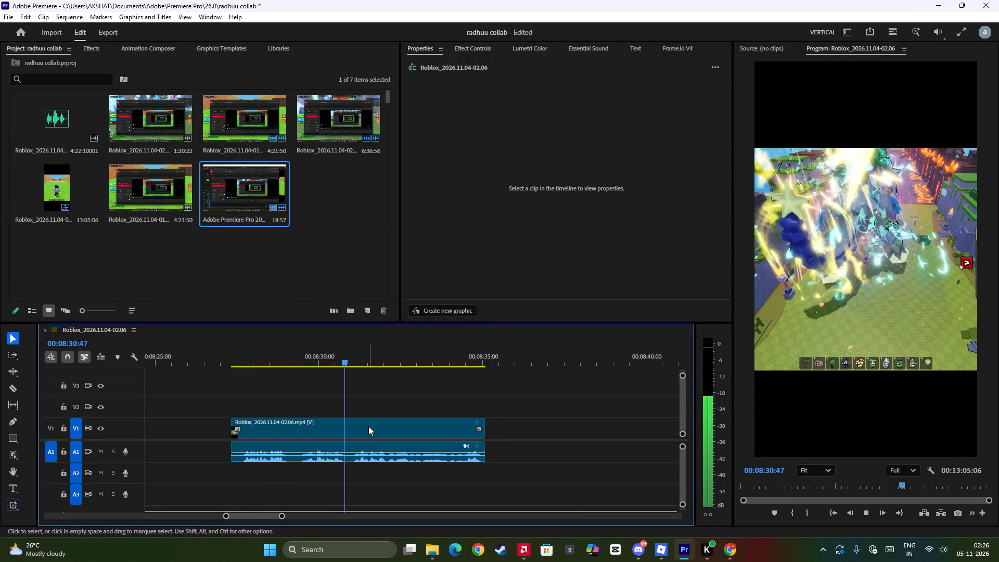
key(space)
click(368, 426)
key(ctrl+b)
drag(389, 394, 388, 461)
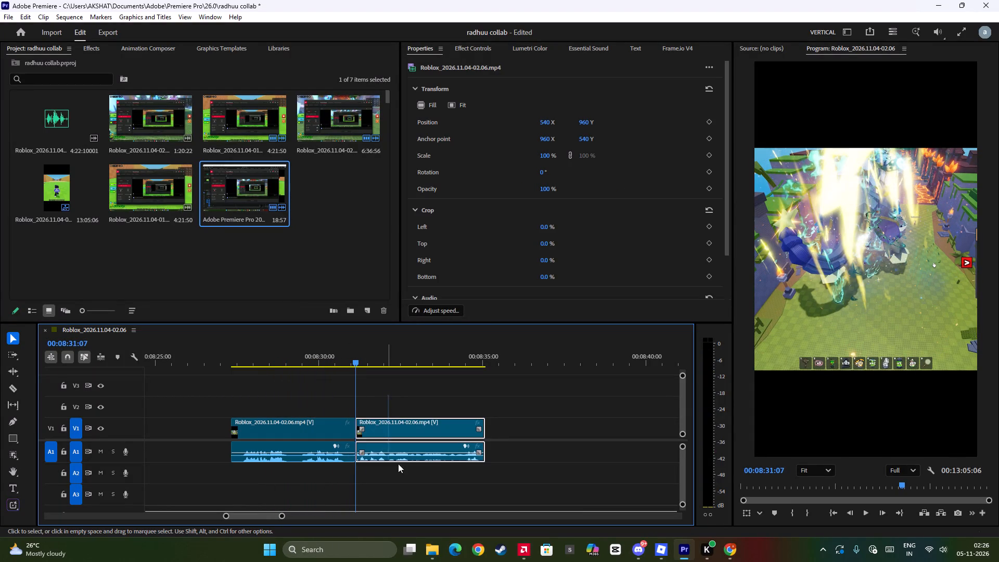
key(BackSpace)
click(298, 359)
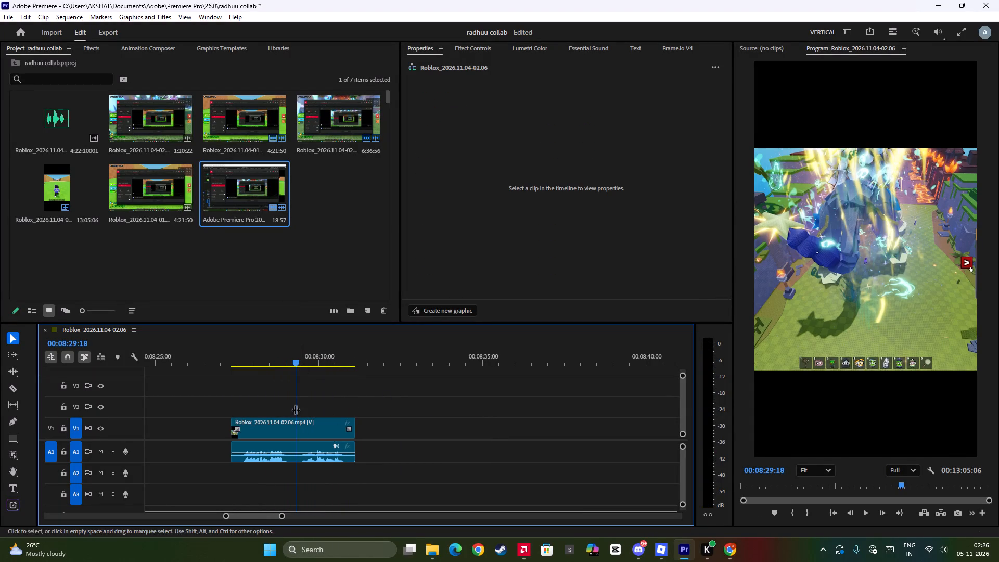
click(300, 450)
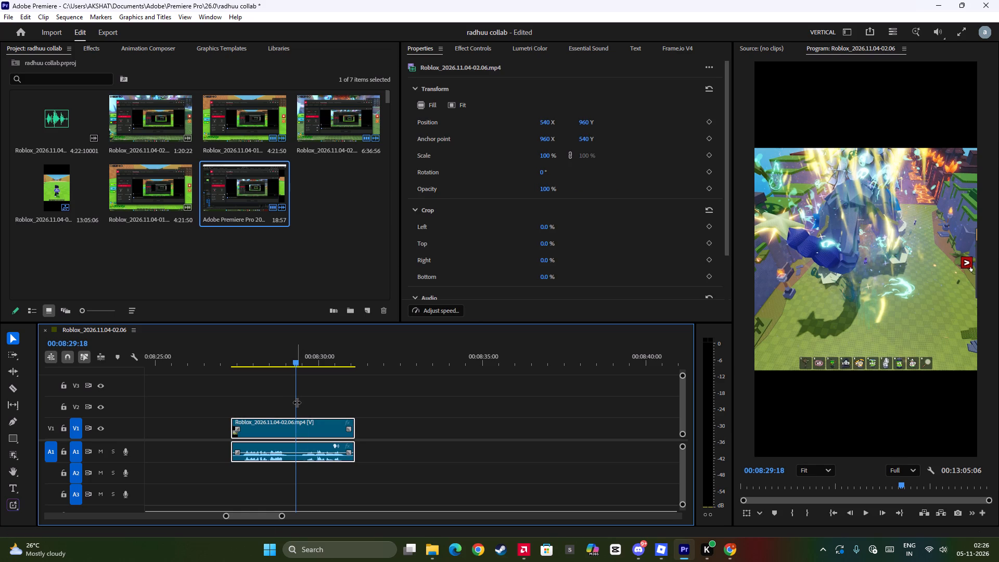
click(297, 402)
key(space)
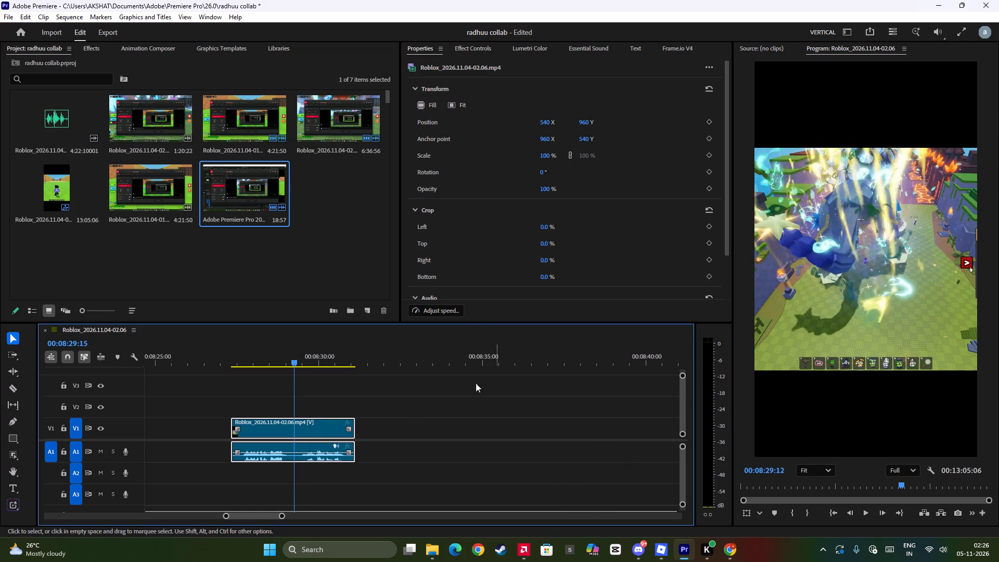
key(space)
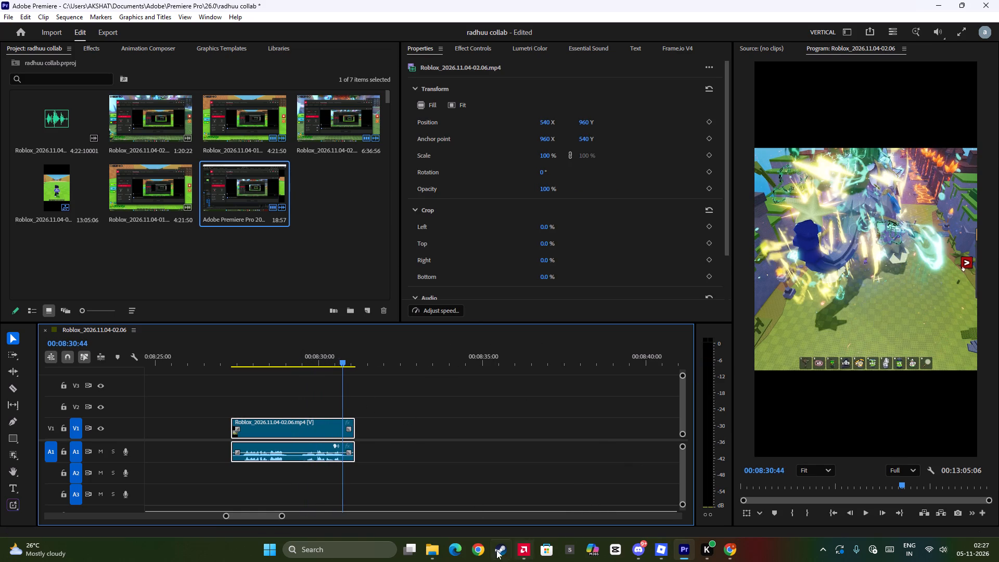
Import the Adobe Premiere Pro 2020_2026.11.05-02.26 recording from its File Explorer folder into the radhuu collab project.
click(434, 553)
click(513, 367)
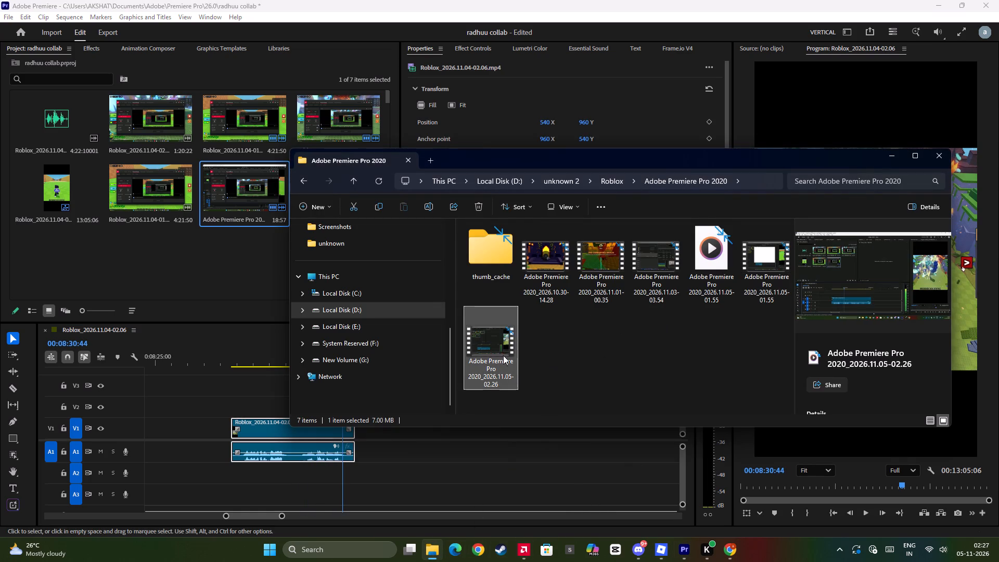
drag(489, 347, 197, 268)
click(300, 0)
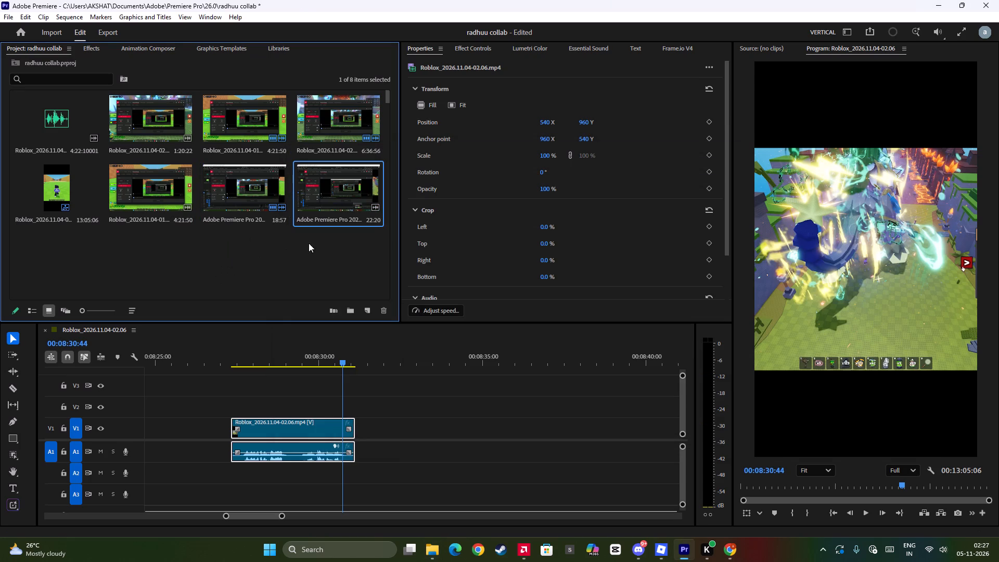
Place the newly imported recording's audio on track A1 after the gameplay clip, starting at about 00:08:32.
click(349, 199)
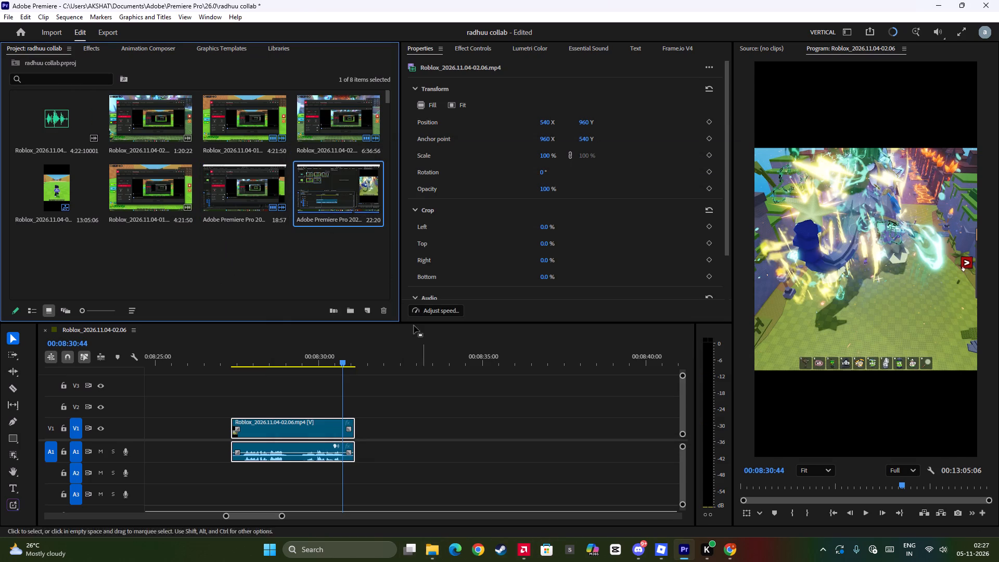
drag(360, 213, 416, 438)
drag(332, 180, 433, 400)
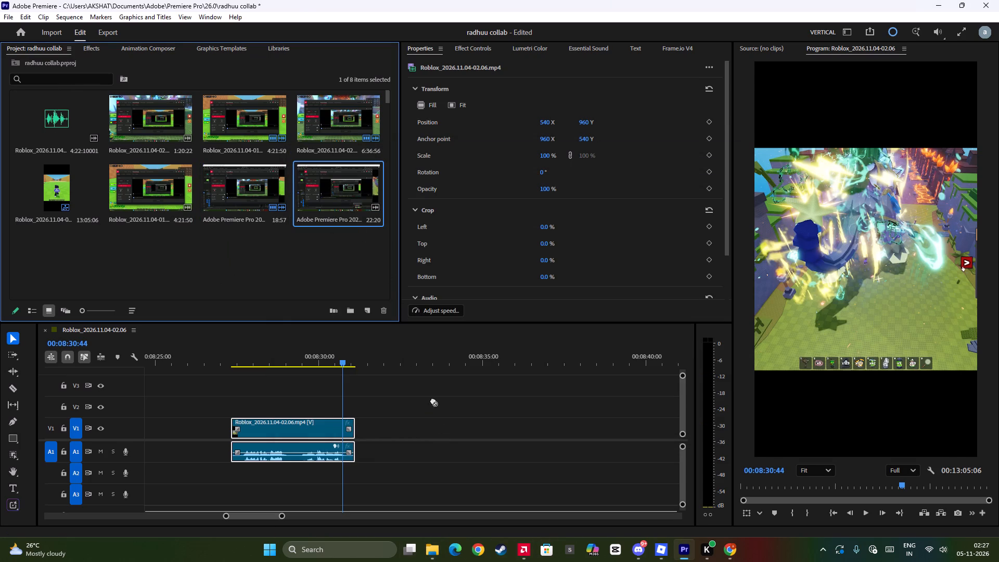
drag(433, 400, 404, 459)
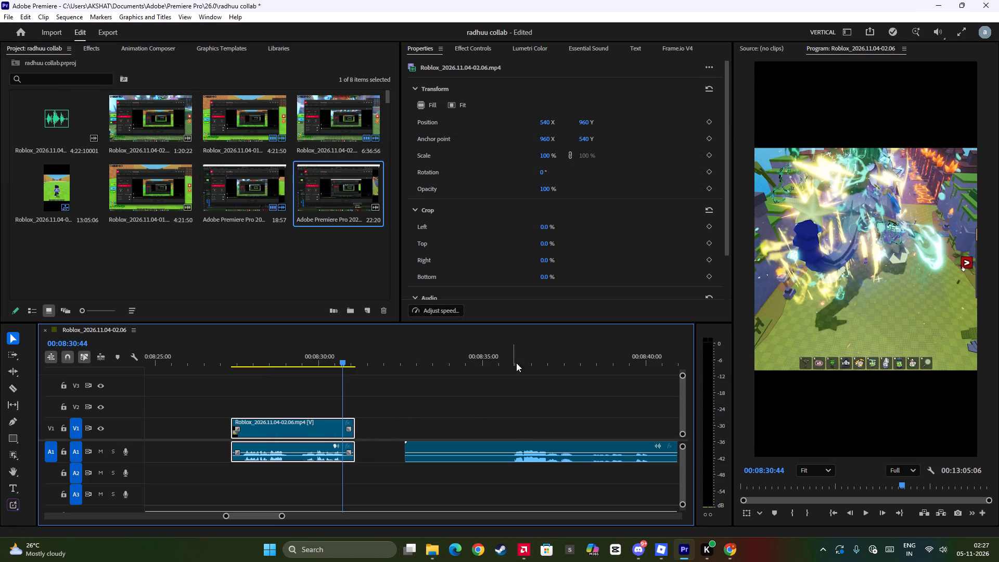
Play through the recording's audio to find the needed section, split it at 00:08:46:37 and delete the part before the cut.
click(521, 356)
key(space)
scroll(527, 417, down, 15)
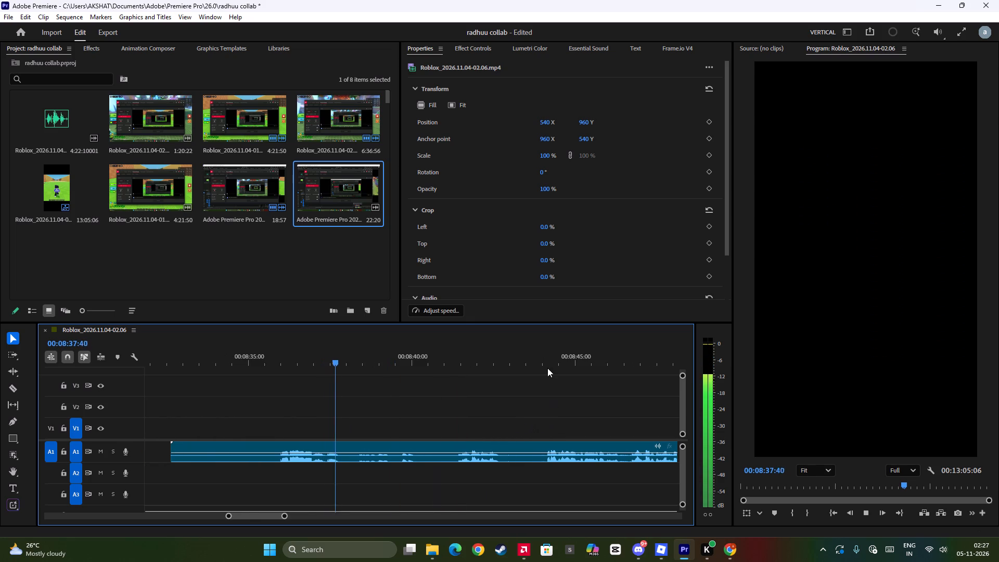
click(546, 353)
key(space)
scroll(553, 407, down, 13)
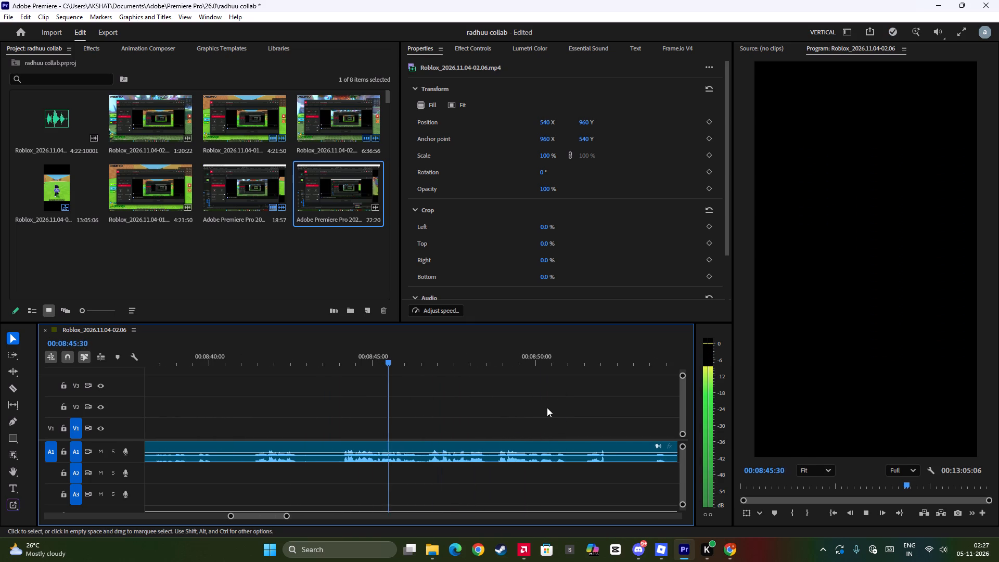
scroll(546, 406, down, 9)
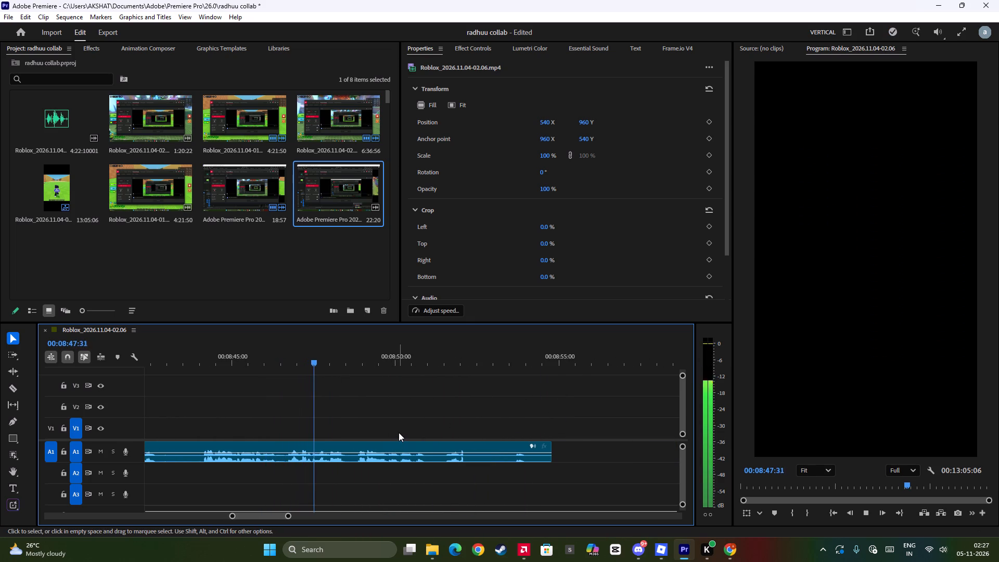
scroll(406, 432, up, 4)
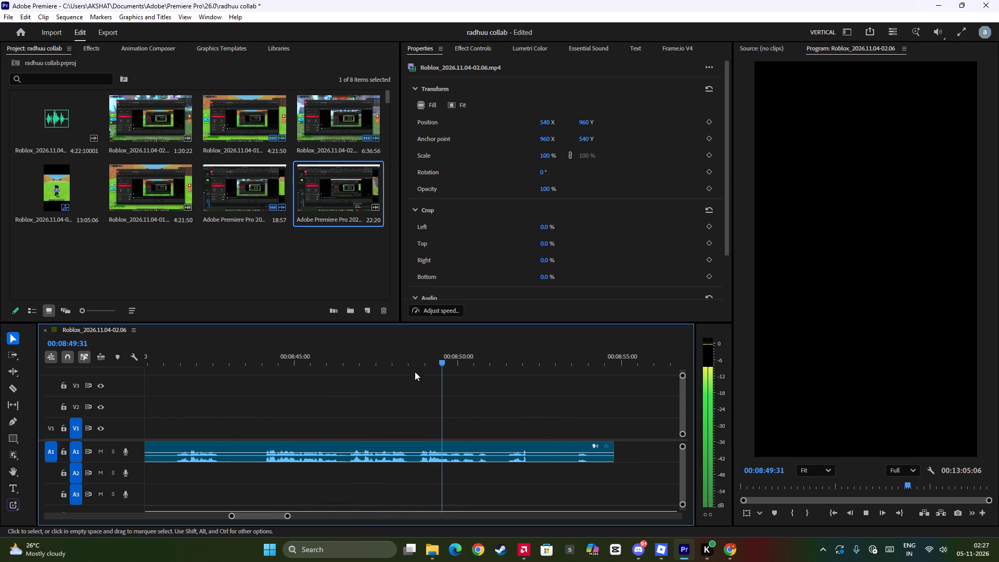
click(345, 356)
drag(345, 419, 348, 431)
click(352, 457)
key(ctrl+b)
key(BackSpace)
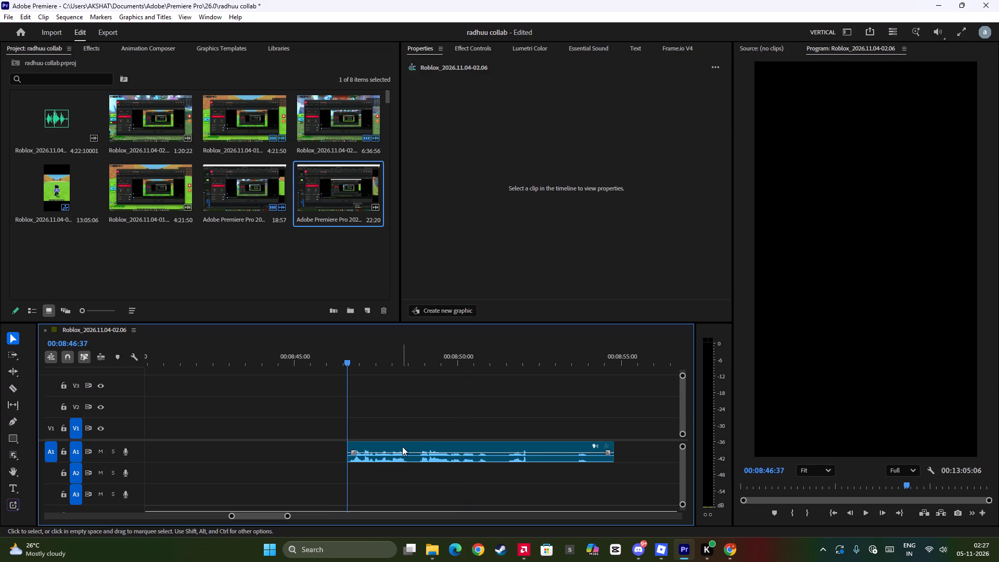
Move the trimmed recording audio to track A2 beneath the last gameplay clip, starting at about 00:08:29, and play it back.
drag(402, 446, 291, 469)
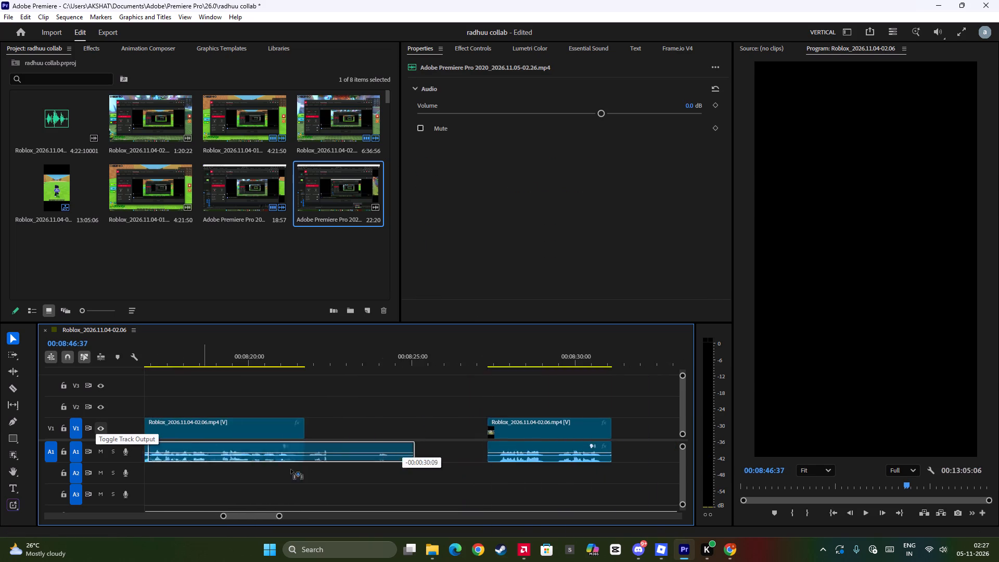
drag(291, 469, 455, 476)
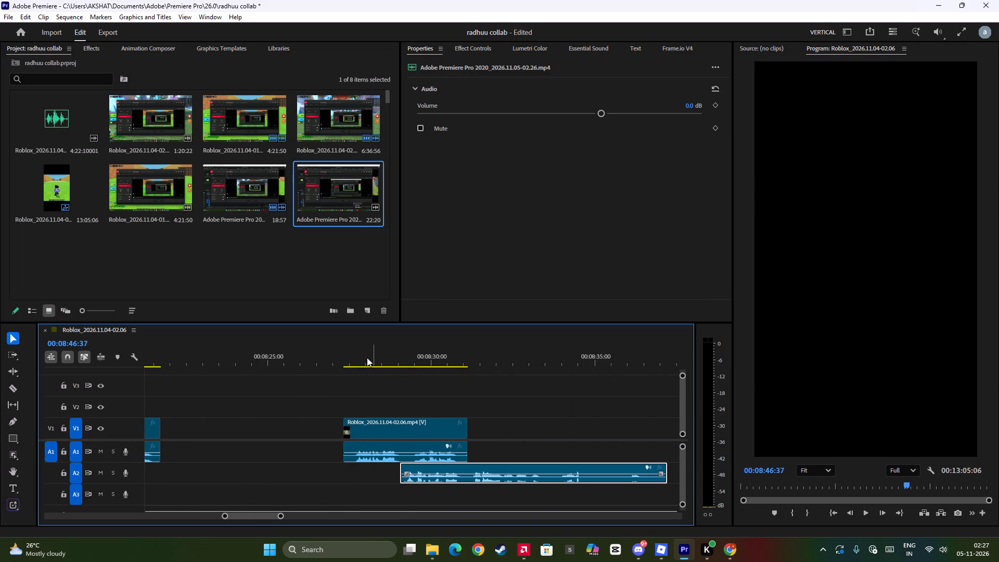
click(353, 353)
key(space)
key(space)
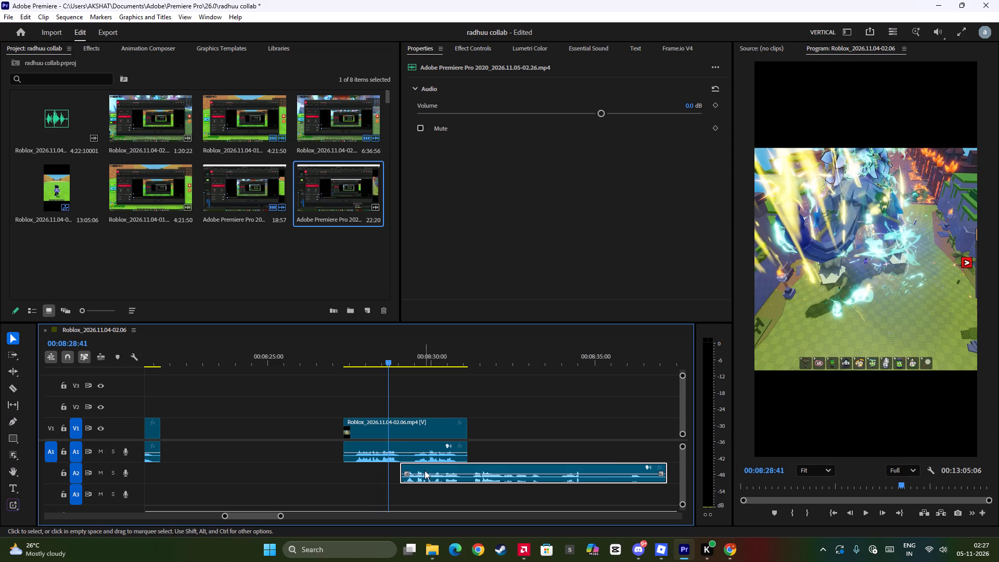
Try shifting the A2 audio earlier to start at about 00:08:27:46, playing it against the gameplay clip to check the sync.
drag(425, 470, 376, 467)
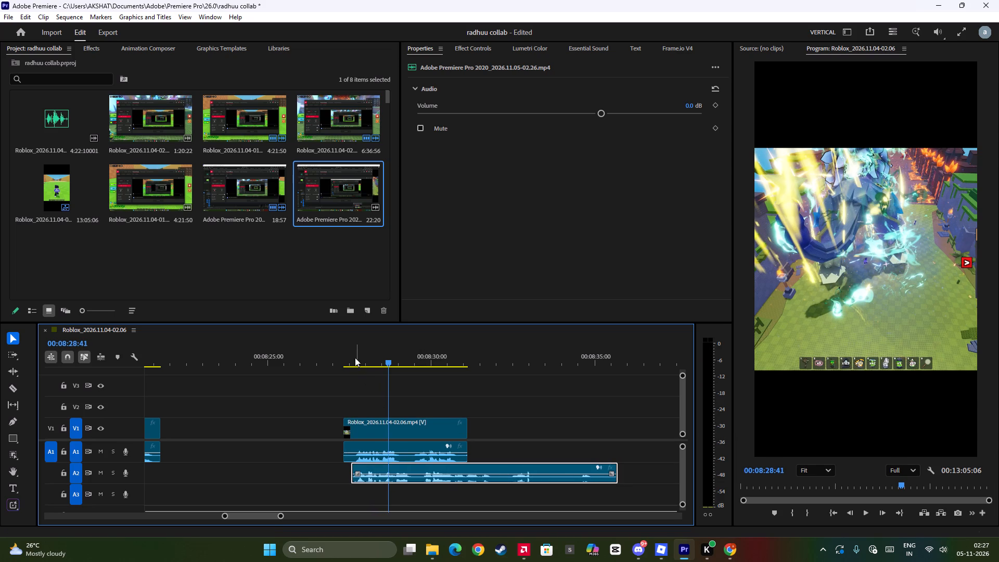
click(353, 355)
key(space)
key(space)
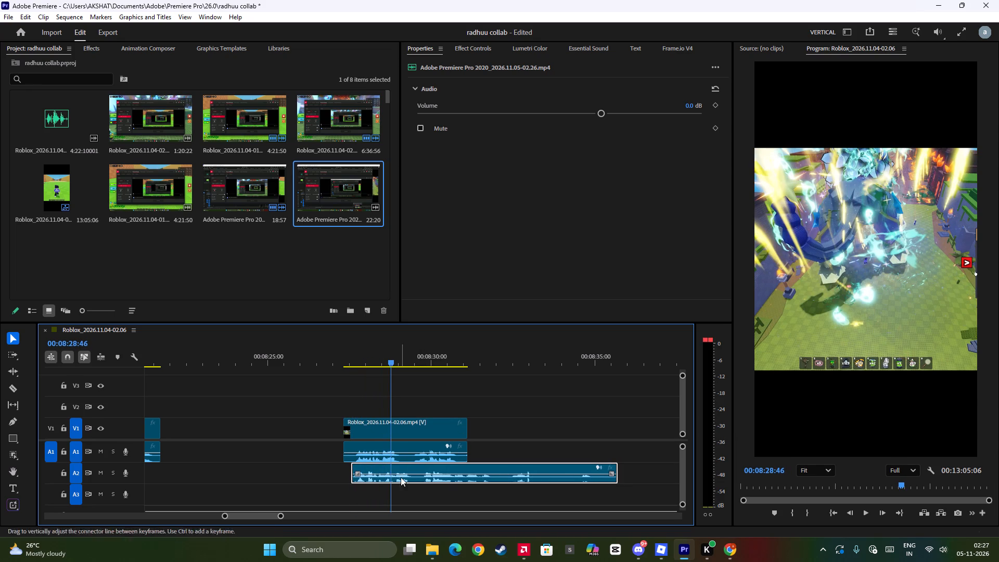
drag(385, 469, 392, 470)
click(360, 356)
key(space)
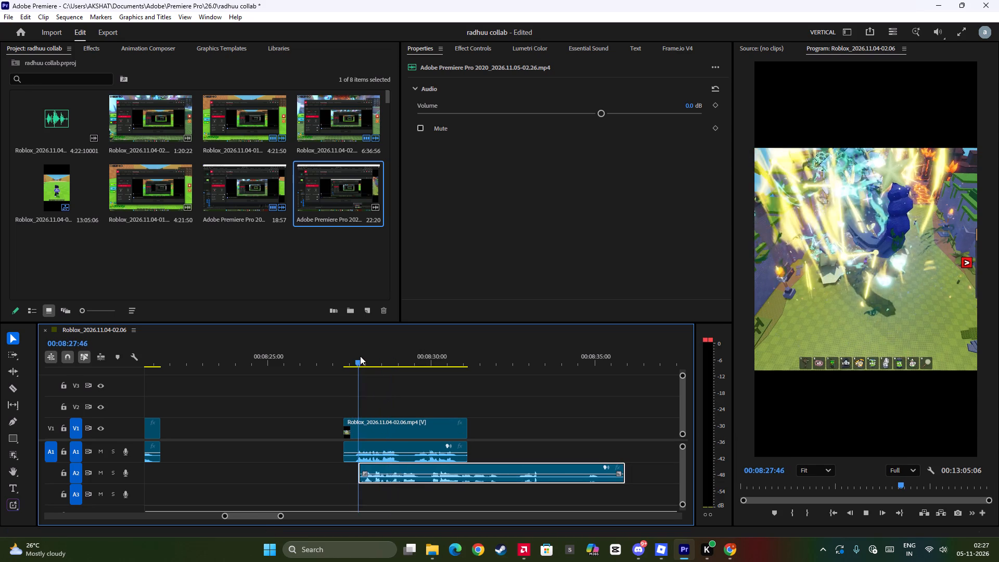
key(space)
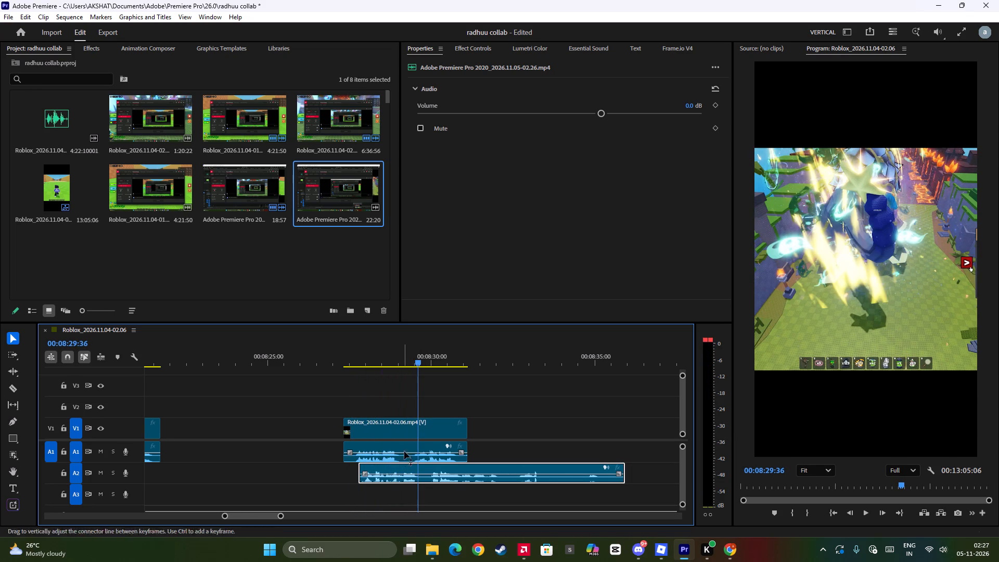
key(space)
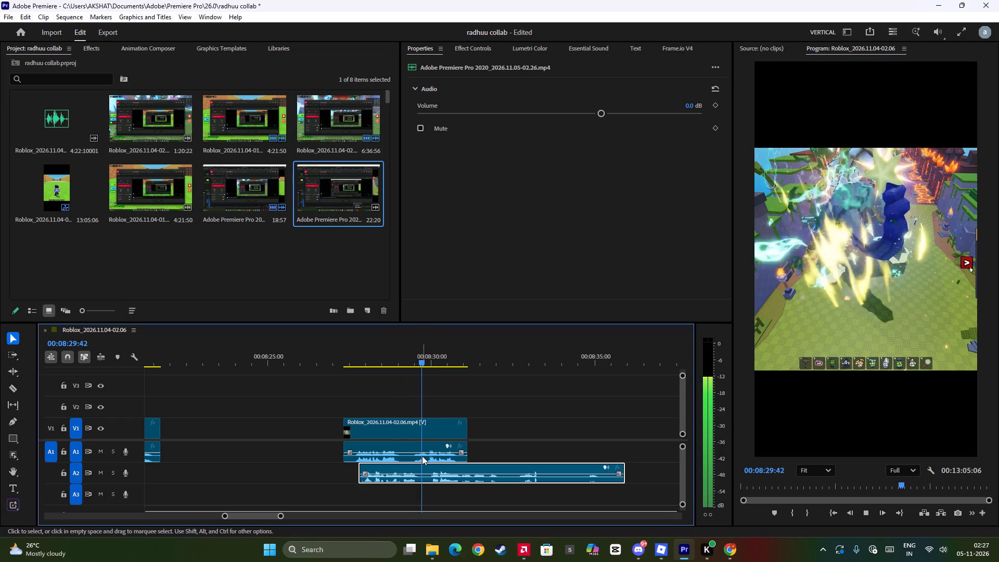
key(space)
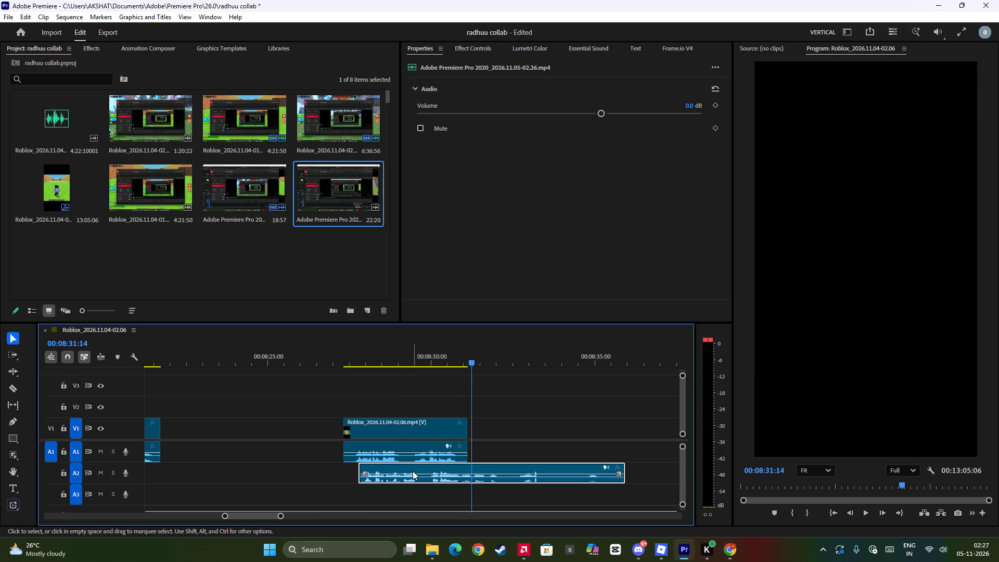
Align the start of the A2 audio with the start of the gameplay clip above and play both to check the sync.
drag(413, 471, 402, 471)
click(348, 362)
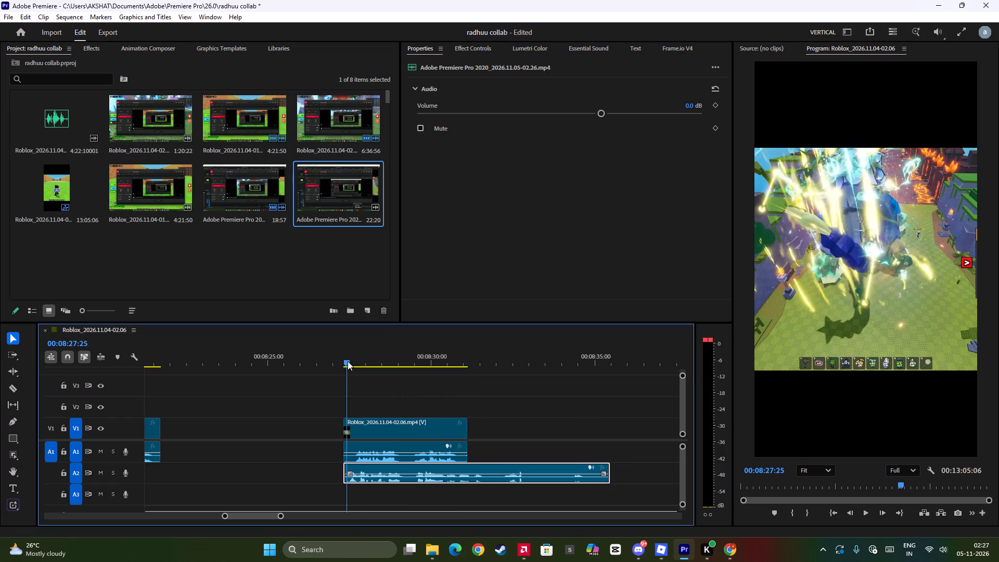
key(space)
key(space)
key(space)
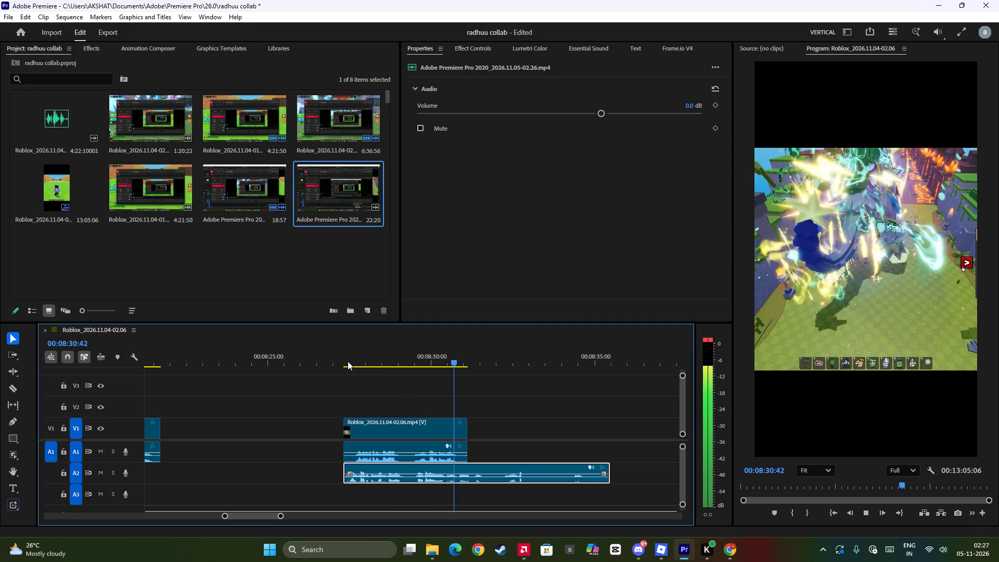
key(space)
key(space)
key(space)
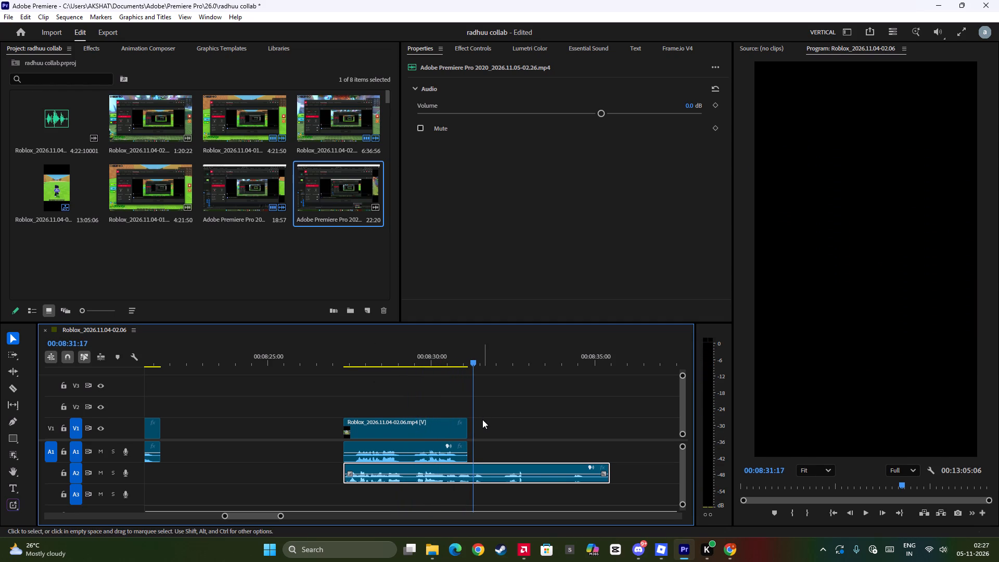
Split the A2 audio at 00:08:31:13, just past the gameplay clip's end, and delete the remainder.
click(440, 361)
key(space)
key(space)
key(space)
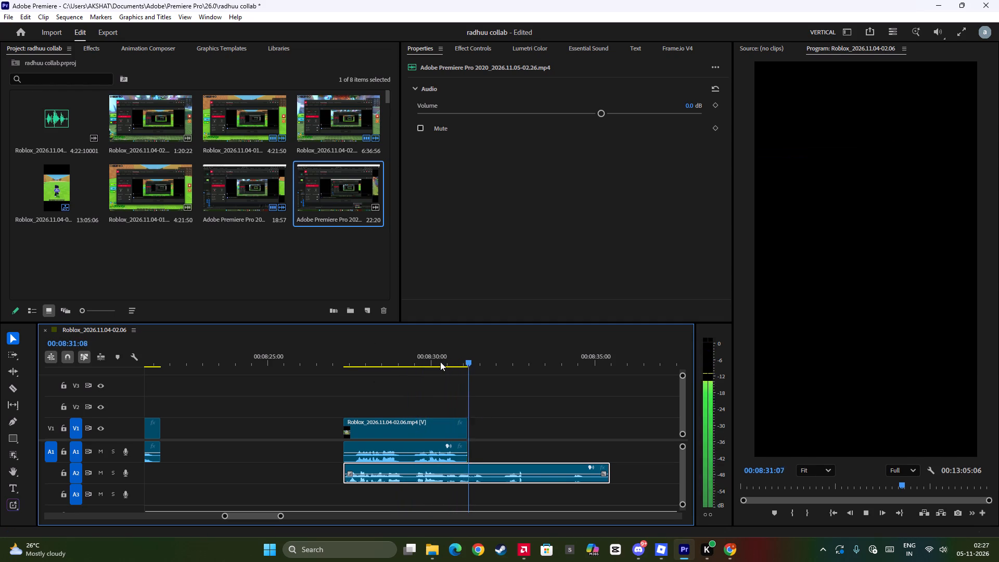
key(space)
key(ctrl+b)
drag(503, 421, 514, 489)
key(BackSpace)
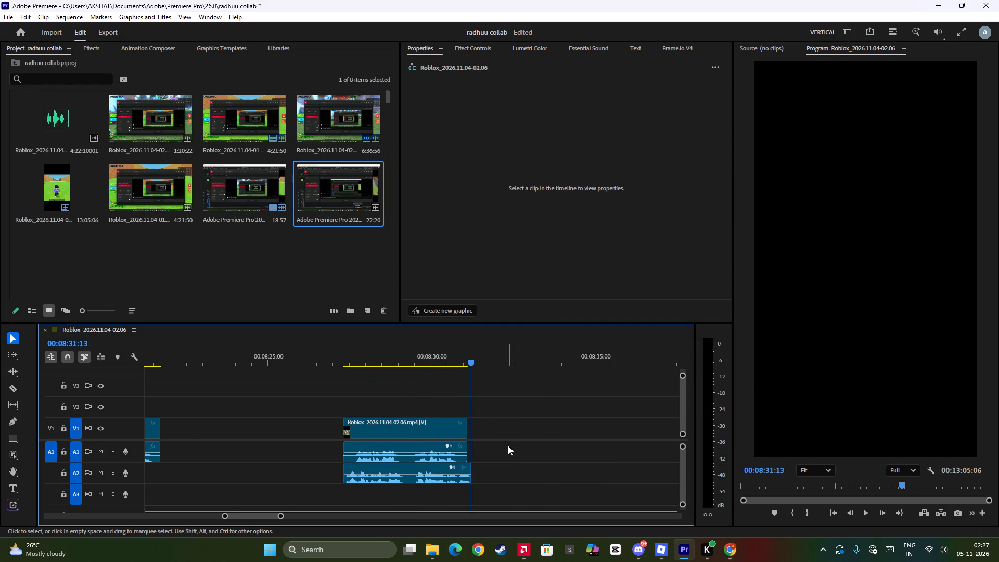
Play the preceding gameplay from about 00:08:17, and close the gap between it and the last clip with the A2 audio.
scroll(508, 445, up, 5)
drag(472, 384, 529, 502)
alt+scroll(502, 462, down, 5)
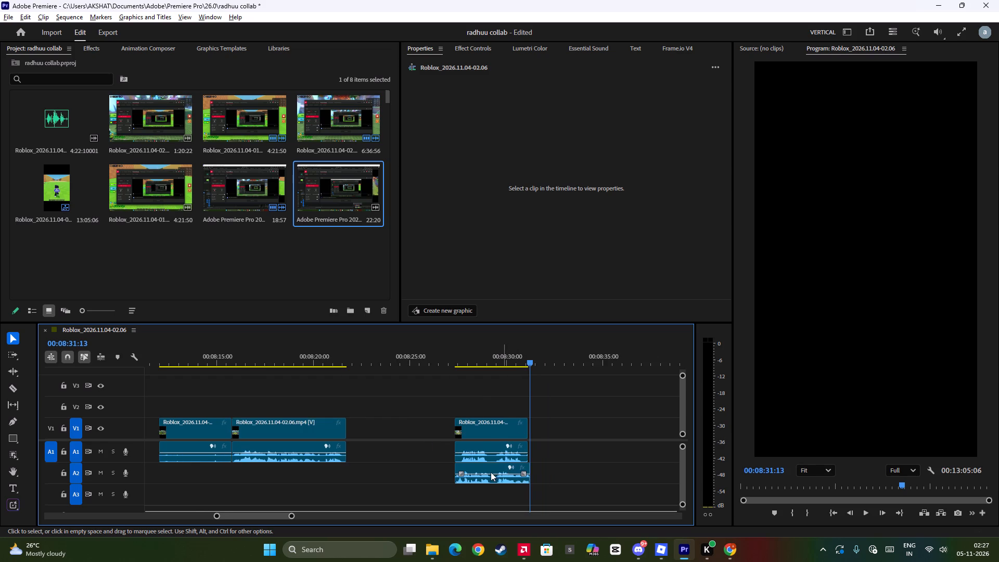
scroll(415, 456, up, 5)
click(341, 360)
key(space)
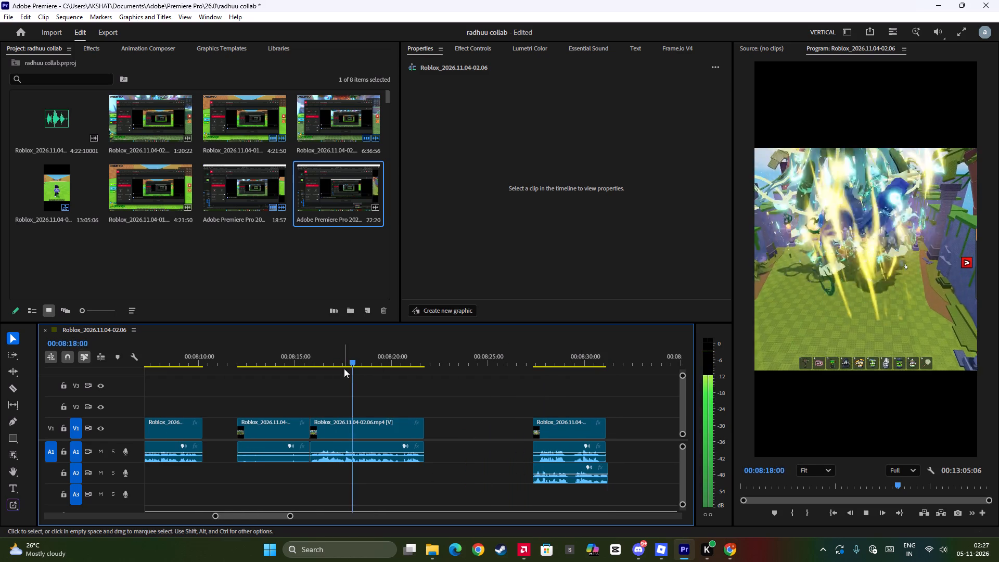
key(space)
click(471, 430)
key(w)
Close the timeline gap between the gameplay clips at about 00:08:10.
scroll(368, 427, up, 5)
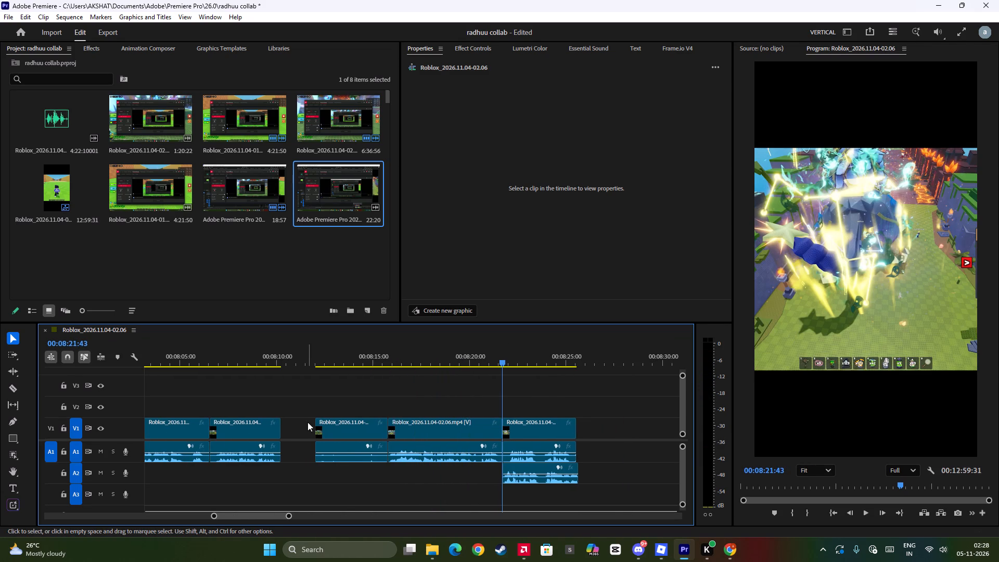
click(308, 422)
key(w)
scroll(360, 452, up, 17)
scroll(251, 448, up, 6)
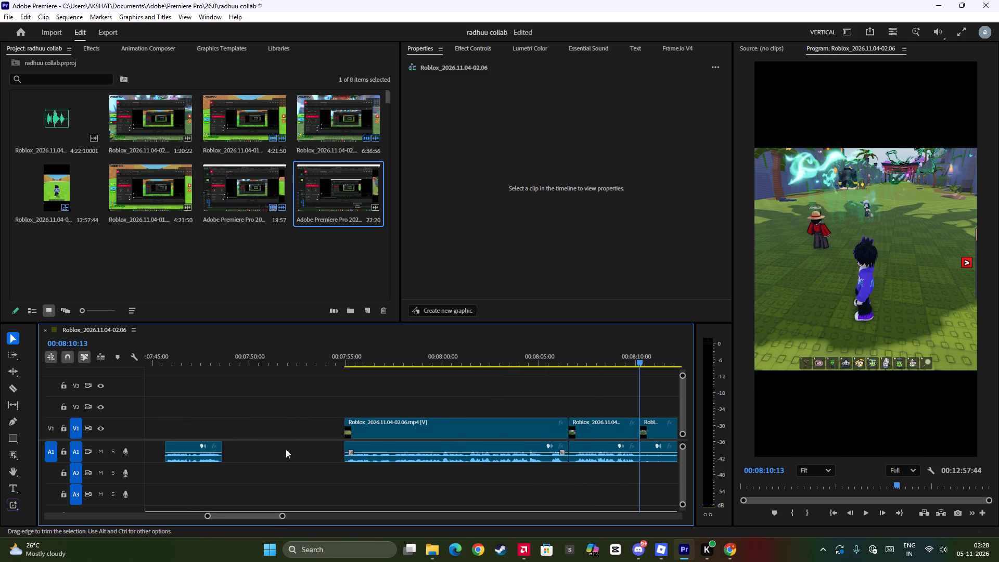
Close the empty gaps in the sequence at 00:06:44:02 and 00:05:03:56.
alt+scroll(306, 447, down, 7)
click(293, 430)
key(w)
scroll(323, 443, up, 6)
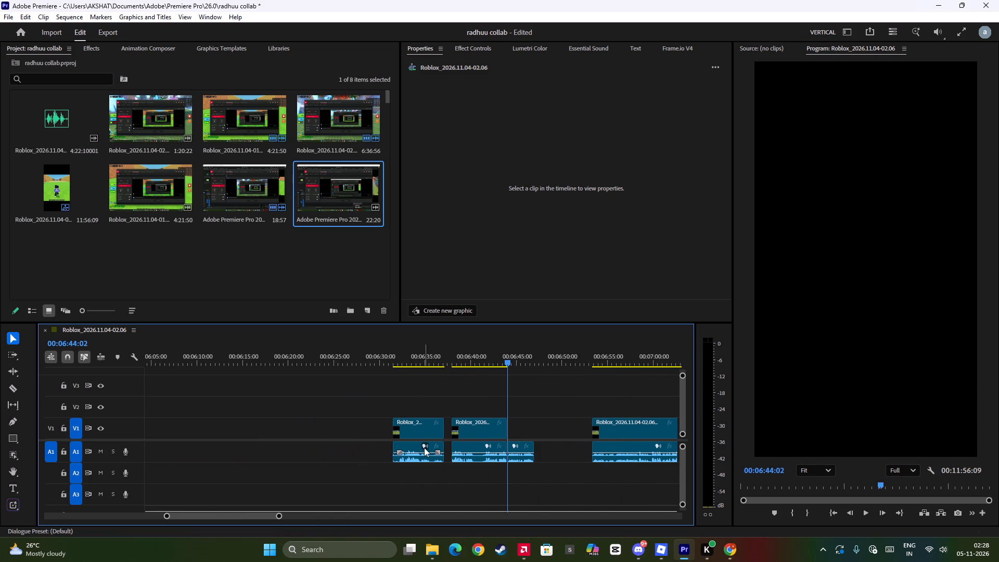
click(361, 426)
key(w)
Close the gaps between the gameplay clips at about 00:04:49 and at 00:04:18:30.
scroll(378, 445, up, 5)
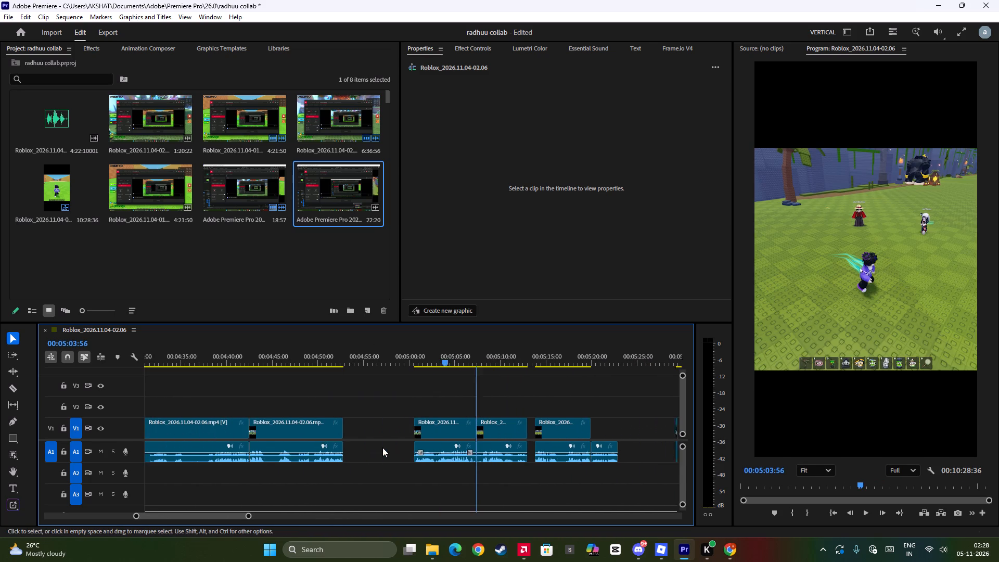
click(395, 425)
key(w)
scroll(394, 439, up, 6)
click(471, 428)
click(482, 431)
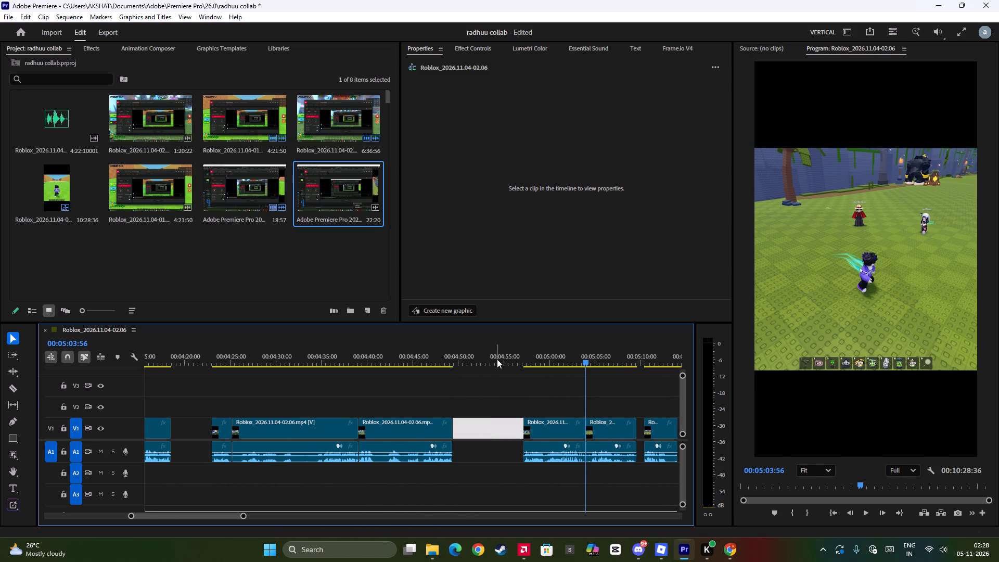
key(w)
scroll(431, 424, up, 5)
click(264, 430)
key(w)
Close the gap between the gameplay clips at 00:03:57:17.
scroll(341, 452, up, 5)
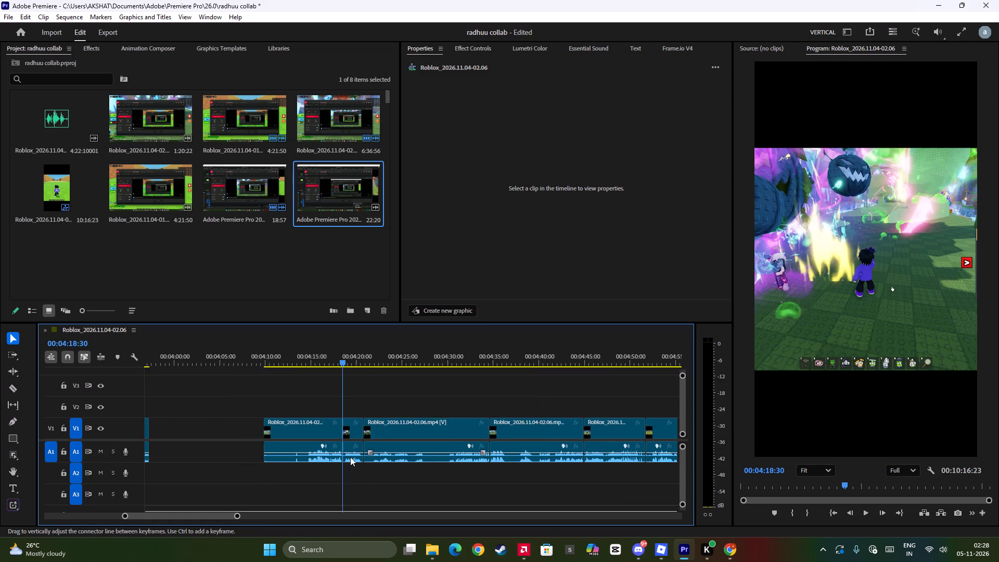
scroll(350, 457, up, 7)
click(316, 420)
click(316, 427)
key(w)
Close the gaps between the gameplay clips at 00:03:15:33 and 00:02:55:41.
scroll(329, 434, up, 13)
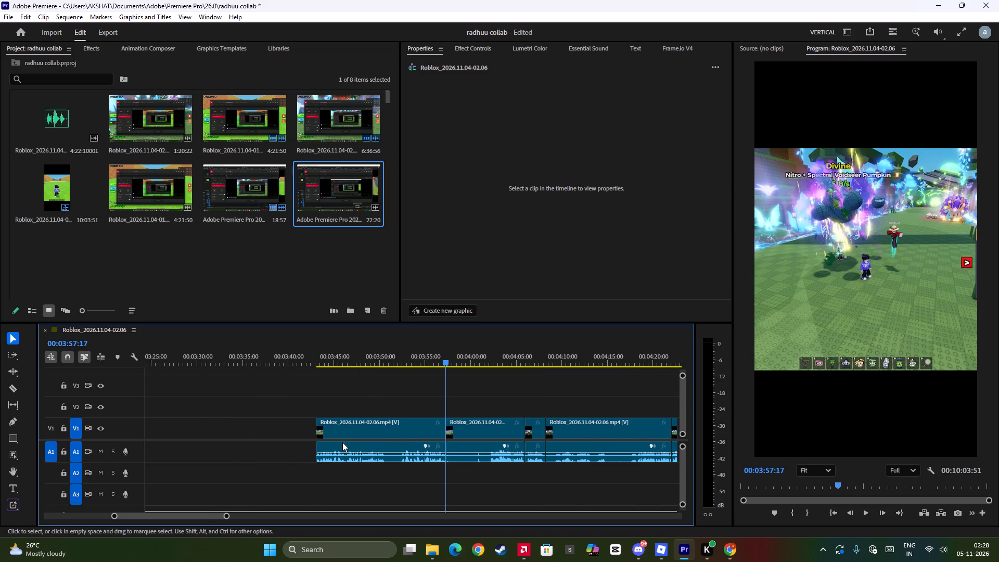
click(290, 431)
scroll(339, 457, up, 6)
click(336, 431)
click(336, 431)
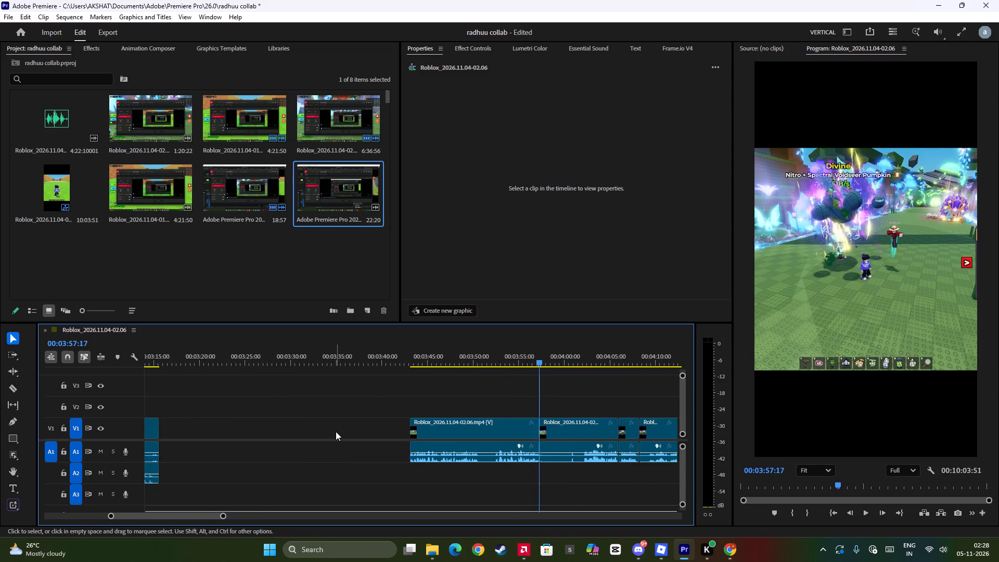
key(w)
scroll(342, 450, up, 12)
click(277, 431)
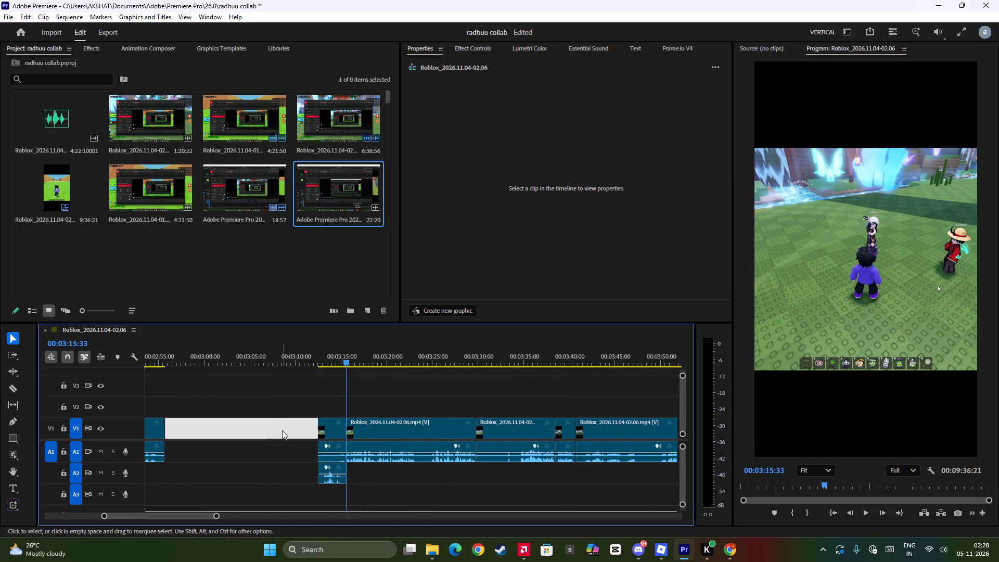
key(w)
Near the sequence start, close the gaps before and after the short standalone A1 audio clip, at 00:00:26:58 and 00:00:29:53.
scroll(321, 438, up, 18)
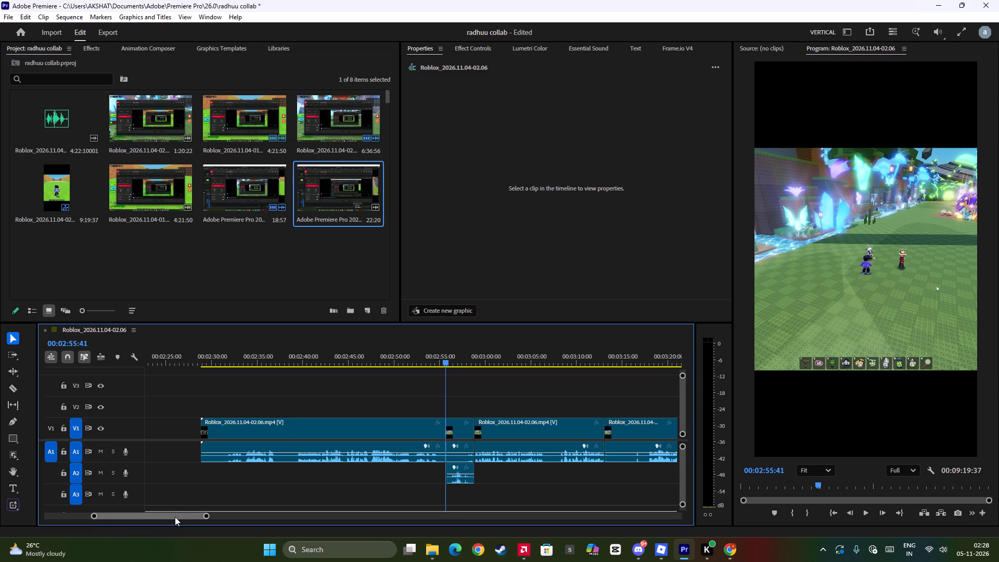
drag(175, 517, 122, 519)
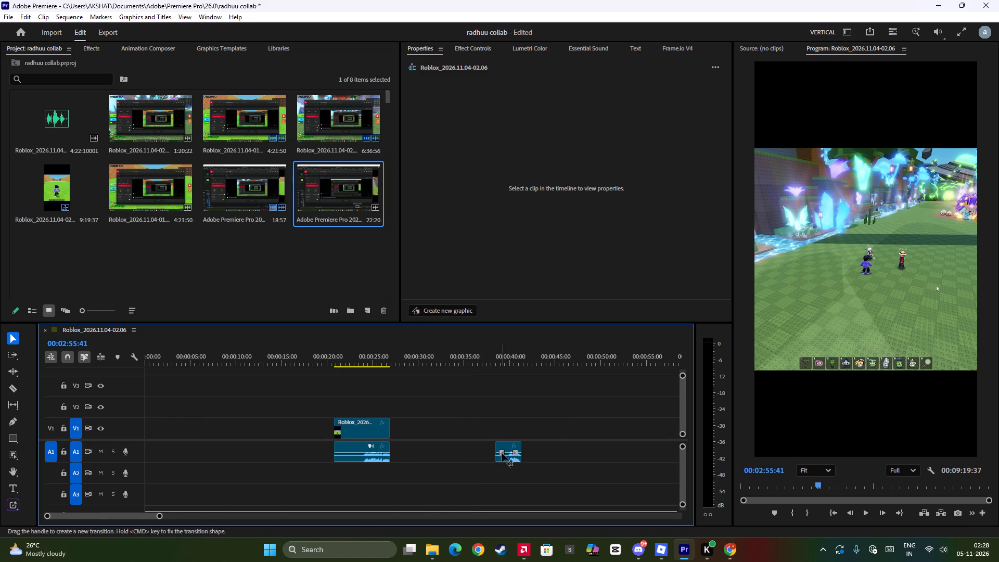
click(549, 430)
key(w)
click(521, 426)
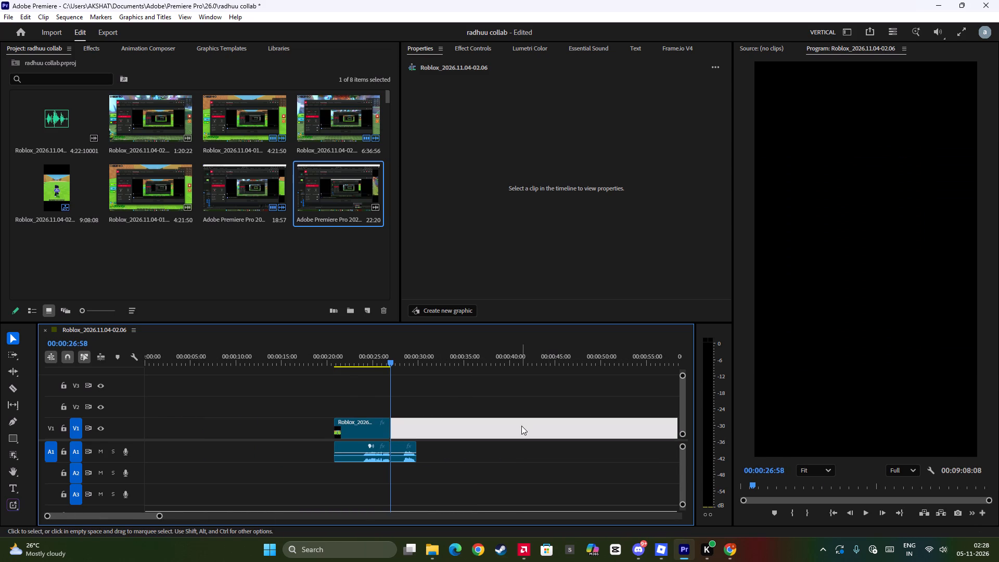
key(w)
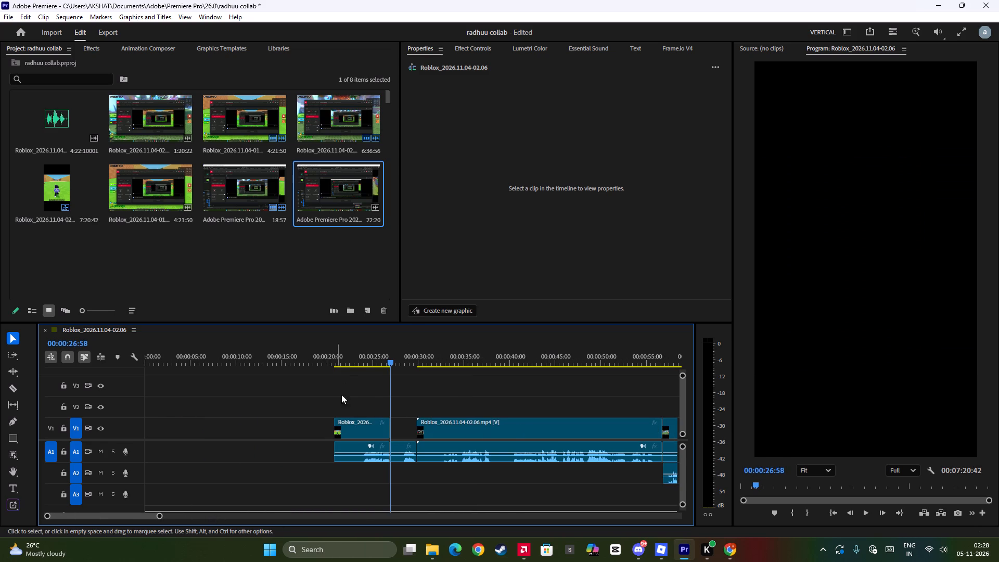
Play the first gameplay clip from about 00:00:23 through the short standalone audio clip that follows it.
click(356, 361)
key(space)
alt+scroll(422, 426, up, 6)
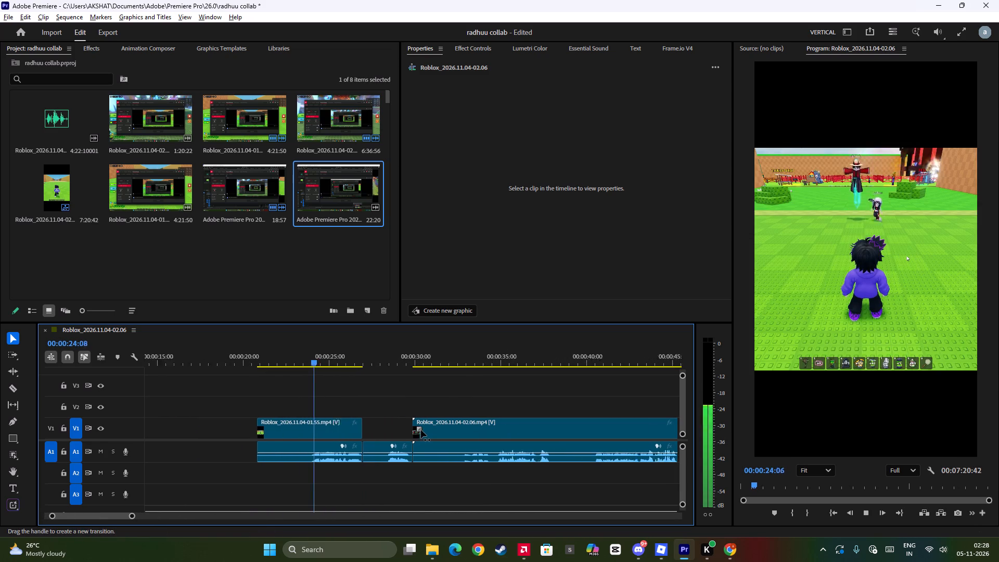
alt+scroll(421, 430, up, 4)
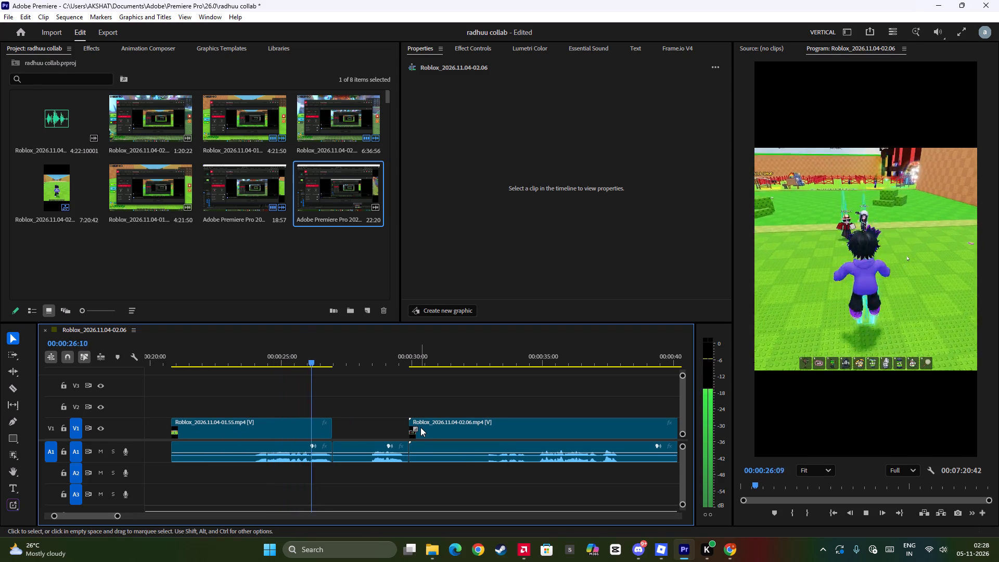
key(space)
key(space)
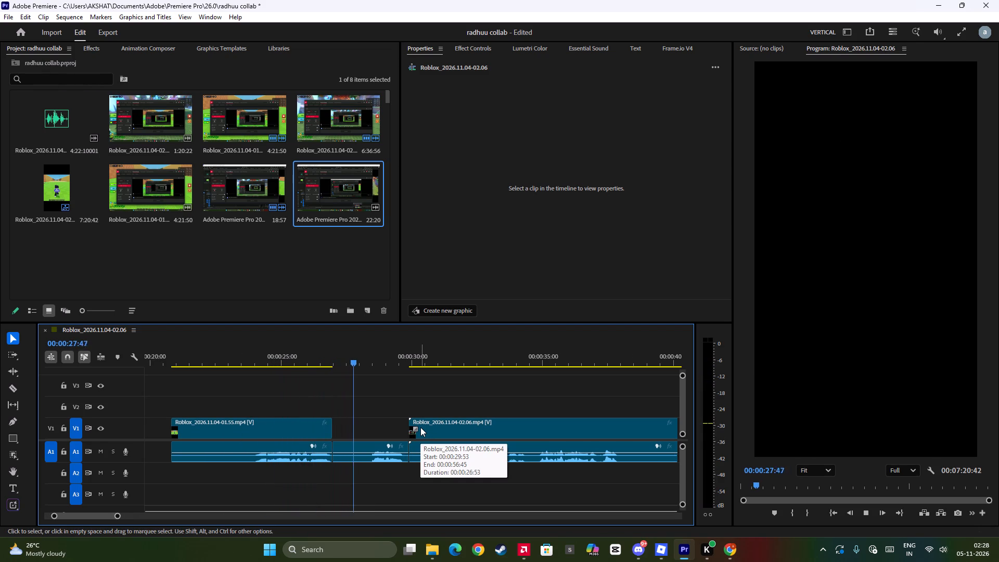
key(space)
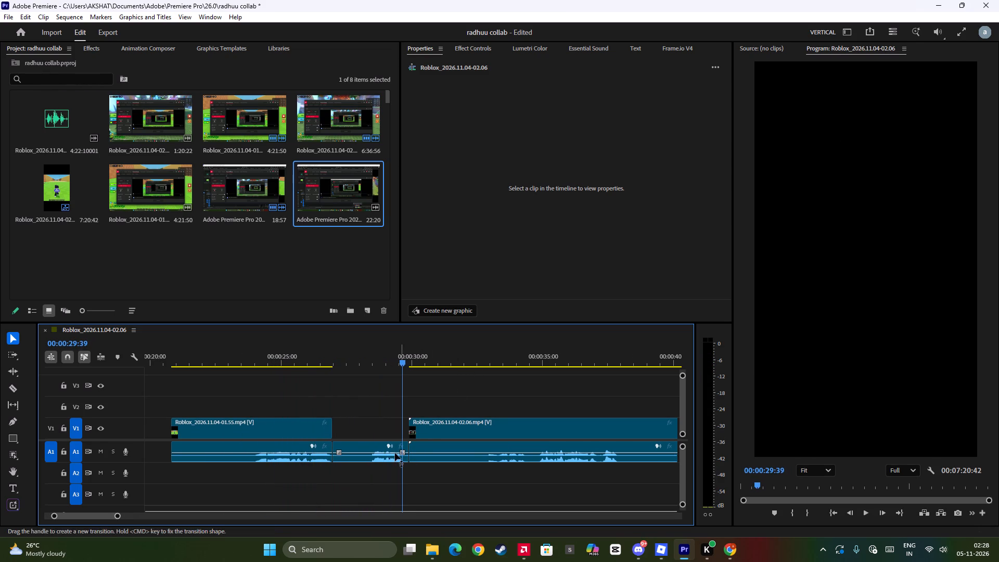
Place the short standalone audio clip on A2 under the first gameplay clip, starting at 00:00:24:26, and play both to check the sync.
click(378, 447)
drag(378, 447, 316, 474)
drag(357, 447, 356, 451)
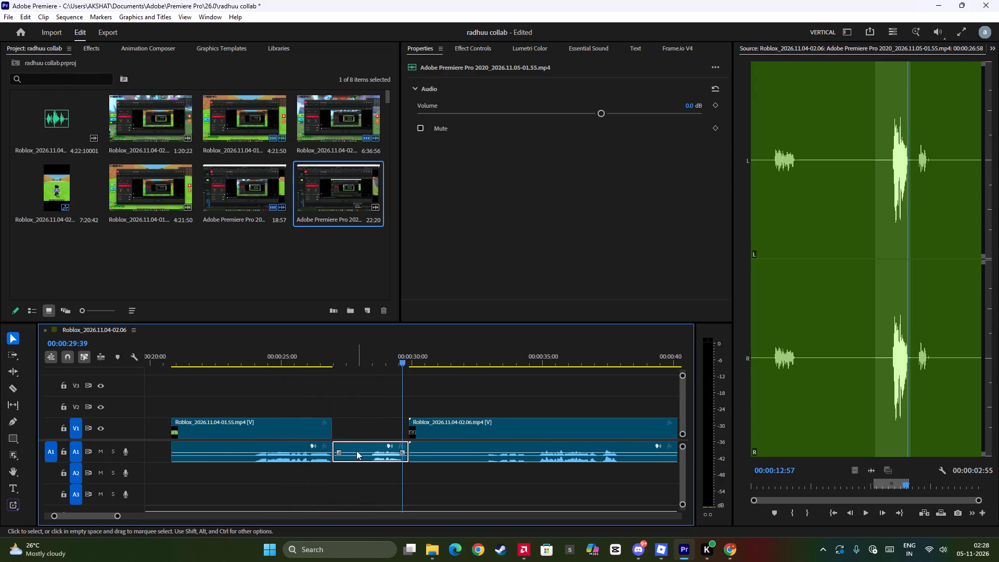
drag(356, 451, 291, 473)
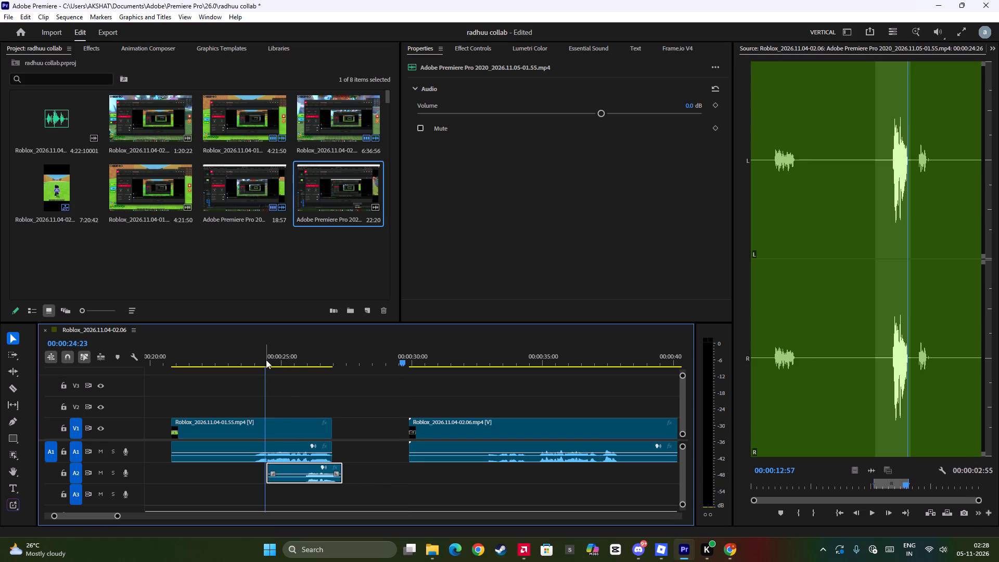
click(266, 360)
key(space)
key(space)
key(space)
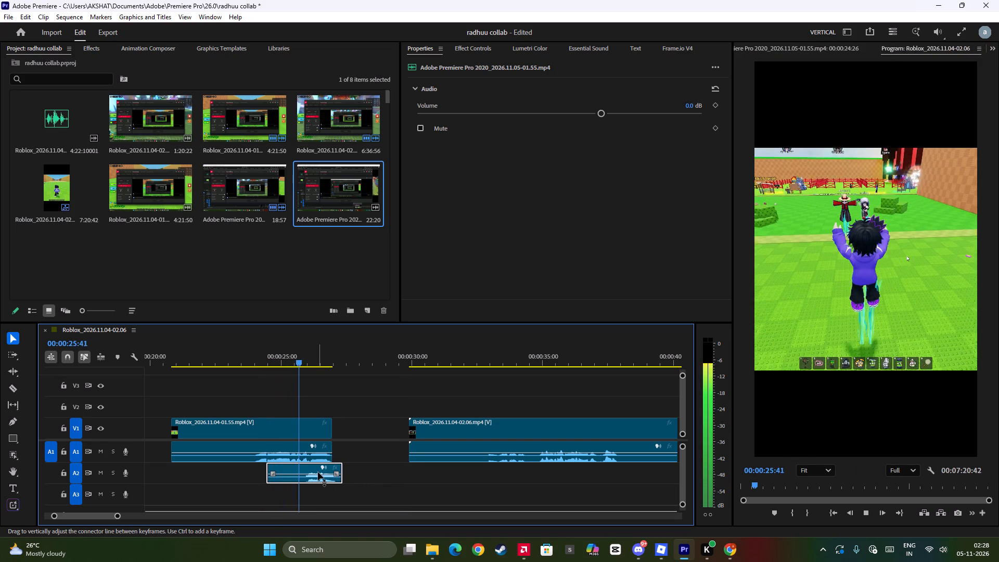
key(space)
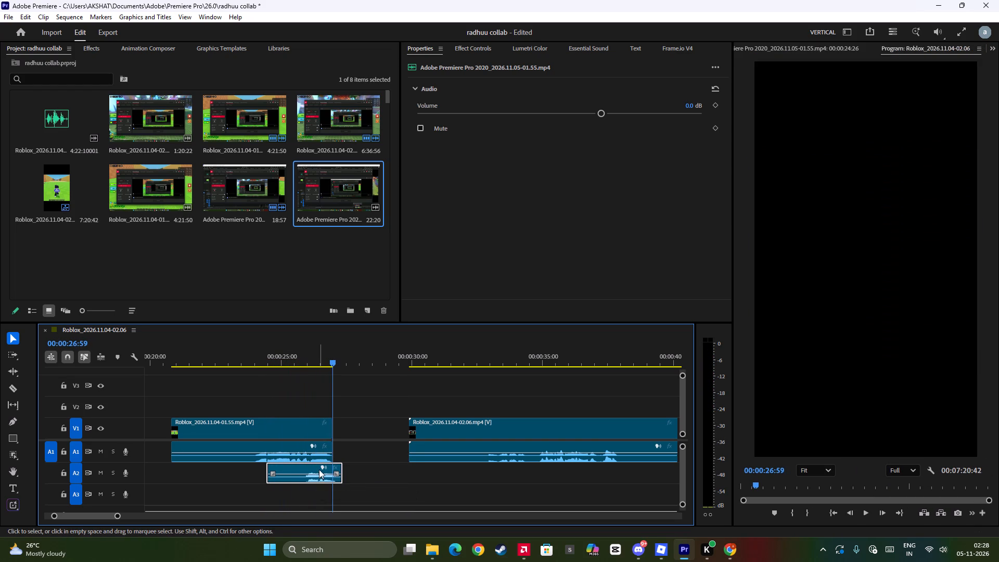
Shift the A2 audio earlier under the first gameplay clip until it starts at 00:00:22:02, playing both to check the sync.
drag(307, 469, 295, 470)
click(250, 355)
key(space)
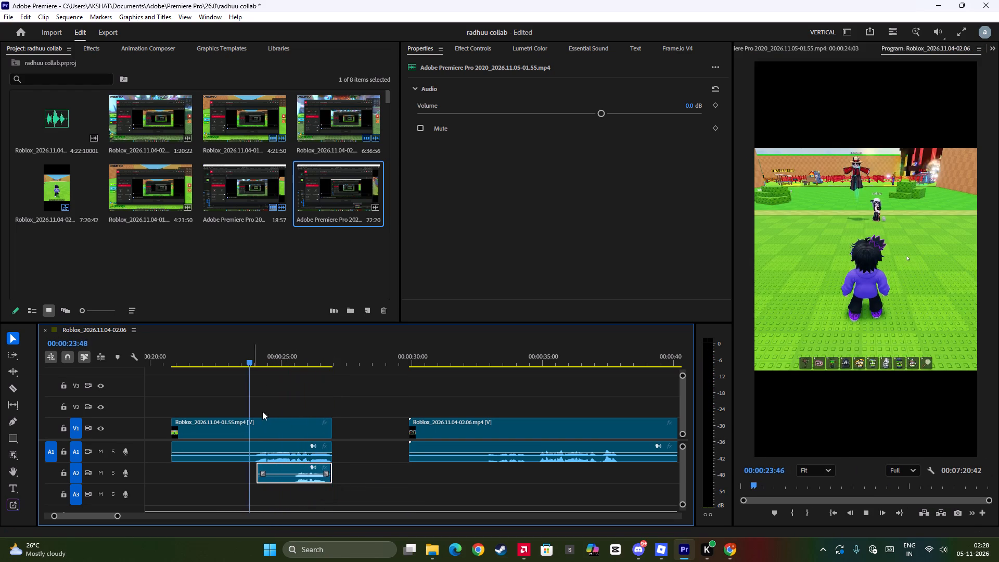
key(space)
drag(286, 470, 233, 466)
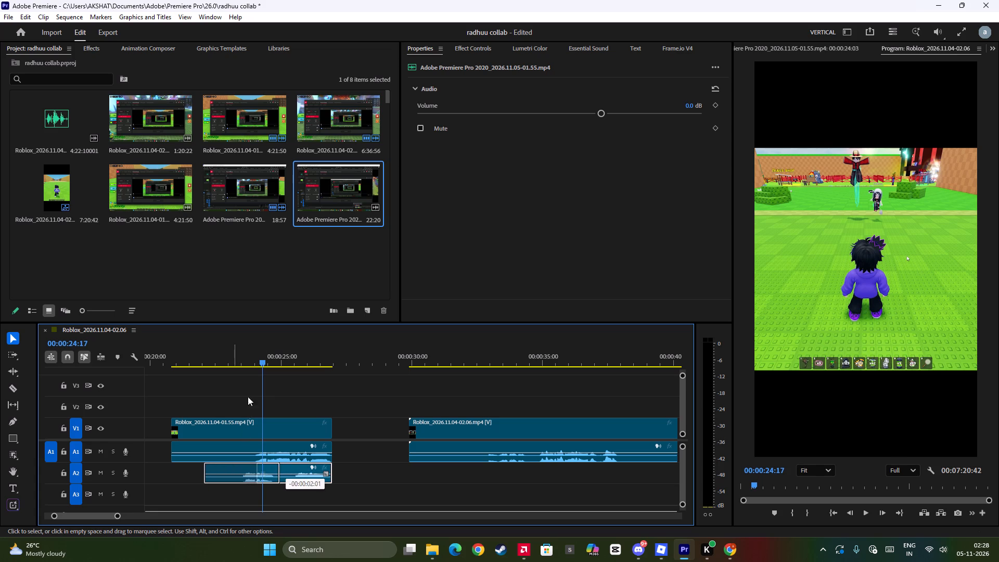
click(210, 359)
key(space)
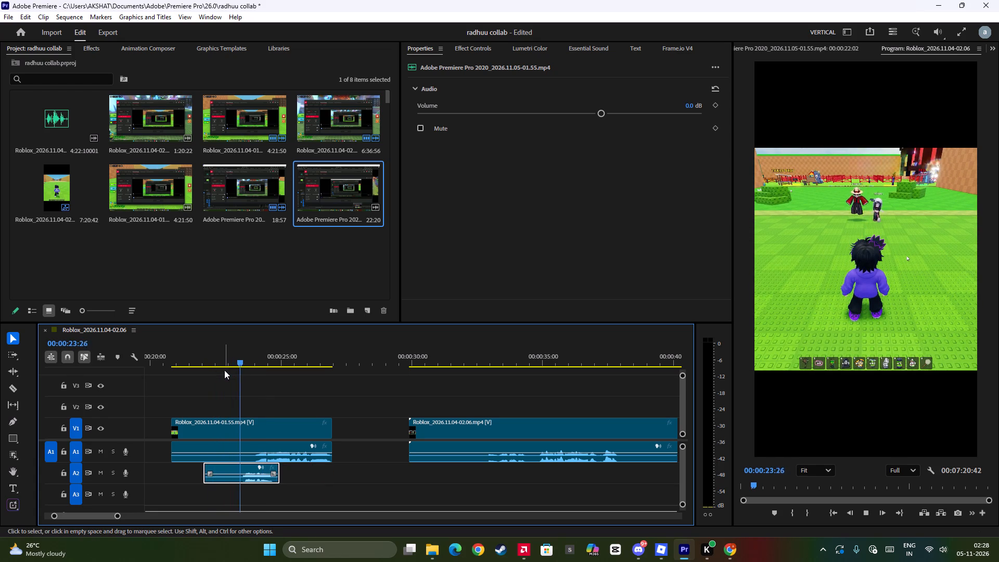
key(space)
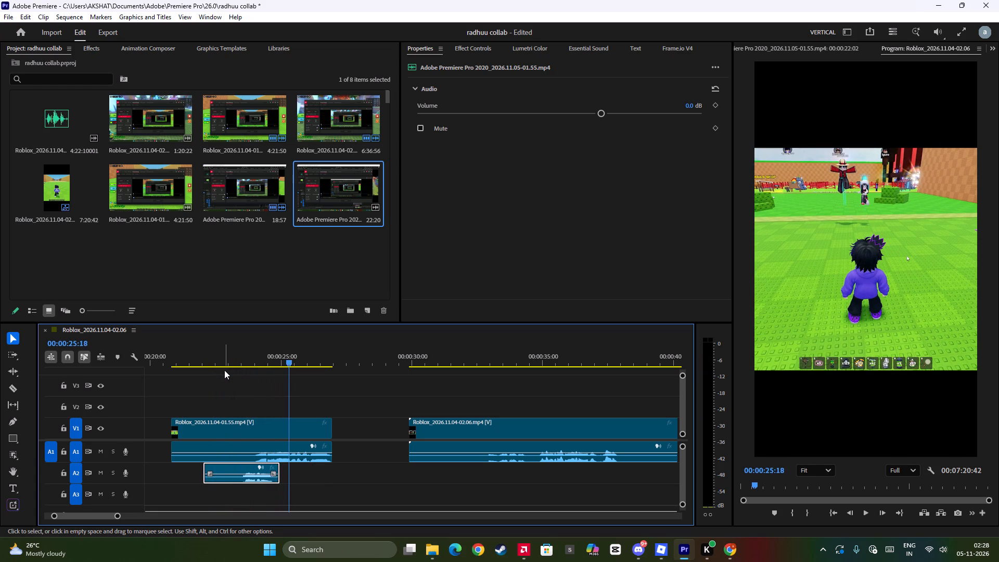
key(space)
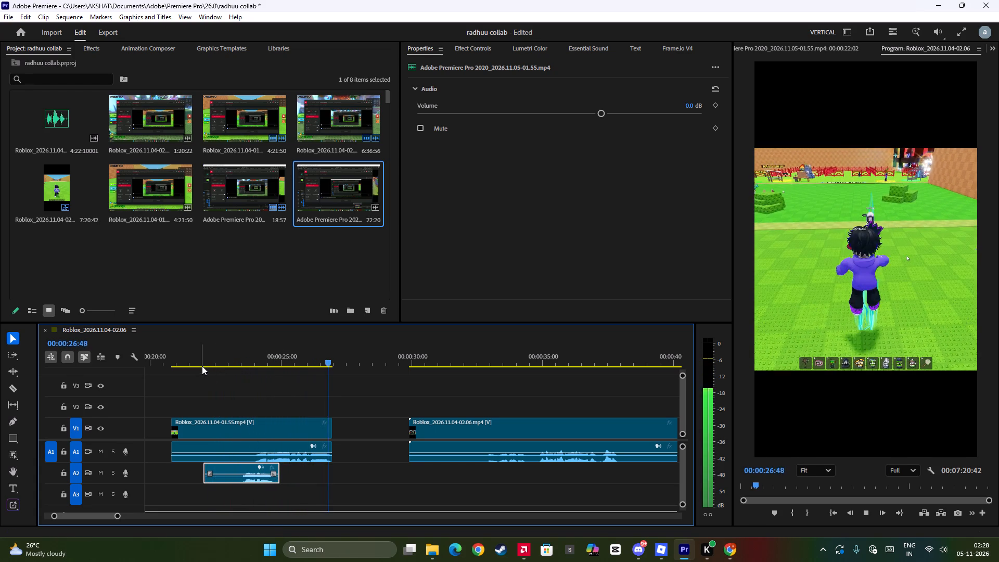
key(space)
Review the second gameplay clip by playing and scrubbing between about 00:00:30 and 00:00:40.
click(539, 356)
key(space)
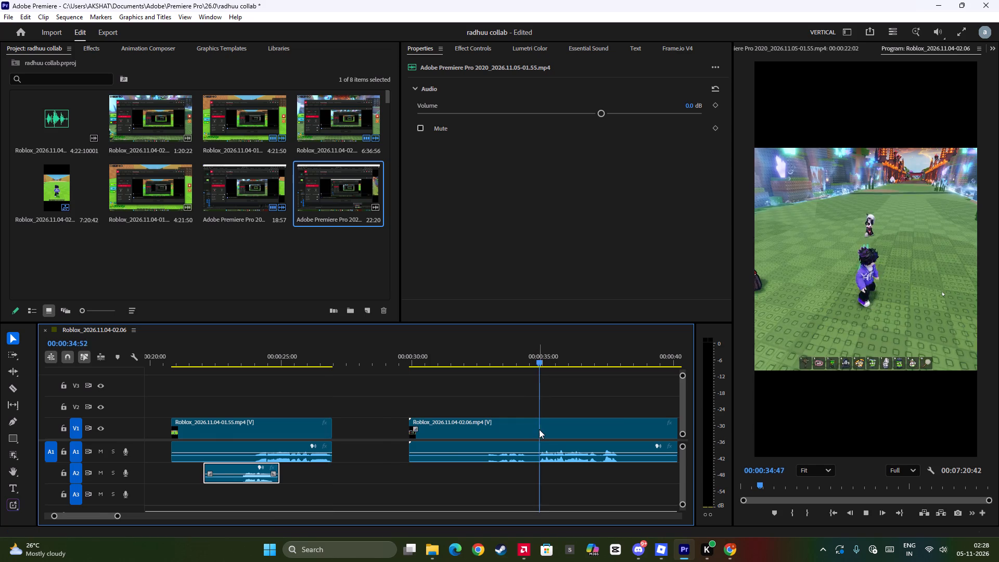
scroll(539, 429, down, 5)
key(space)
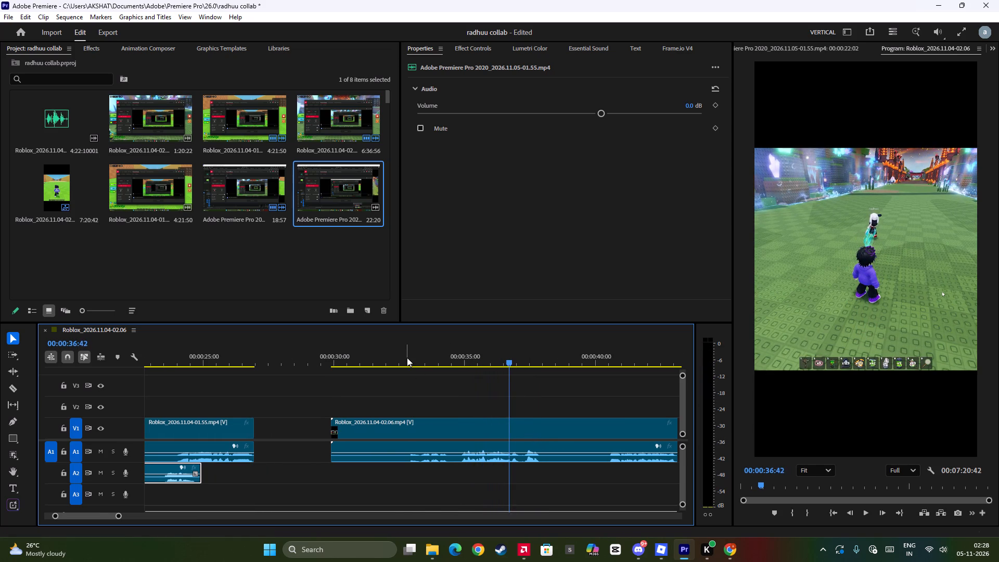
click(404, 358)
key(space)
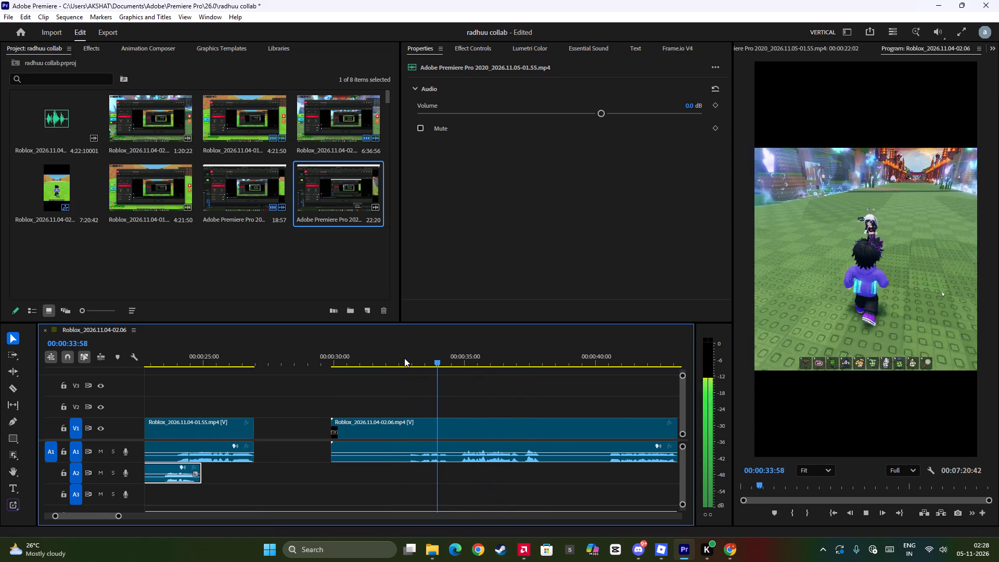
key(space)
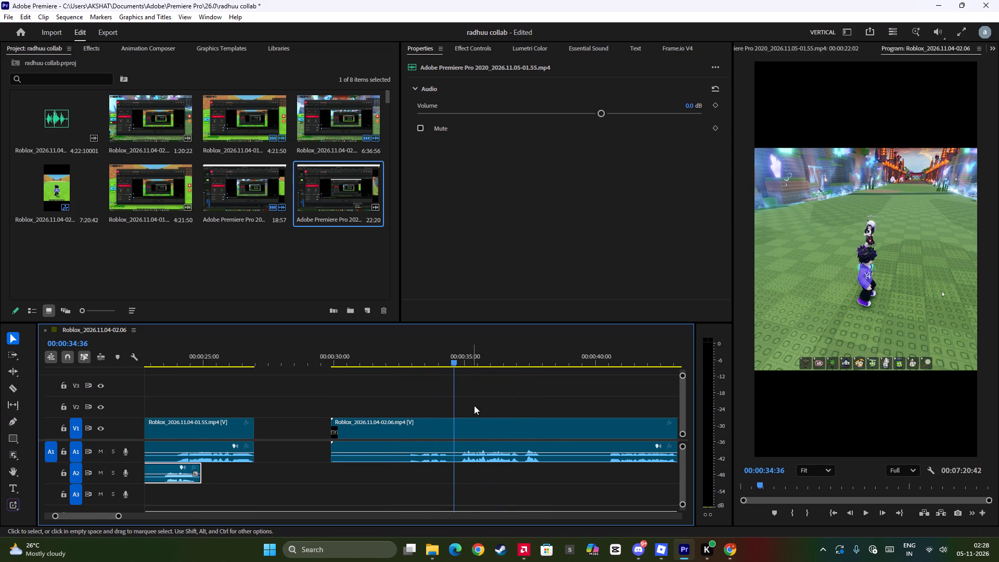
scroll(491, 401, down, 4)
click(285, 356)
drag(284, 376, 301, 382)
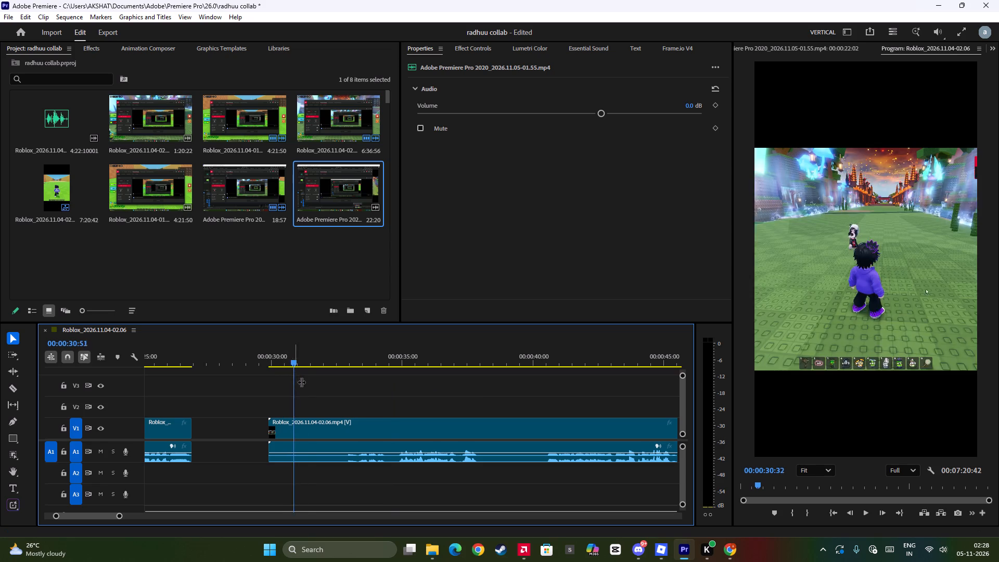
drag(301, 382, 495, 401)
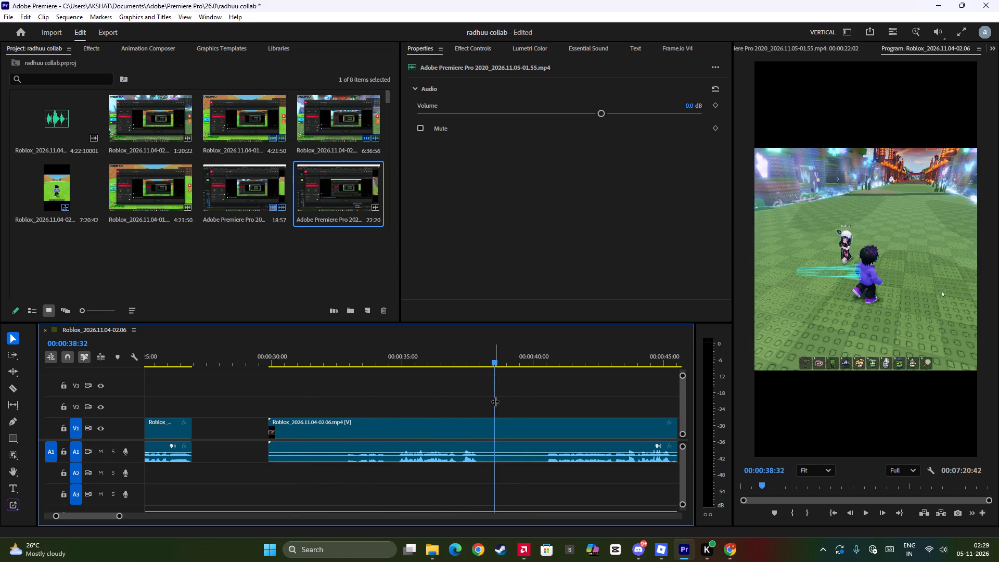
drag(495, 401, 523, 404)
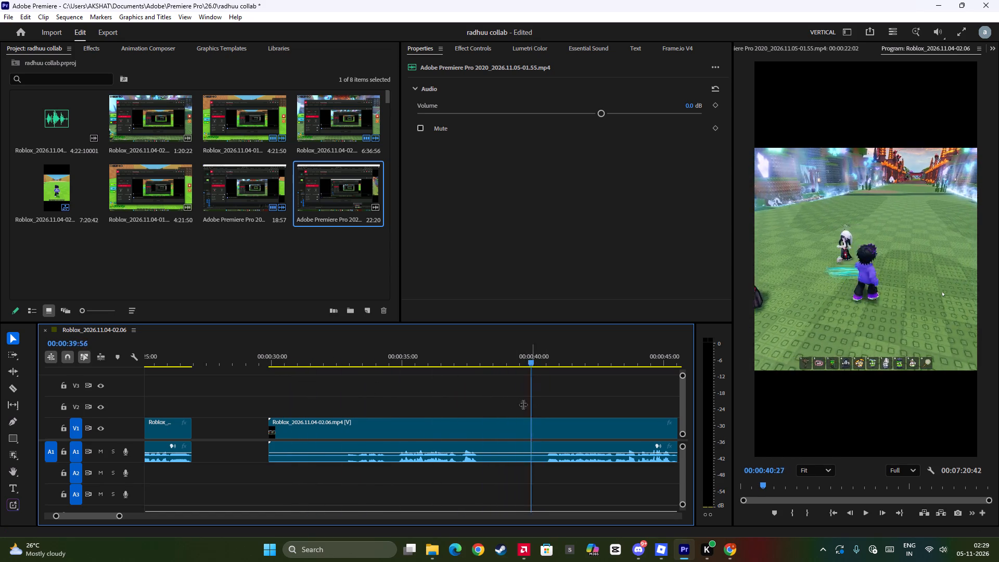
drag(523, 404, 483, 407)
Move the first gameplay clip, together with its A1 and A2 audio, to the very start of the sequence.
scroll(463, 437, up, 6)
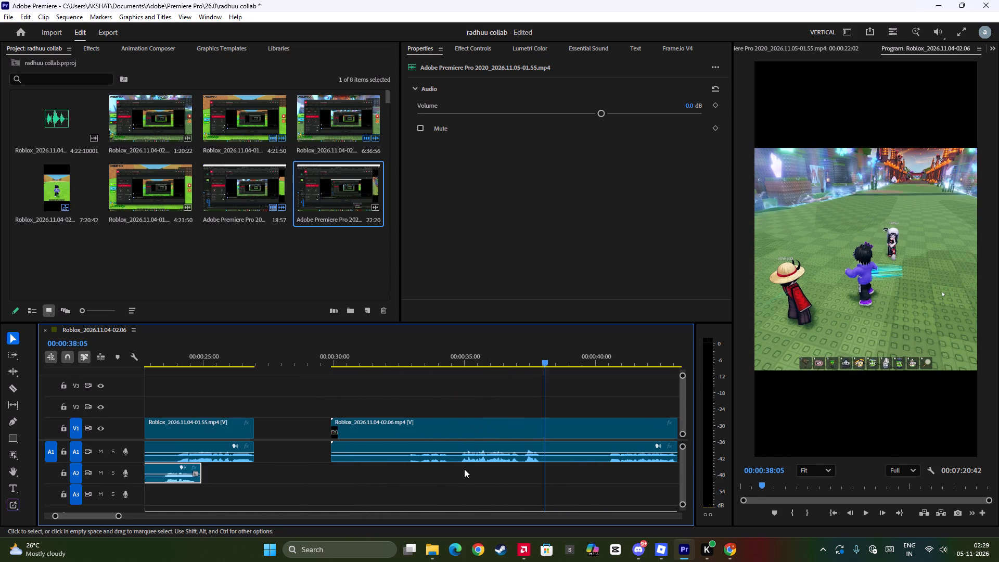
scroll(464, 469, up, 11)
drag(329, 391, 409, 477)
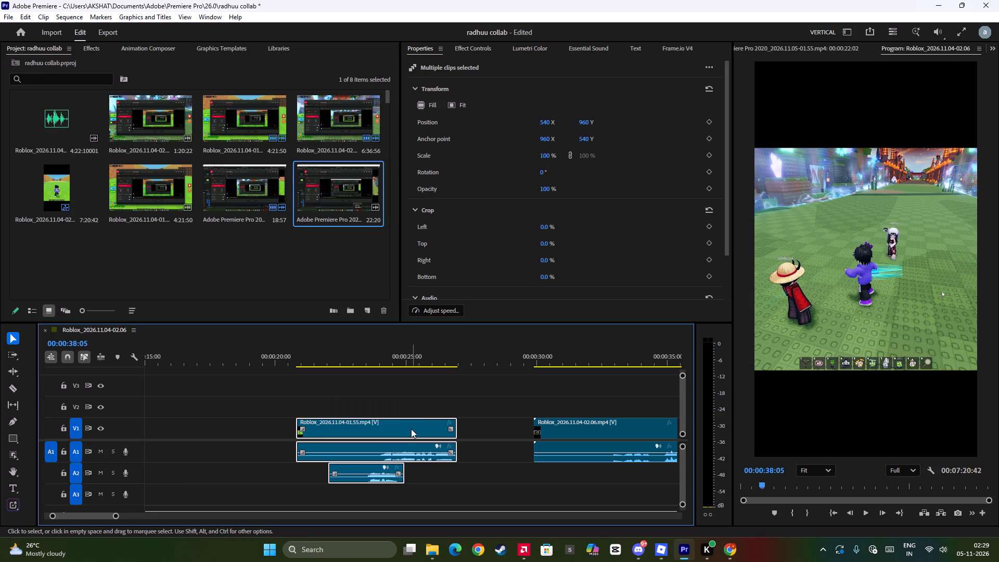
drag(411, 428, 103, 419)
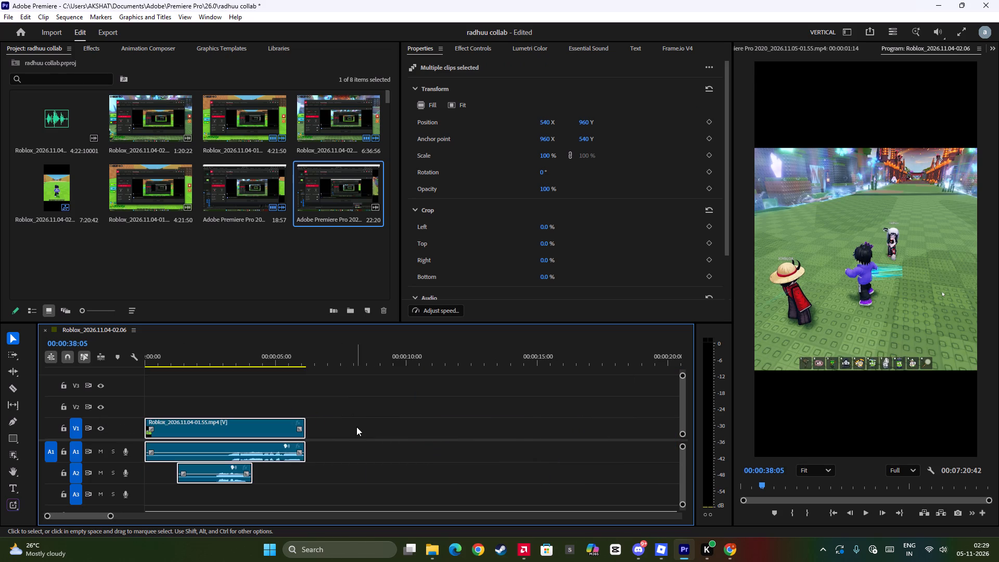
Close the gap after the first gameplay clip at about 00:00:06 and play on from the join.
click(357, 427)
key(w)
key(space)
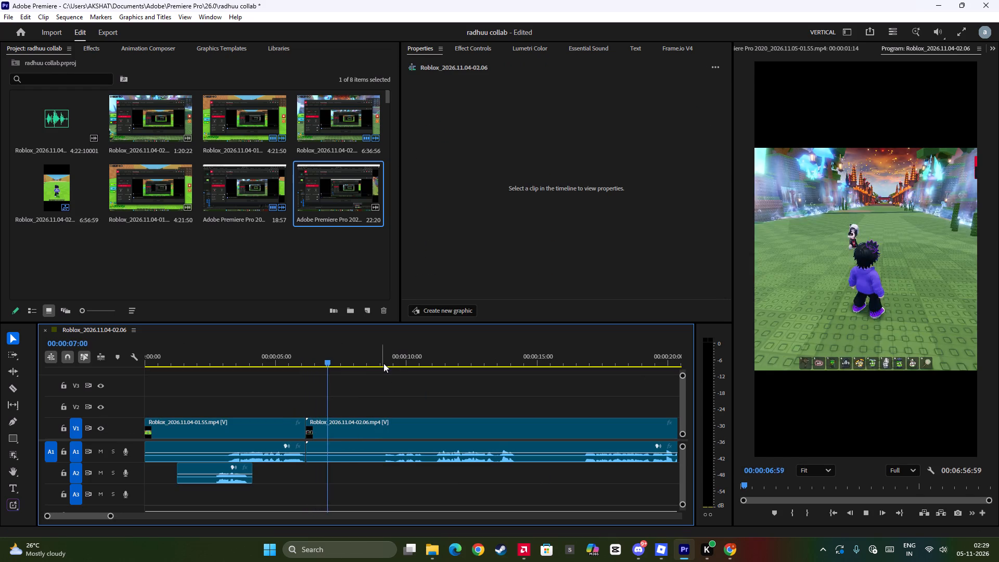
Review the second gameplay clip by playing it from about 00:00:09 to 00:00:23.
click(384, 363)
key(space)
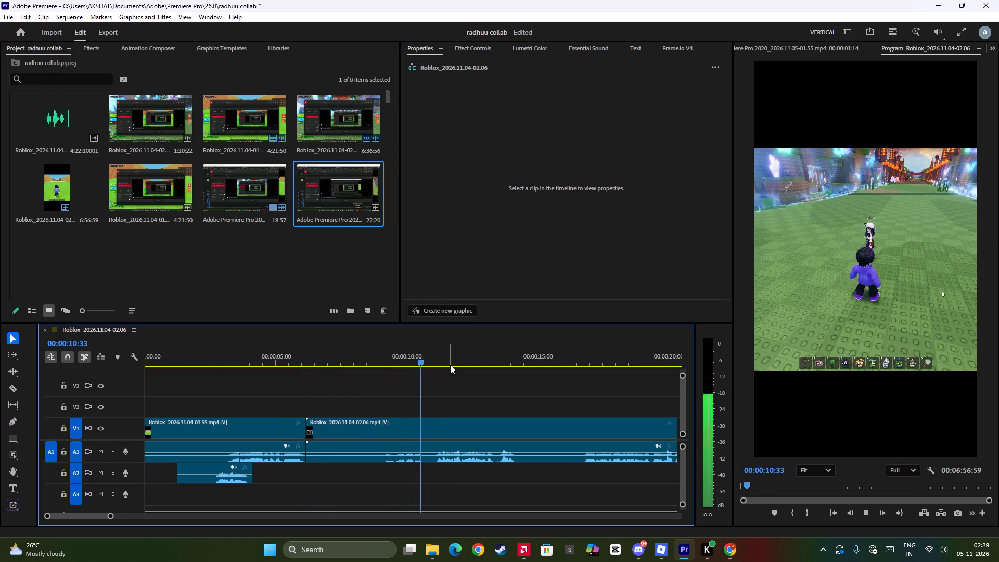
scroll(527, 424, down, 4)
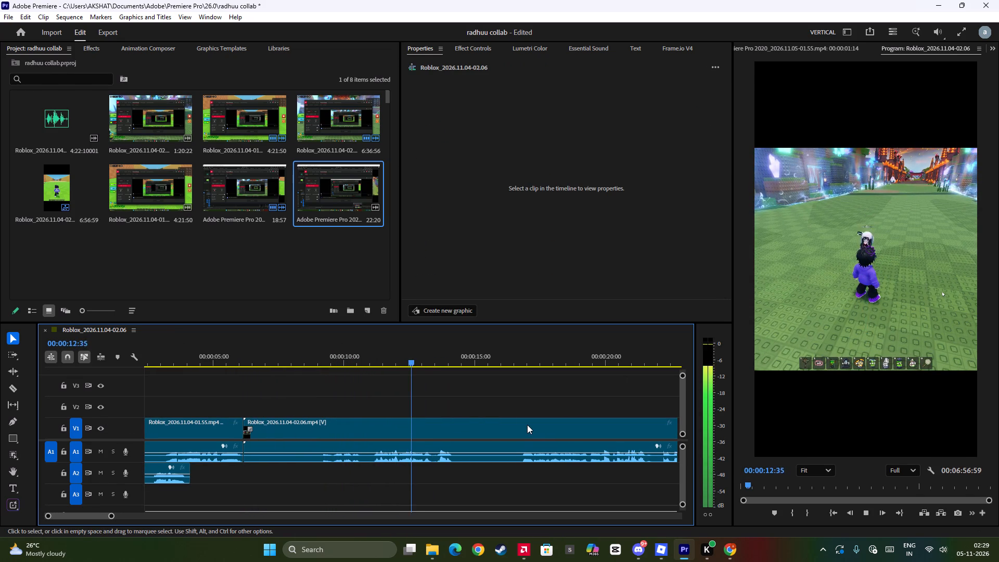
key(space)
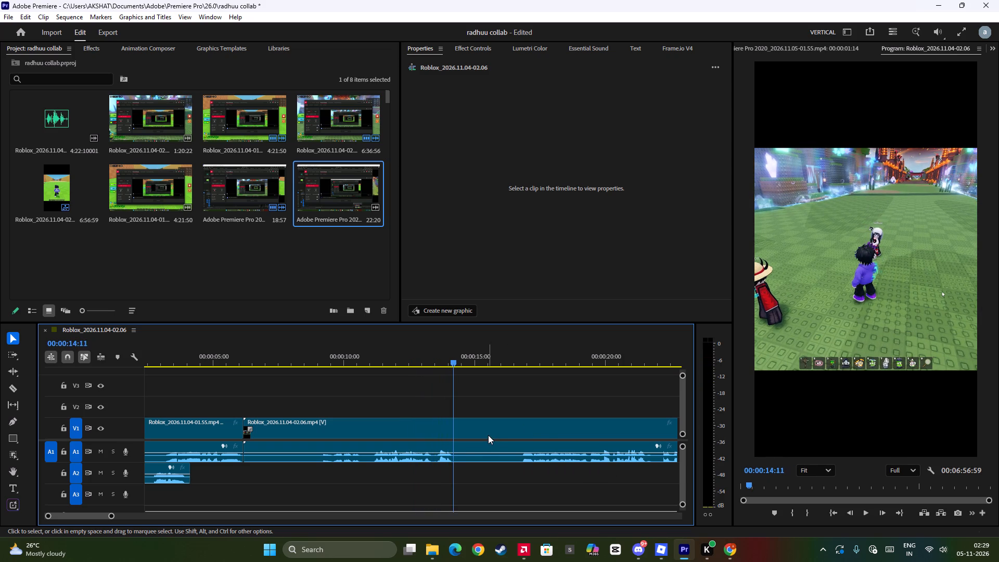
key(space)
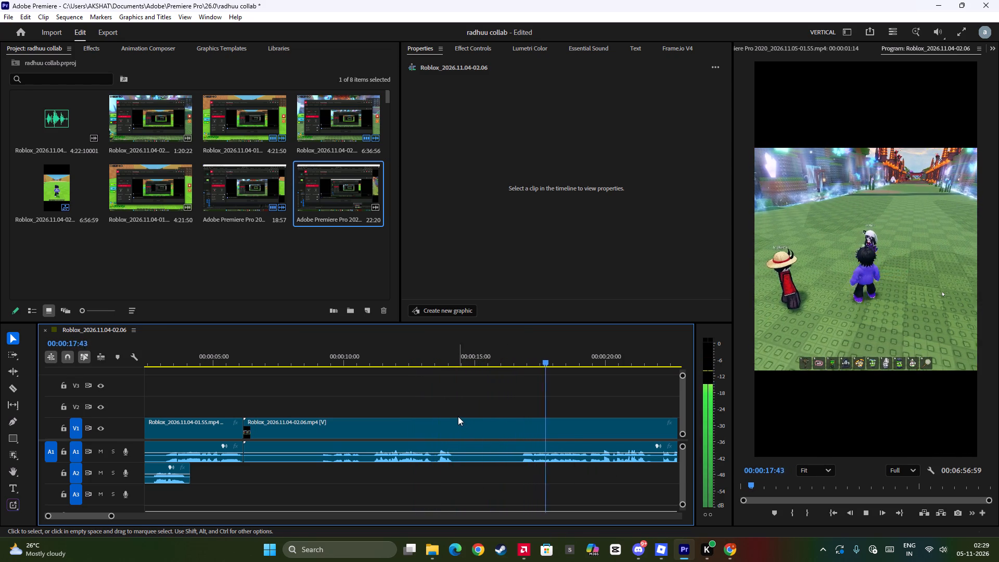
scroll(456, 415, down, 4)
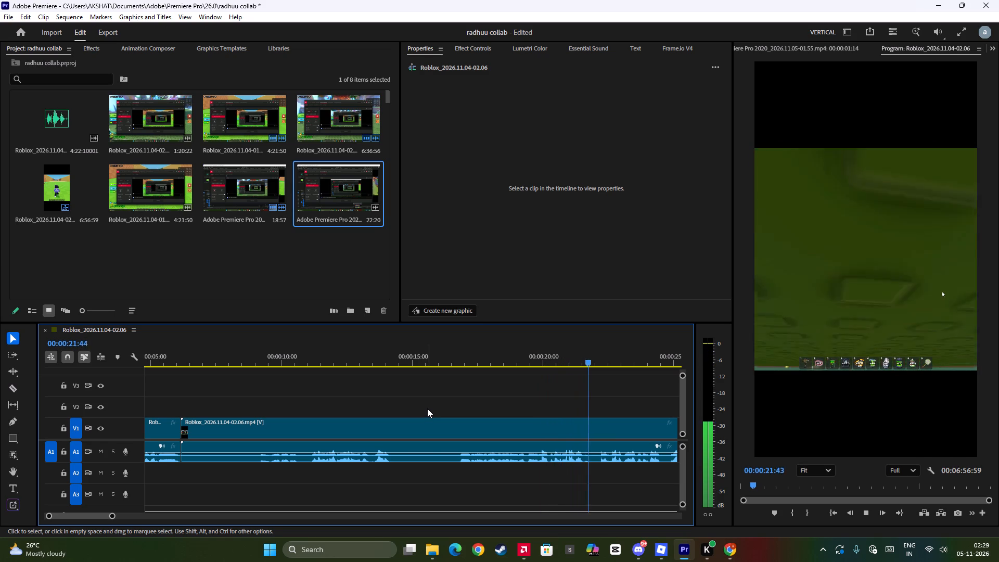
key(space)
key(space)
key(space)
key(space)
key(space)
key(space)
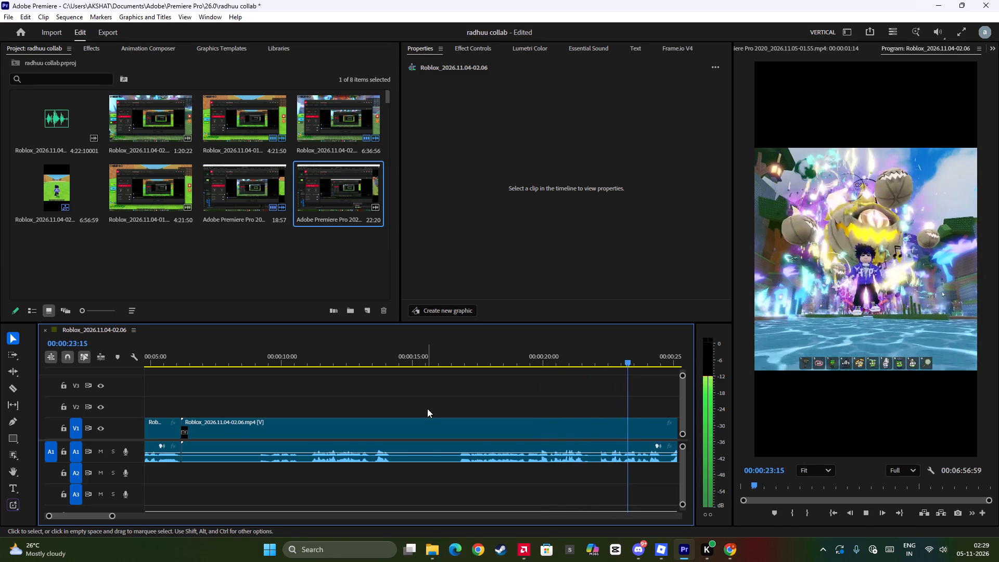
key(space)
Replay the second gameplay clip repeatedly between about 00:00:08 and 00:00:12, pausing often to examine the action and audio.
click(297, 363)
key(space)
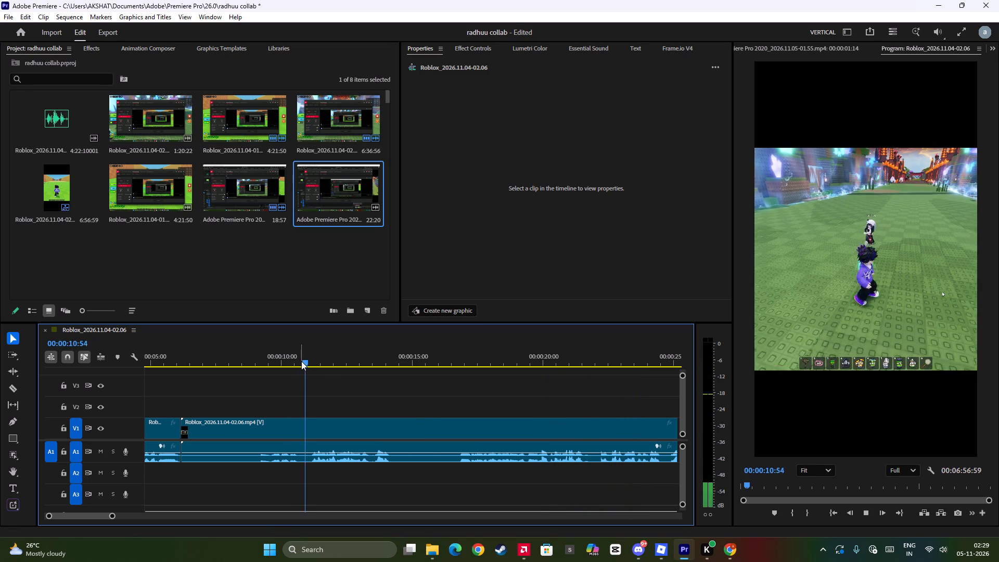
key(space)
click(247, 356)
key(space)
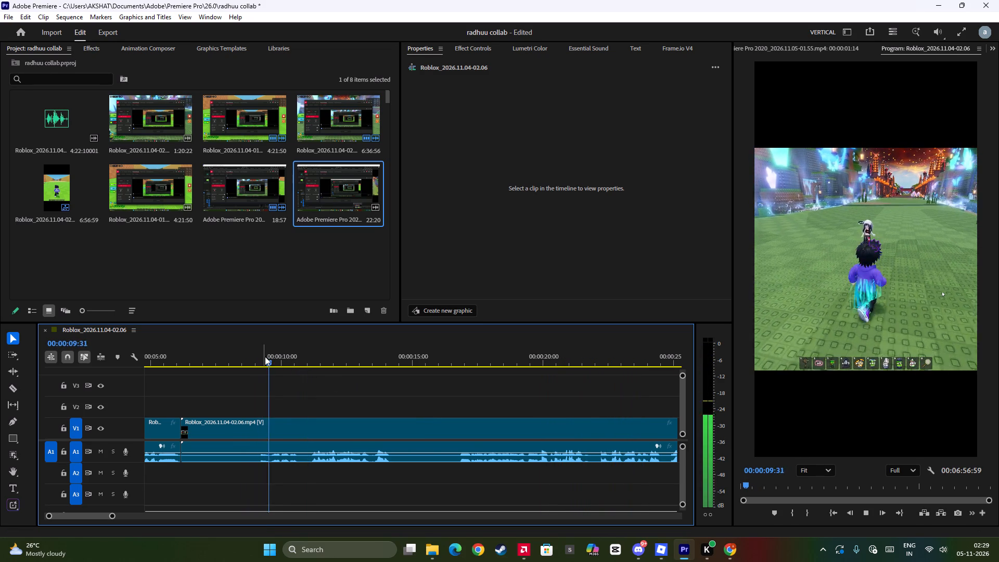
key(space)
click(267, 357)
key(space)
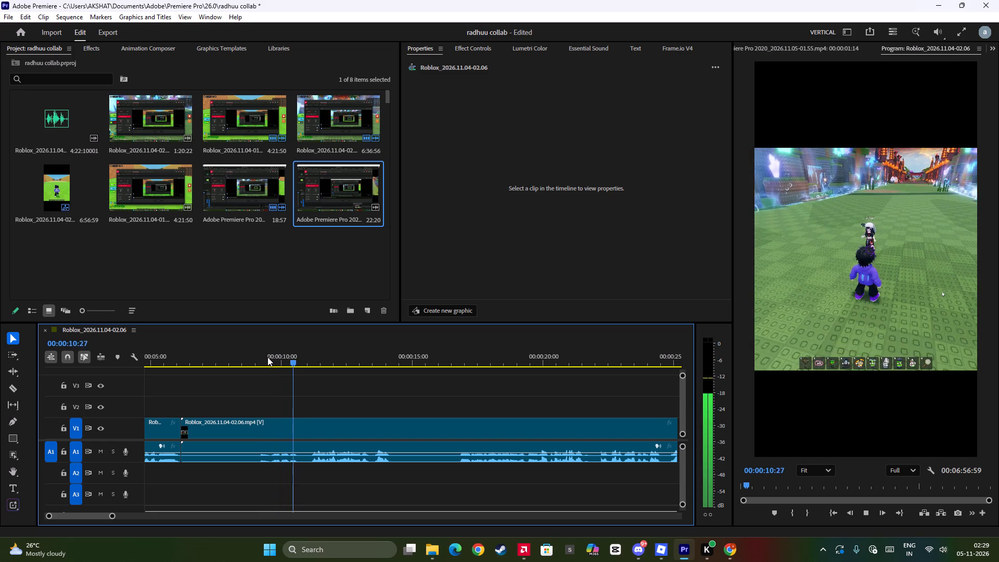
key(space)
click(267, 357)
key(space)
key(space)
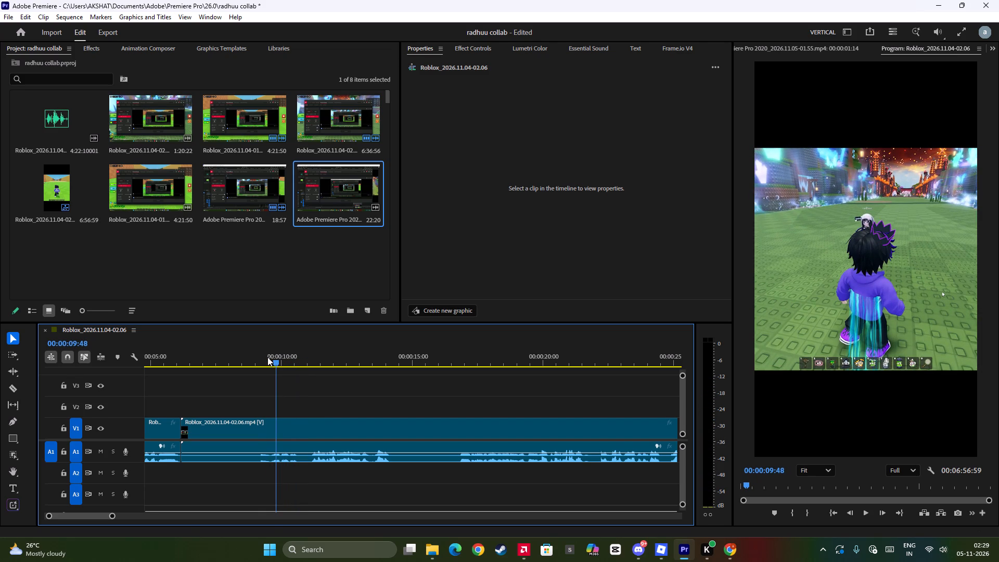
key(space)
key(space)
key(space)
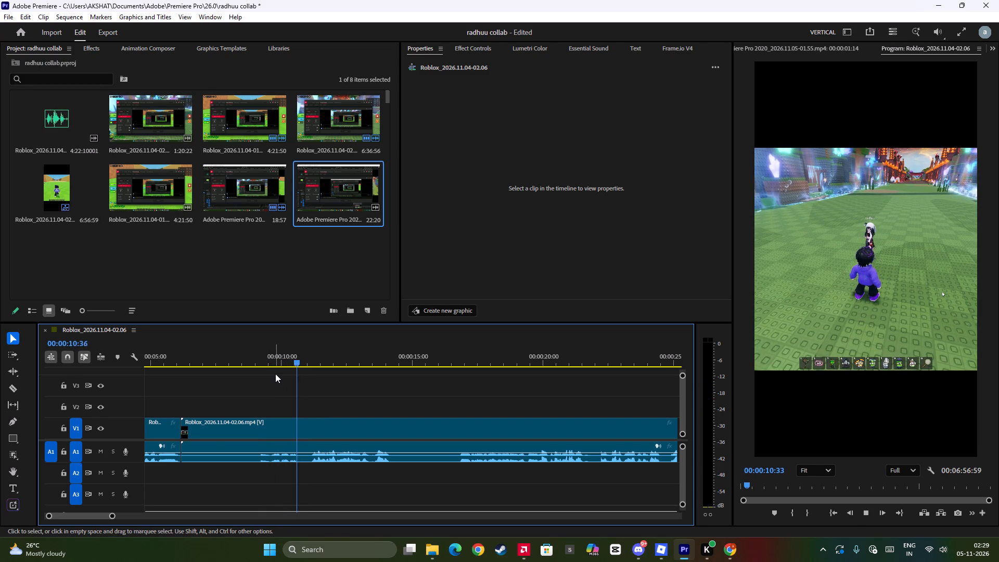
key(space)
click(251, 361)
key(space)
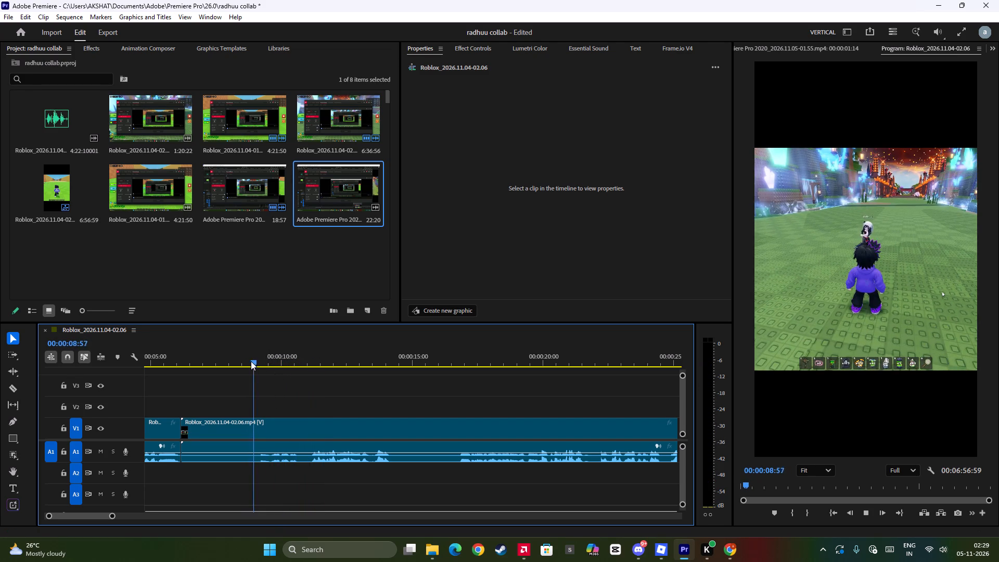
key(space)
key(space)
key(space)
key(space)
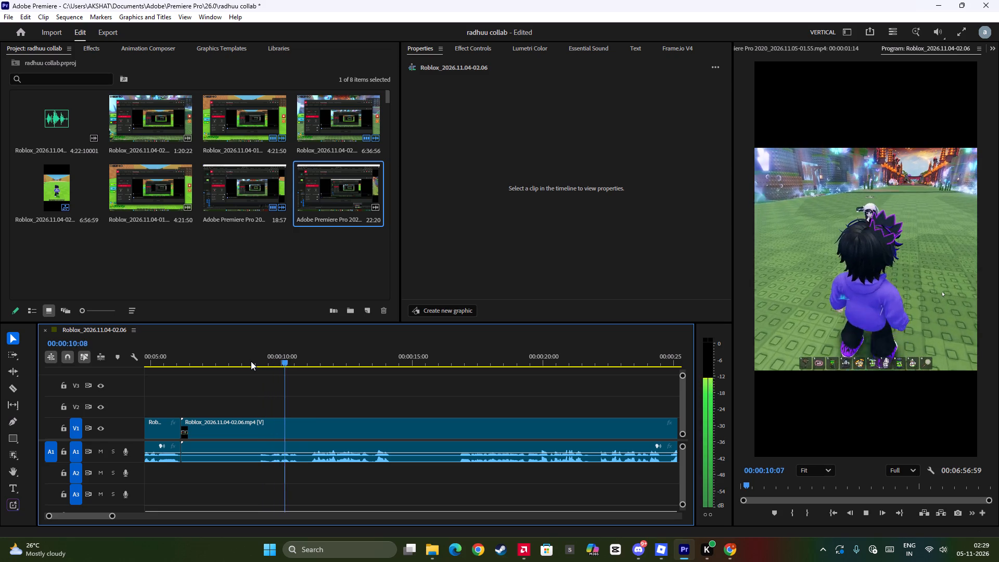
key(space)
click(251, 361)
key(space)
key(space)
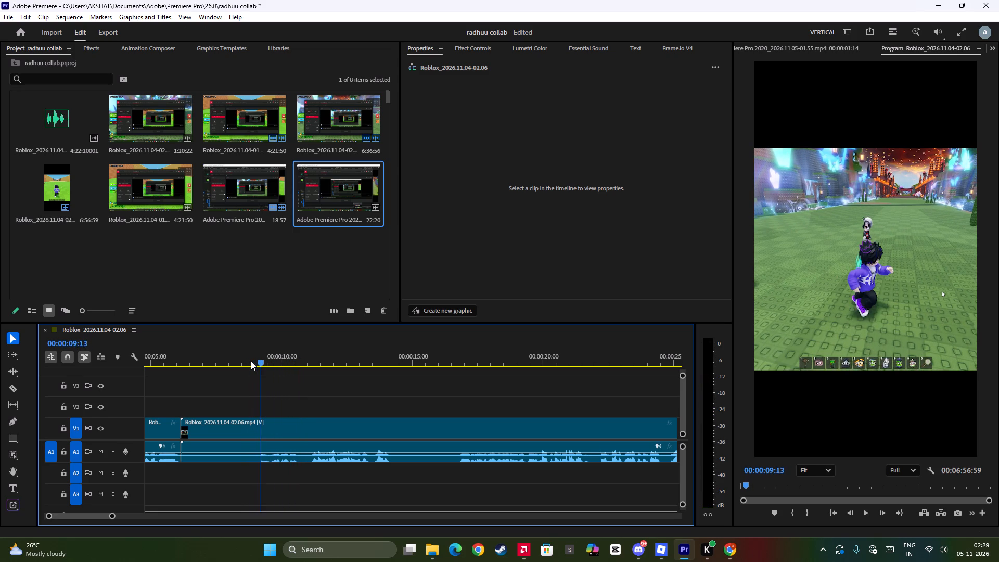
drag(260, 391, 258, 400)
key(space)
key(space)
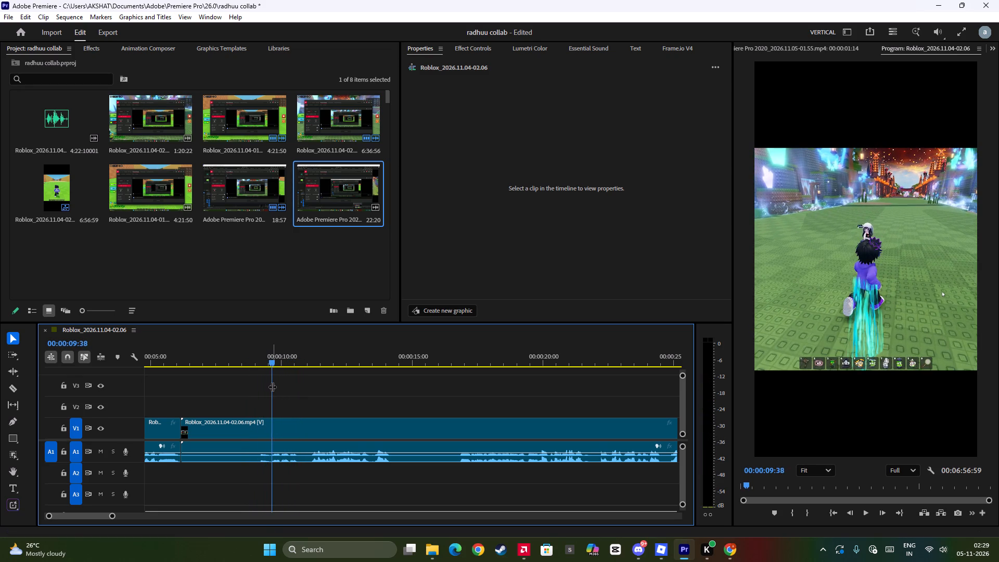
key(space)
key(space)
key(space)
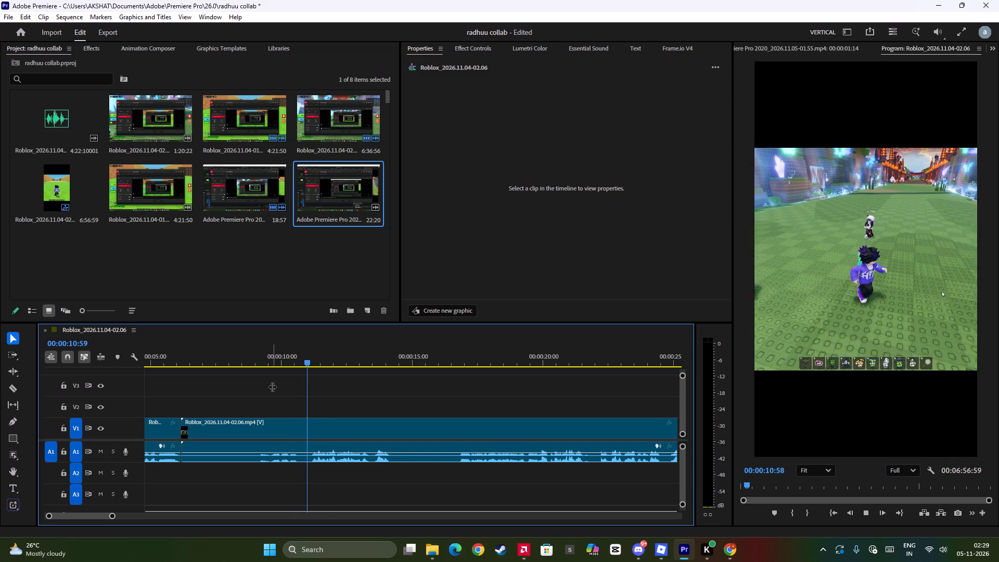
key(space)
key(space)
key(space)
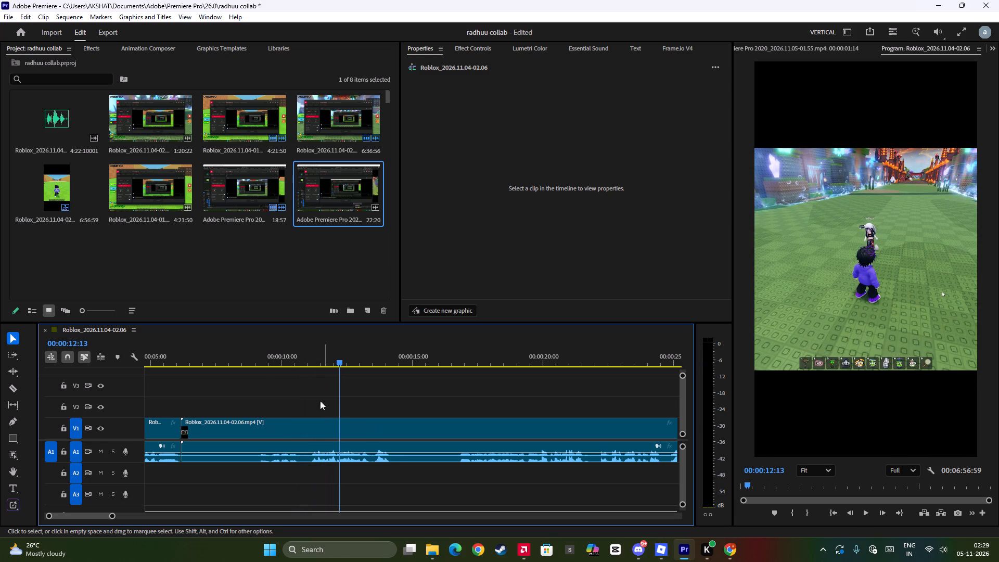
Play the second gameplay clip on from about 00:00:10 to 00:00:30, checking its action and audio.
click(287, 361)
key(space)
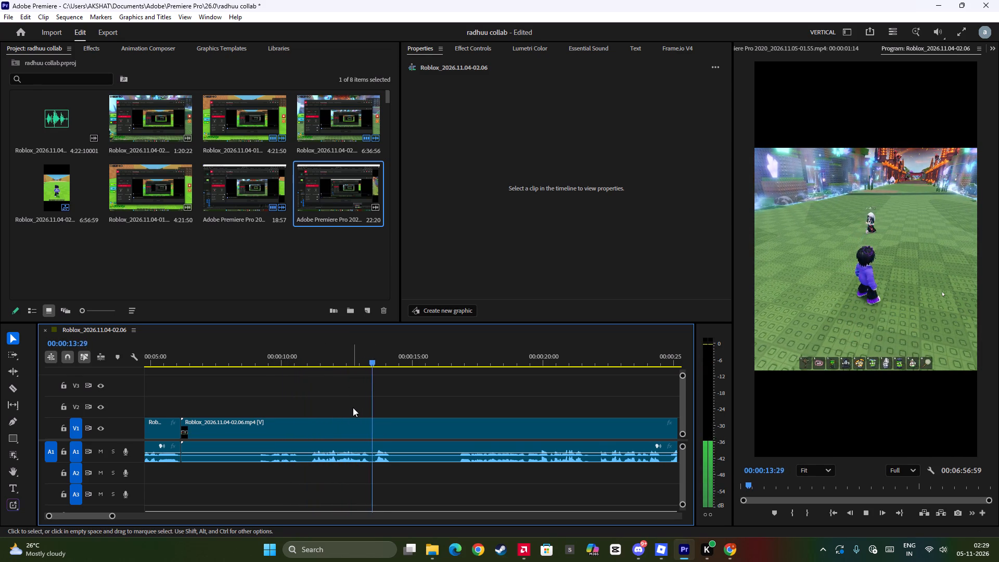
key(space)
key(space)
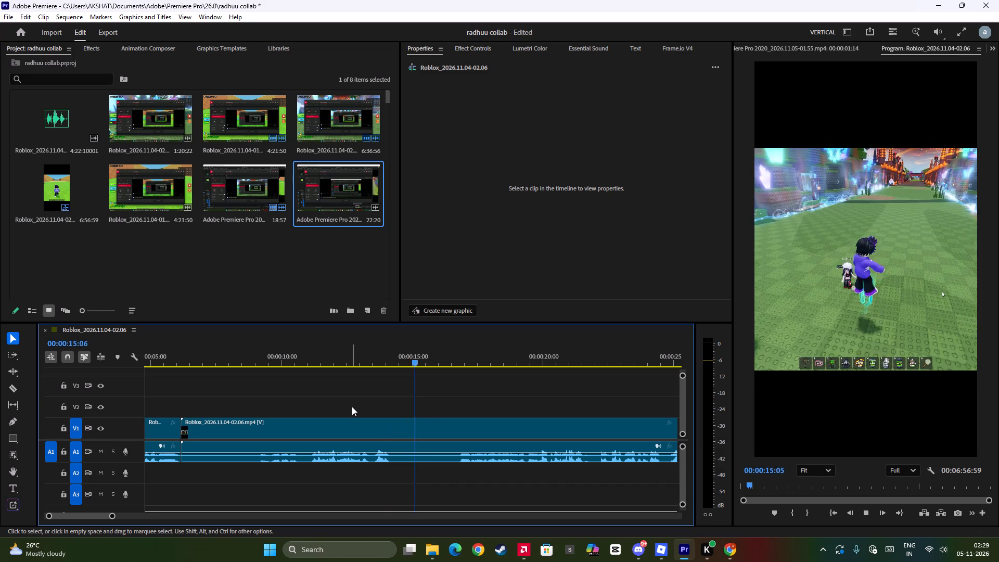
scroll(350, 405, down, 5)
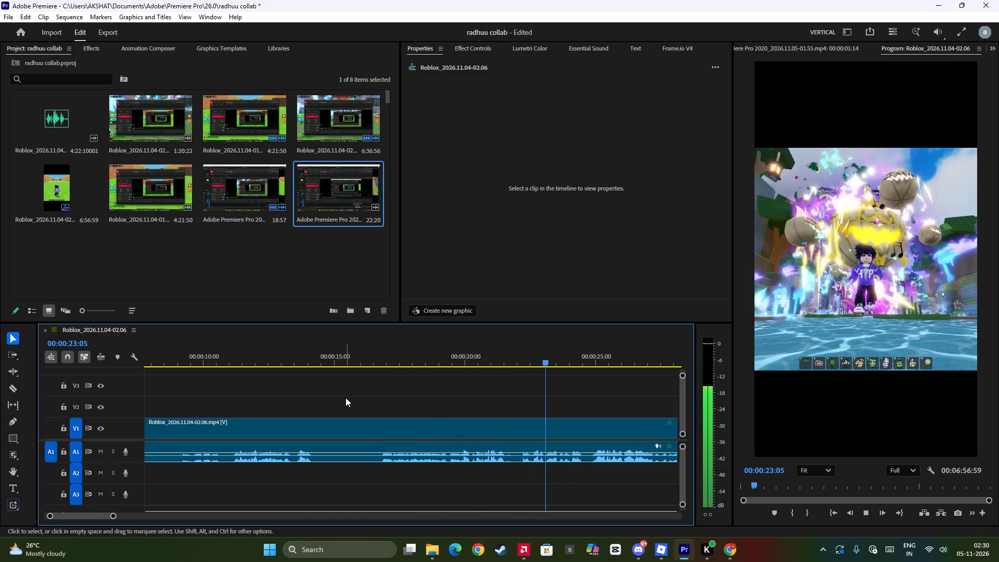
scroll(345, 398, down, 5)
scroll(503, 404, down, 4)
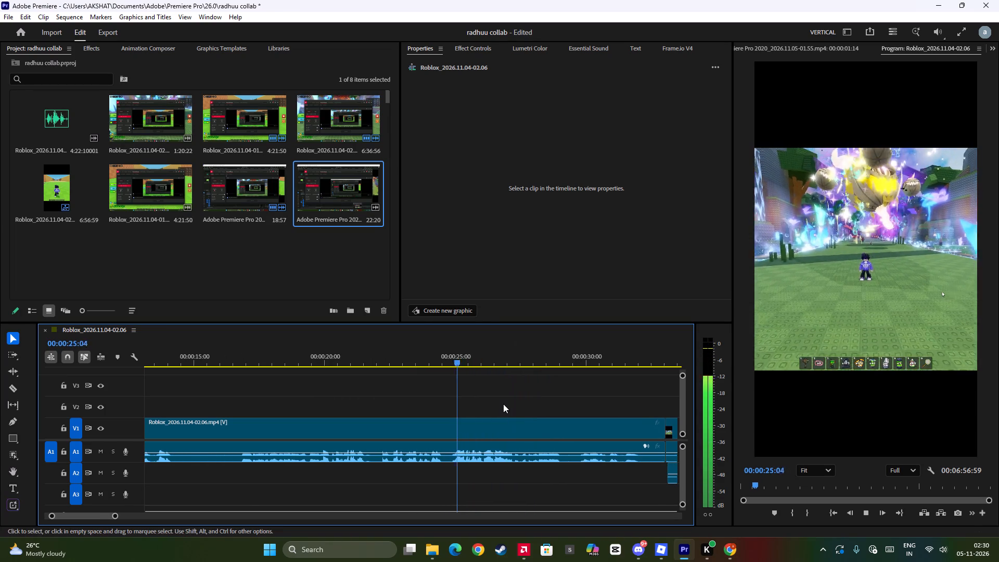
key(space)
key(space)
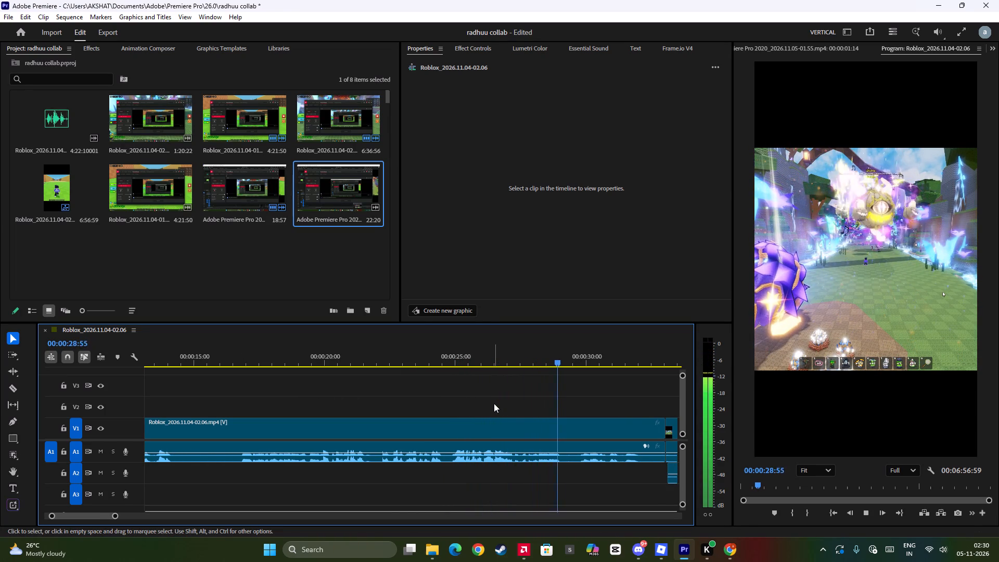
key(space)
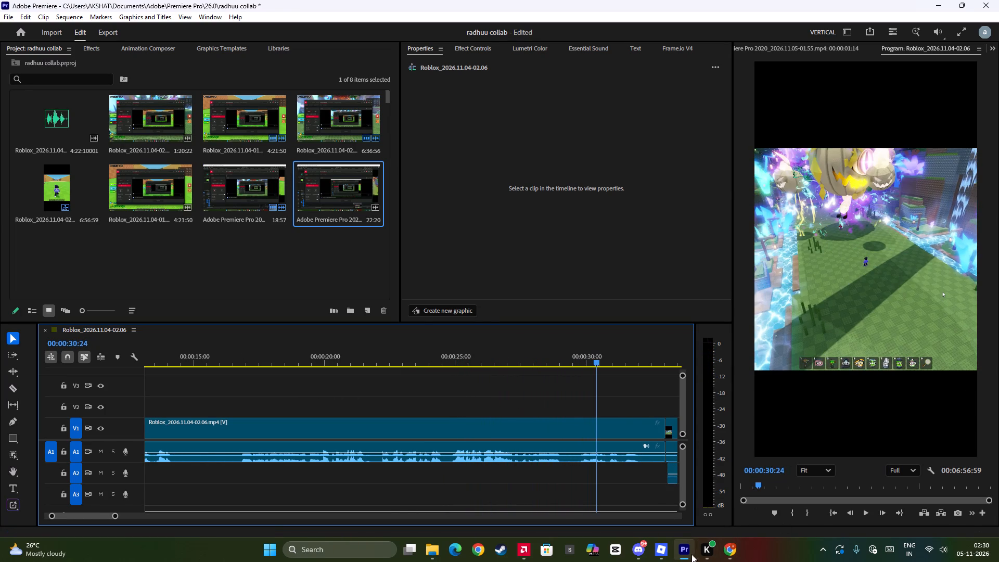
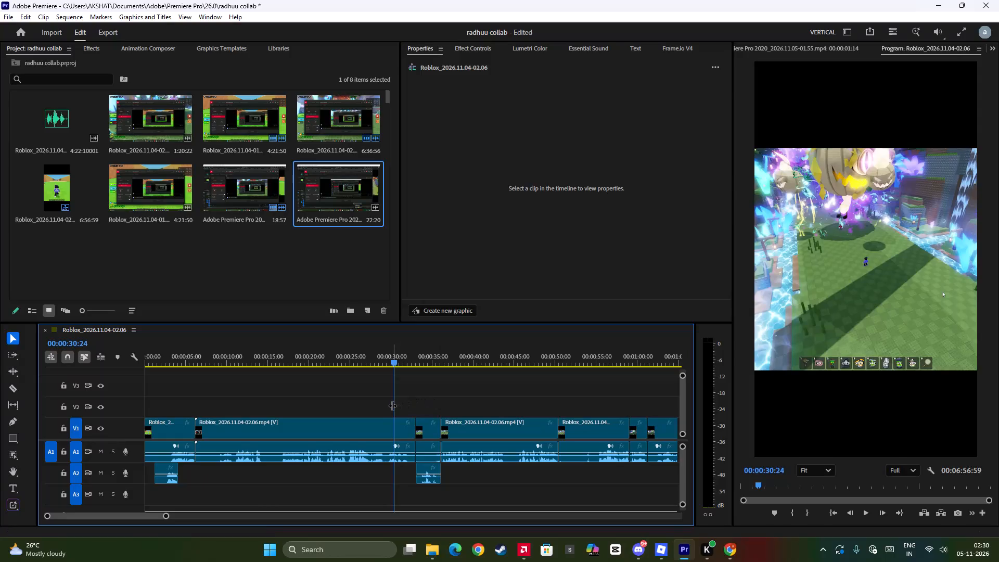
Close the large gap that starts at about 00:02:23, joining the last video clip to the preceding clips.
drag(392, 405, 94, 381)
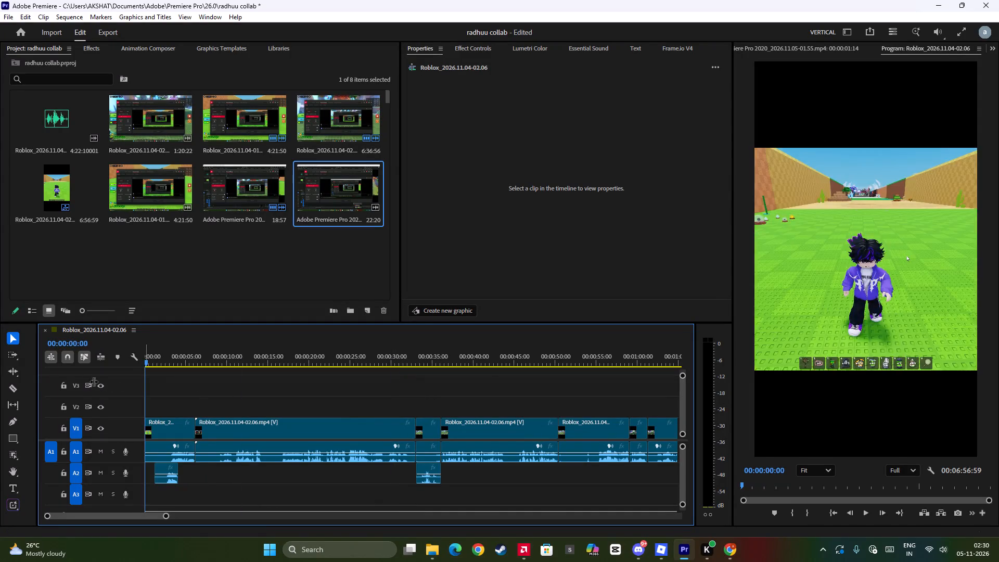
drag(94, 381, 236, 401)
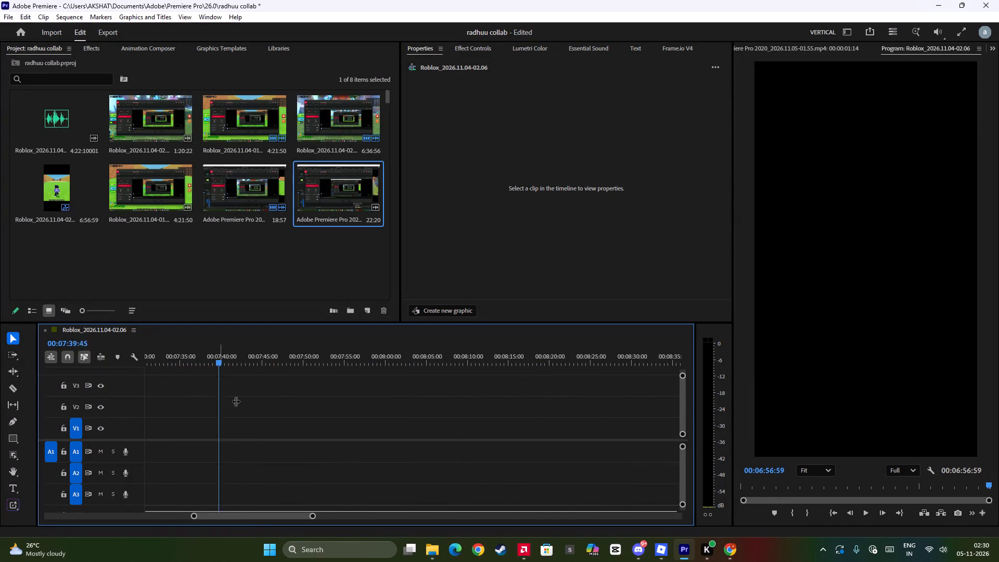
drag(236, 401, 467, 433)
alt+scroll(466, 432, down, 17)
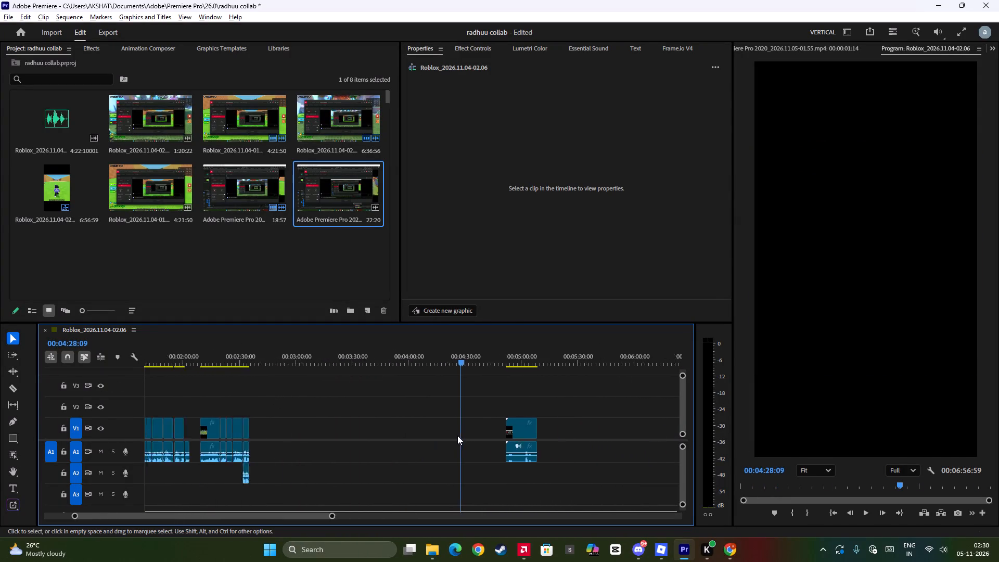
alt+scroll(457, 436, down, 8)
click(285, 426)
key(w)
Close the remaining gap after the last video clip, from about 00:02:42 to the stray audio clip on A1.
click(271, 427)
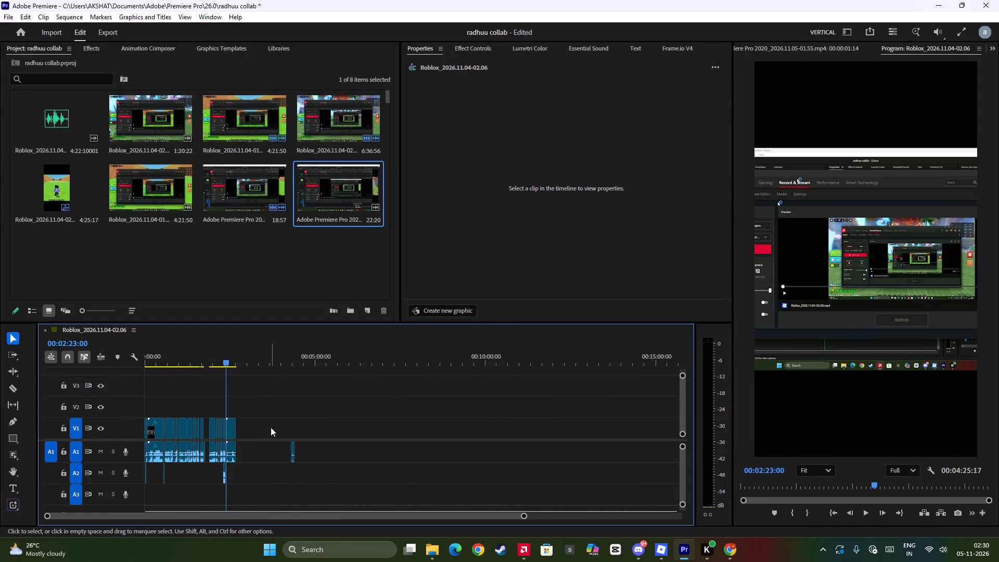
key(w)
click(269, 426)
click(270, 423)
click(274, 361)
click(263, 420)
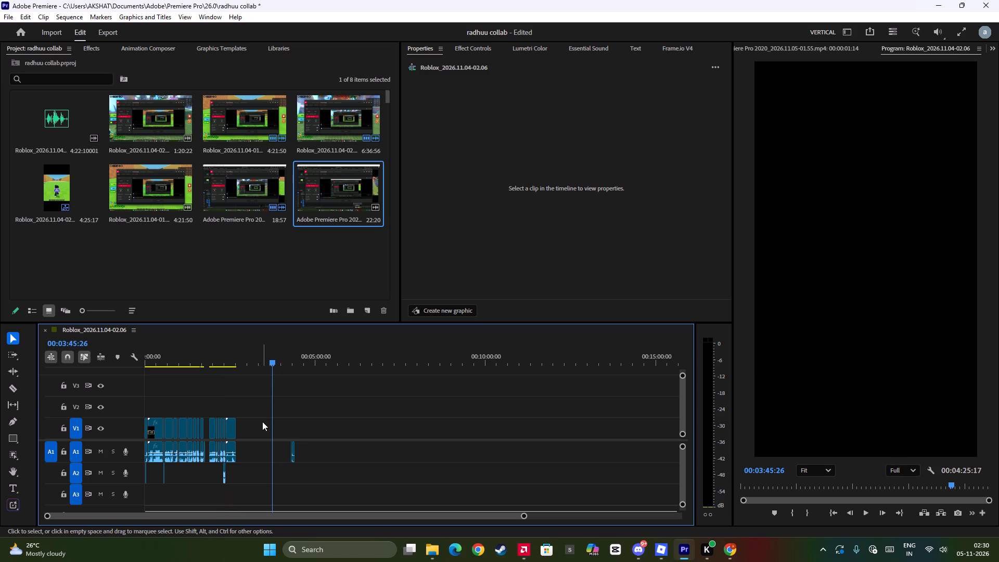
double_click(261, 426)
click(258, 451)
click(258, 457)
key(w)
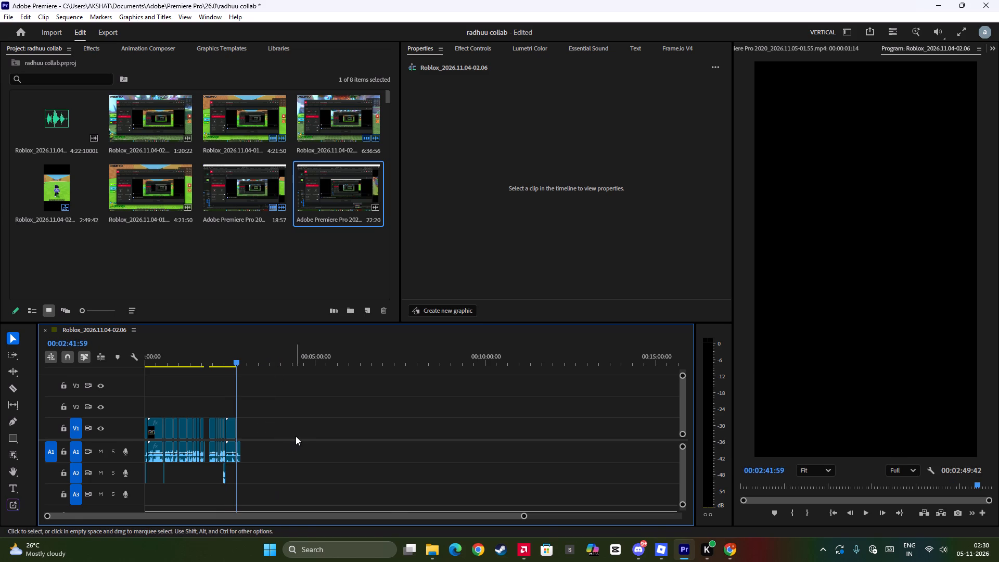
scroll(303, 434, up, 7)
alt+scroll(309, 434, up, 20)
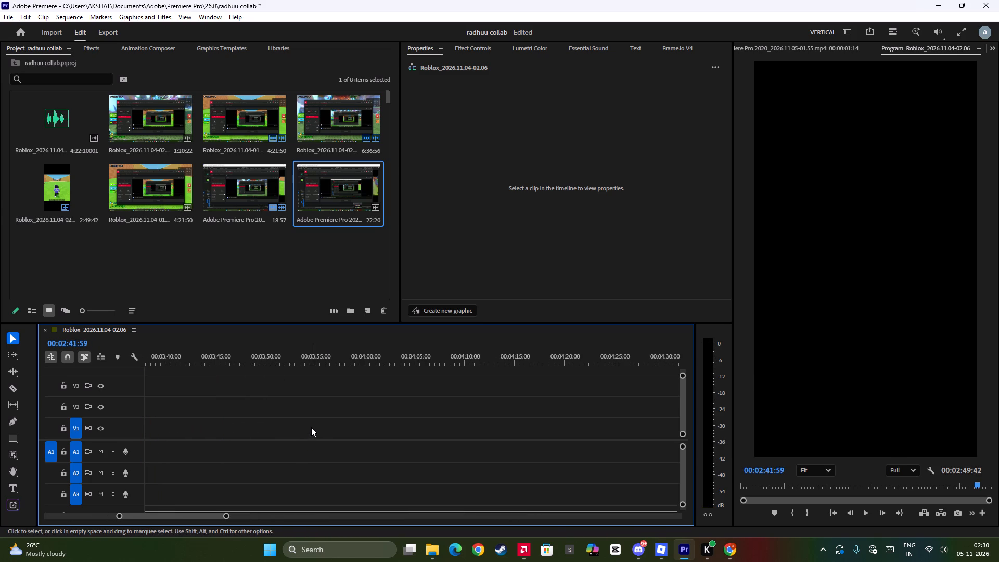
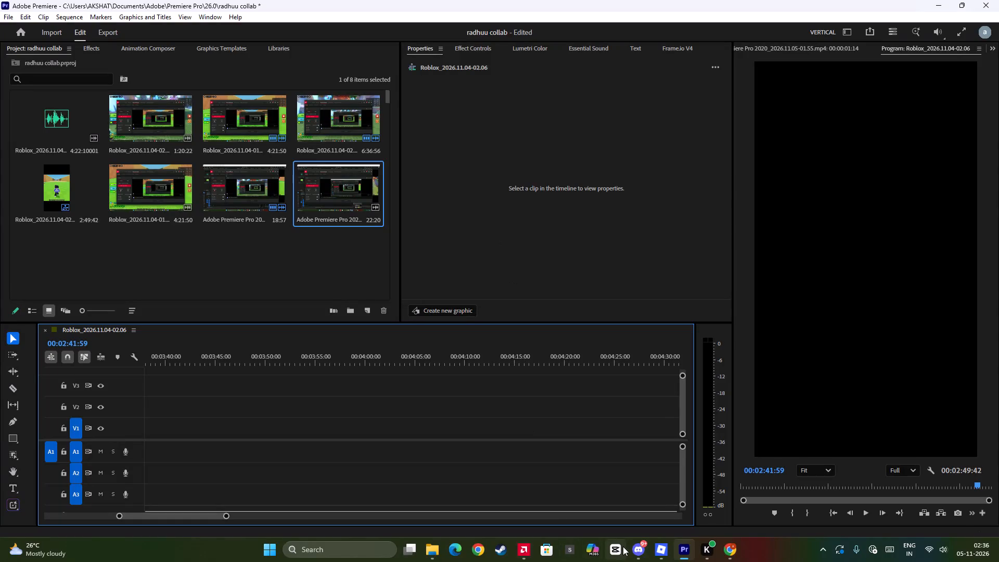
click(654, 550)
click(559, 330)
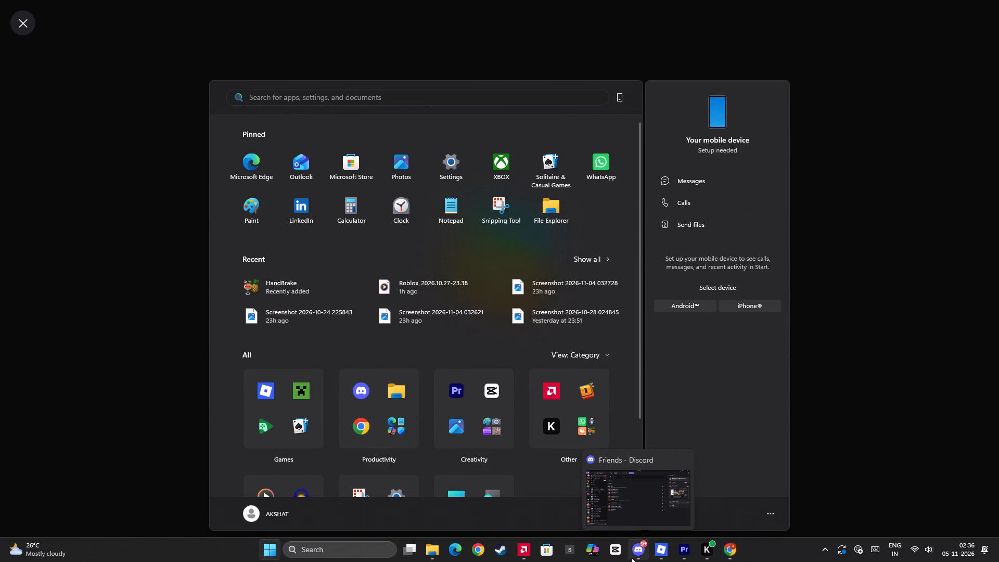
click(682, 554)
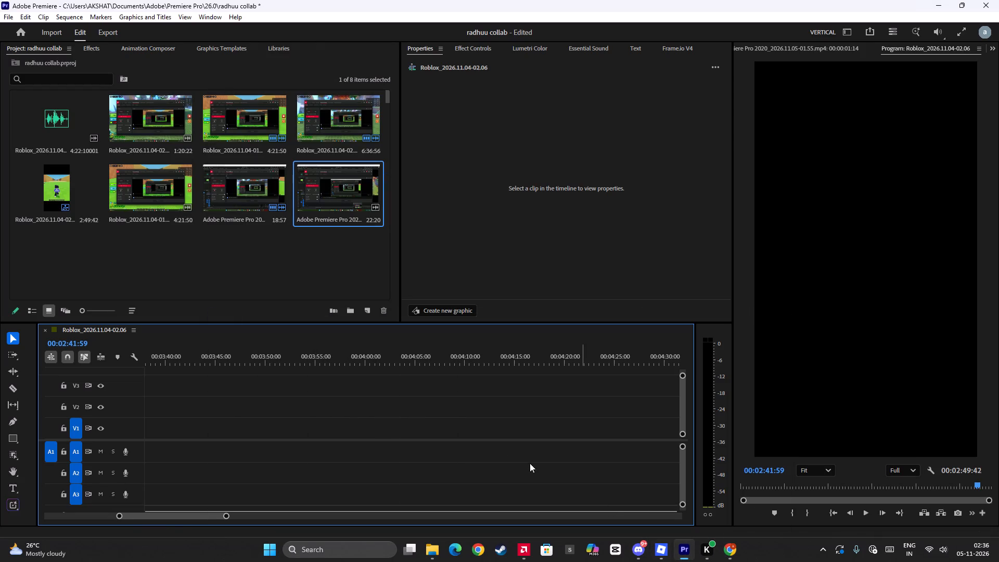
Play back the end of the sequence from about 00:02:20 through the last screen-recording clip to review it.
alt+scroll(260, 419, down, 12)
alt+scroll(281, 449, down, 13)
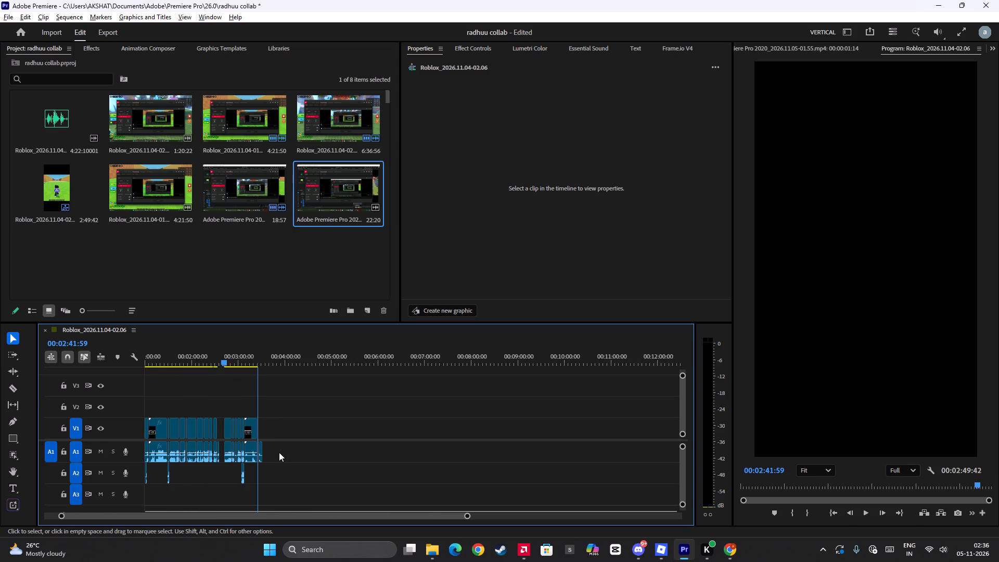
click(244, 360)
alt+scroll(288, 394, up, 14)
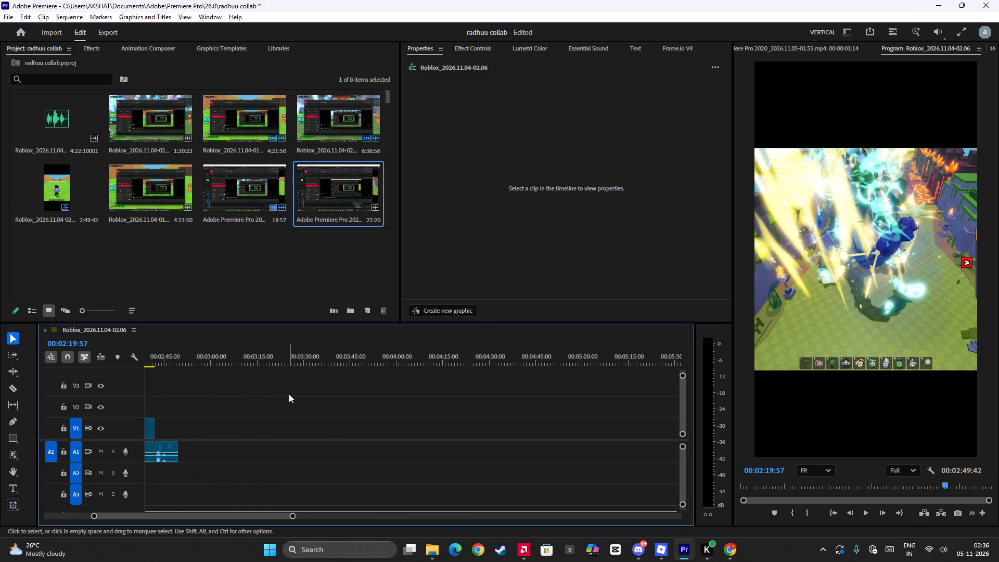
key(space)
scroll(289, 394, up, 7)
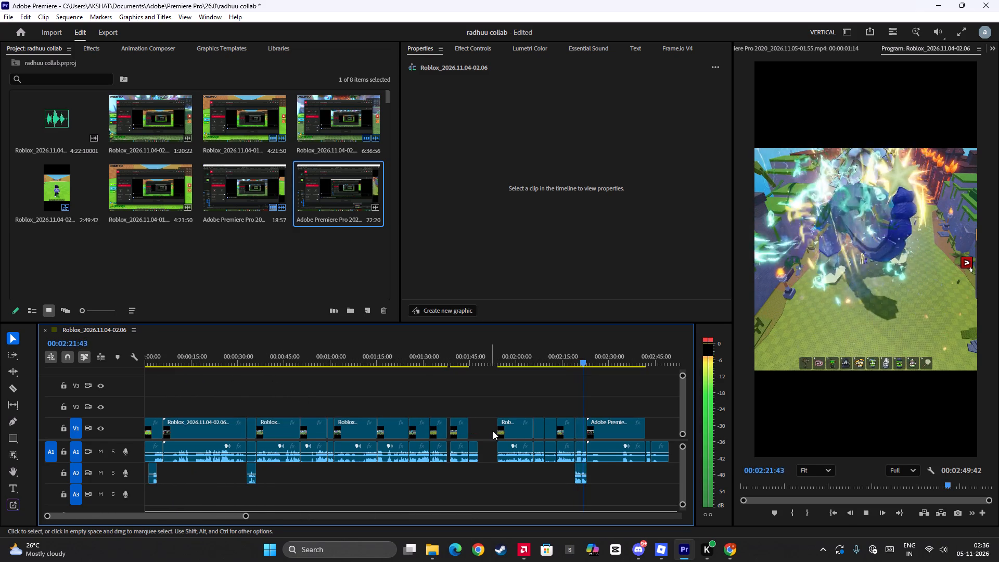
scroll(498, 431, down, 5)
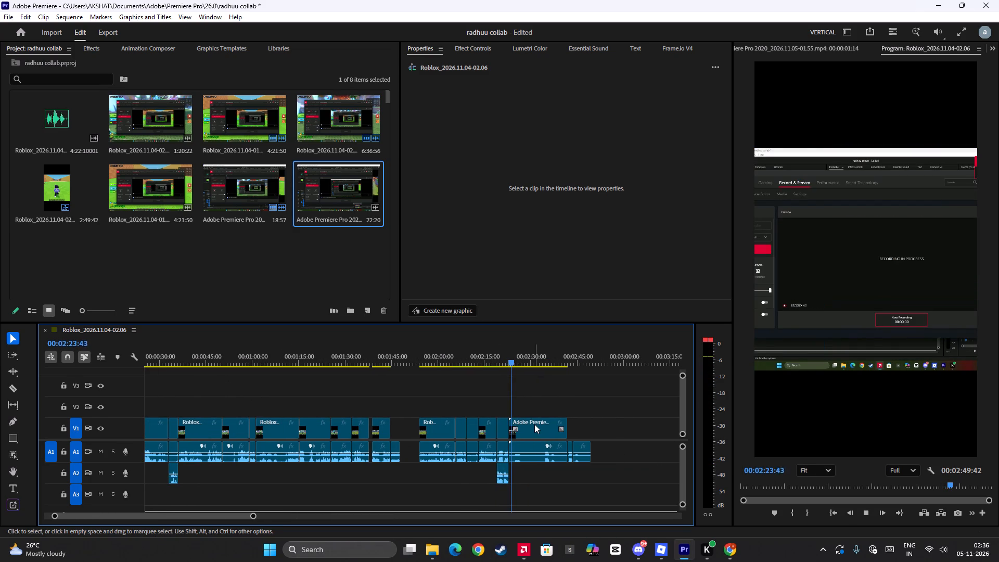
click(542, 359)
key(space)
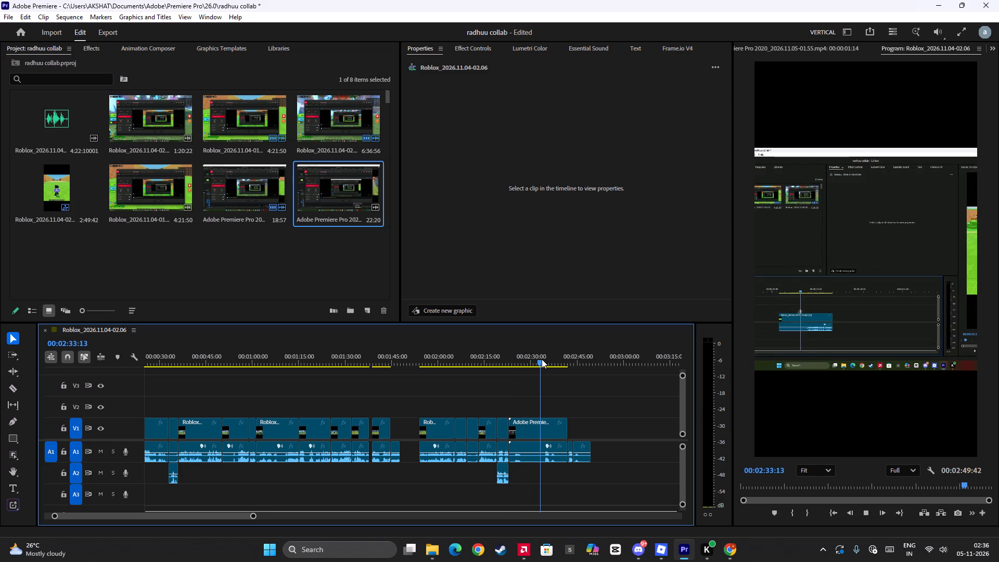
scroll(567, 419, up, 5)
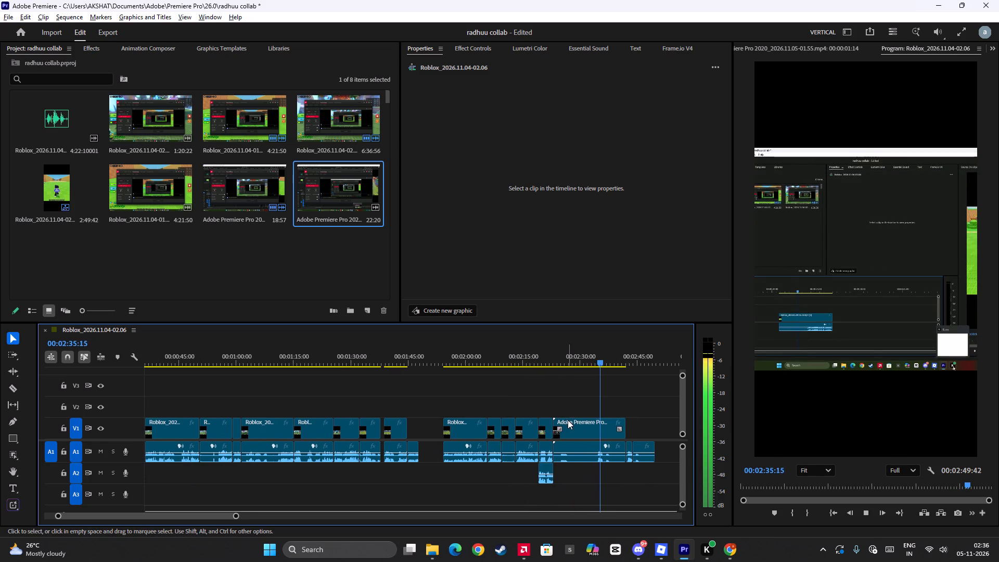
key(space)
scroll(296, 448, up, 6)
click(279, 370)
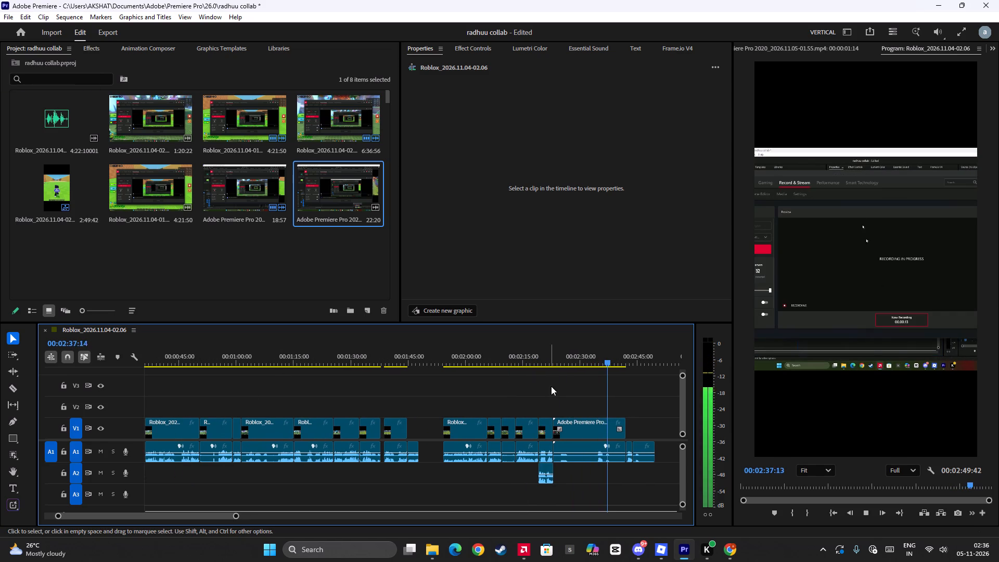
drag(566, 390, 673, 469)
click(623, 367)
key(space)
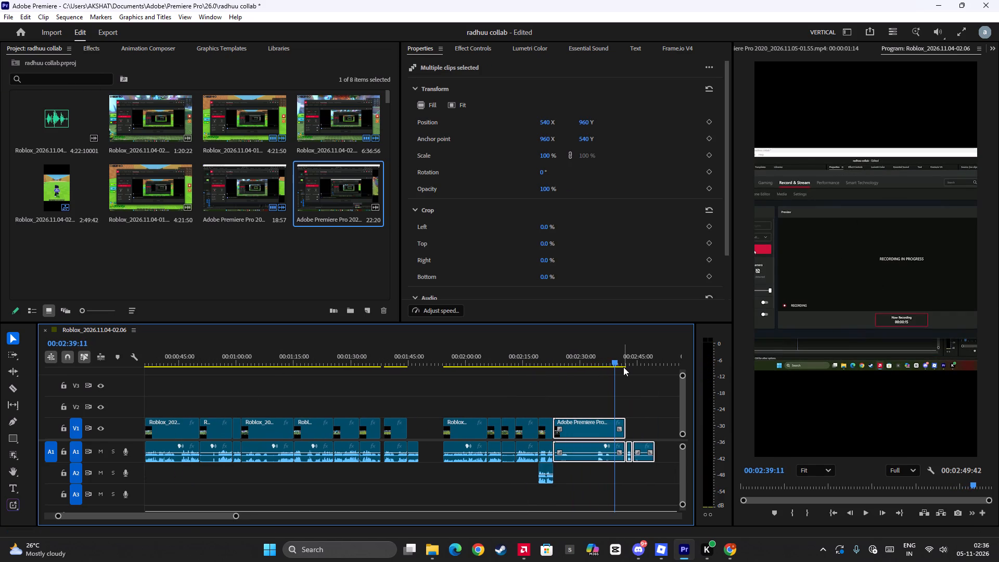
Return the playhead to 00:00:00 and play the opening seconds to check the gameplay with its A2 audio.
drag(615, 400, 24, 417)
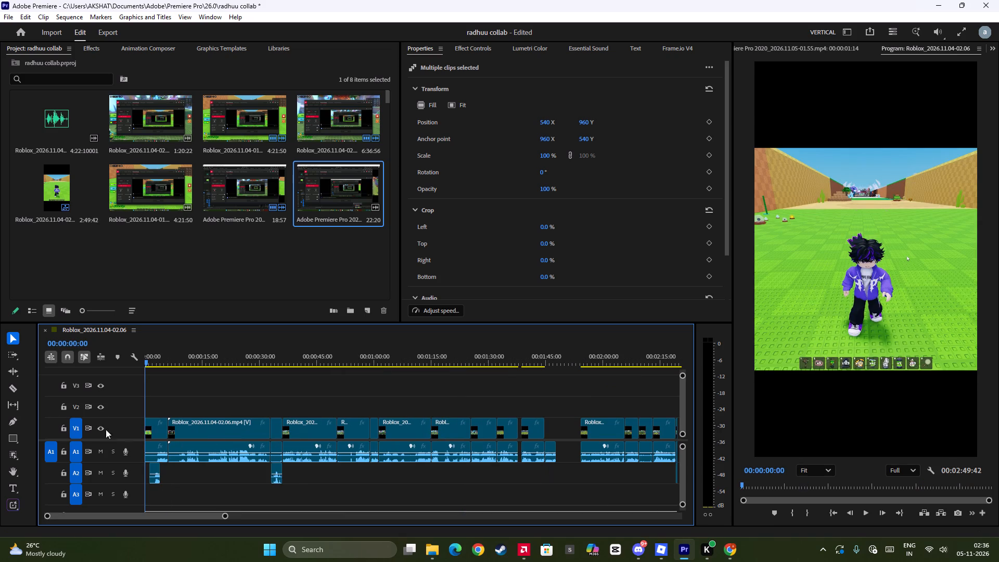
key(space)
alt+scroll(297, 411, up, 6)
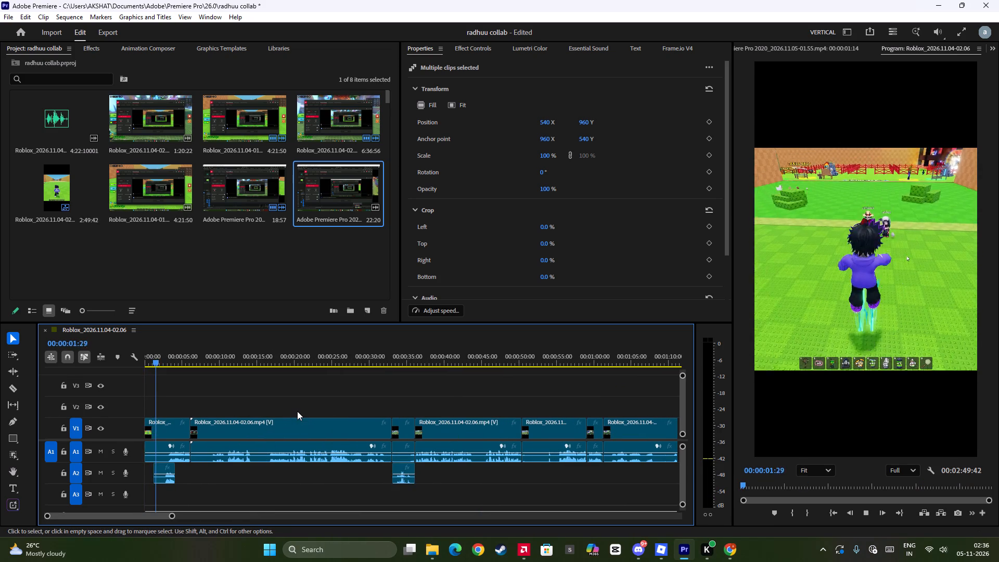
key(space)
key(space)
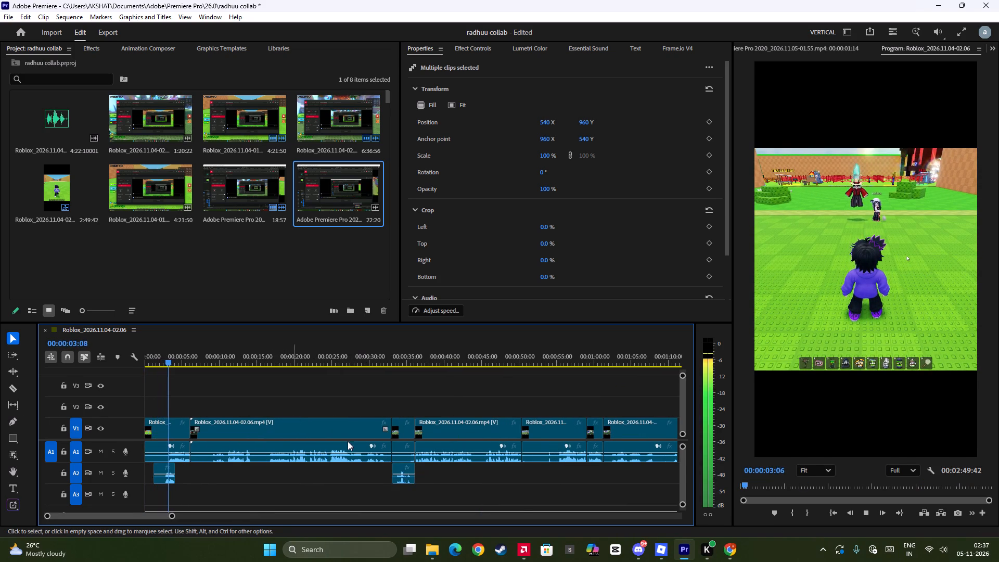
key(space)
Switch to Roblox, move the character out of the fenced base to the safe zone, and equip the item in slot 1.
click(657, 551)
right_click(537, 353)
key(w)
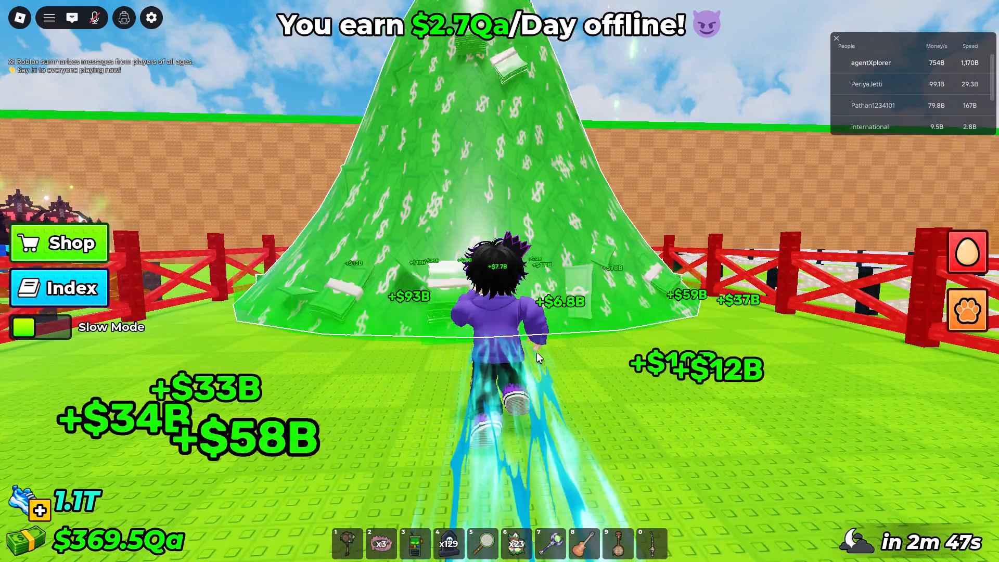
scroll(537, 353, down, 9)
key(w)
key(w)
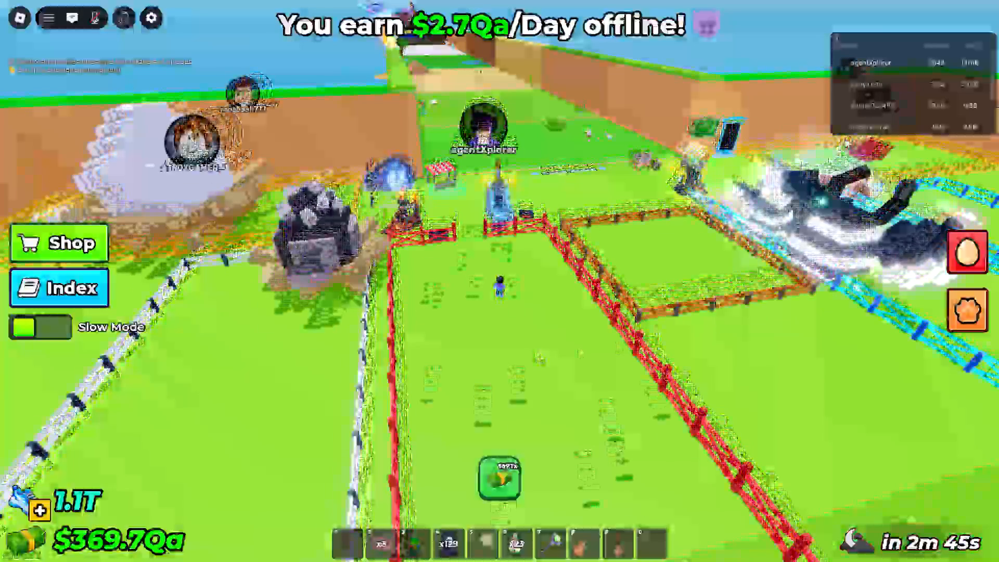
scroll(882, 96, down, 3)
scroll(879, 106, up, 3)
key(d)
right_drag(609, 303, 605, 304)
key(w)
scroll(605, 304, up, 3)
text(ddw1)
key(a)
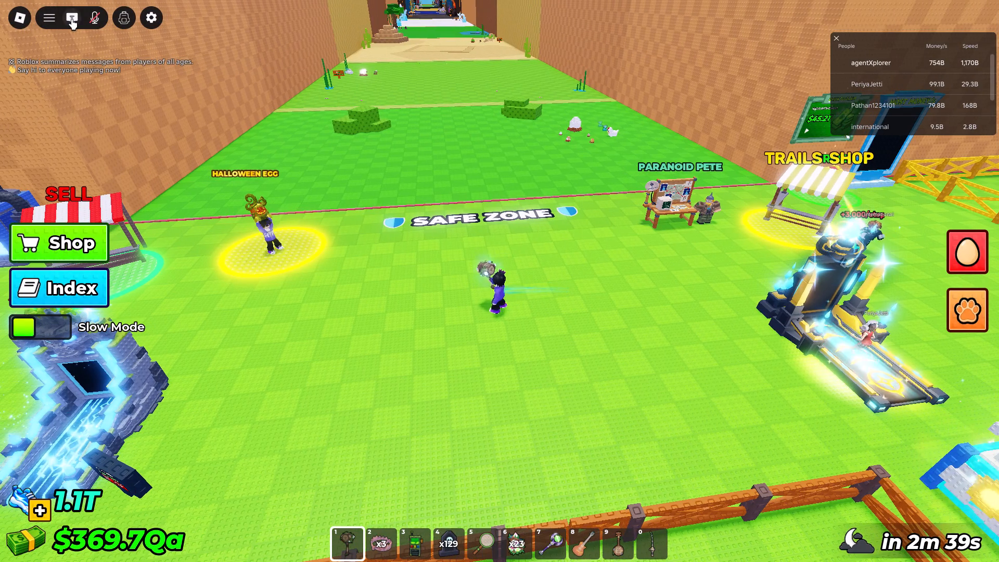
click(72, 19)
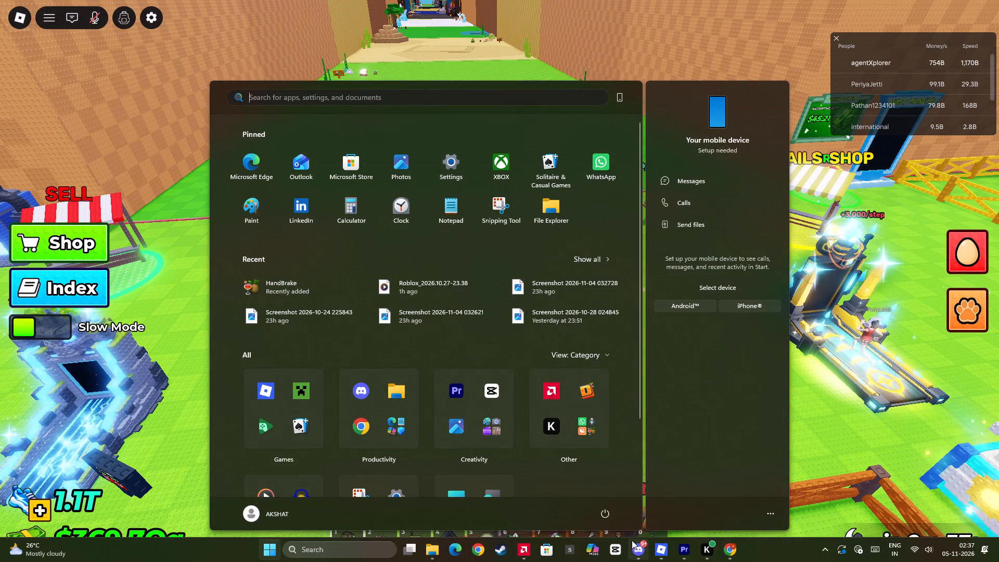
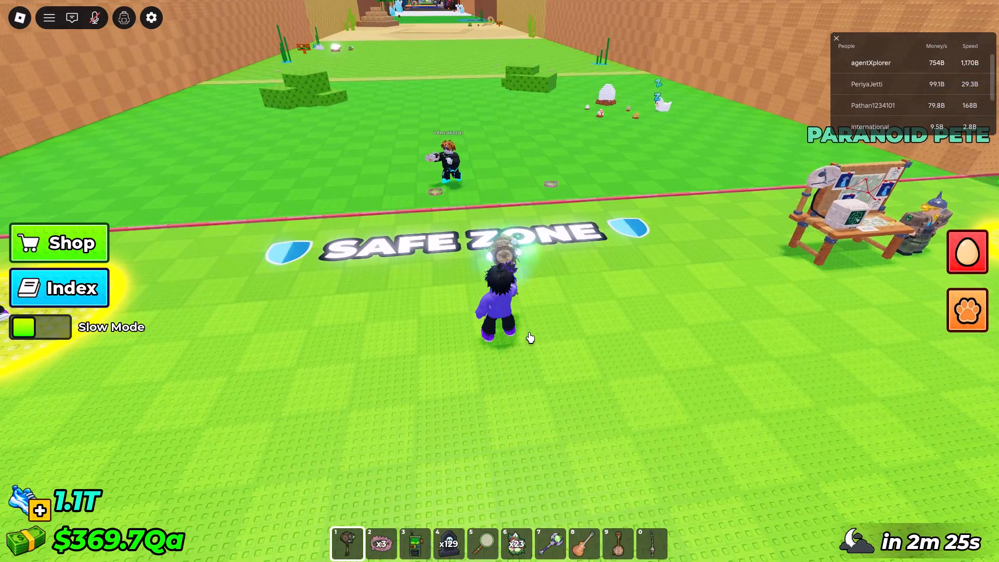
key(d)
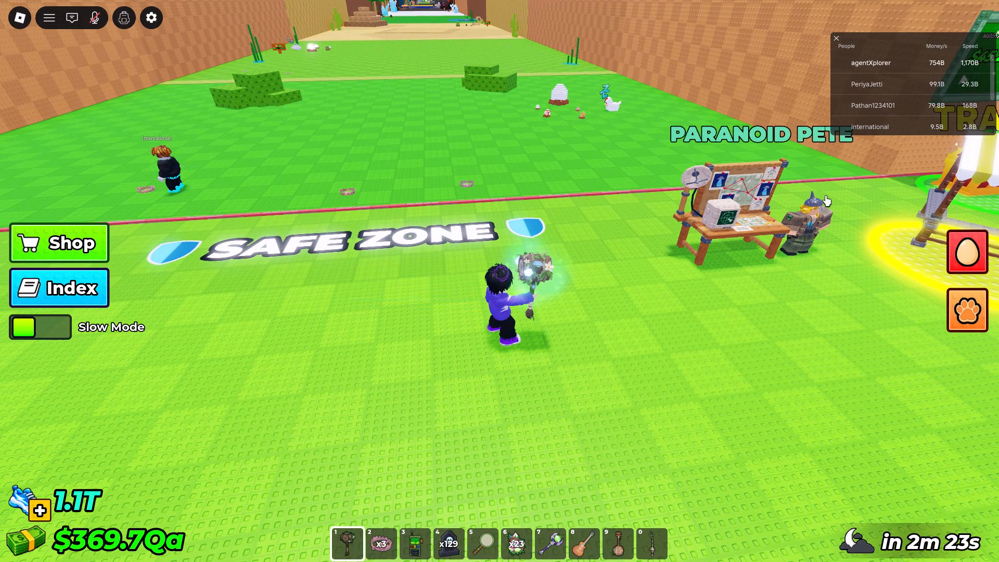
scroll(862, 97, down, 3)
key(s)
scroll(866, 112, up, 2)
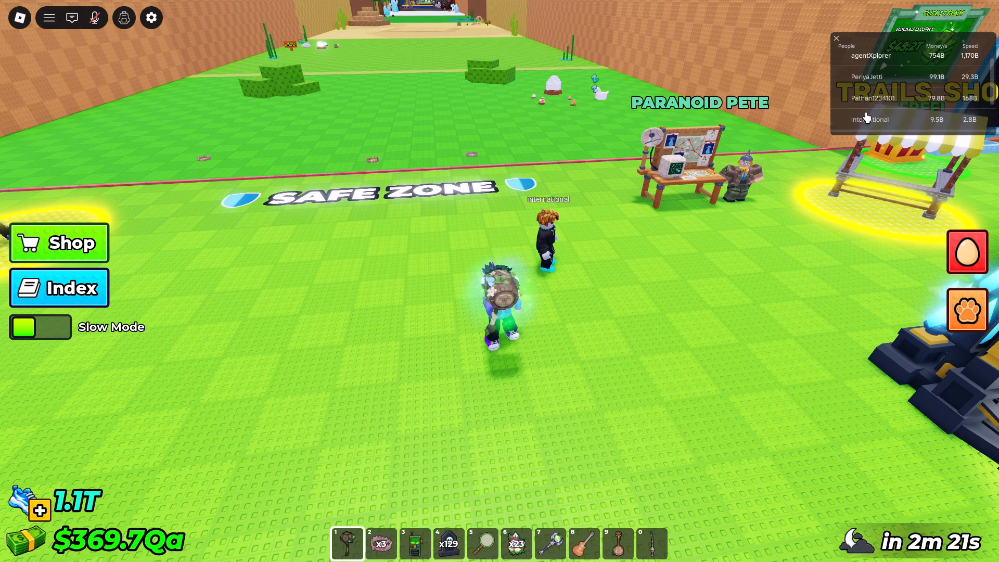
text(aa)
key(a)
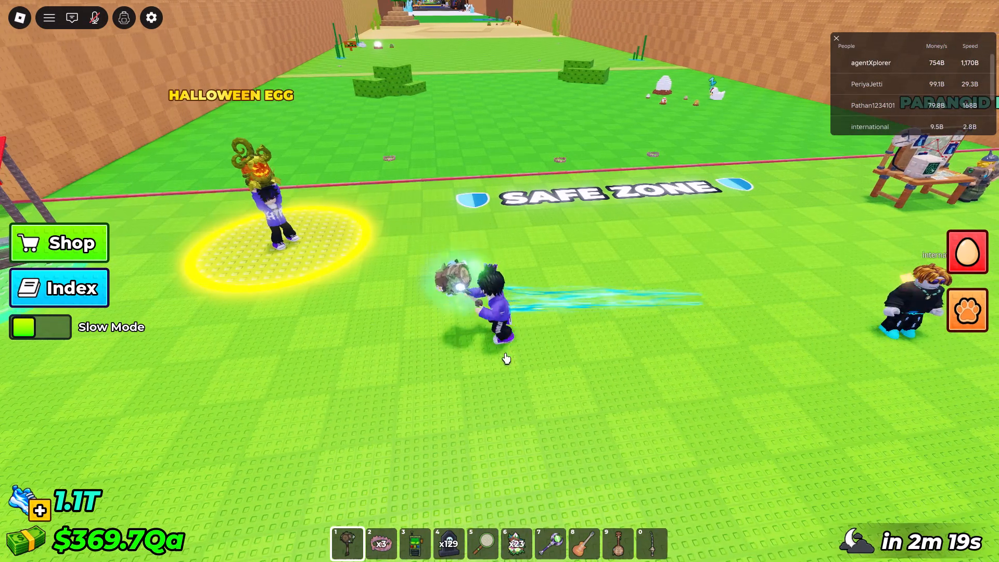
Run the character out of the safe zone, jumping along the lane past the Lake into the Snow area.
right_click(540, 322)
key(w)
key(space)
key(space)
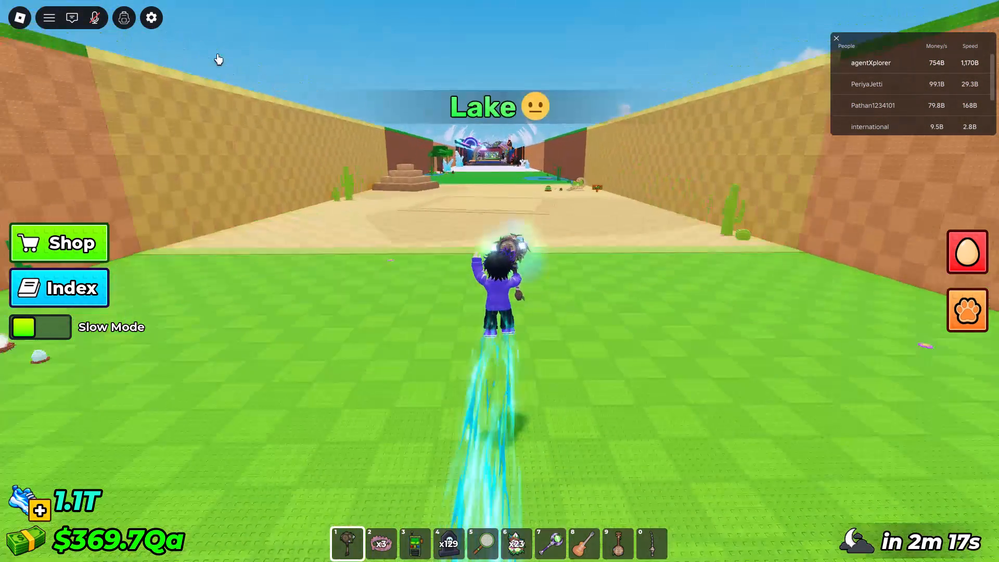
key(space)
key(space)
right_click(436, 279)
key(s)
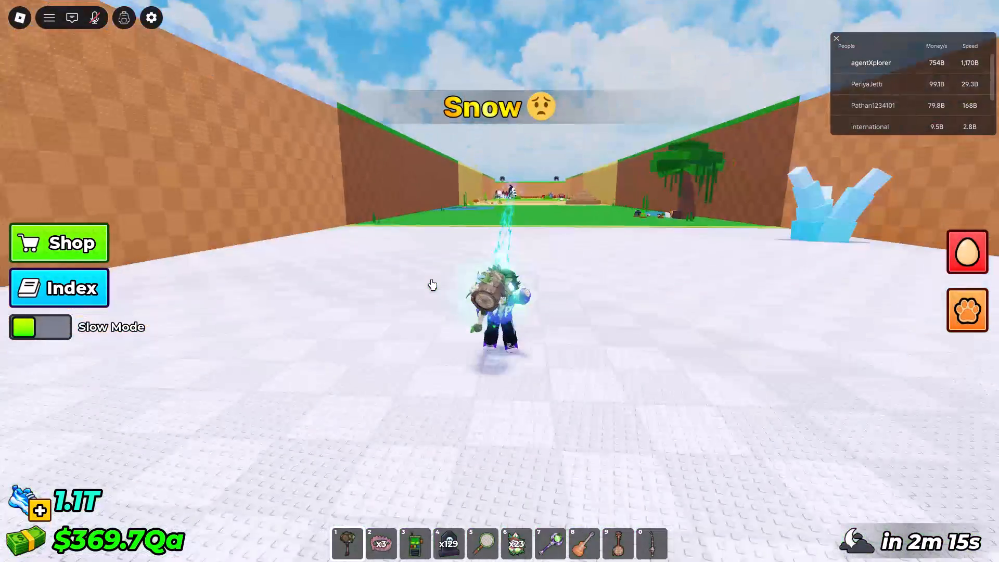
Keep jumping onward from the Snow area across the Abyss Ocean into the Prehistoric area.
key(space)
key(space)
key(space)
key(space)
key(space)
key(space)
key(space)
key(space)
key(space)
key(space)
key(space)
key(space)
key(space)
key(space)
key(space)
key(space)
key(space)
key(space)
key(space)
key(space)
key(a)
key(a)
key(a)
key(a)
key(a)
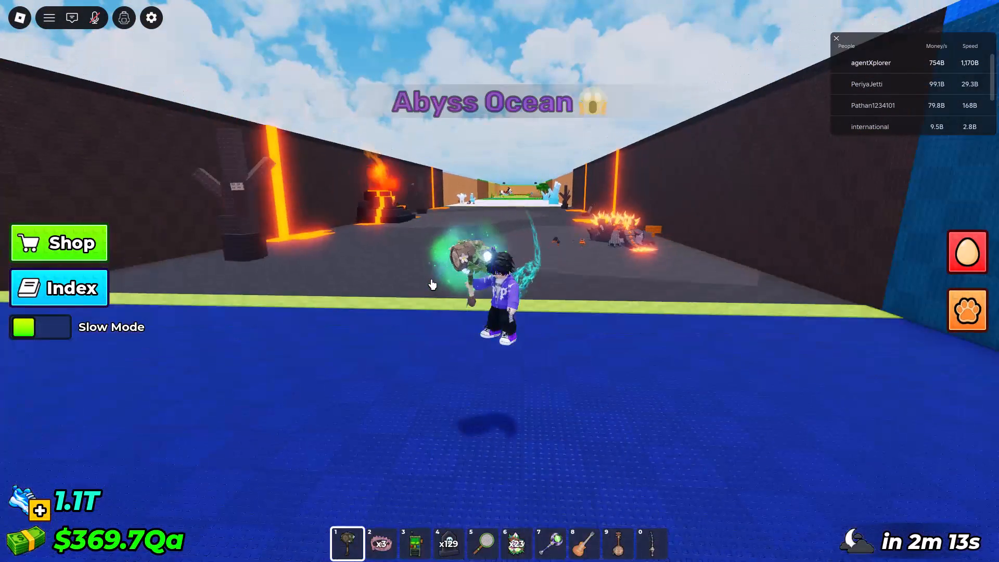
key(d)
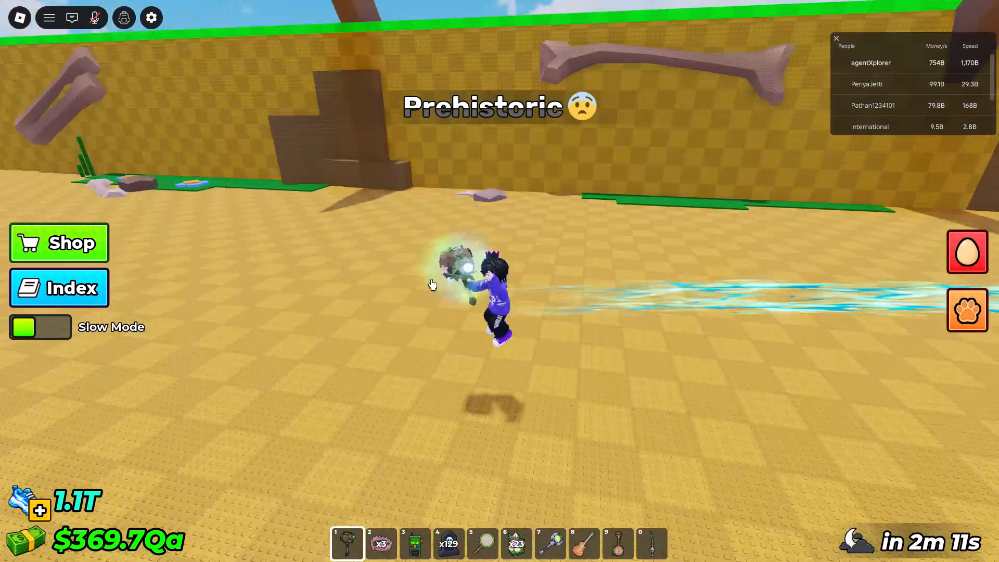
Put away the slot 1 item and run through Cosmic, Cherry Blossom and Titan Temple to the Enchanted Forest.
key(w)
key(1)
key(space)
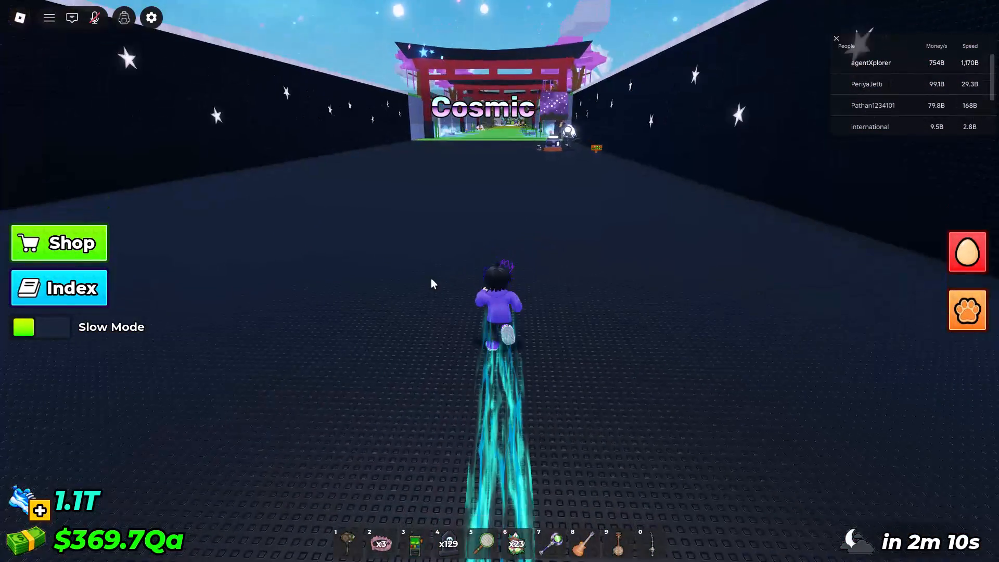
key(space)
text(w)
key(space)
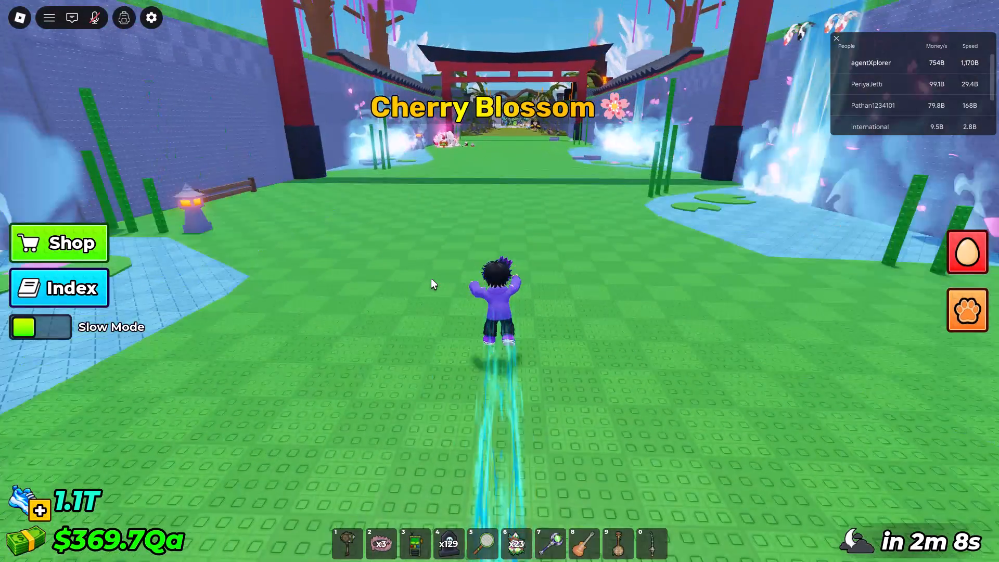
key(d)
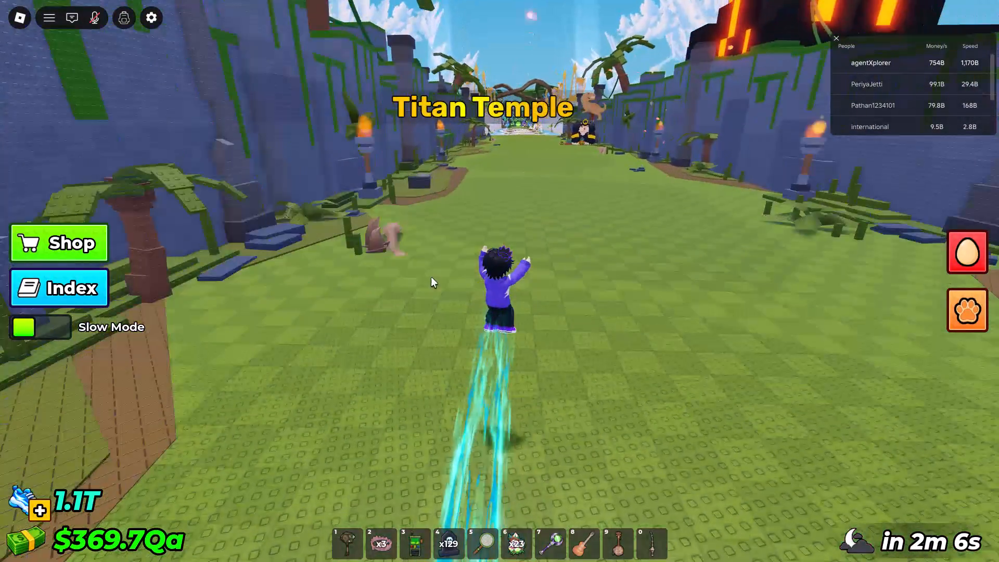
right_click(523, 303)
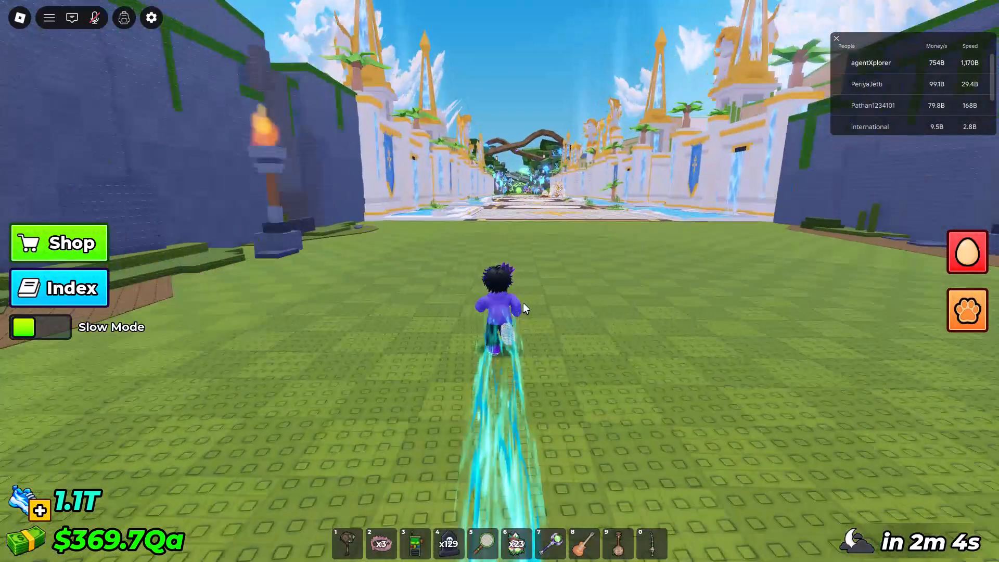
key(d)
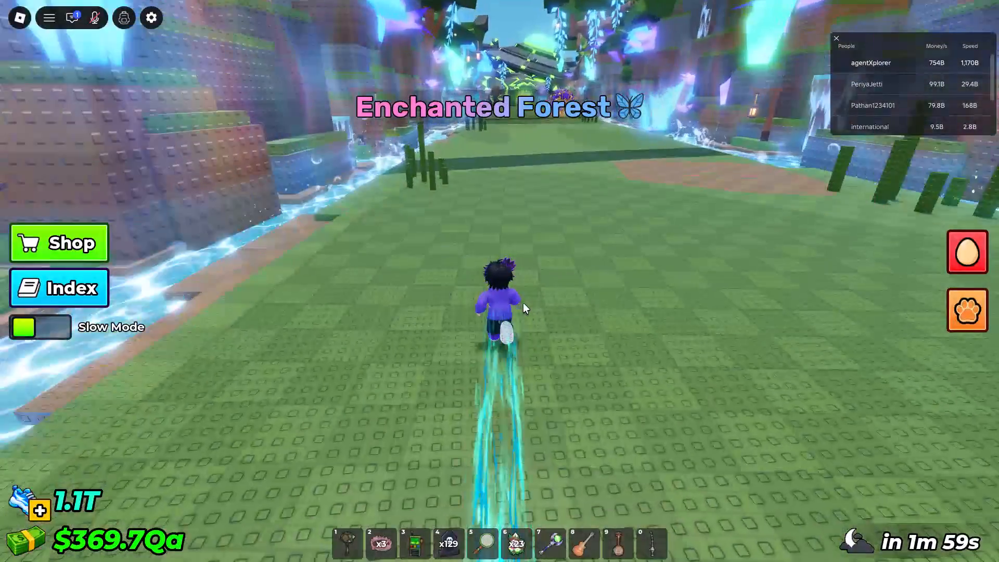
Open the in-game chat to check for new messages while running, and close it again.
key(w)
click(74, 16)
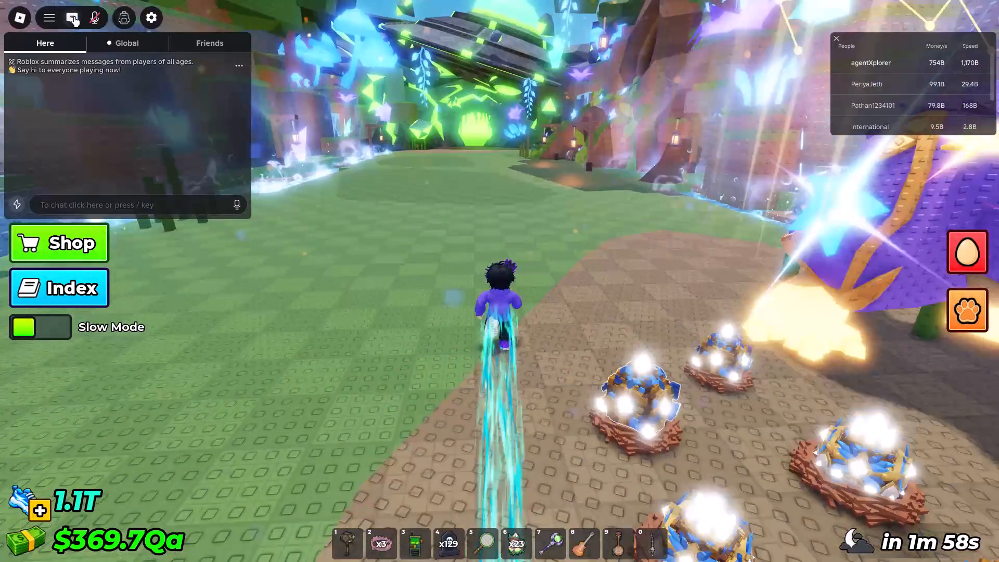
key(s)
click(74, 16)
Try to steal a glowing egg from the nests beside the sleeping purple creature in the Enchanted Forest.
right_click(484, 282)
key(w)
key(e)
key(e)
key(e)
key(e)
key(e)
key(e)
key(e)
key(e)
key(e)
key(e)
key(e)
key(e)
key(e)
key(e)
key(e)
key(e)
key(e)
key(e)
key(e)
key(e)
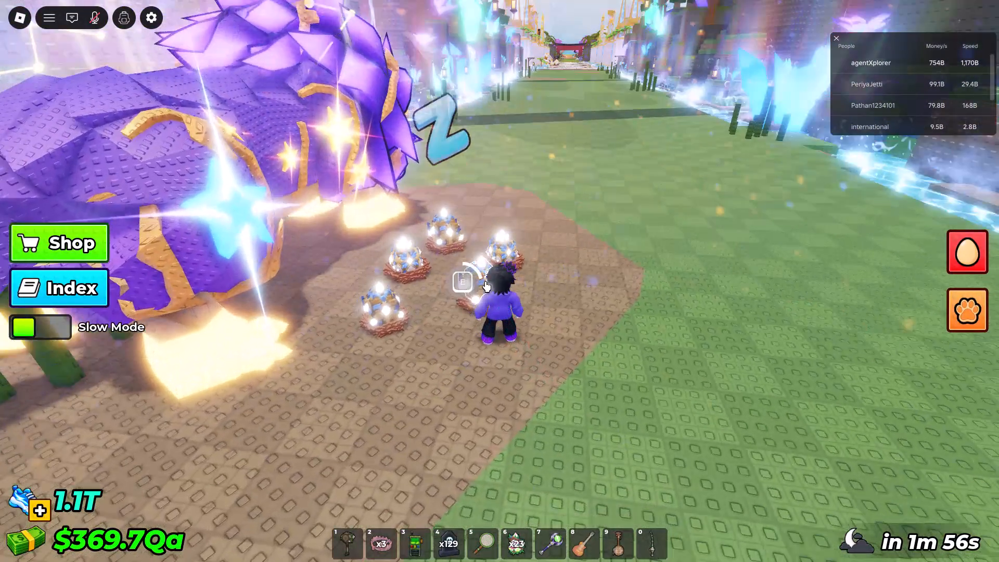
Run the character from the nests back through the Enchanted Forest and turn around toward the creature's nests.
key(w)
key(w)
key(w)
key(w)
key(w)
key(w)
key(w)
key(w)
key(w)
key(w)
key(w)
key(w)
key(w)
key(w)
key(w)
key(w)
key(w)
key(w)
key(w)
key(w)
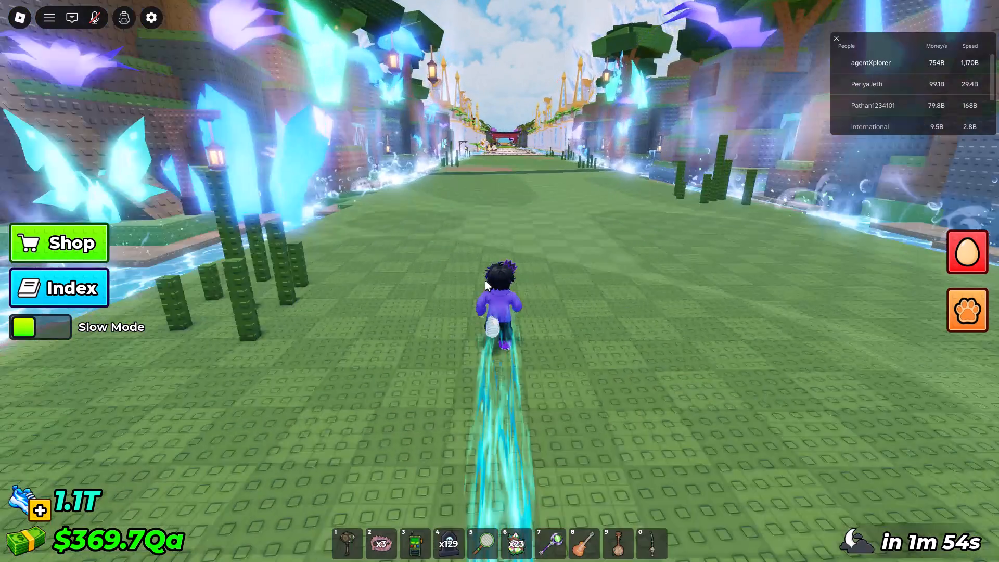
key(w)
key(w)
key(w)
key(w)
key(w)
key(w)
key(w)
key(w)
key(w)
key(w)
key(w)
key(w)
key(w)
key(w)
key(w)
key(w)
key(w)
key(w)
key(w)
key(w)
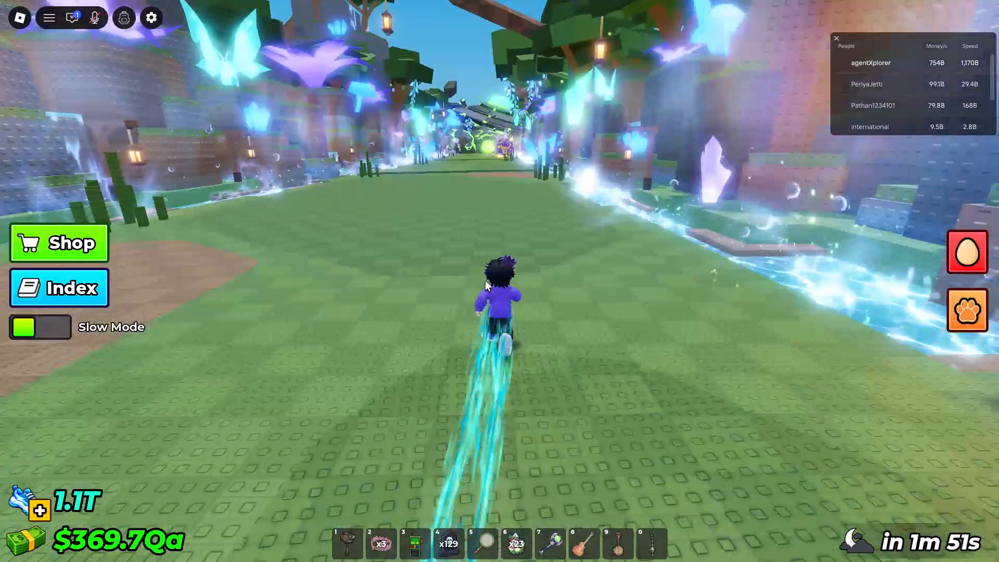
Return to the purple creature's nests and try again to steal one of the glowing eggs.
scroll(485, 281, up, 1)
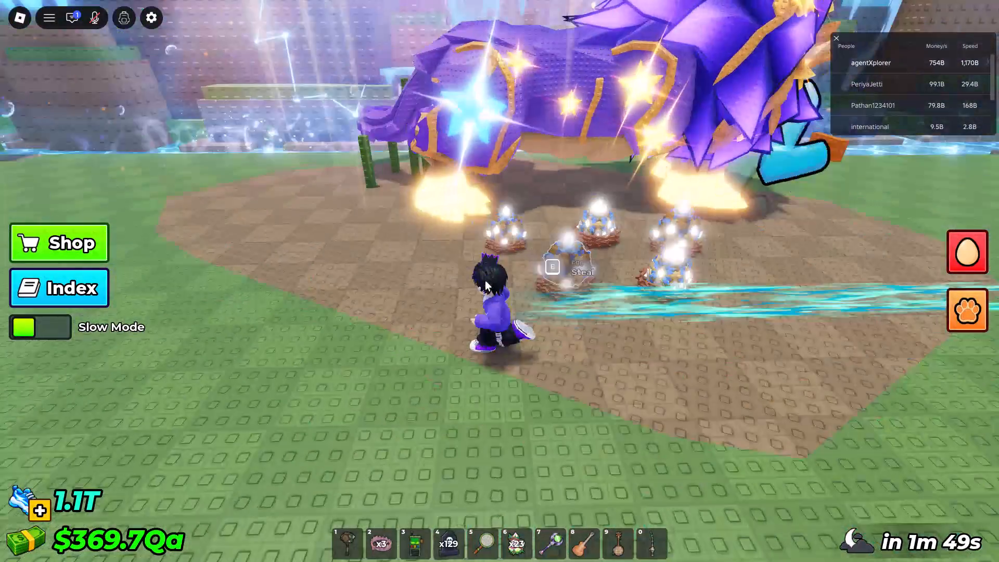
key(w)
key(e)
key(e)
key(e)
key(e)
key(e)
key(e)
key(e)
key(e)
key(e)
key(e)
key(e)
key(e)
key(e)
key(e)
key(e)
key(e)
key(e)
key(e)
key(e)
key(e)
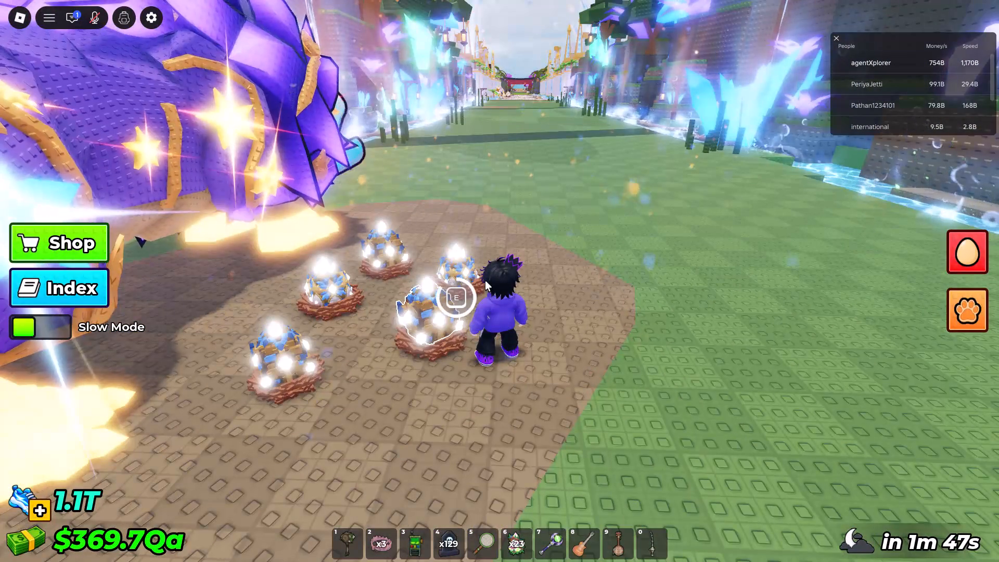
Run the character away from the nests and out of the Enchanted Forest to the white-and-gold walled area.
key(w)
key(w)
key(w)
key(w)
key(w)
key(w)
key(w)
key(w)
key(w)
key(w)
key(w)
key(w)
key(w)
key(w)
key(w)
key(w)
key(w)
key(w)
key(w)
key(w)
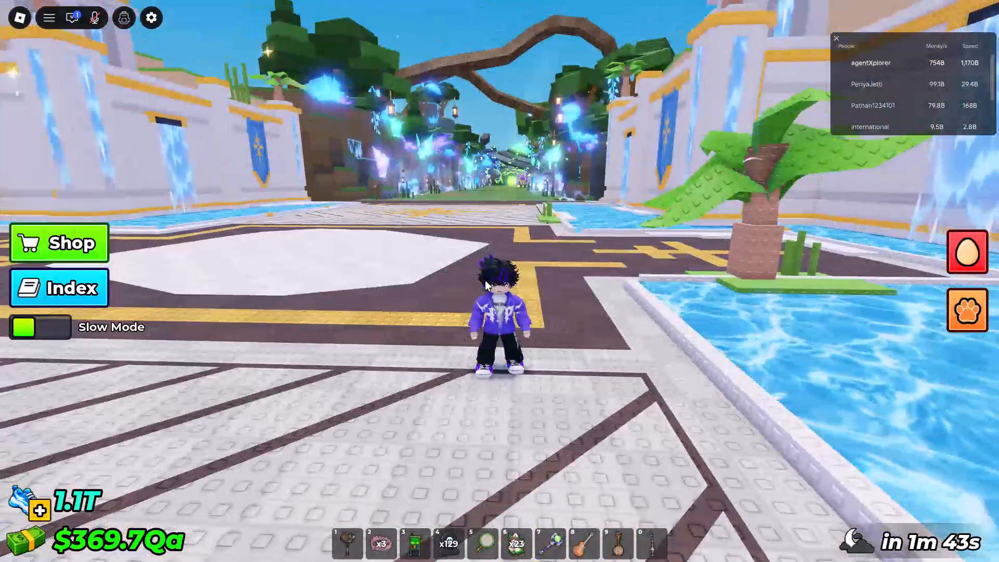
Equip the first hotbar item and run the character from the white-and-gold area into the Enchanted Forest.
text(w1)
click(485, 281)
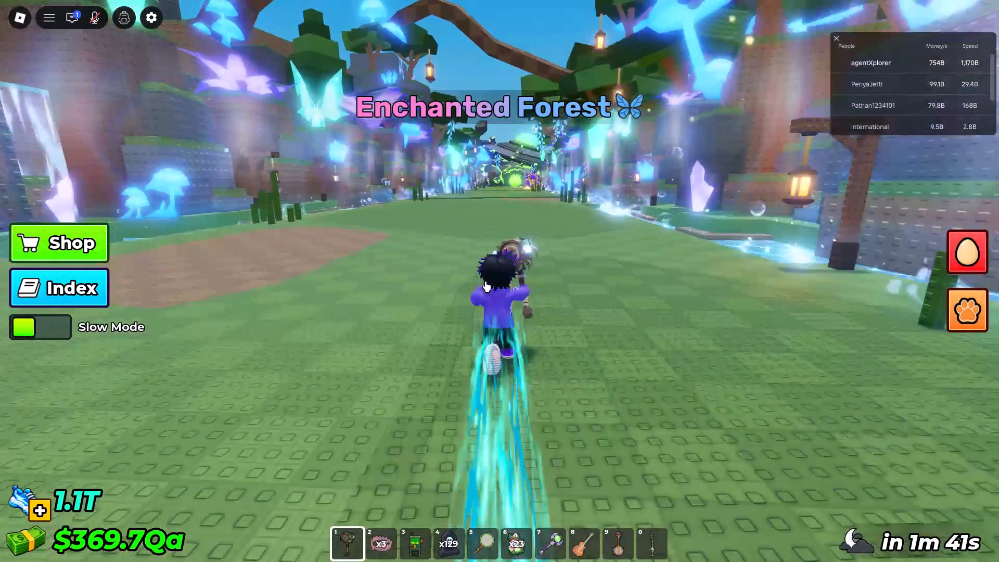
click(485, 281)
key(w)
click(485, 281)
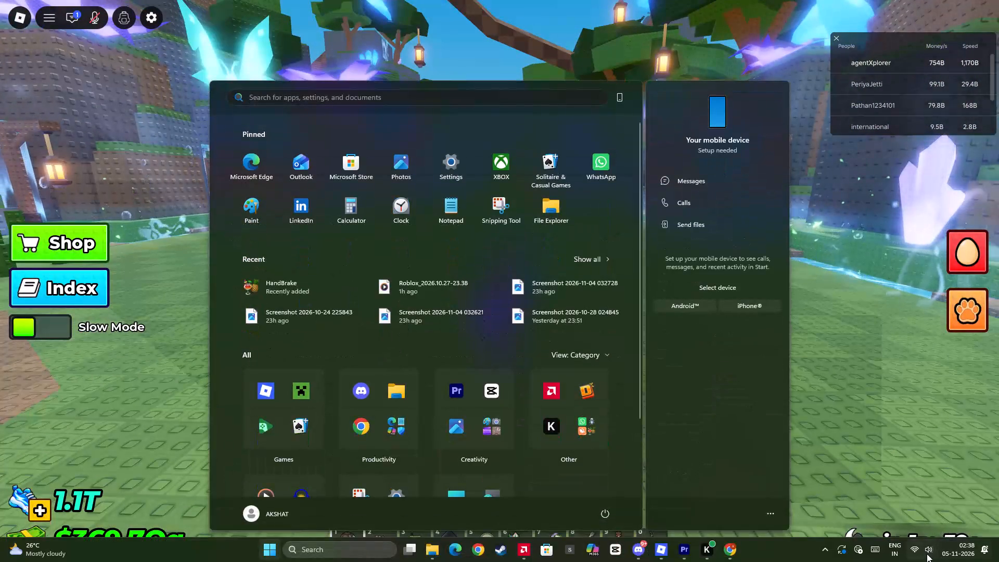
Open the Windows sound controls and return to the game.
click(926, 554)
click(817, 261)
Run the character through the Enchanted Forest to the egg nests beside the purple creature.
key(w)
key(w)
key(w)
key(w)
key(w)
key(w)
key(w)
key(w)
key(w)
key(w)
key(w)
key(w)
key(w)
key(w)
key(w)
key(w)
key(w)
key(w)
key(w)
key(w)
click(707, 308)
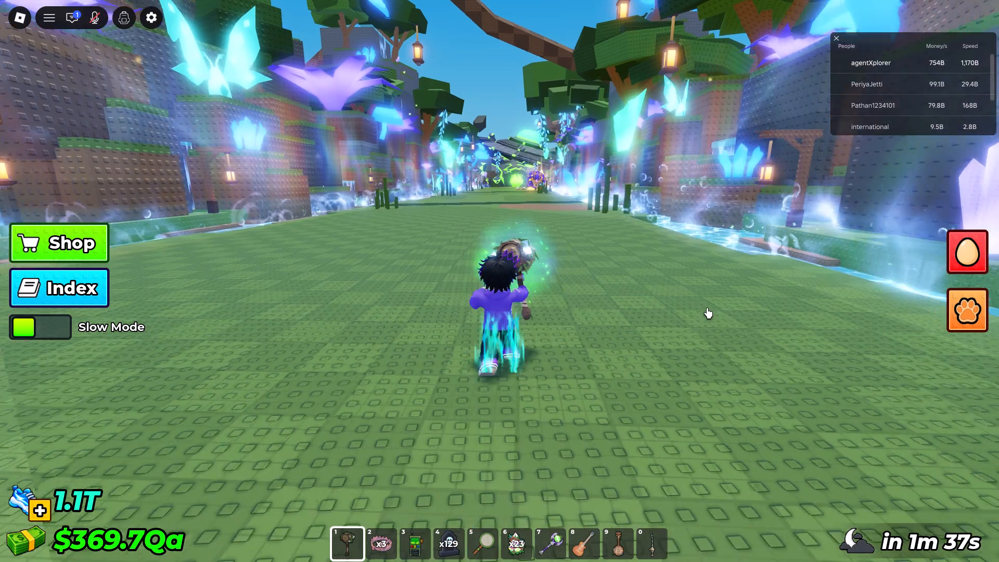
click(707, 308)
key(w)
right_click(707, 308)
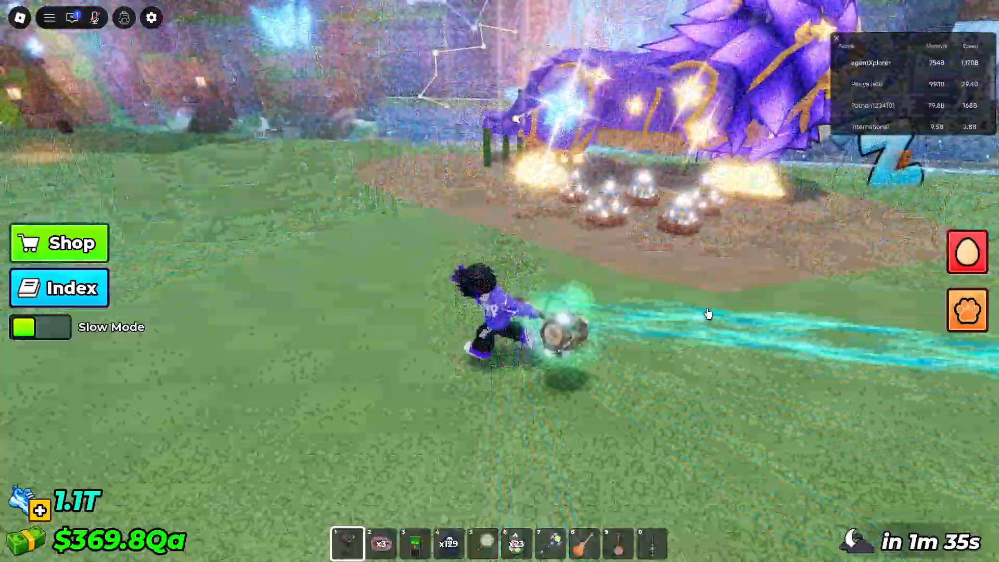
Try to steal a glowing egg from the nests beside the purple creature.
key(w)
key(w)
key(w)
key(w)
key(w)
key(w)
key(w)
text(ede)
Run the character out of the Enchanted Forest to the white-and-gold area and turn back toward the forest.
key(w)
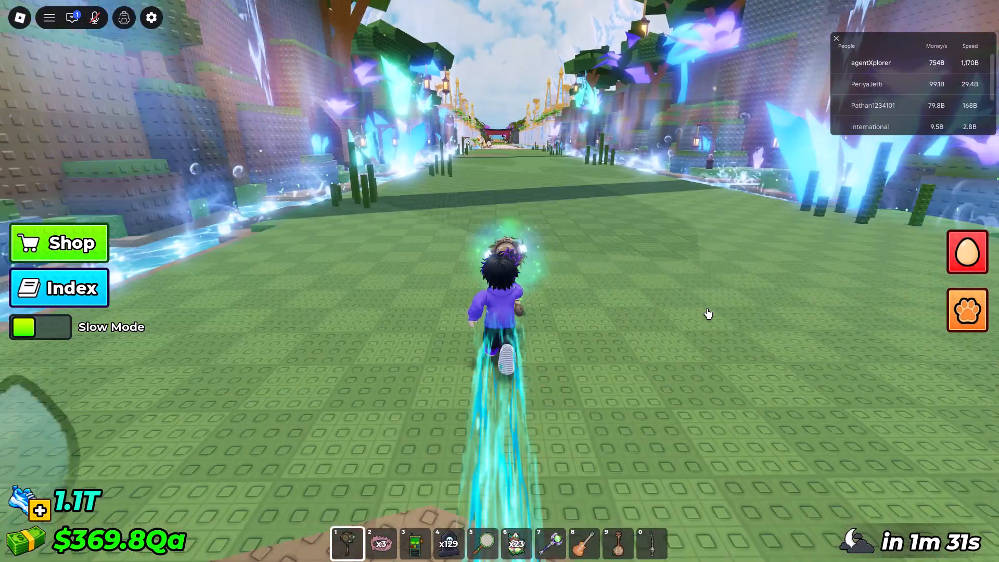
key(w)
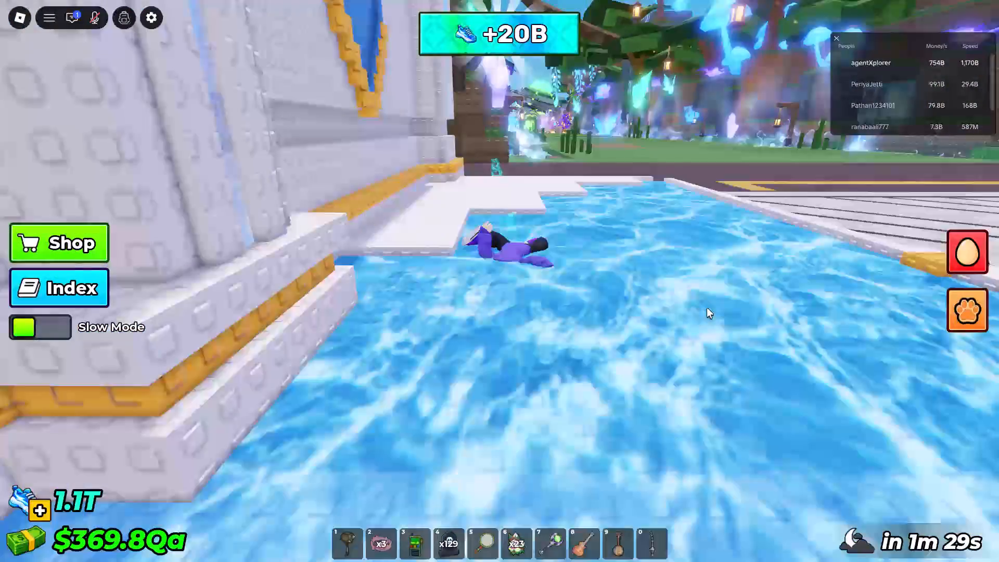
key(d)
key(d)
key(d)
key(d)
key(d)
key(d)
key(d)
key(d)
key(d)
key(w)
key(d)
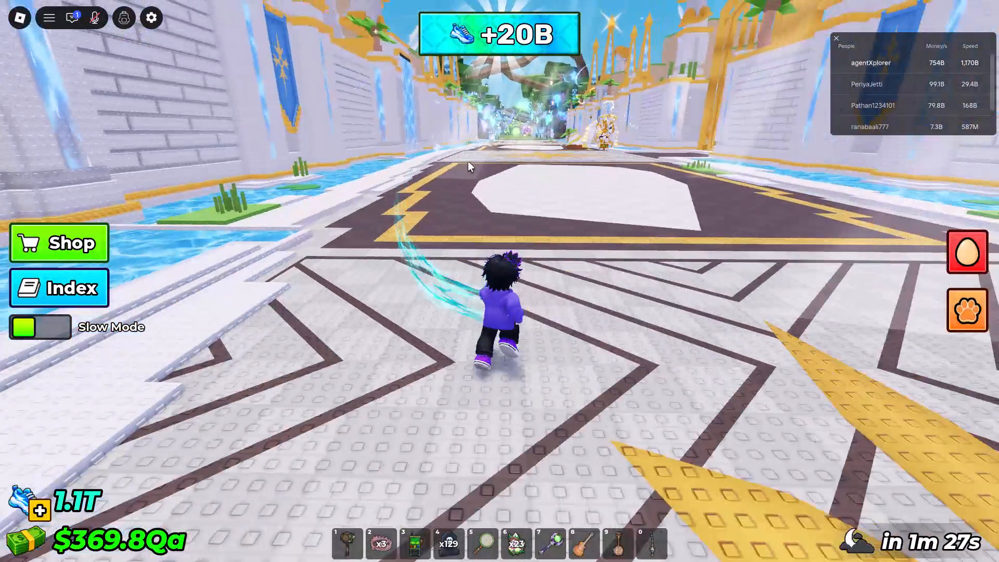
Turn up the SFX volume in the game's settings and close them.
click(159, 15)
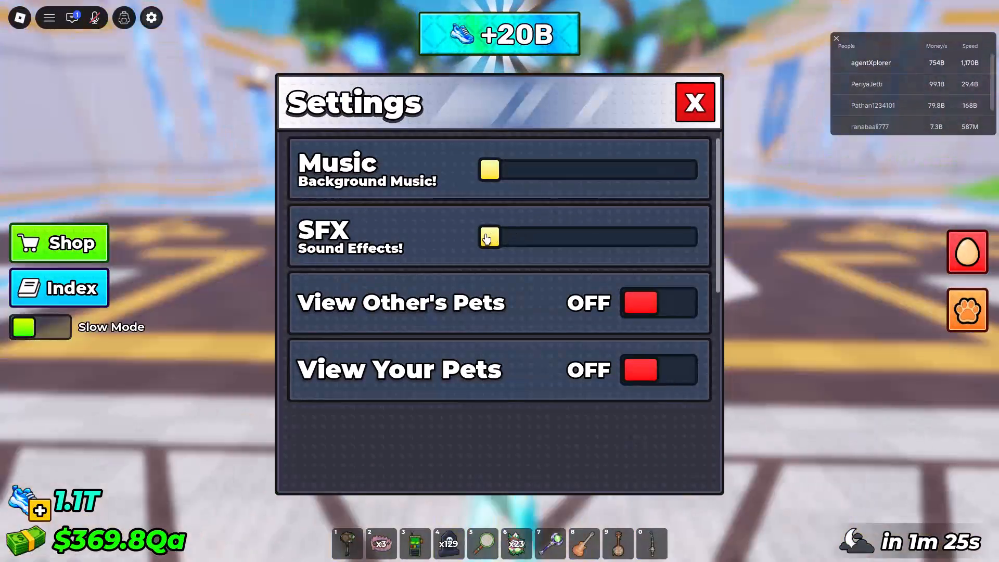
drag(485, 234, 898, 253)
drag(493, 234, 805, 228)
click(691, 108)
Run the character back to the purple creature's nests in the Enchanted Forest with the first hotbar item equipped.
key(d)
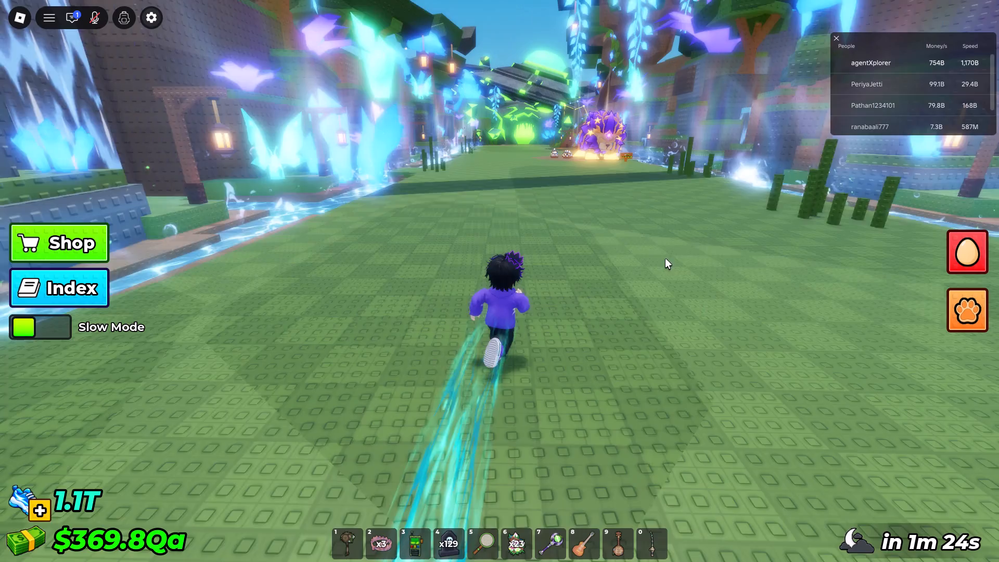
right_click(664, 261)
click(664, 261)
key(w)
key(1)
click(665, 261)
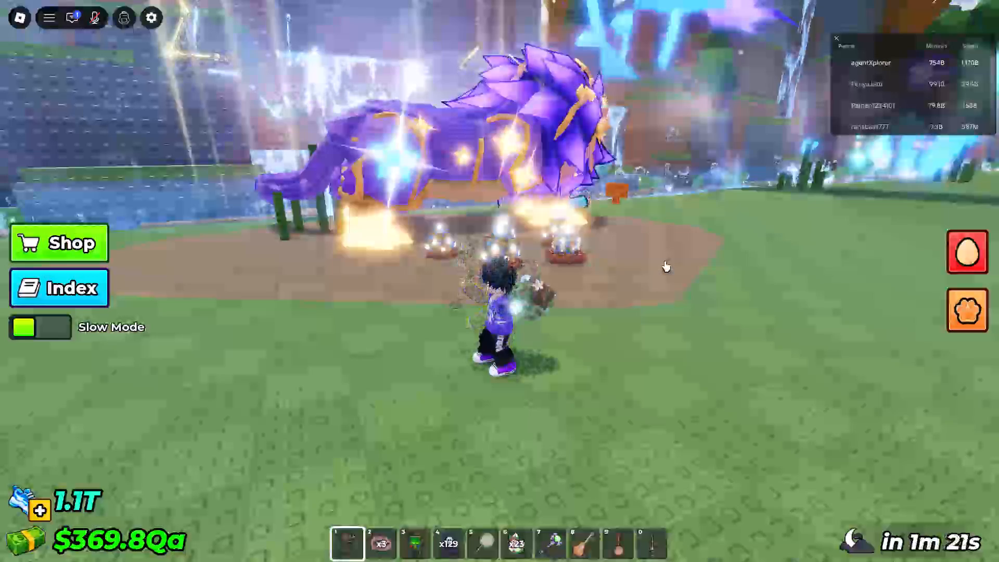
key(w)
Steal a glowing blue-and-brown egg from the nests beside the purple creature.
key(e)
key(e)
key(e)
key(e)
key(e)
key(e)
key(e)
key(e)
key(e)
key(e)
key(e)
key(e)
key(e)
key(e)
key(e)
key(e)
key(e)
key(e)
key(e)
key(e)
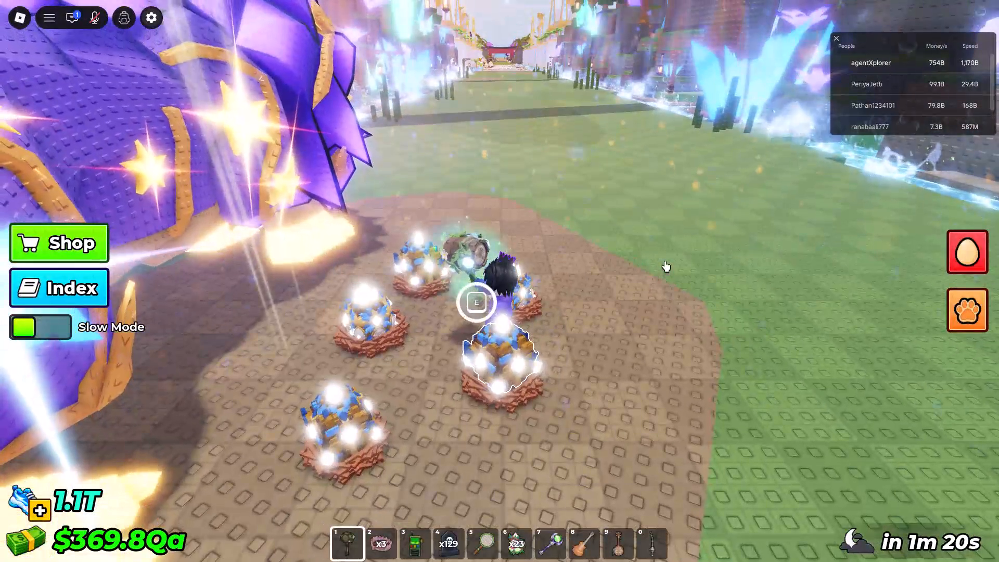
Carry the stolen egg out of the Enchanted Forest and through the white-and-gold area to the jungle zone.
key(w)
key(w)
key(w)
key(w)
key(w)
key(w)
key(w)
key(w)
key(w)
key(w)
key(w)
key(w)
key(w)
key(w)
key(w)
key(w)
key(w)
key(w)
key(w)
key(w)
scroll(665, 261, down, 4)
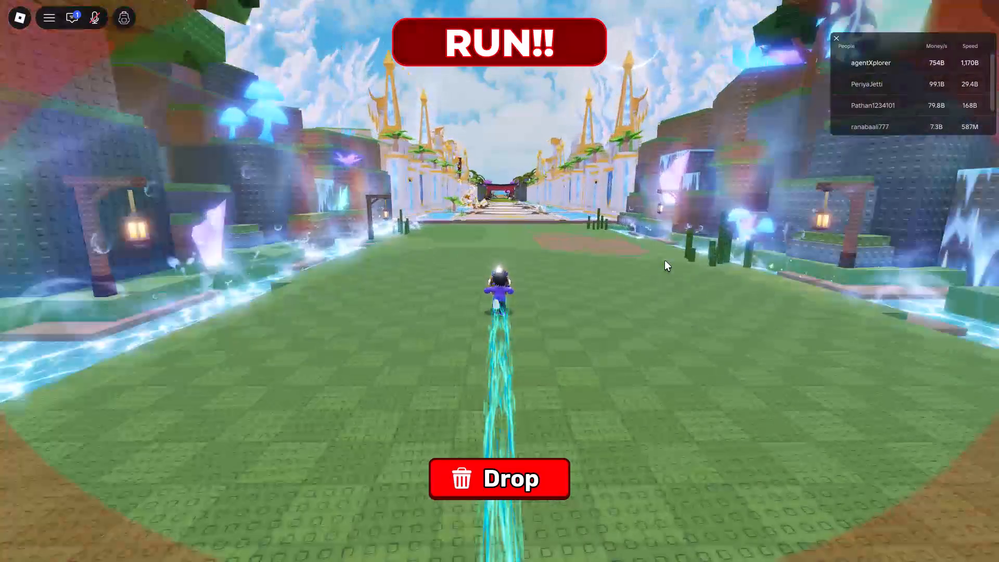
scroll(665, 261, down, 3)
scroll(674, 254, up, 5)
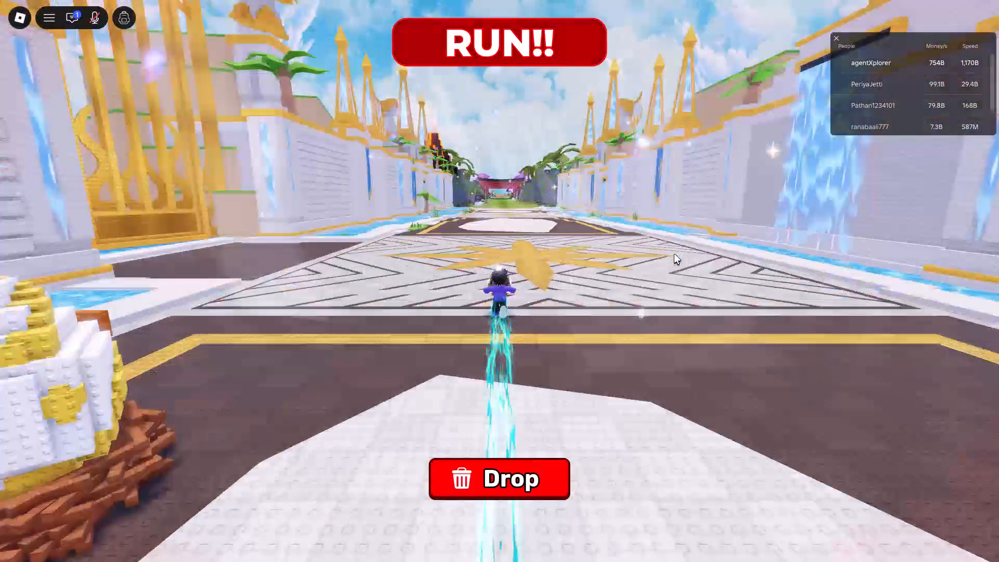
scroll(674, 254, up, 6)
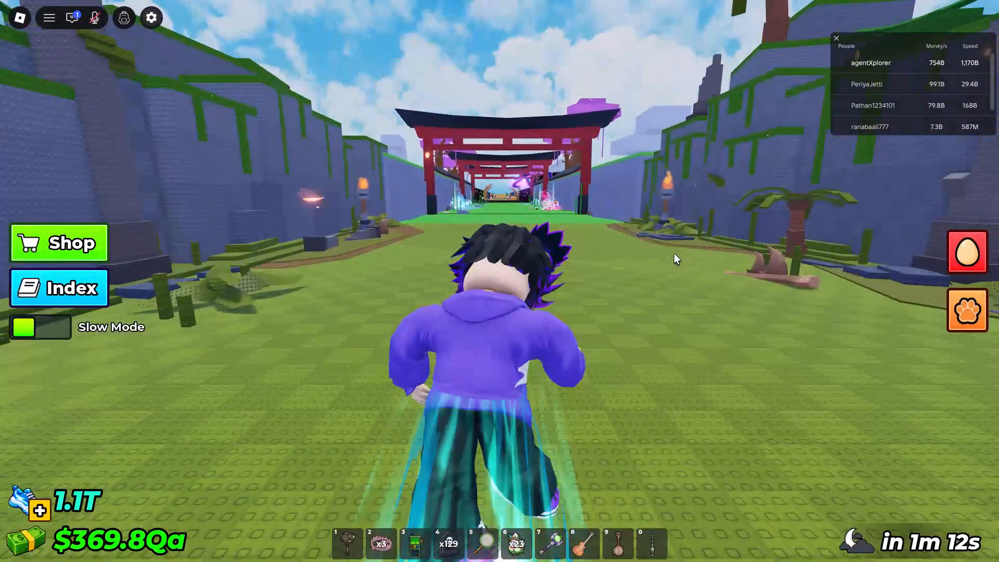
Turn back in the jungle zone, equip the first hotbar item, and pick up the dropped glowing egg.
right_click(674, 254)
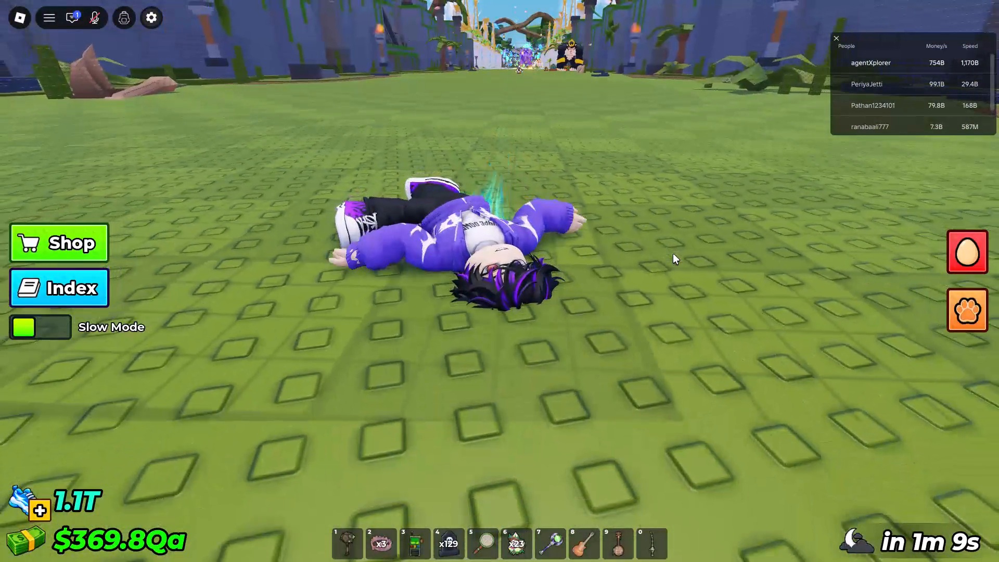
text(w1)
scroll(673, 254, down, 3)
key(w)
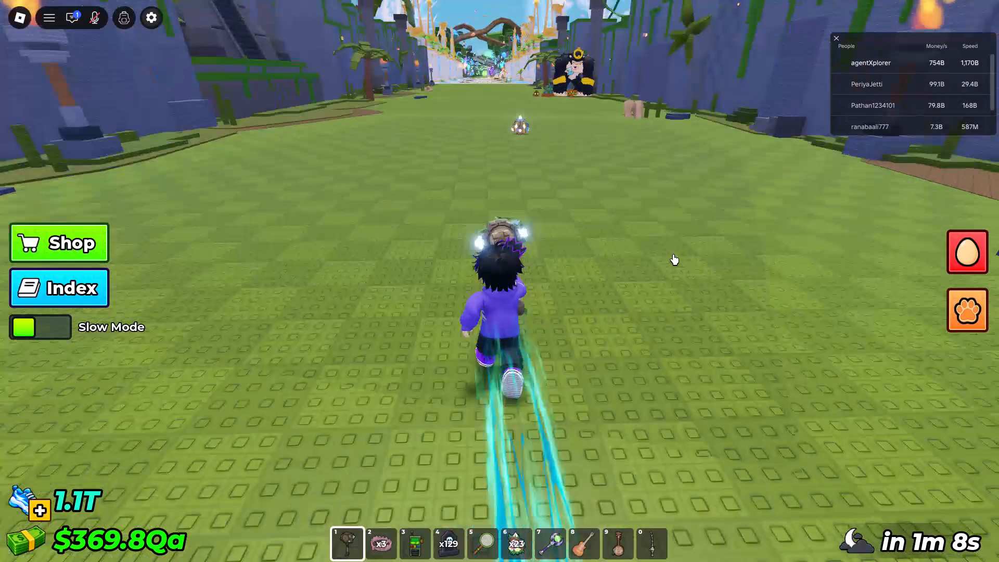
key(w)
key(w)
key(e)
key(e)
key(e)
key(e)
key(e)
key(e)
key(e)
key(e)
key(e)
key(e)
key(e)
key(e)
key(e)
key(e)
key(e)
key(e)
key(e)
key(e)
key(e)
key(e)
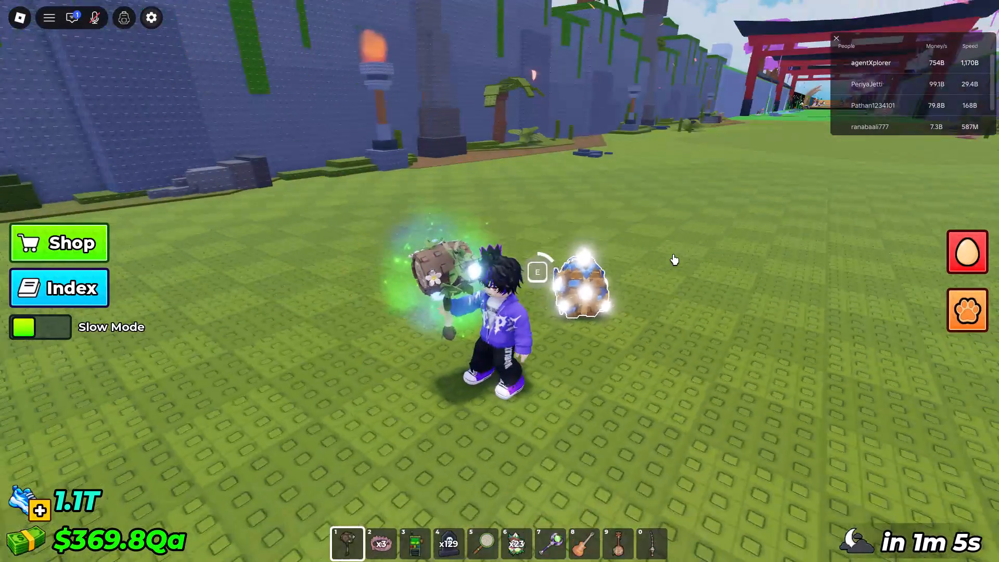
Carry the glowing egg out of the jungle zone, through the red torii gates and into the bone-strewn desert zone.
key(w)
key(w)
key(w)
key(w)
key(w)
key(w)
key(w)
key(w)
key(w)
key(w)
key(w)
key(w)
key(w)
key(w)
key(w)
key(w)
key(w)
key(w)
key(w)
key(w)
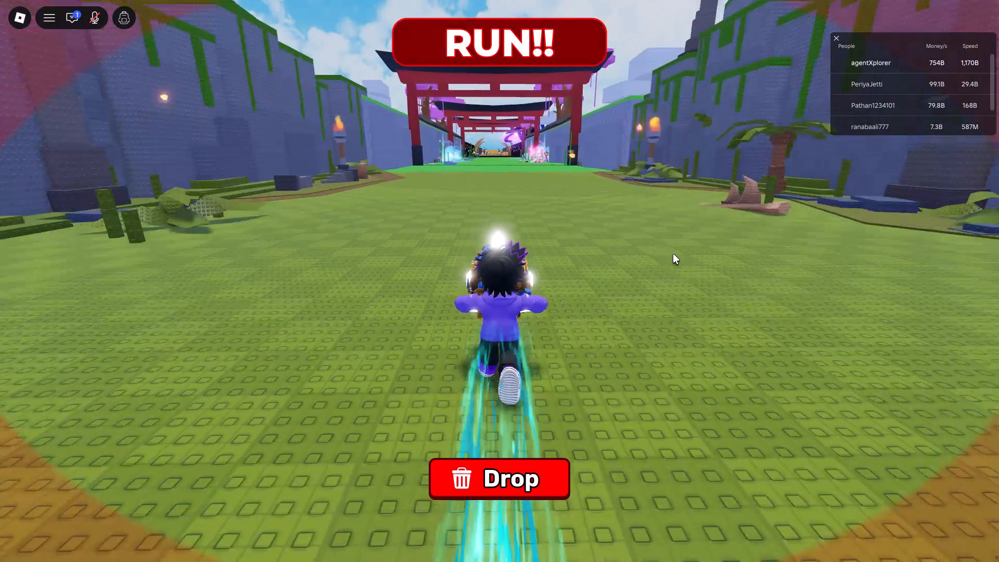
scroll(673, 254, down, 9)
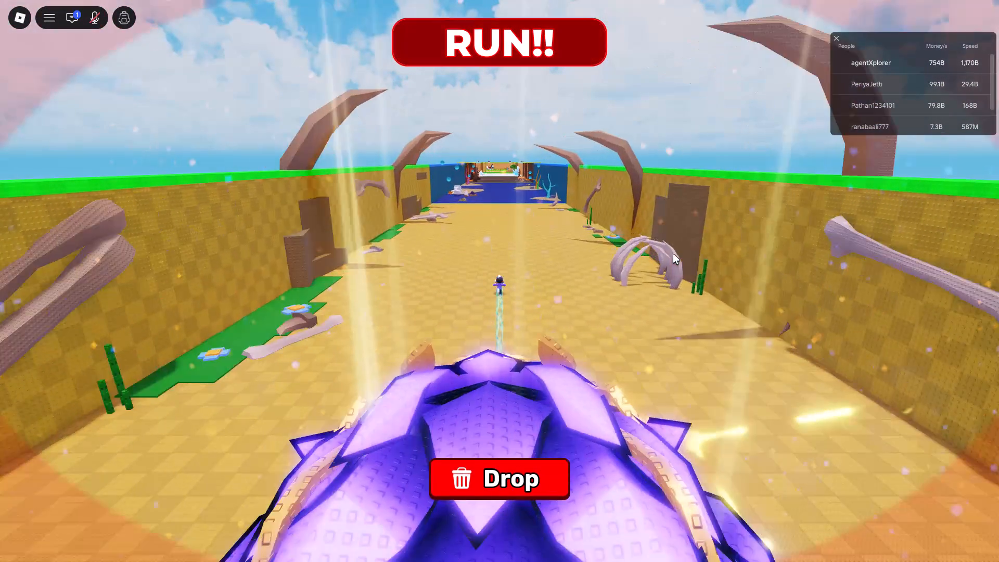
Carry the egg on through the blue, lava, ice and desert zones to the fenced home base and drop it.
scroll(673, 254, up, 6)
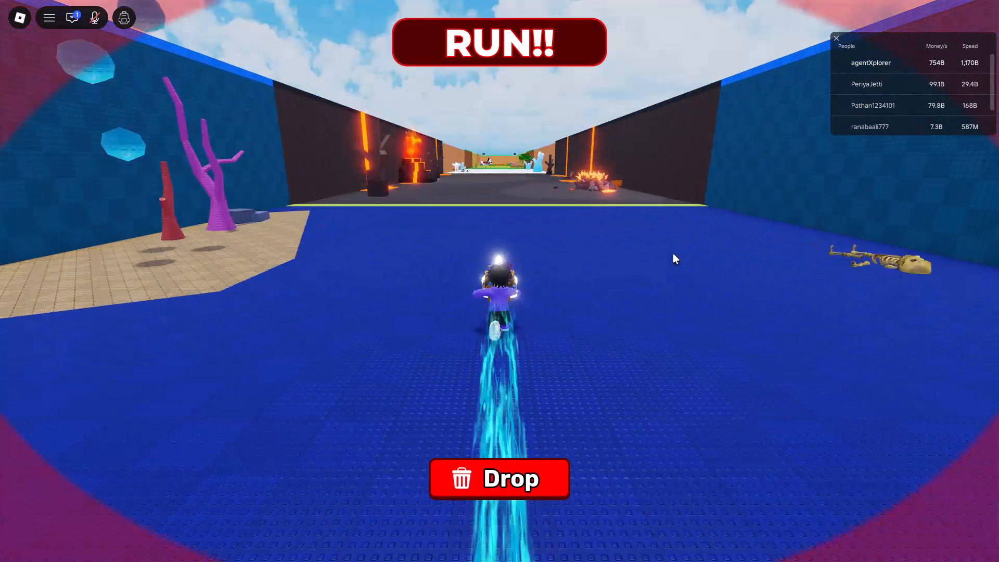
scroll(673, 254, up, 1)
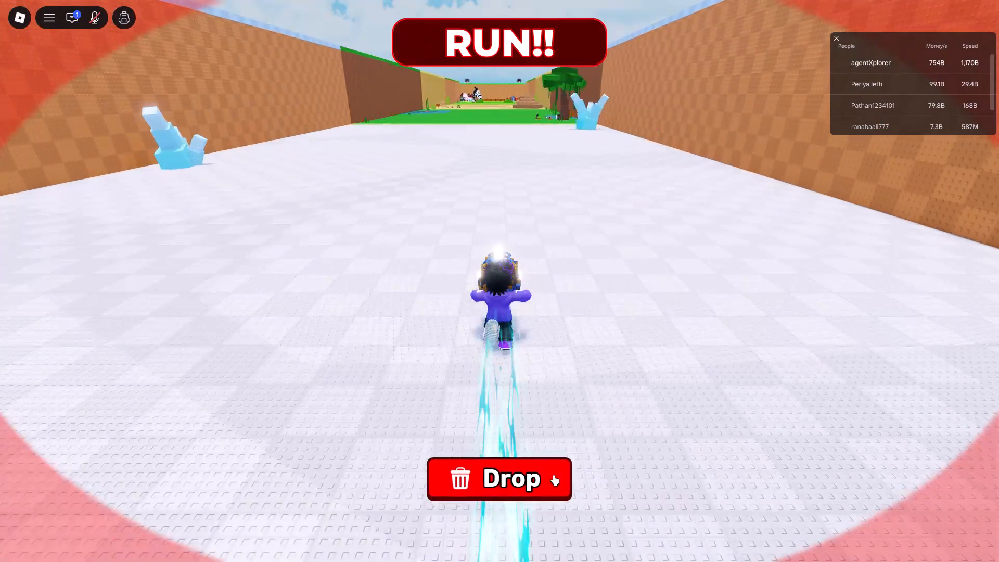
key(space)
key(space)
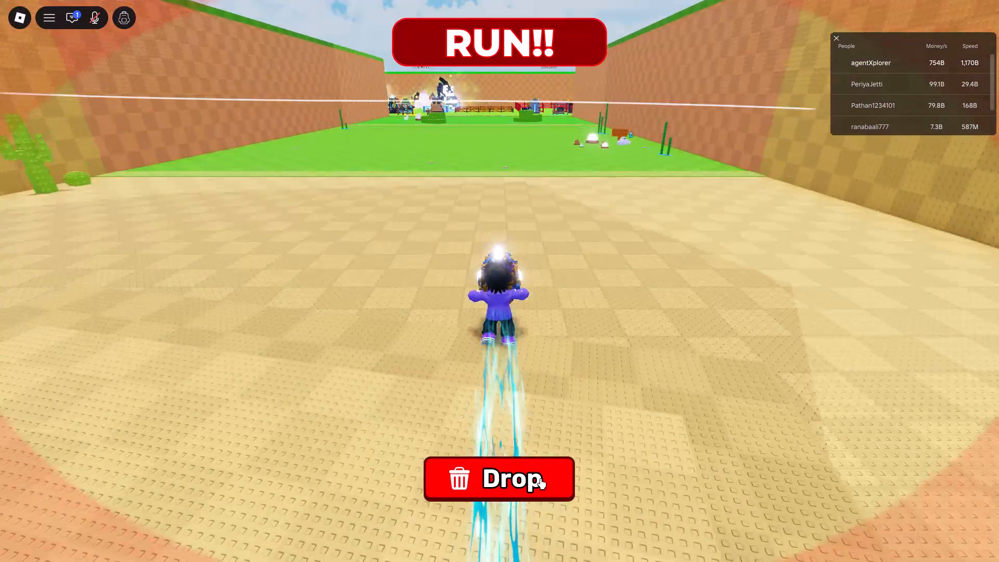
key(space)
click(541, 478)
right_click(592, 377)
key(w)
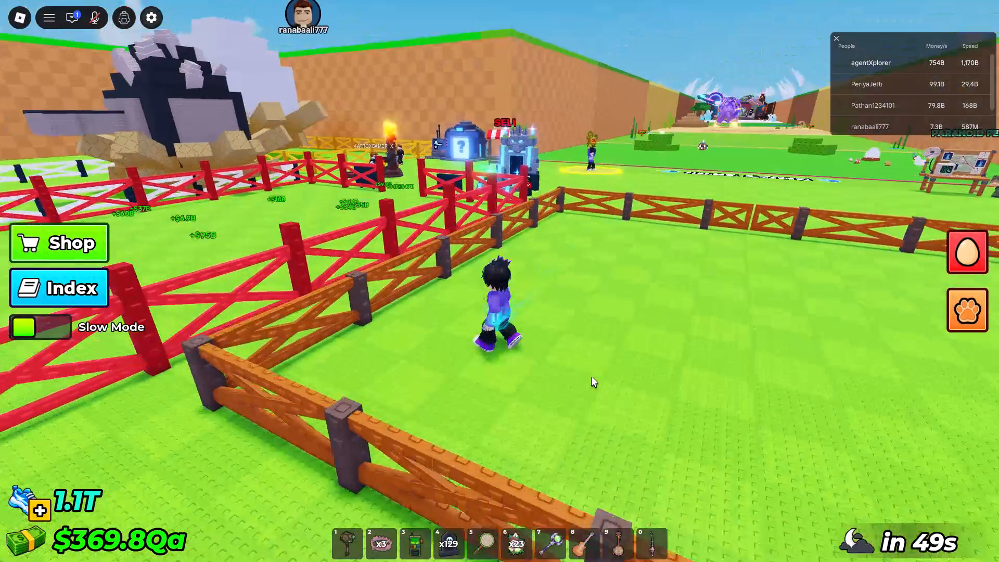
text(www)
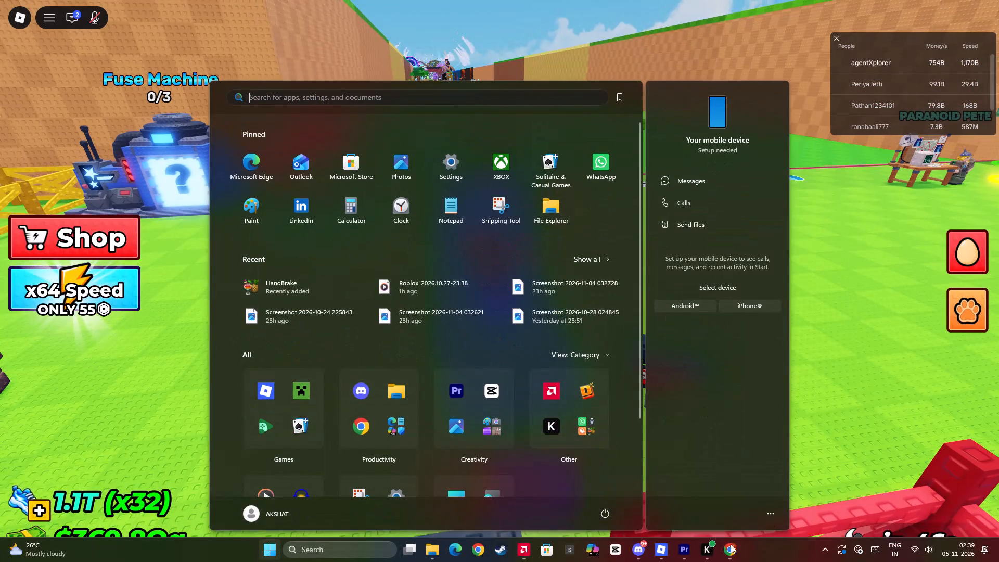
Switch to Adobe Premiere and play back the cuts around 5 to 11 seconds and the short clip near 35 seconds.
click(680, 553)
key(space)
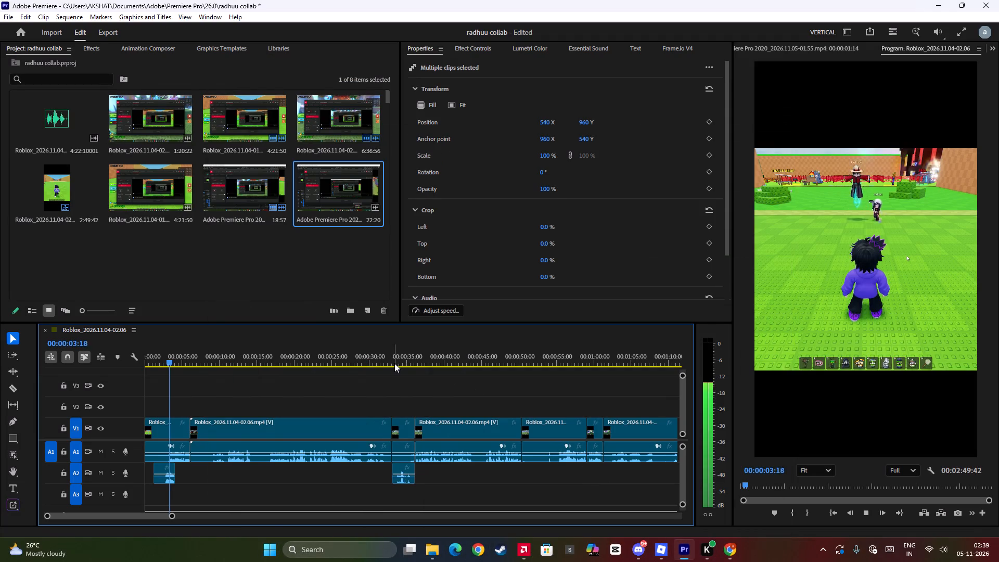
alt+scroll(302, 391, up, 6)
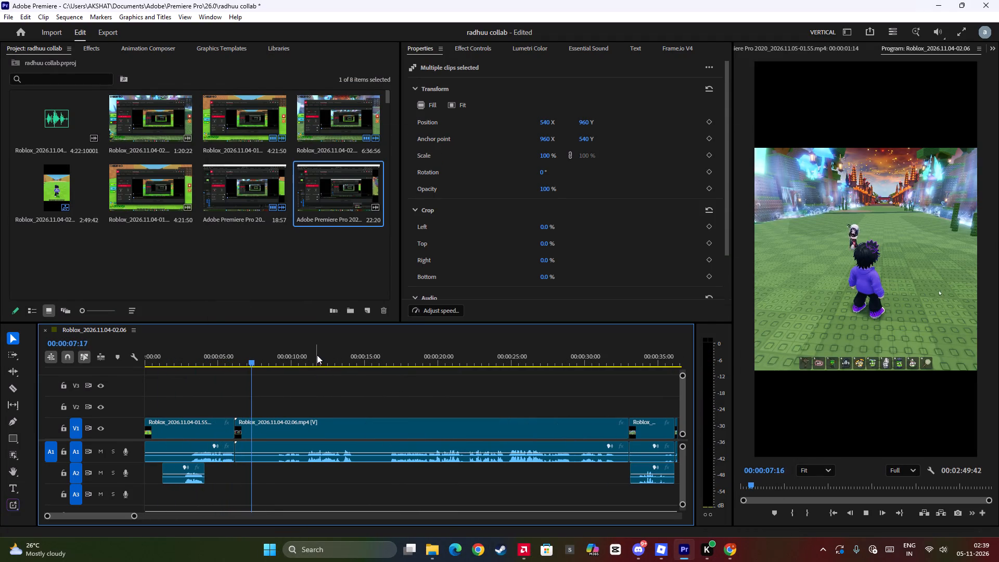
key(space)
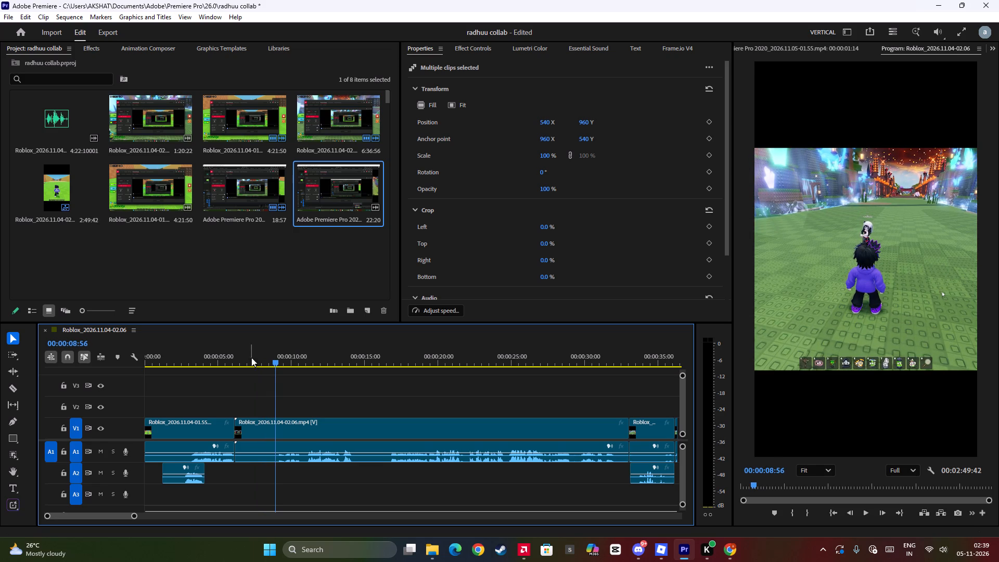
click(220, 354)
key(space)
key(space)
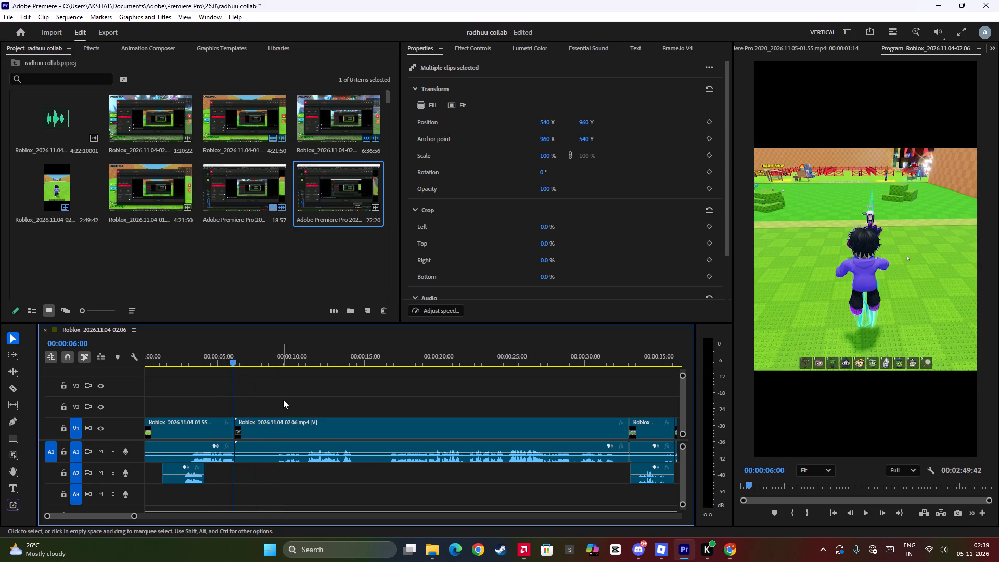
click(278, 348)
key(space)
scroll(499, 375, down, 4)
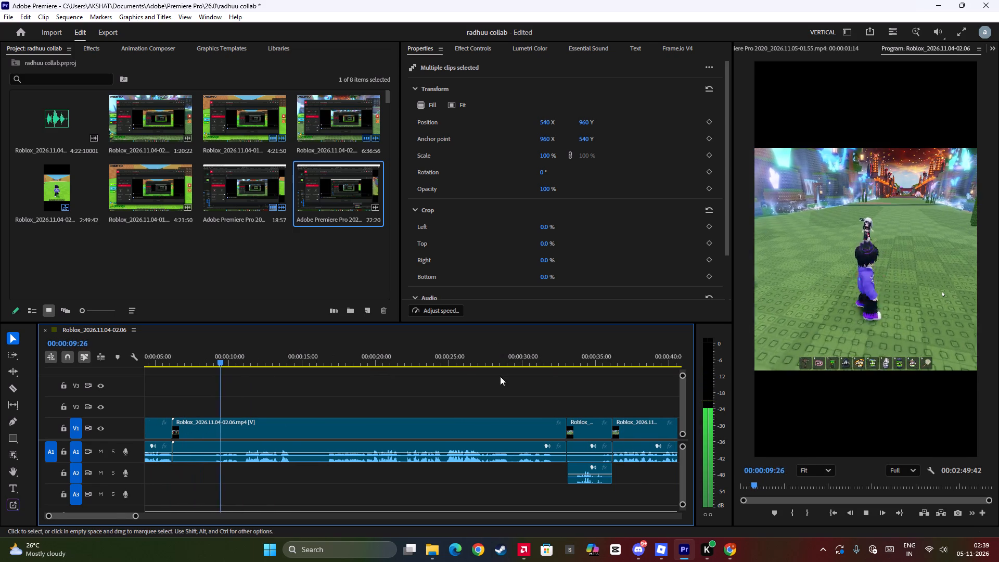
click(582, 357)
key(space)
key(space)
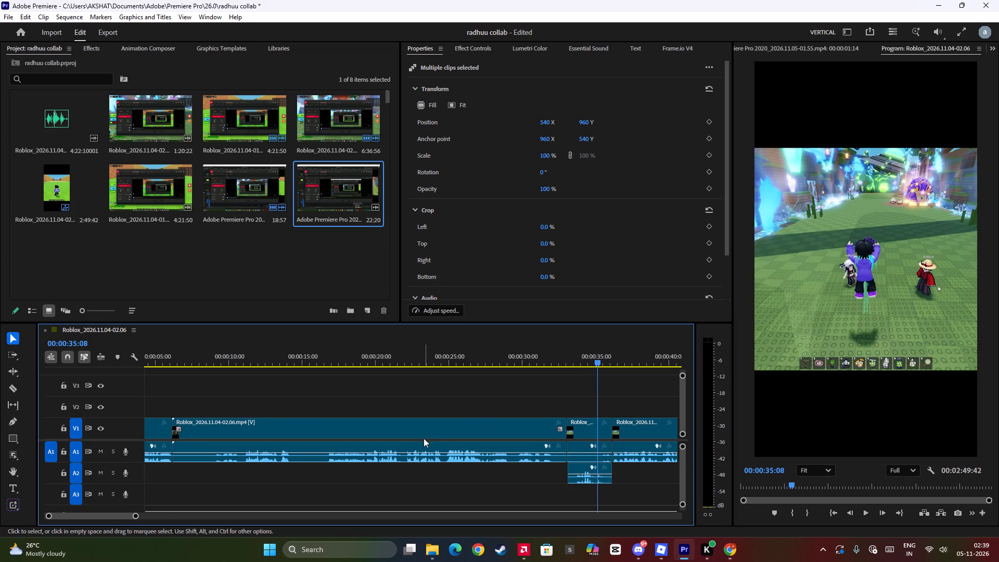
Move all clips from the second V1 clip onward, with their audio, about 38 seconds later in the timeline.
alt+scroll(411, 442, down, 16)
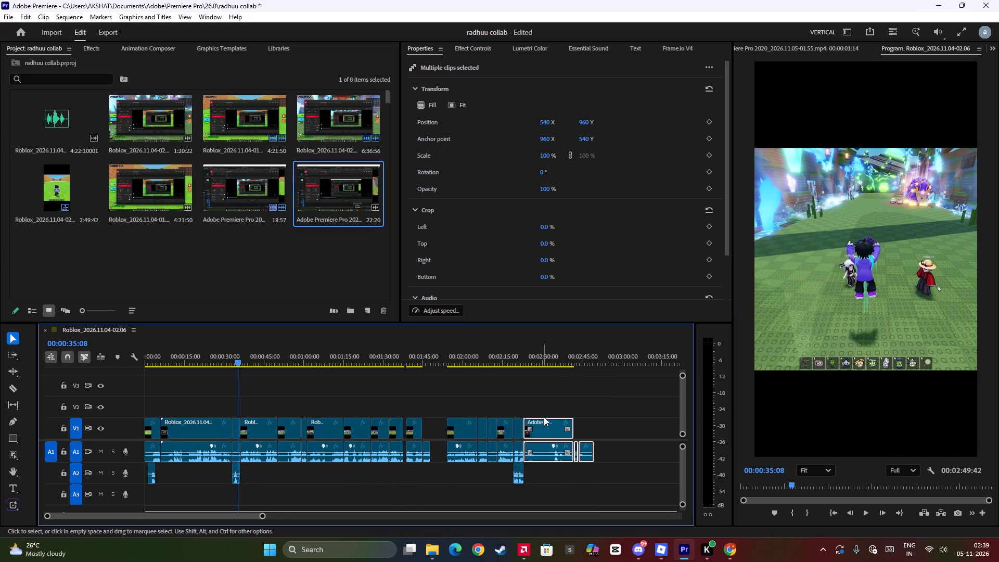
drag(207, 404, 596, 484)
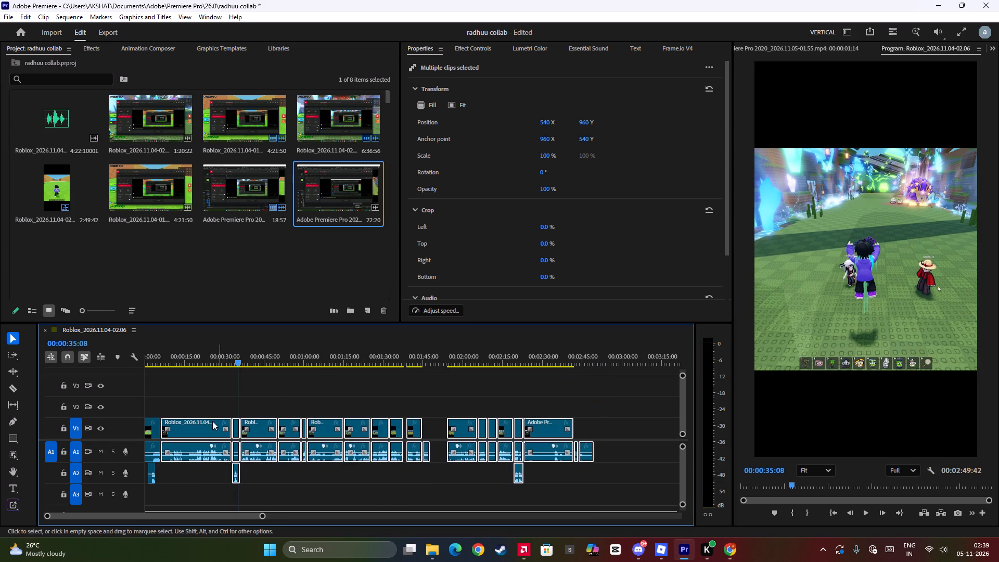
drag(190, 425, 290, 439)
Extend the end of the first clip, Roblox_2026.11.04-01.55, to about 35 seconds on the timeline.
scroll(294, 439, up, 13)
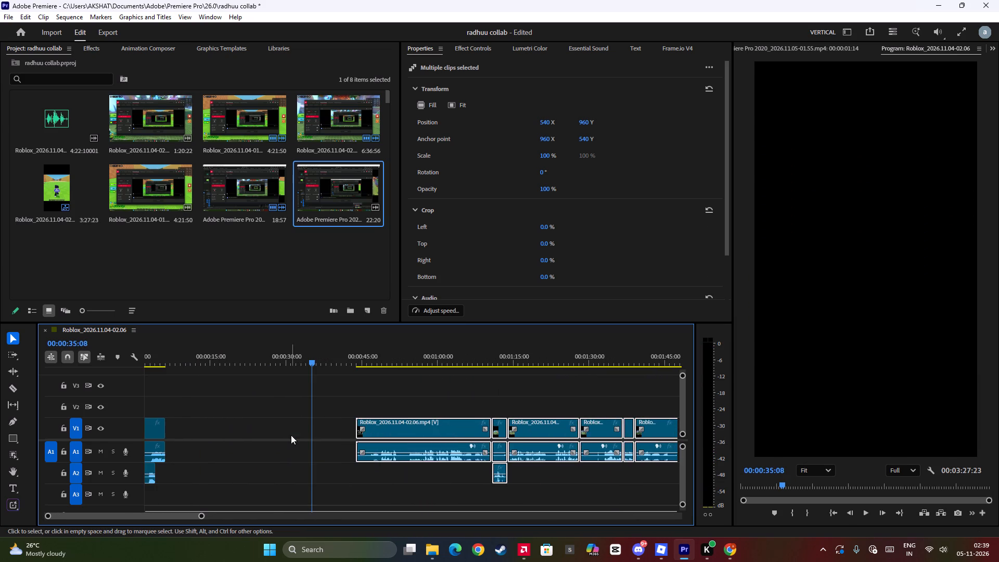
scroll(291, 435, up, 9)
click(162, 428)
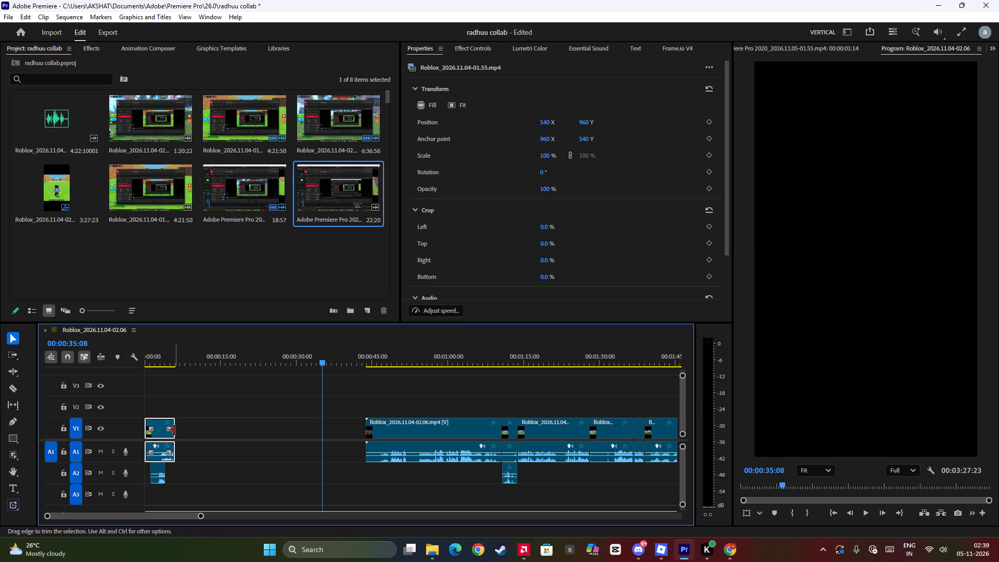
drag(174, 430, 318, 439)
Play the extended first clip and split it at 00:00:06:09.
click(189, 353)
key(space)
alt+scroll(256, 396, up, 8)
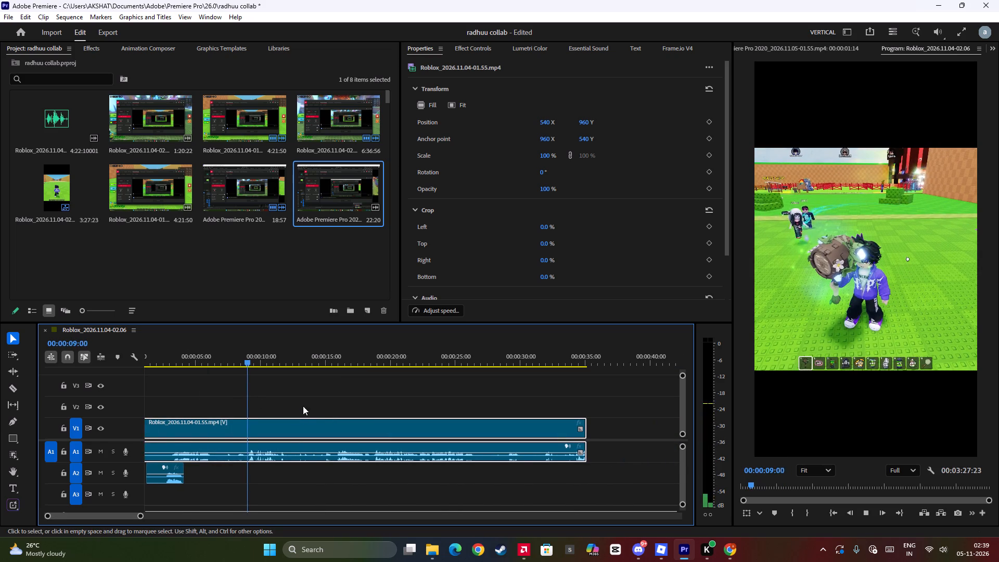
key(space)
scroll(297, 408, up, 7)
click(180, 360)
key(space)
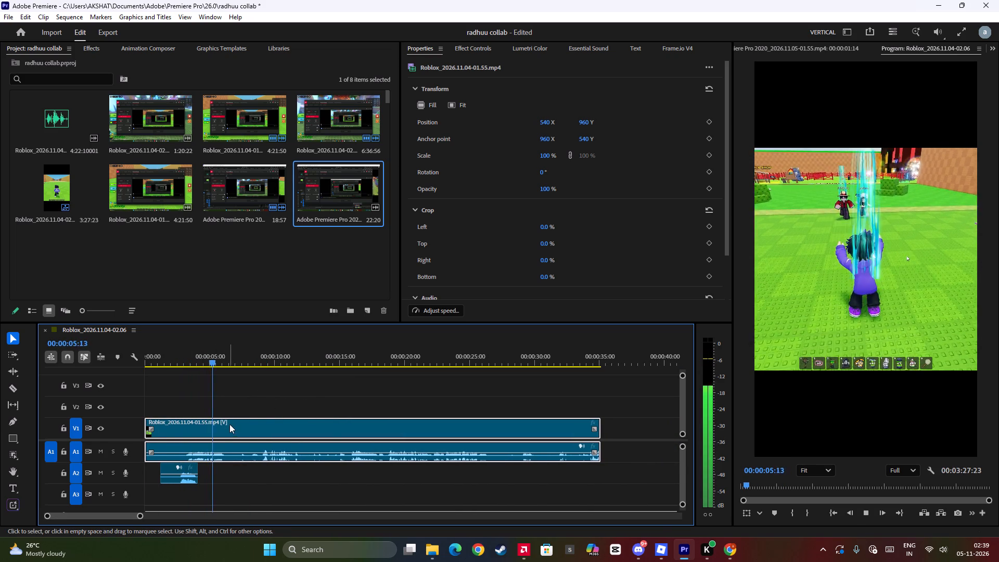
key(space)
key(ctrl+b)
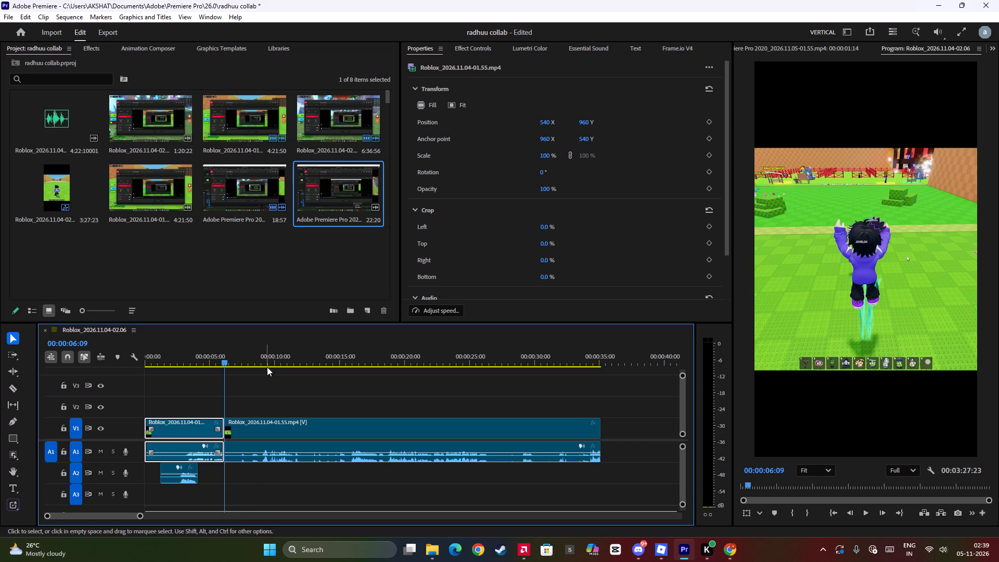
Replay the footage after the split repeatedly around the 7 to 10 second mark to examine the hammer swing moment.
click(263, 357)
key(space)
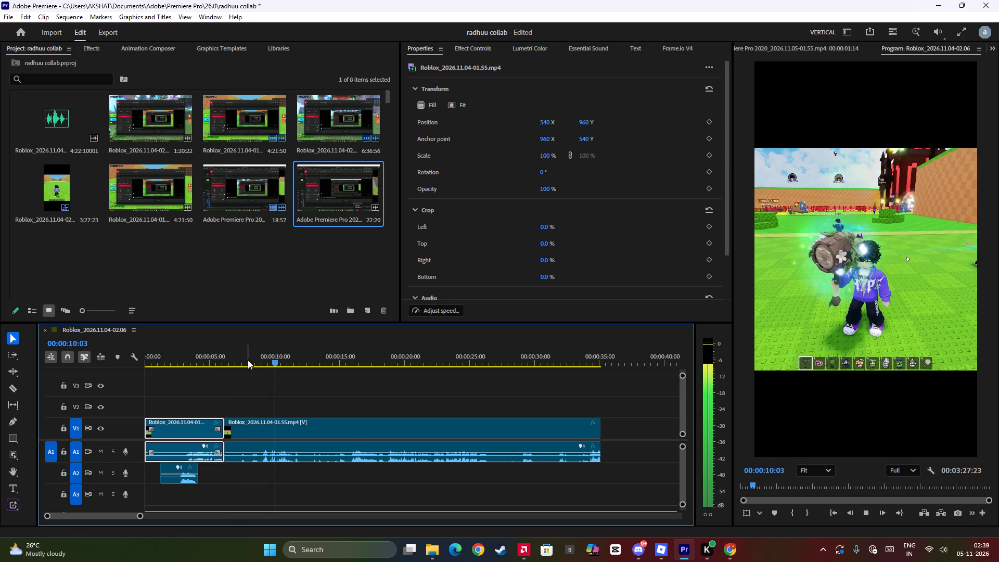
click(248, 360)
key(space)
key(space)
click(248, 360)
key(space)
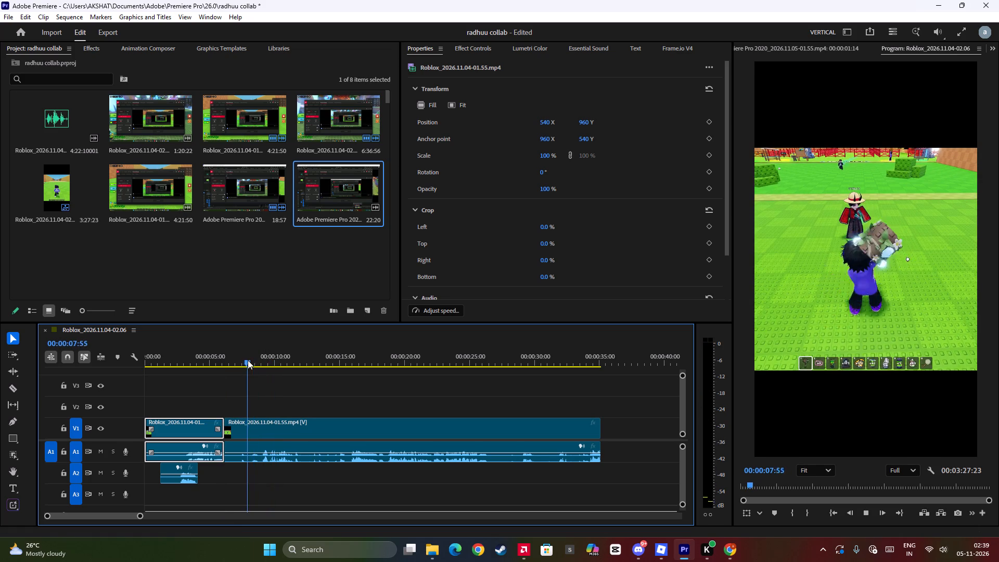
click(248, 360)
drag(247, 377, 239, 384)
key(space)
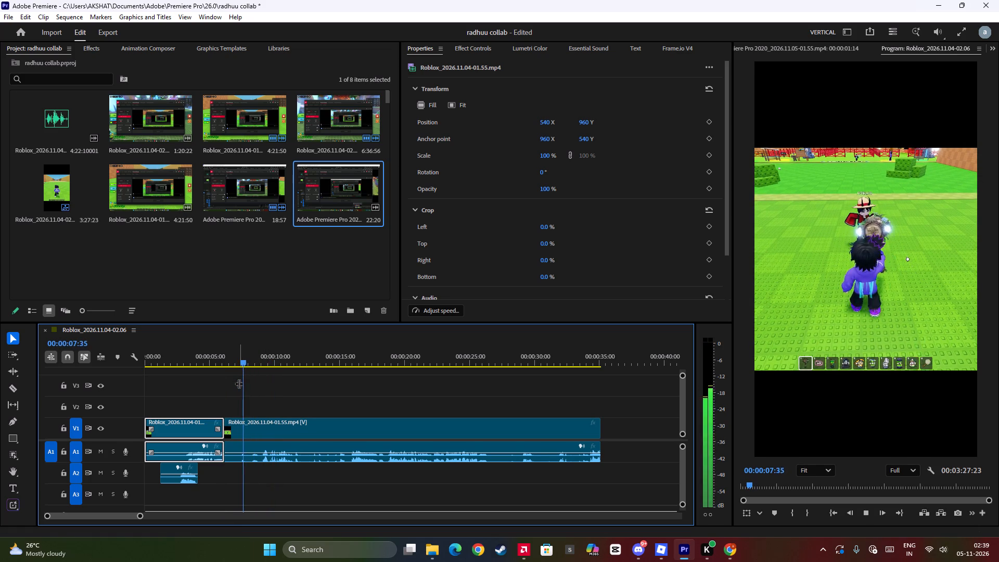
key(space)
click(243, 356)
key(space)
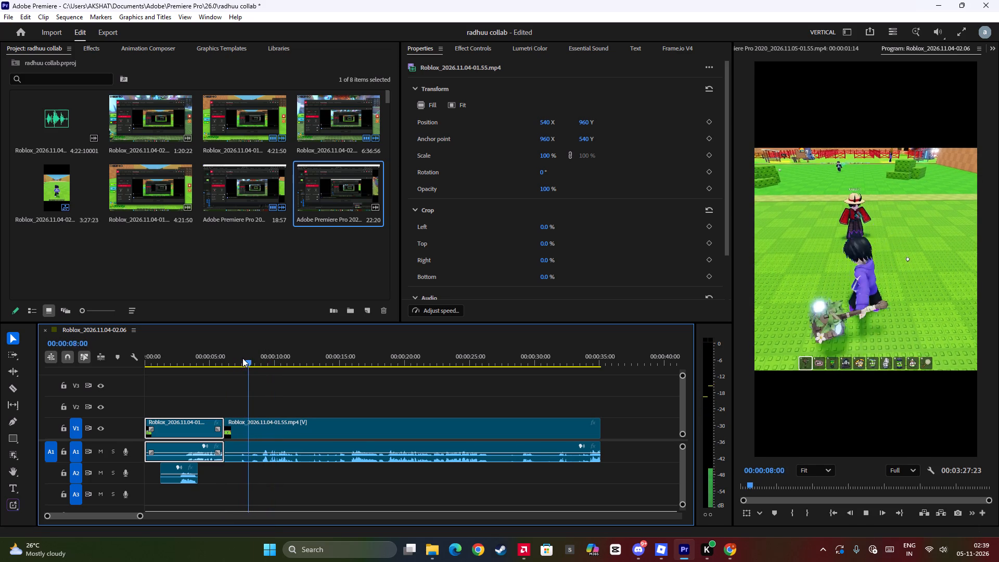
click(242, 358)
click(240, 380)
key(space)
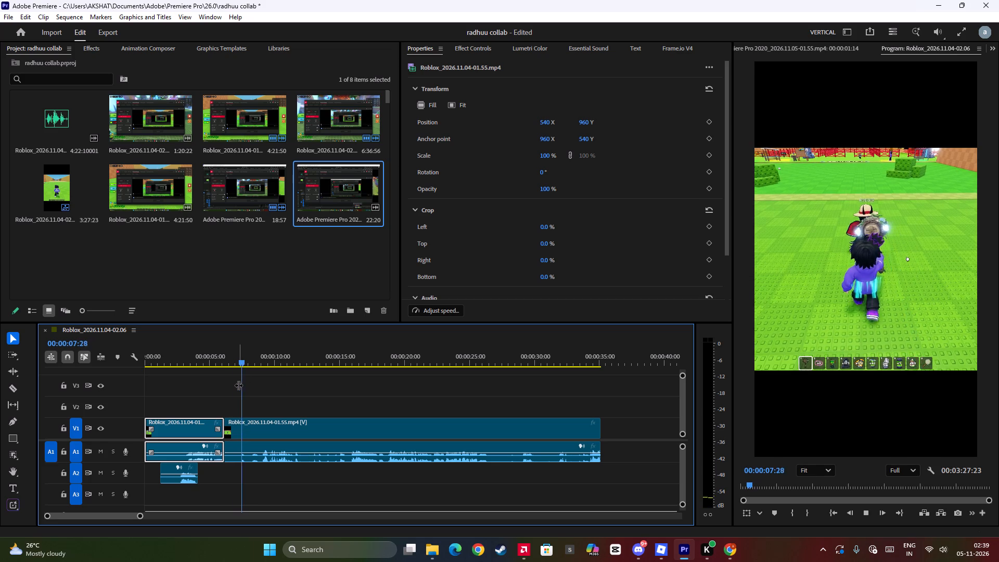
key(space)
click(240, 355)
key(space)
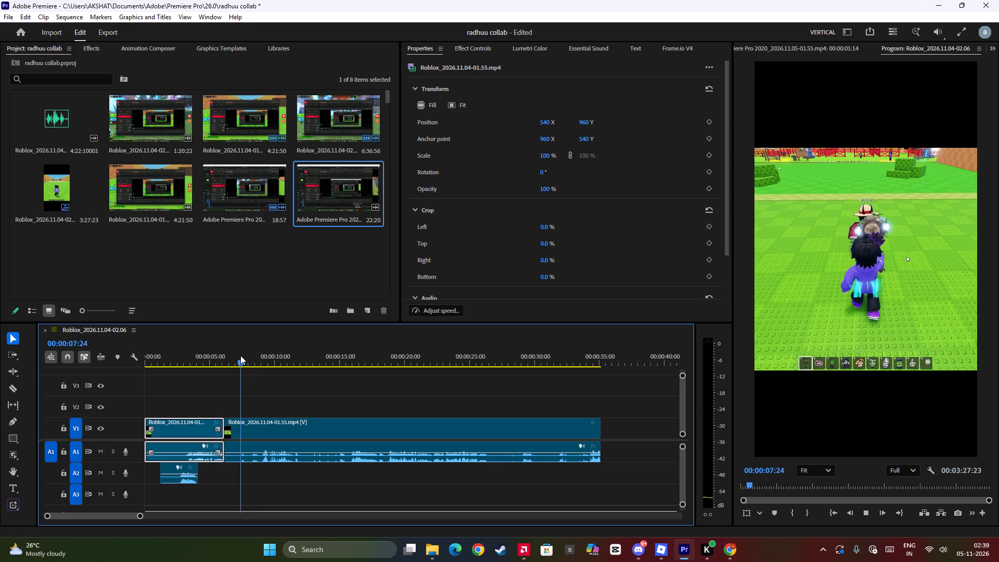
key(space)
key(space)
click(240, 355)
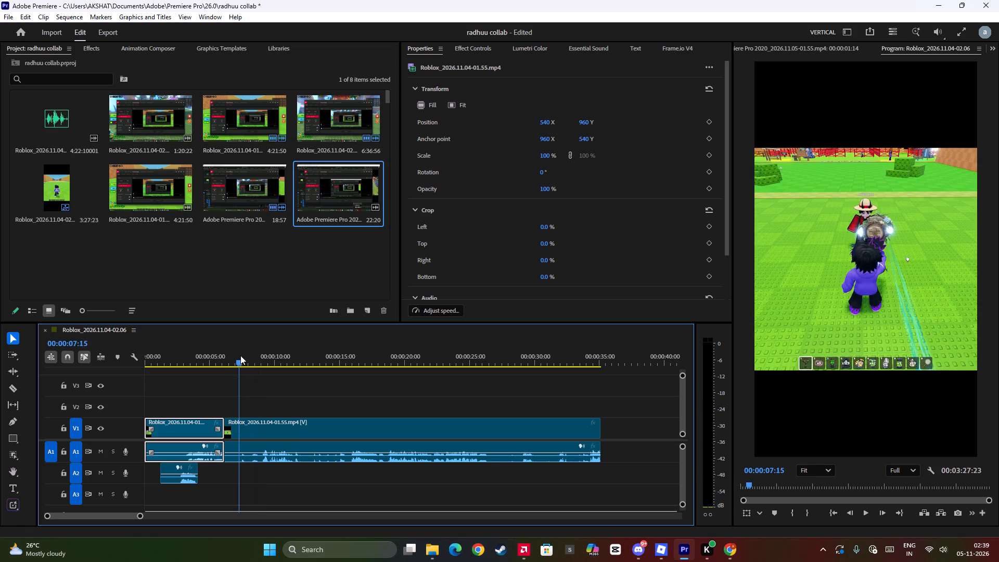
key(space)
key(space)
click(240, 355)
key(space)
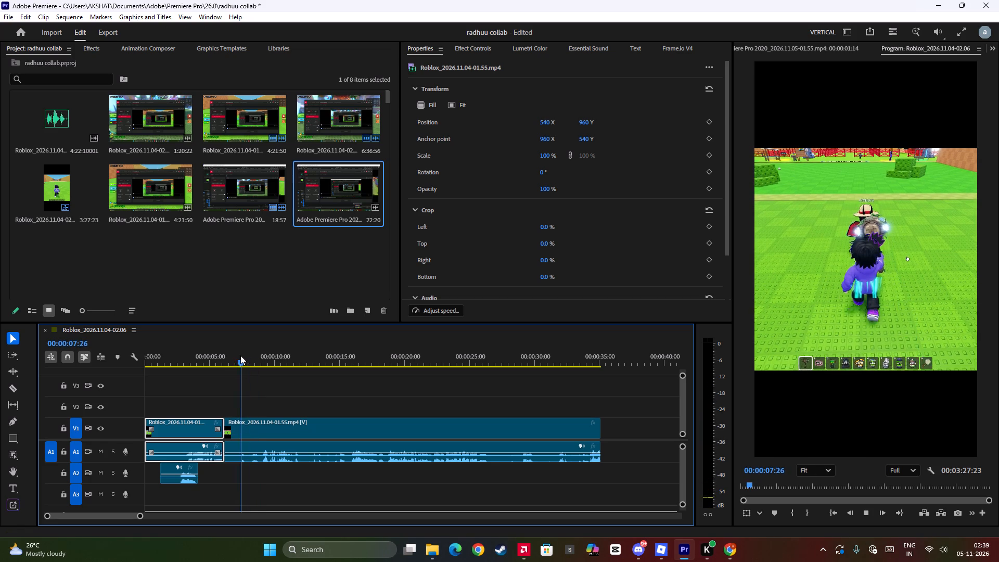
key(space)
click(240, 355)
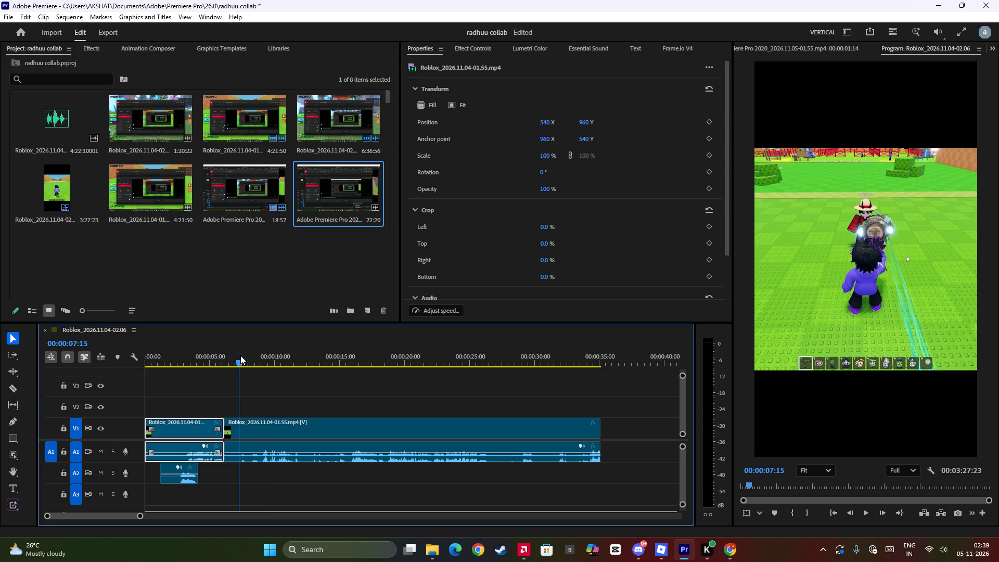
key(space)
Replay the footage after the first cut, from about 7 to 14 seconds, to examine where the hammer swing begins.
click(268, 356)
key(space)
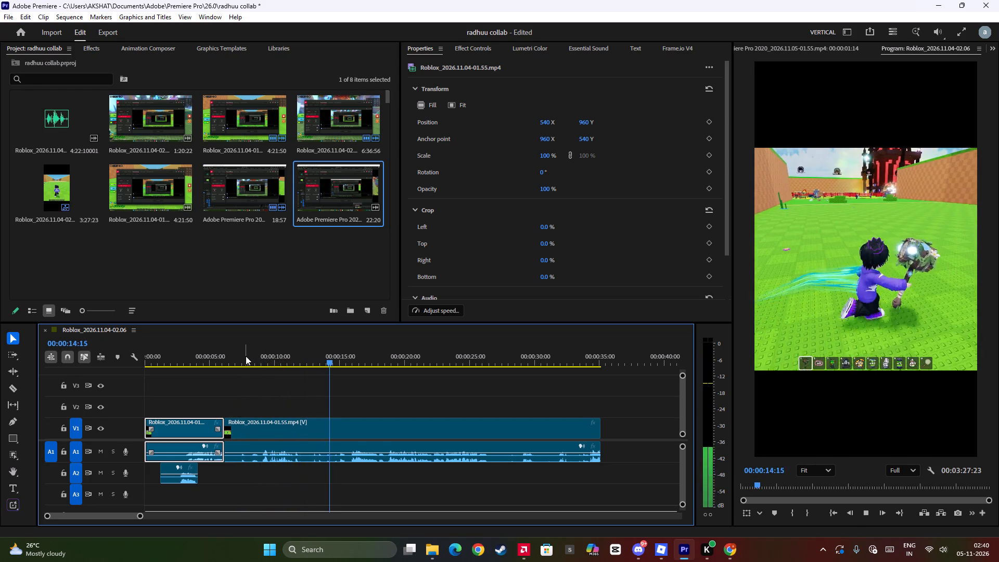
click(246, 356)
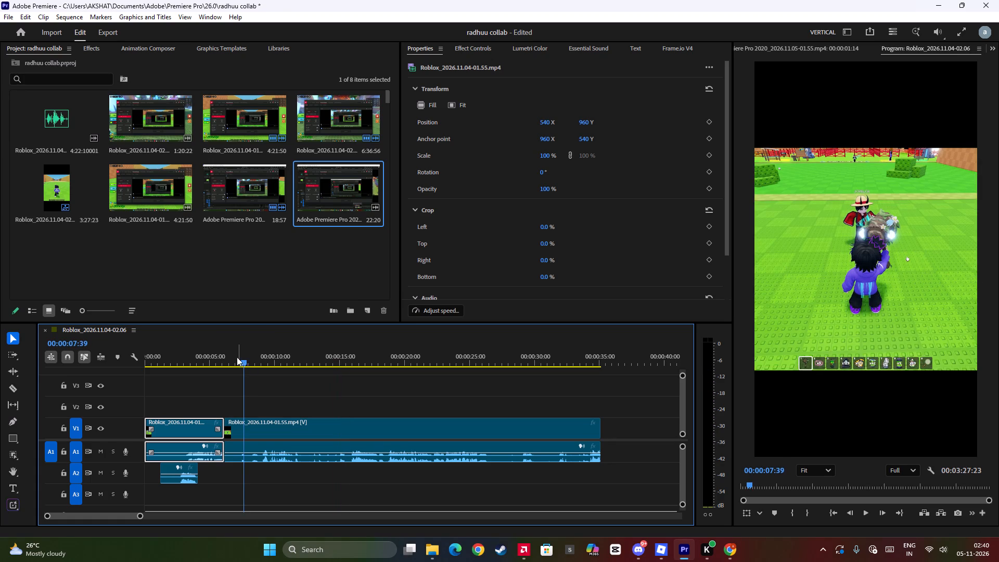
click(237, 363)
key(space)
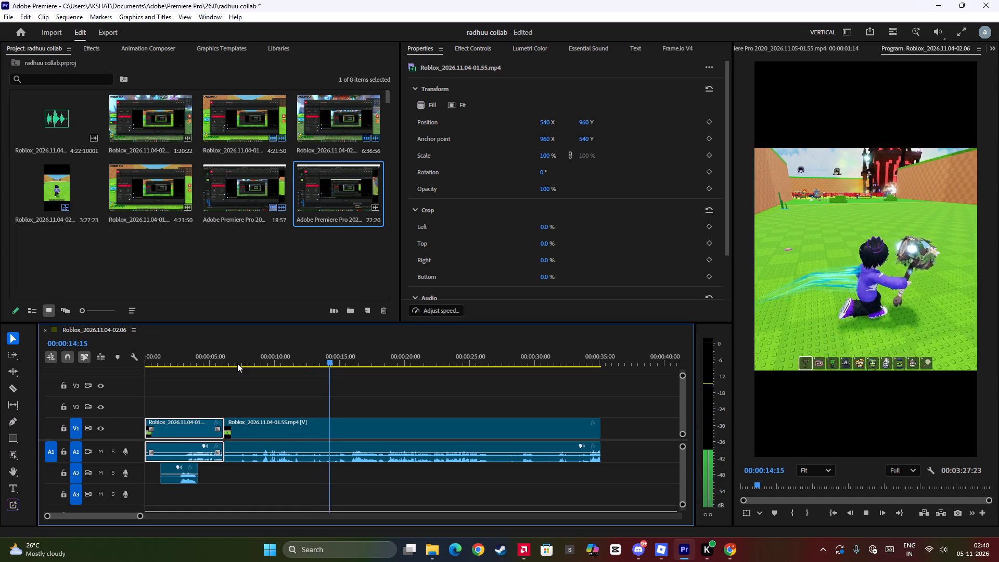
key(space)
click(237, 363)
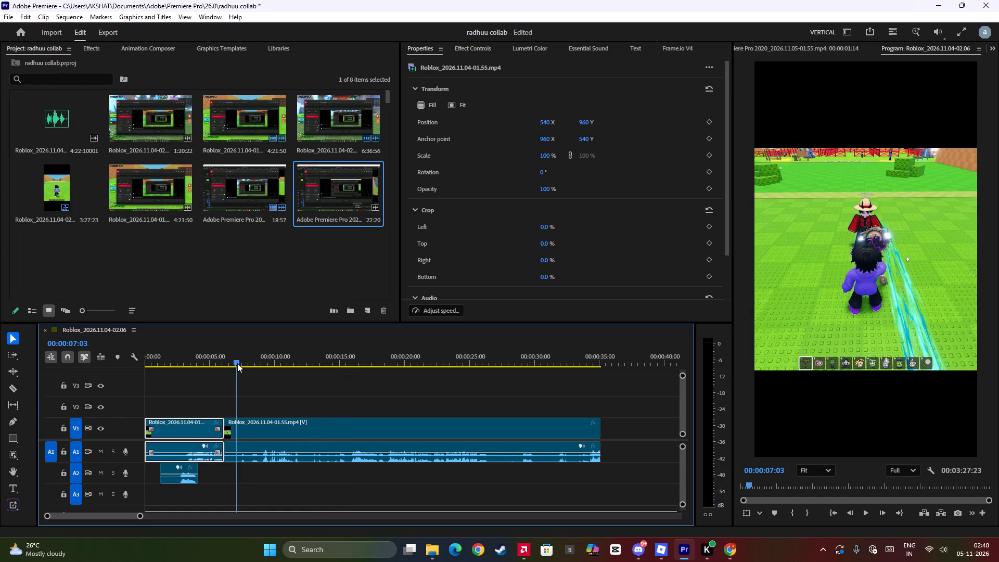
key(space)
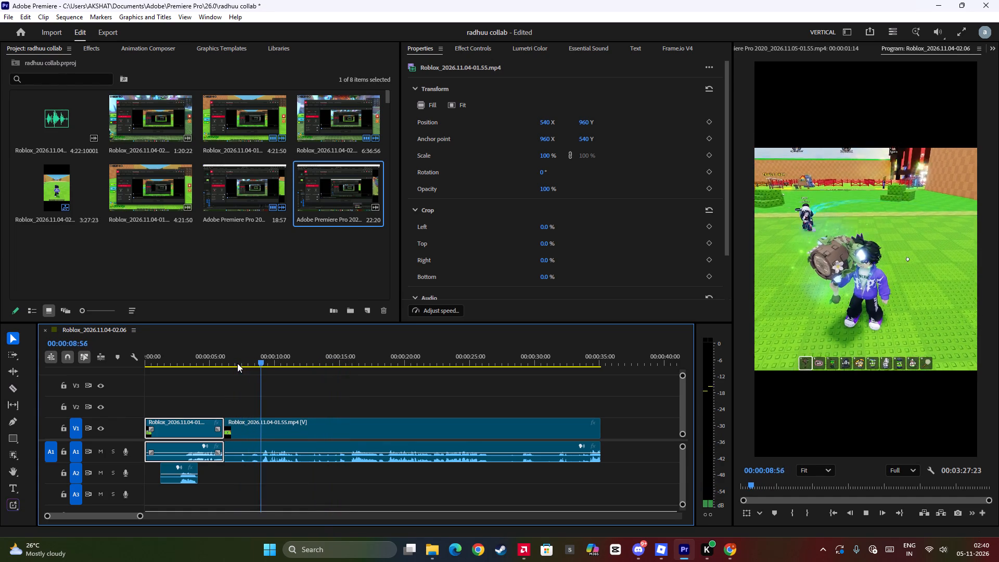
click(237, 363)
key(space)
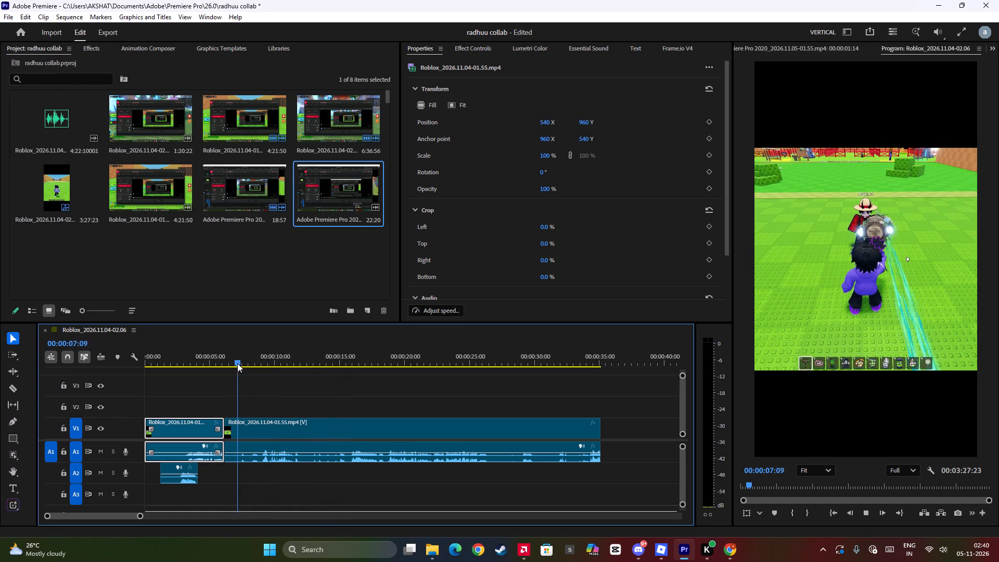
Split the second clip at 00:00:07:05, delete its portion from 00:00:06:09 to the split, and close the gap.
click(237, 363)
click(236, 374)
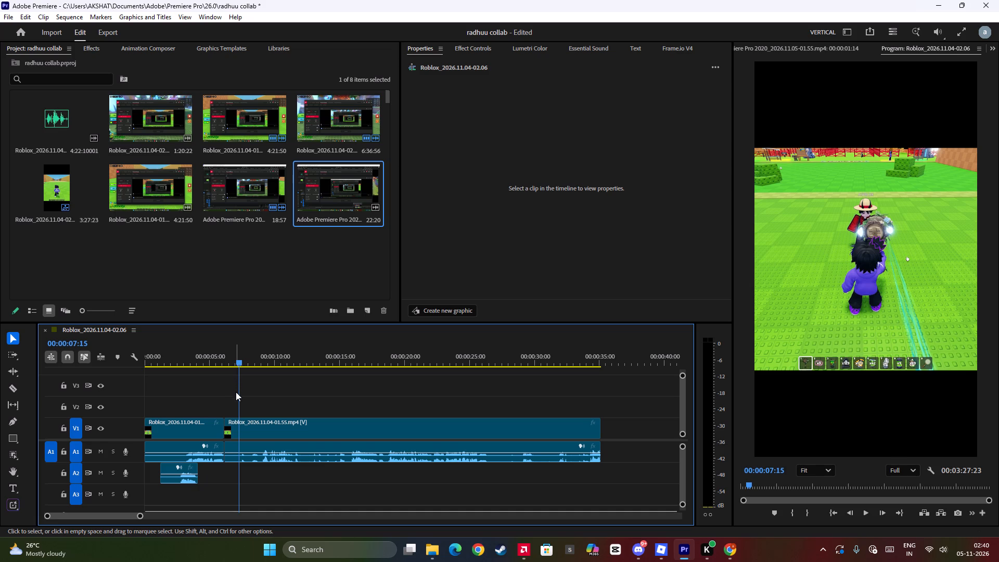
click(236, 392)
click(250, 422)
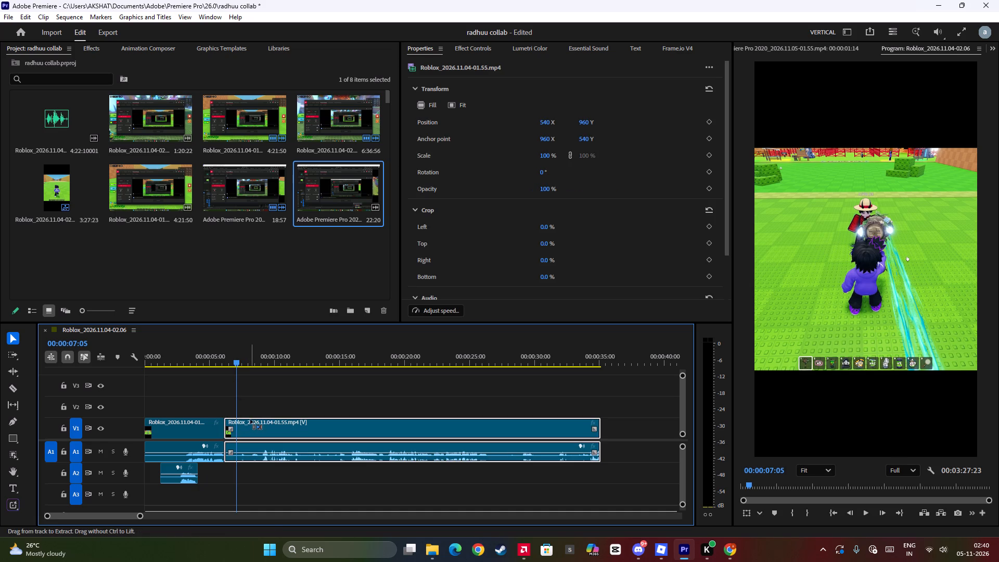
key(ctrl+b)
key(BackSpace)
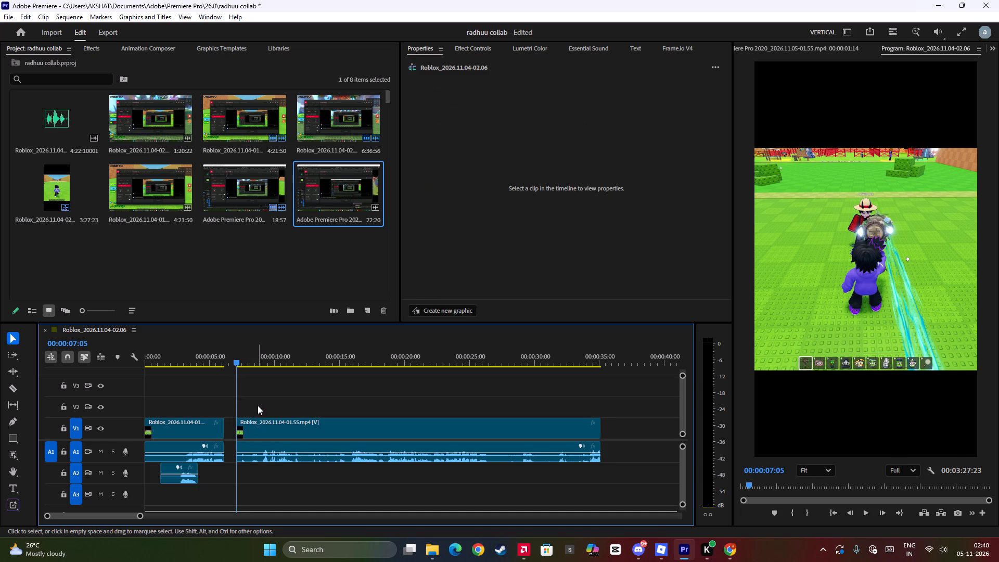
click(232, 433)
key(w)
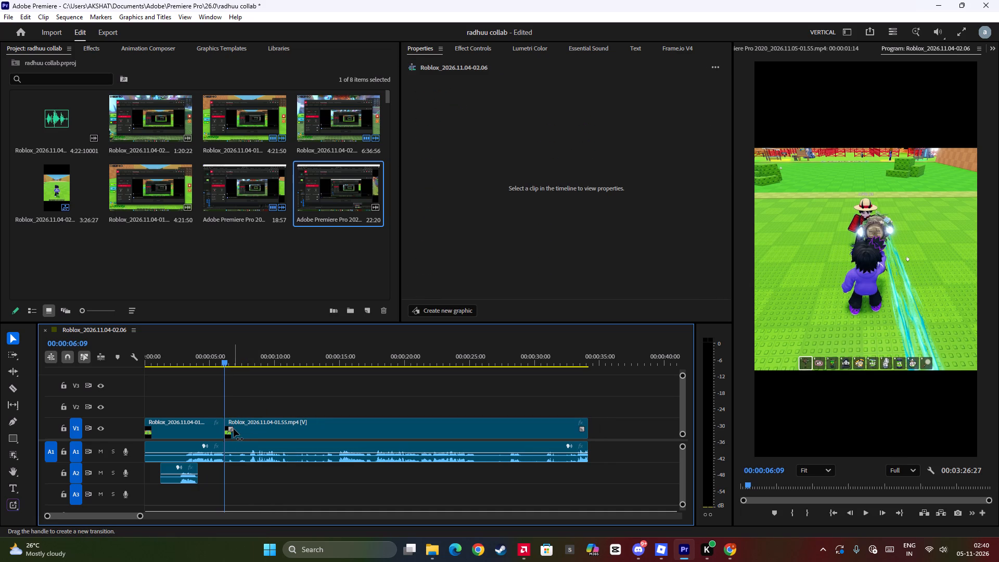
Replay the hammer swing after the new cut, split the clip at 00:00:07:26, and delete everything remaining of it after the split.
key(space)
key(space)
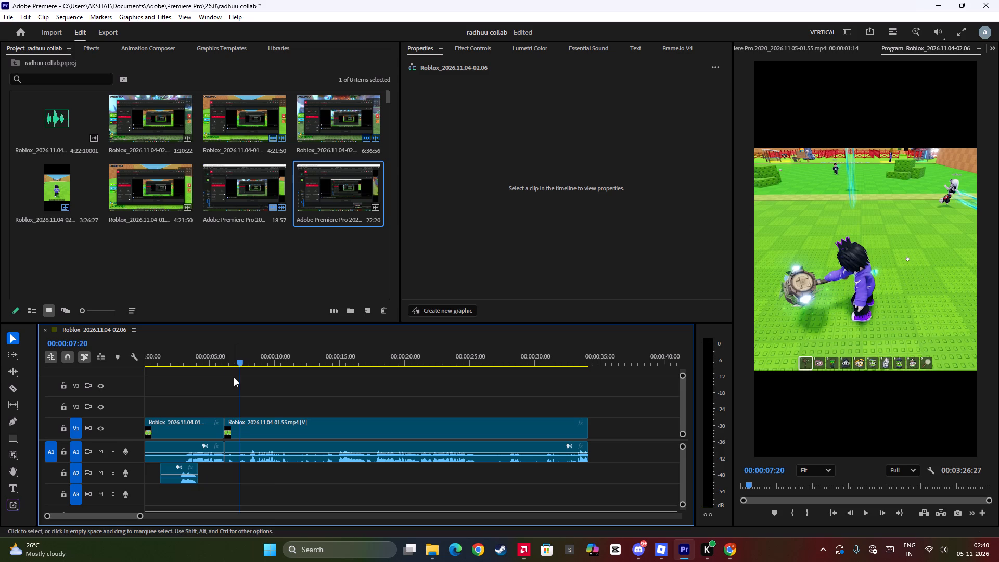
click(231, 363)
key(space)
key(space)
click(231, 363)
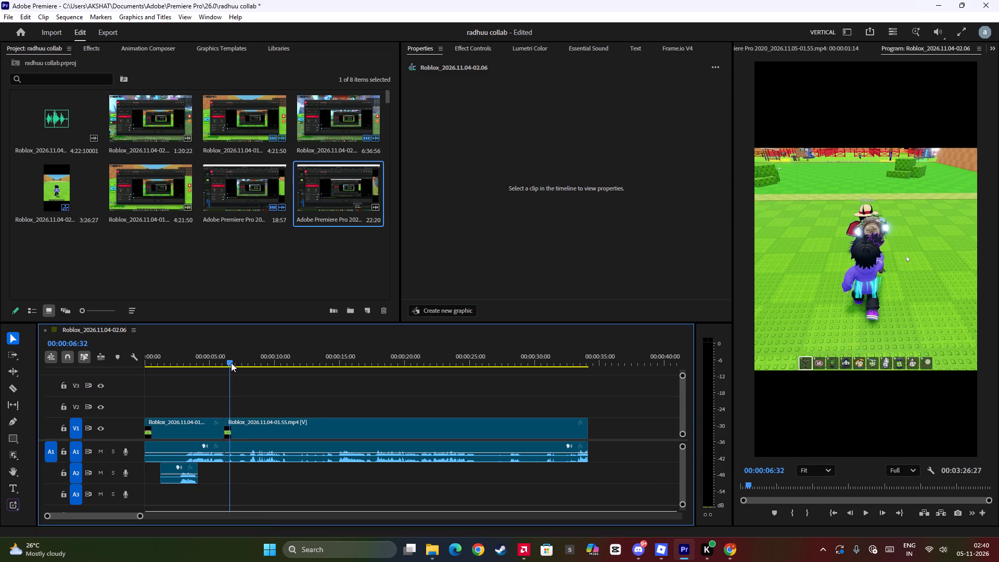
key(space)
key(space)
click(231, 363)
key(space)
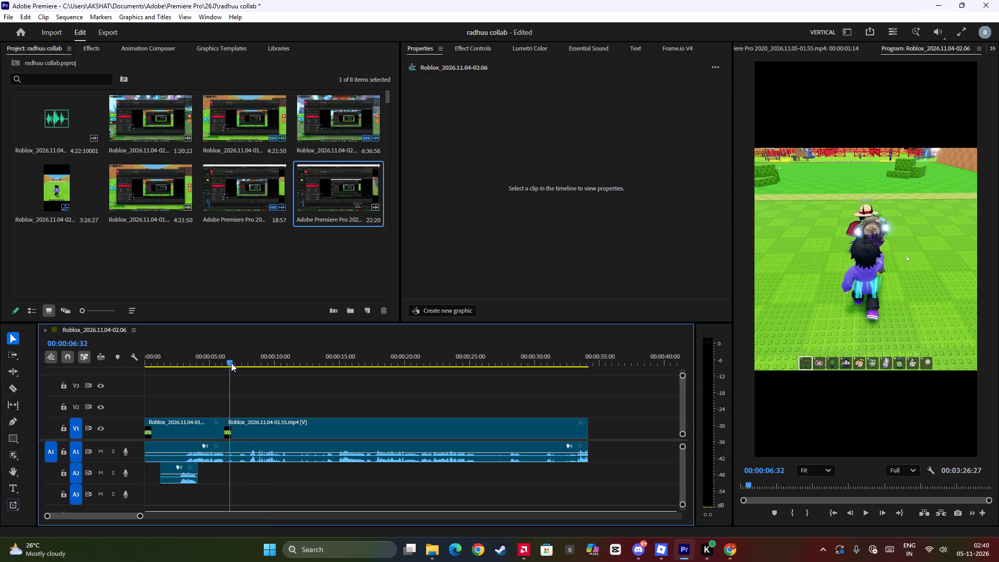
key(space)
click(249, 427)
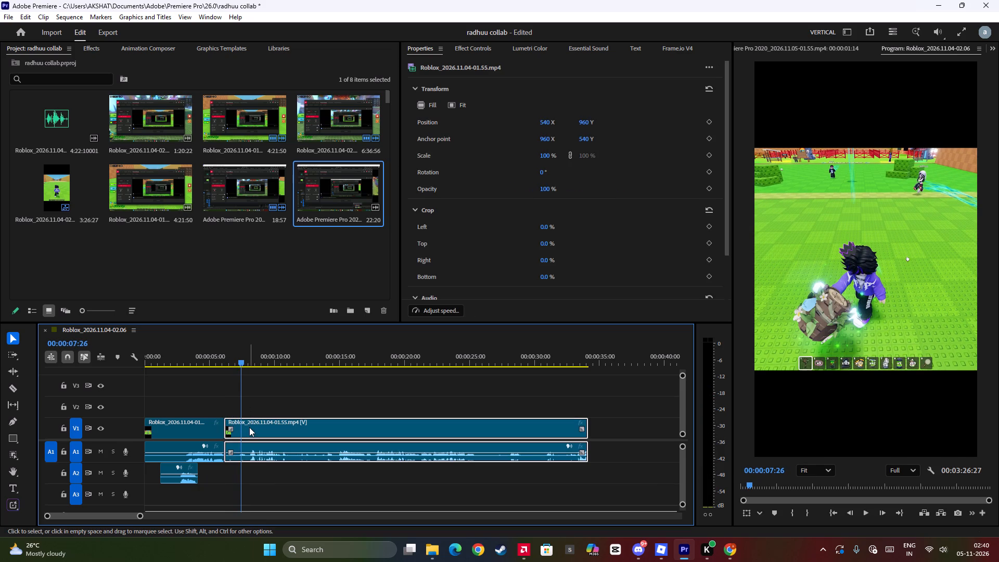
key(ctrl+b)
click(288, 423)
key(BackSpace)
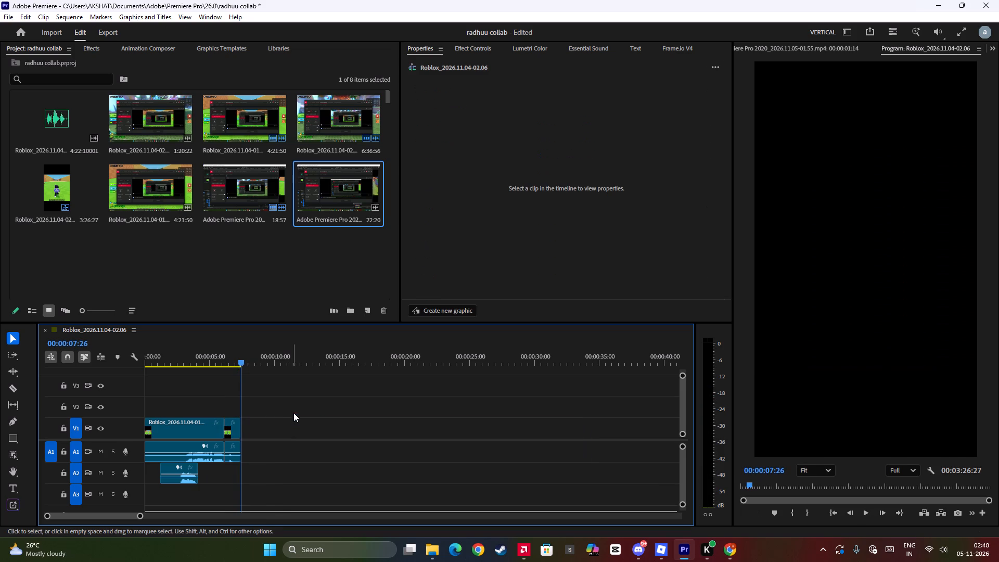
Move all clips after the empty gap, with their audio, 00:00:31:21 earlier so the first starts at 00:00:11:34.
key(space)
key(space)
alt+scroll(326, 403, down, 7)
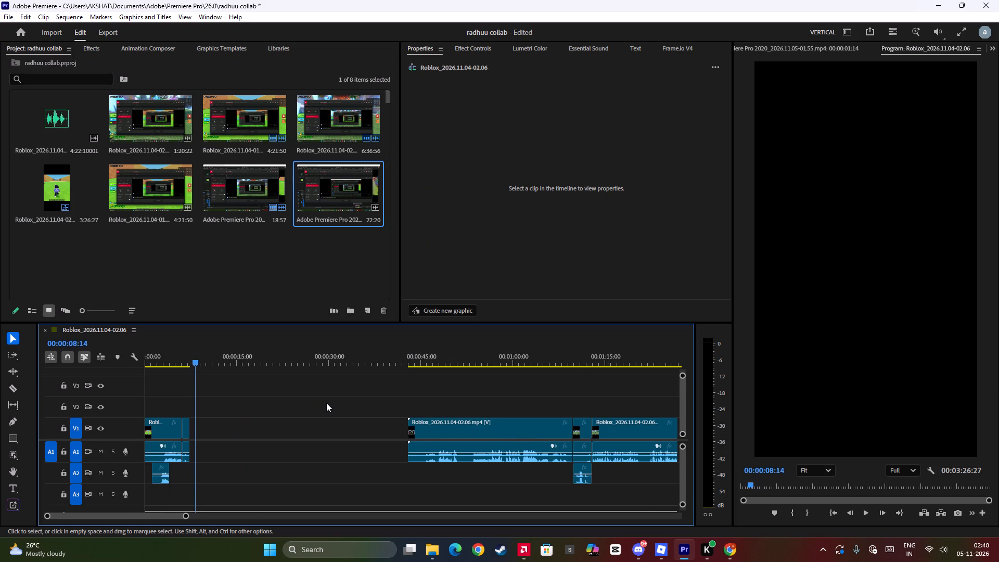
key(space)
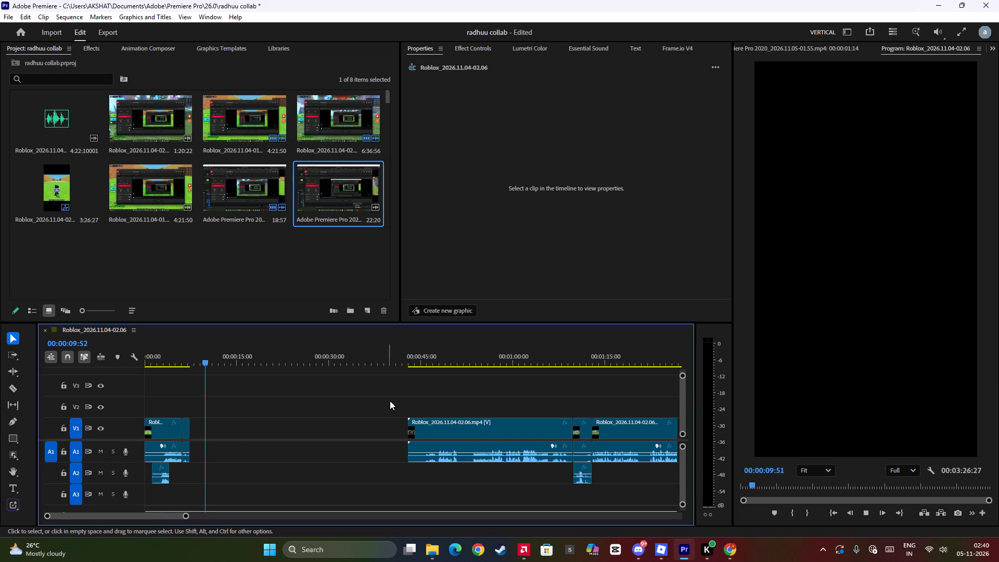
key(space)
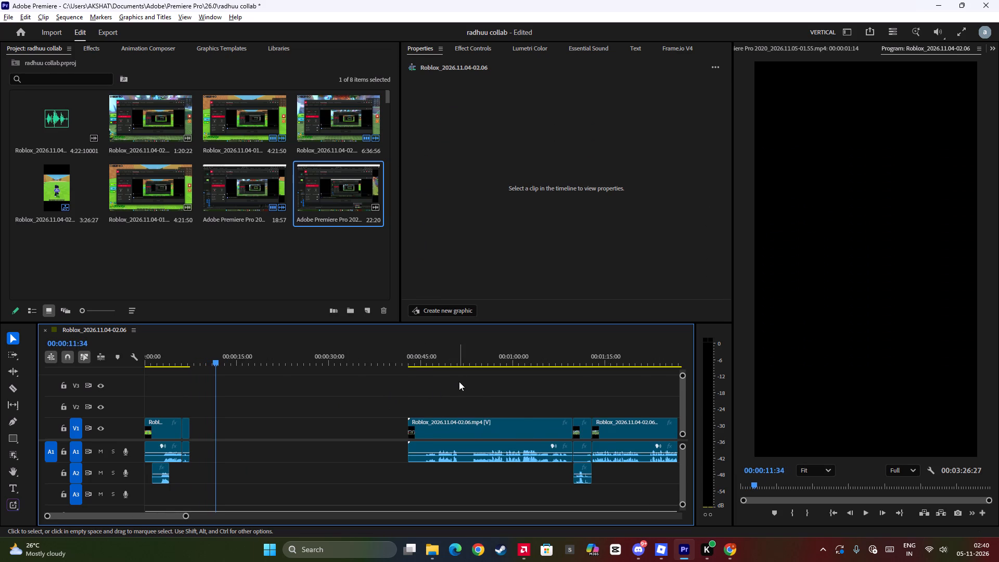
alt+scroll(460, 385, down, 12)
drag(243, 387, 543, 481)
drag(235, 397, 259, 417)
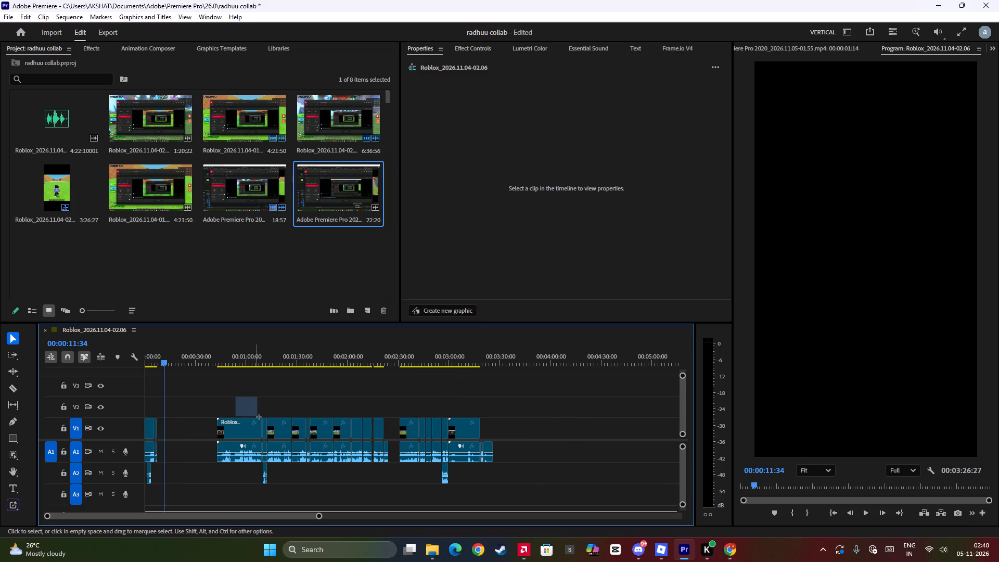
drag(259, 417, 543, 500)
alt+scroll(529, 481, up, 8)
alt+scroll(477, 459, up, 8)
scroll(436, 454, up, 14)
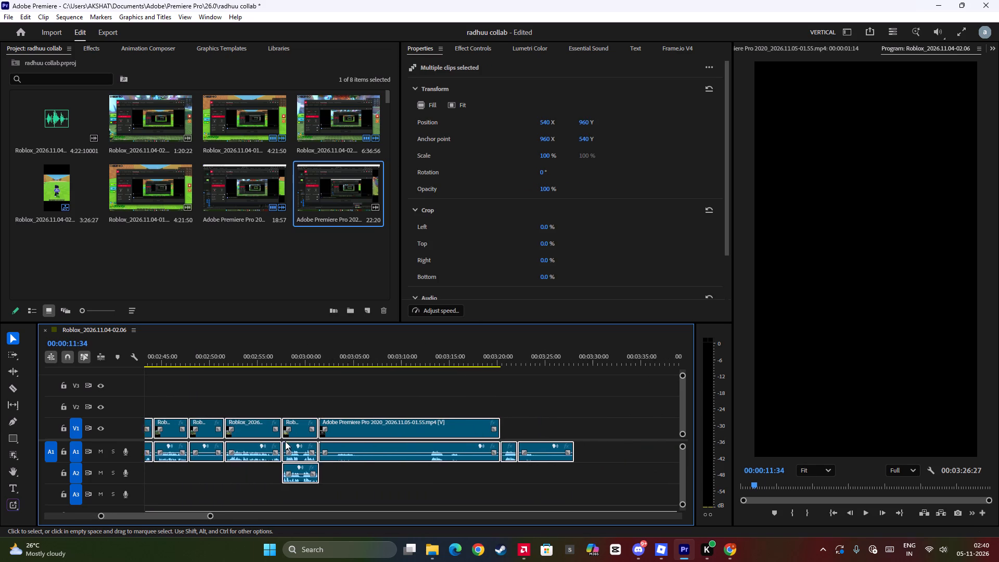
scroll(285, 441, up, 3)
drag(151, 515, 92, 508)
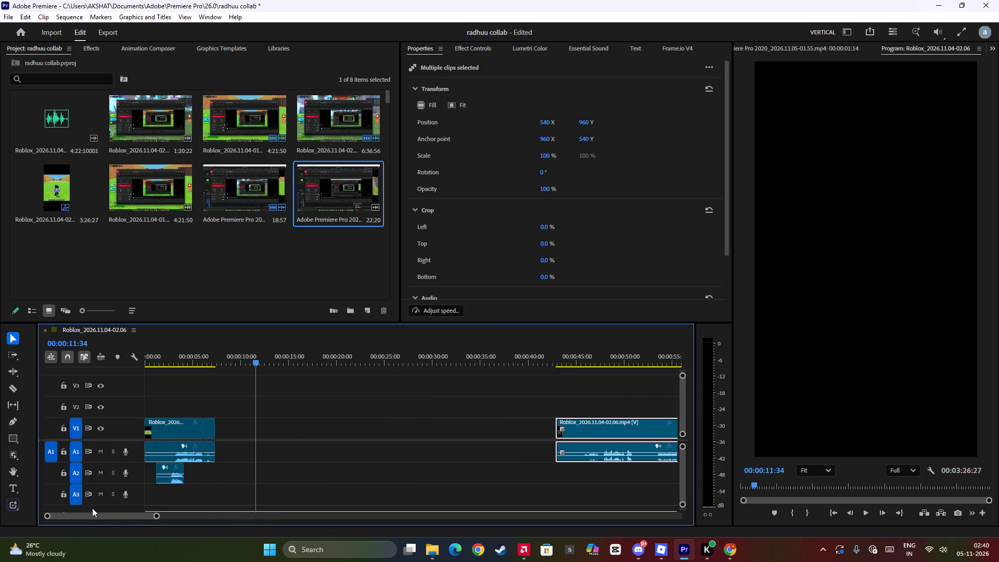
drag(92, 508, 93, 506)
drag(596, 427, 298, 442)
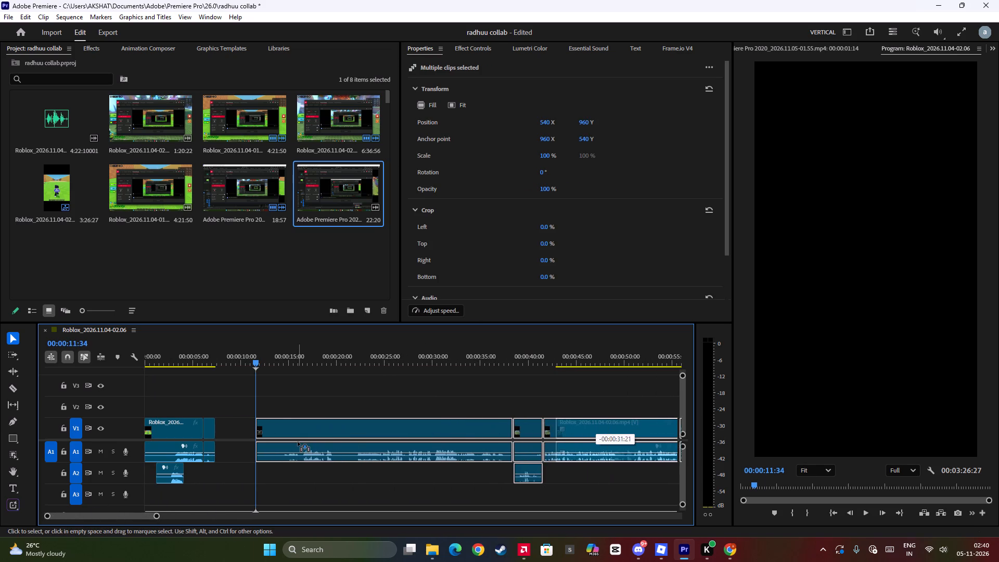
drag(298, 442, 298, 439)
Play the recut opening and the moved 02.06 clip from about 14 to 34 seconds to review the footage.
click(164, 355)
key(space)
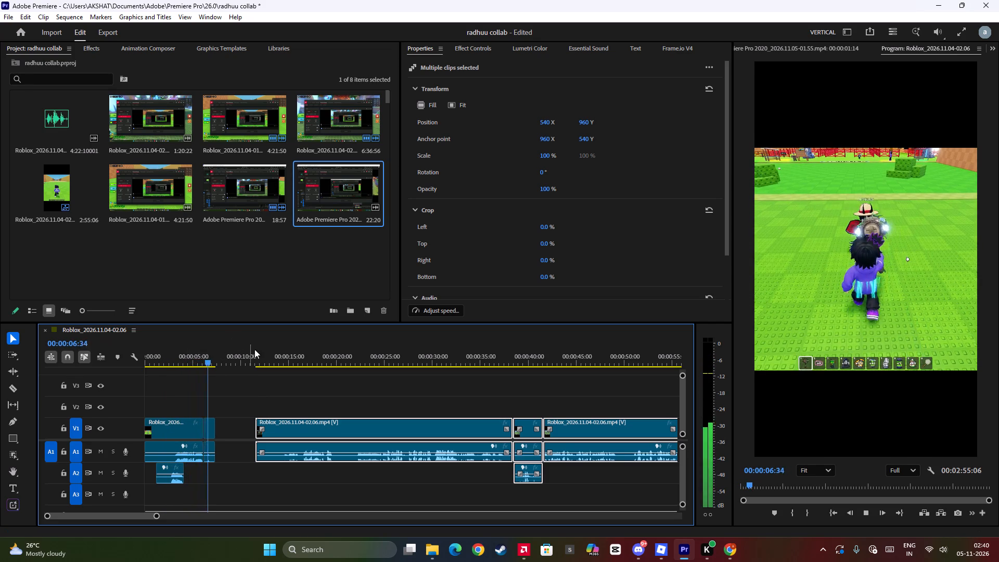
click(300, 362)
key(space)
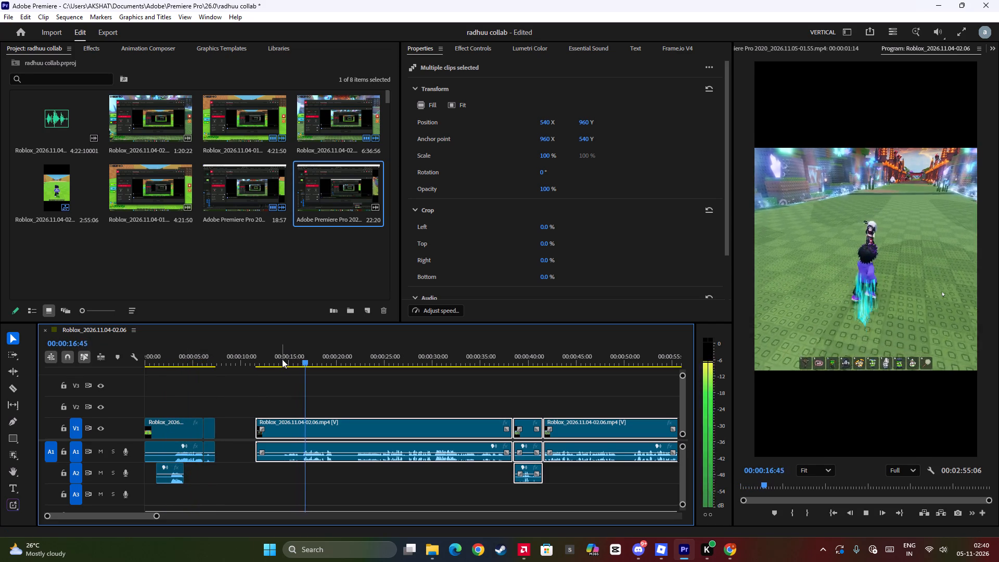
click(281, 359)
key(space)
key(space)
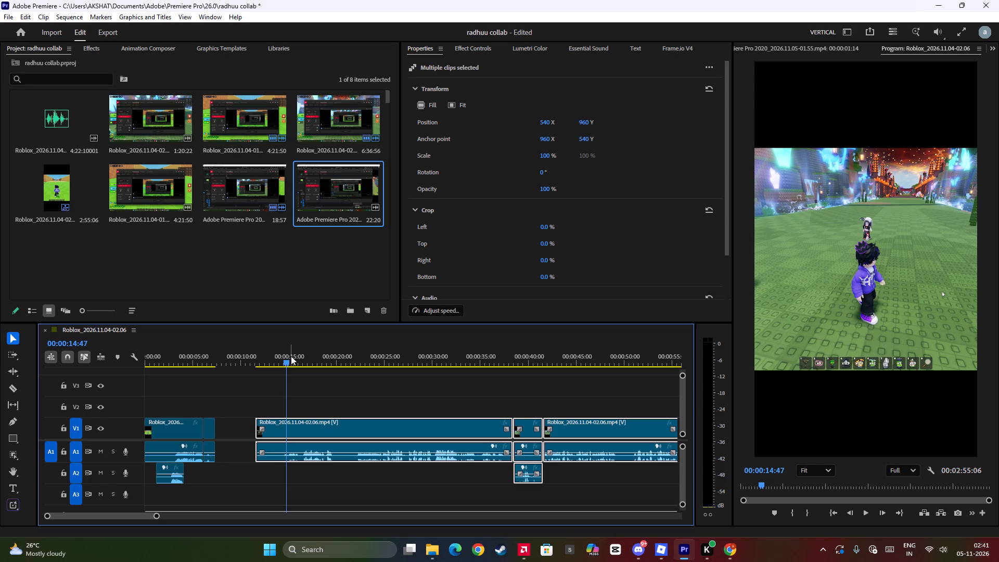
key(space)
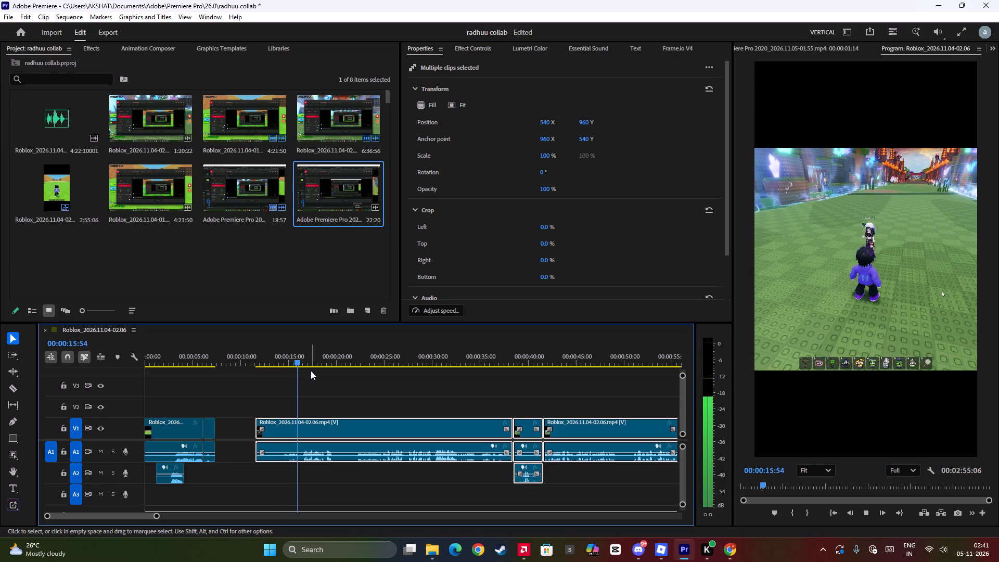
key(space)
key(space)
key(space)
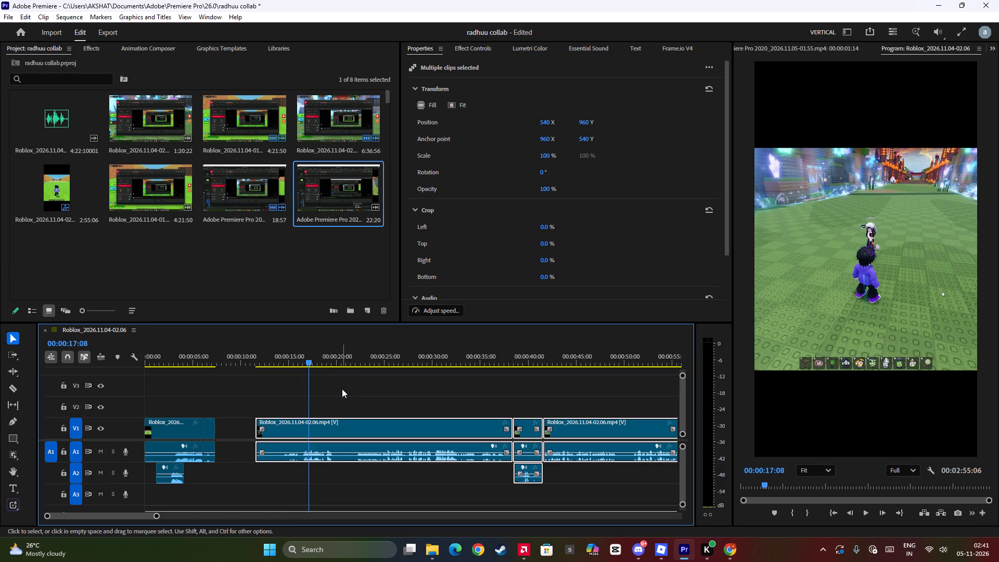
key(space)
click(325, 390)
scroll(323, 397, down, 4)
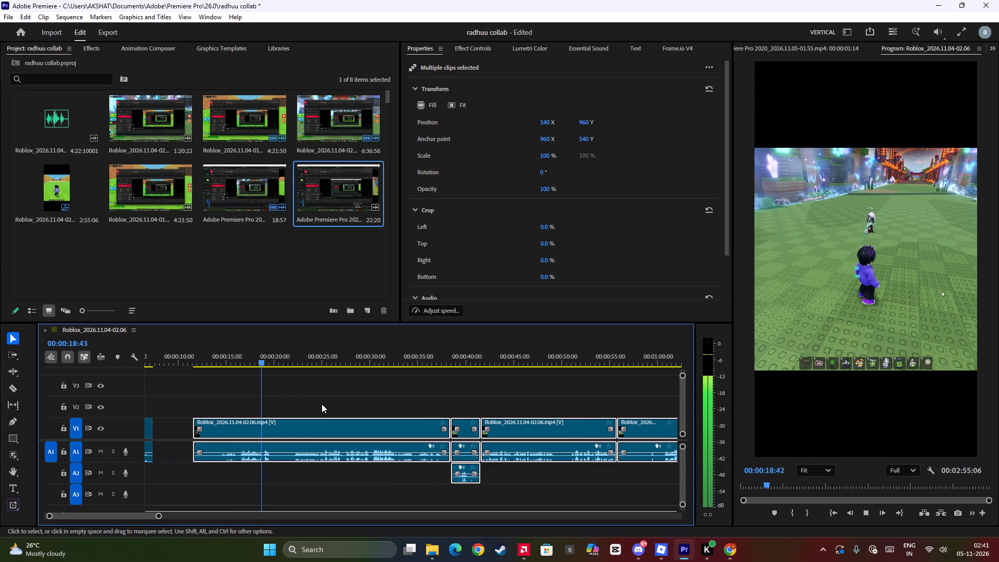
key(space)
key(space)
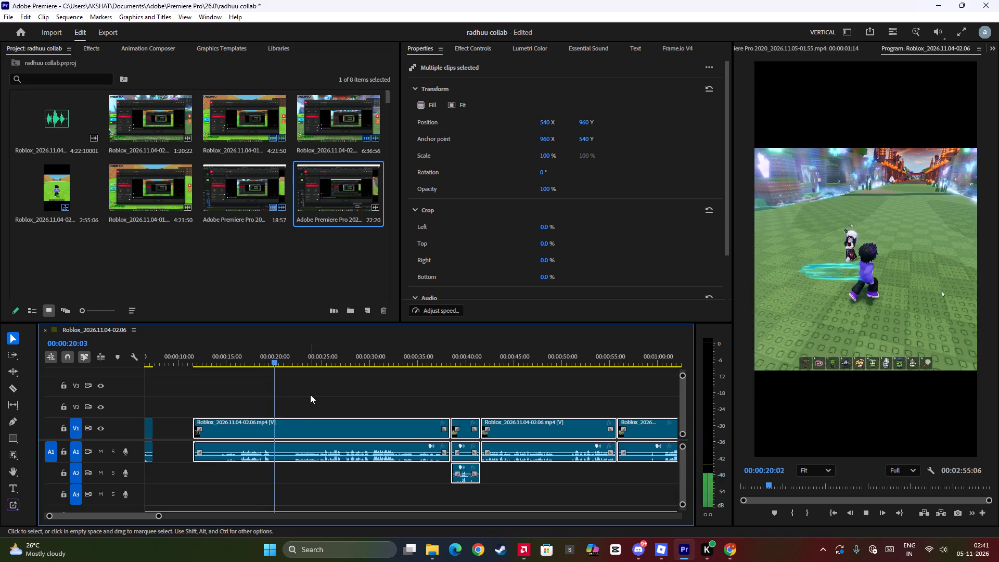
scroll(318, 392, down, 3)
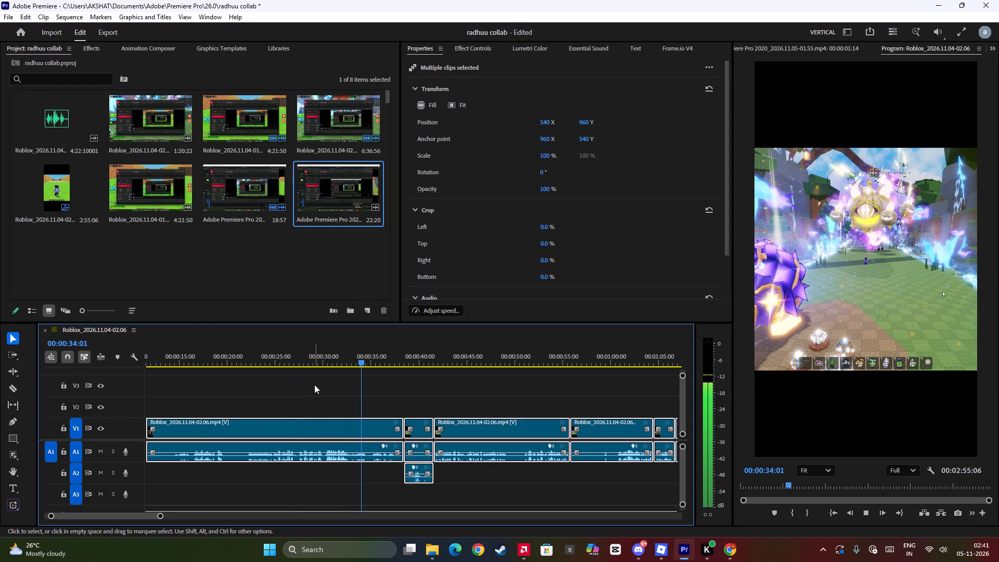
Replay the first 02.06 clip between about 25 and 34 seconds to examine the pumpkin footage and its audio.
key(space)
click(277, 362)
key(space)
alt+scroll(322, 406, up, 6)
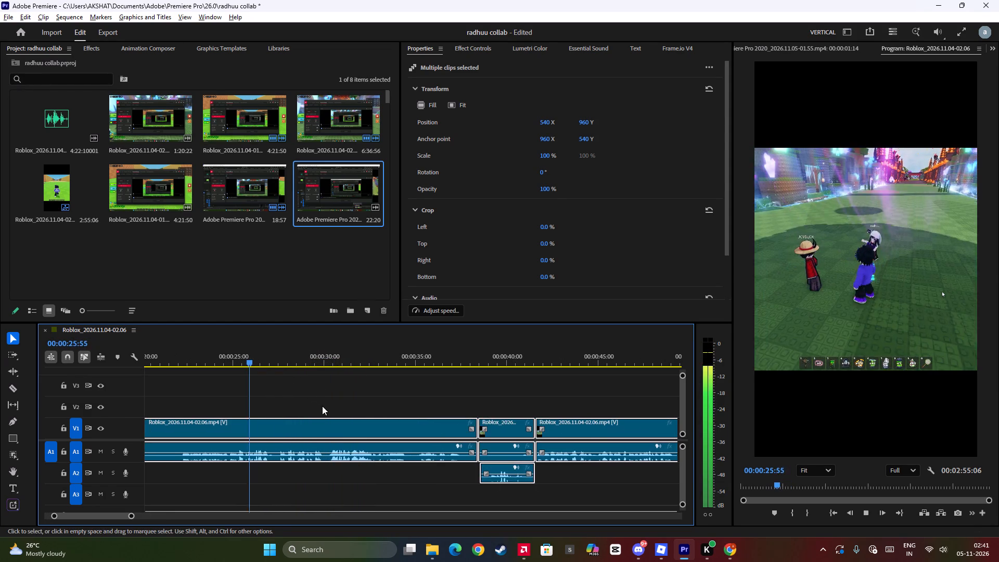
key(space)
click(328, 367)
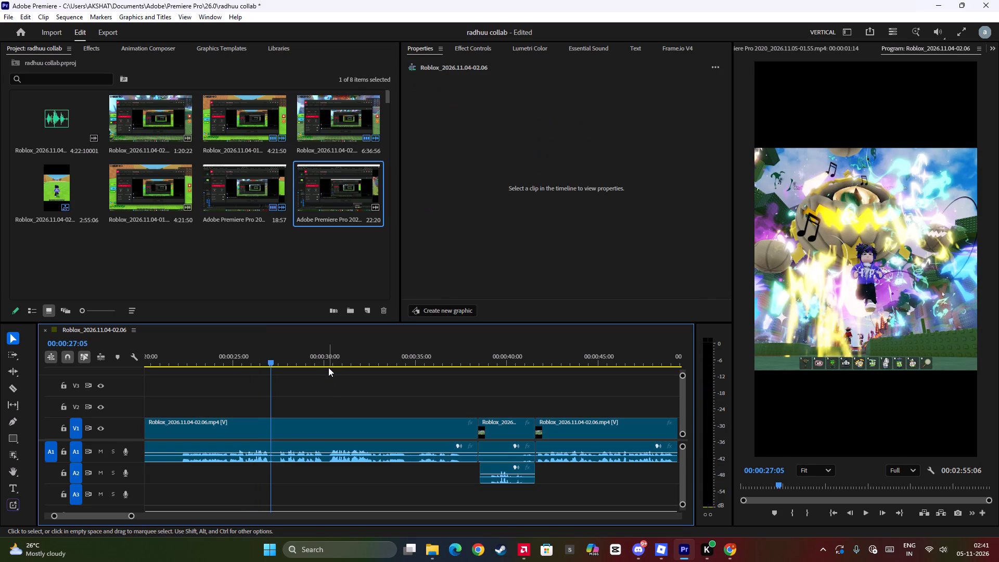
key(space)
key(space)
click(328, 367)
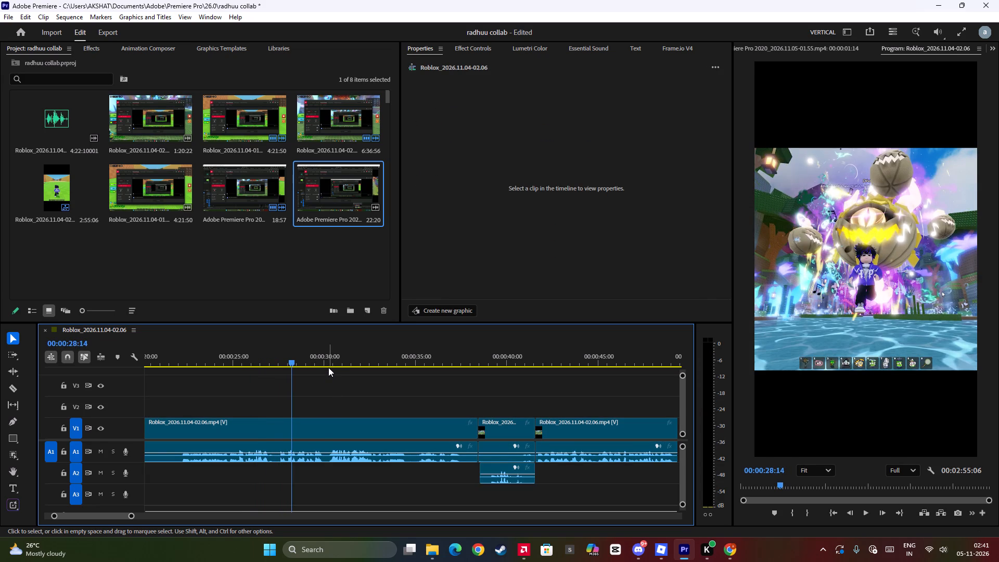
click(328, 359)
key(space)
key(space)
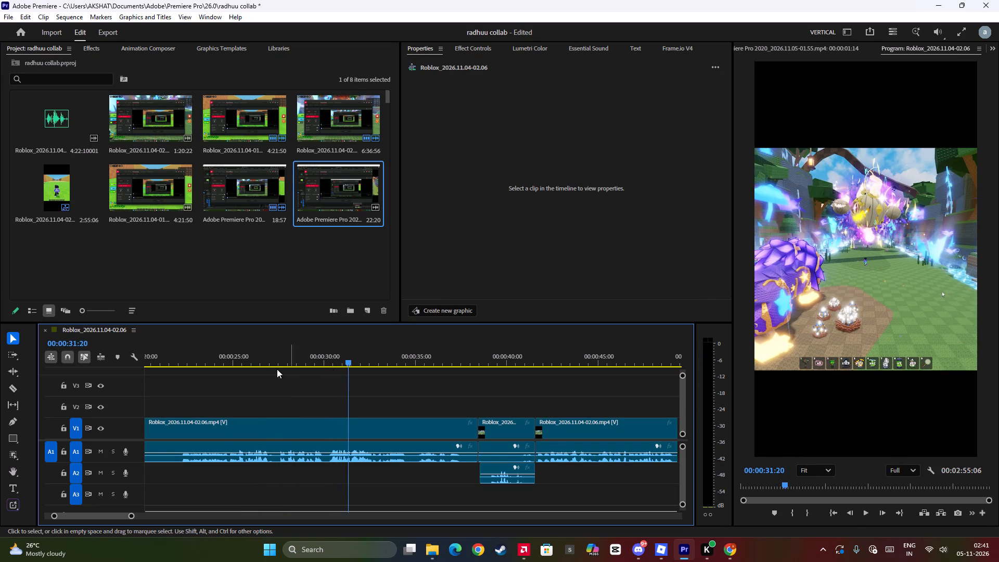
click(249, 368)
click(225, 356)
key(space)
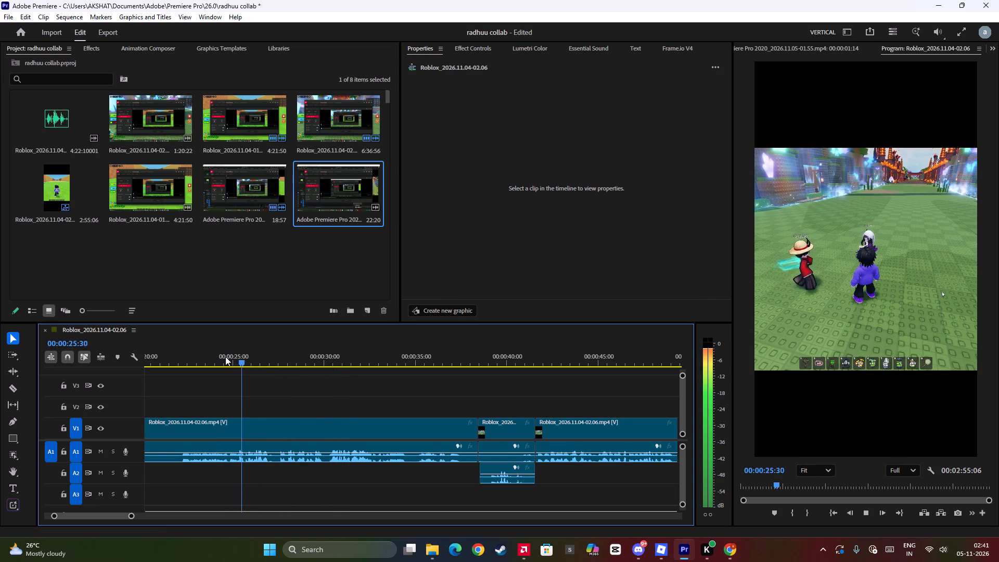
key(space)
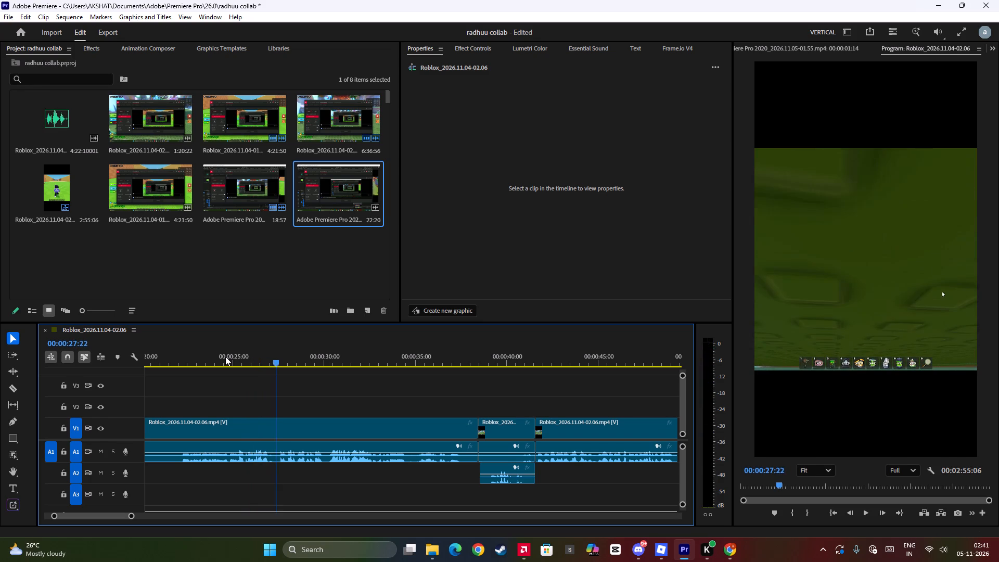
key(space)
key(space)
key(space)
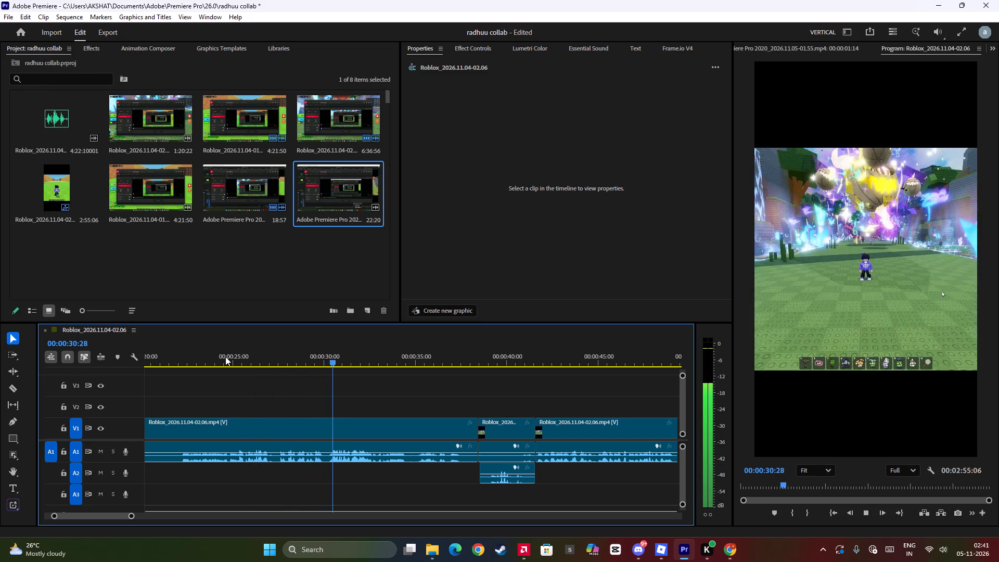
scroll(321, 412, up, 2)
scroll(338, 411, down, 3)
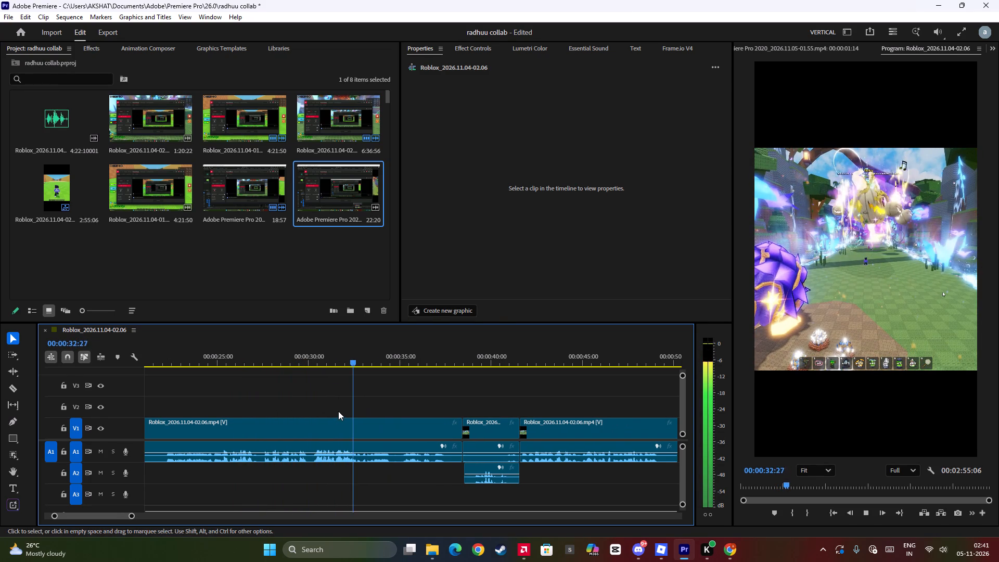
key(space)
key(space)
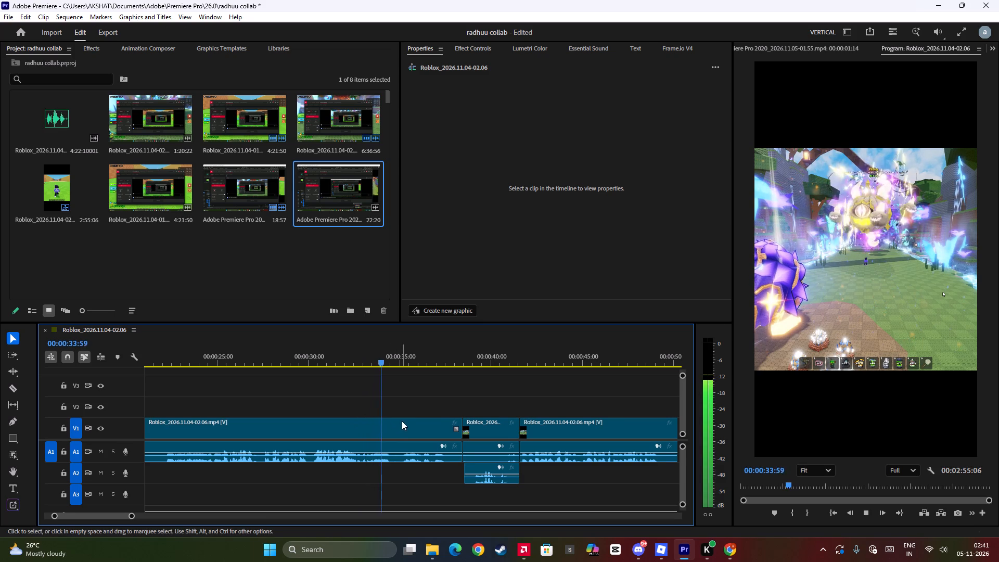
Replay the first 02.06 clip's passage from about 31 to 33 seconds to check its picture and audio.
scroll(403, 419, down, 4)
key(space)
click(281, 360)
key(space)
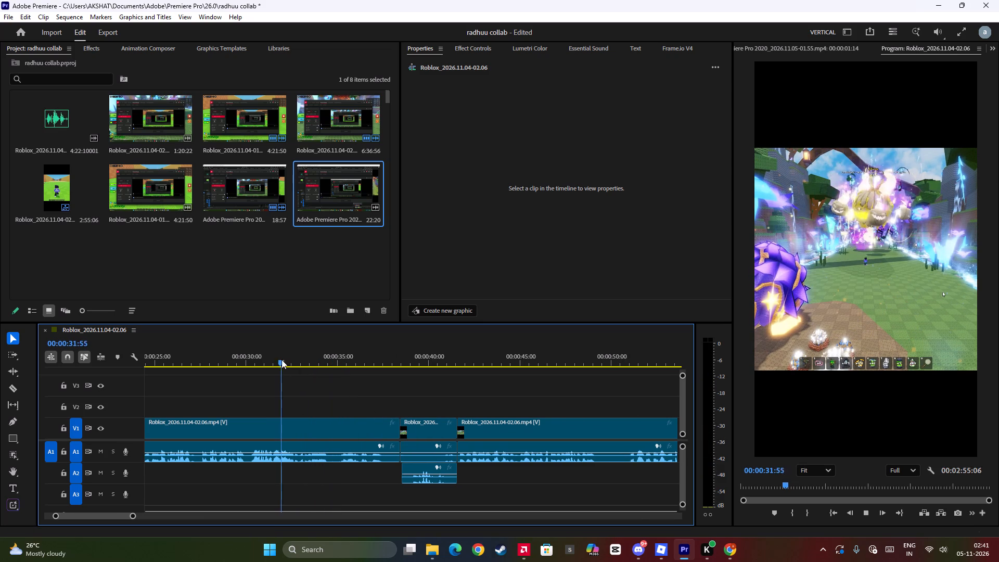
key(space)
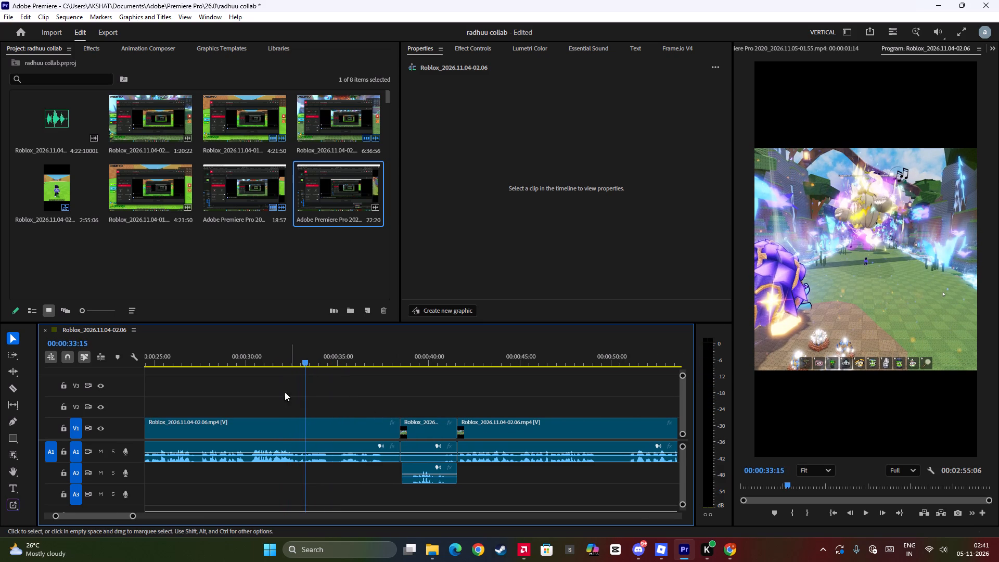
click(266, 366)
key(space)
click(272, 361)
key(space)
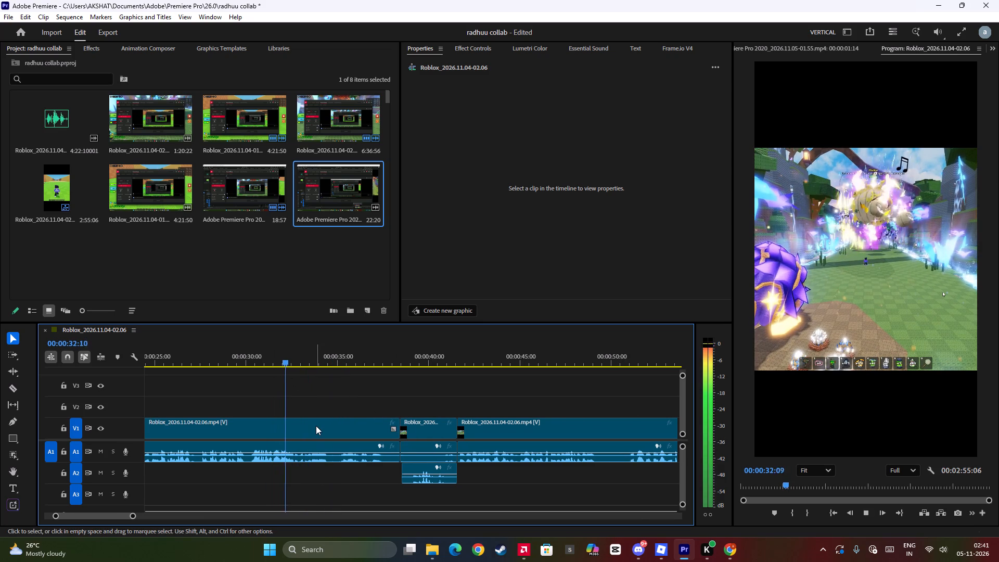
key(space)
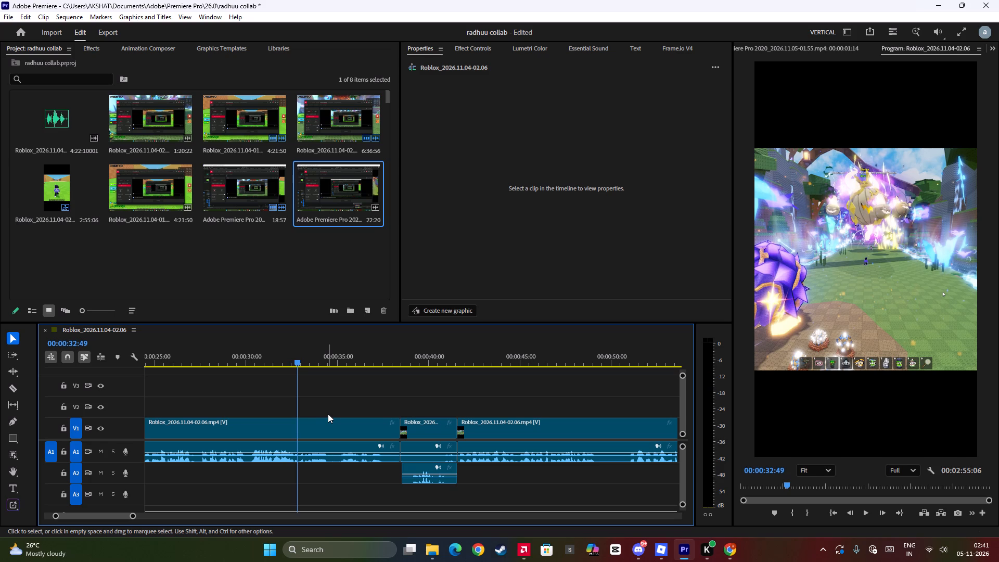
Play the short 02.06 clip with the extra A2 audio repeatedly, from about 38 seconds, and check its transition into the following clip.
click(415, 360)
key(space)
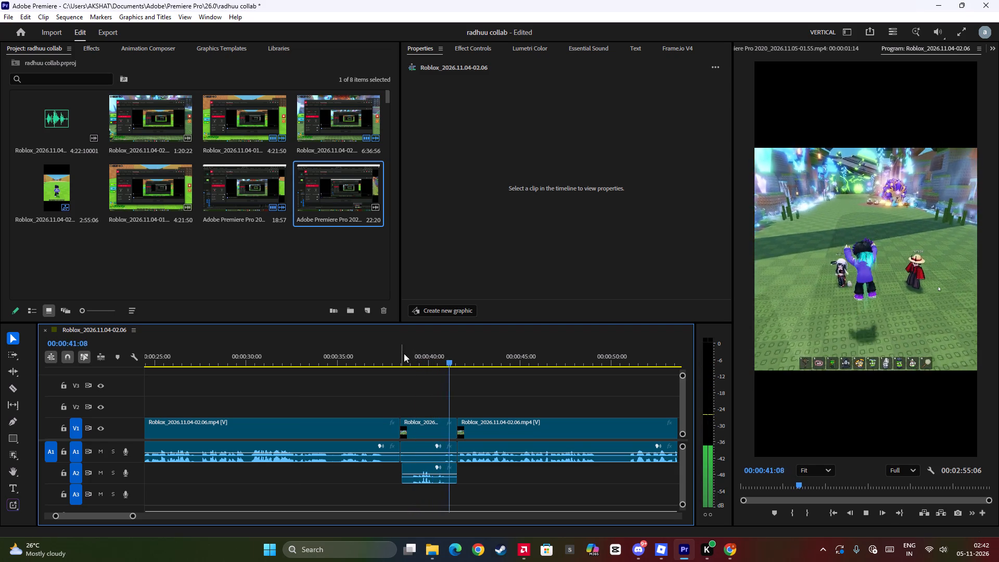
click(413, 361)
key(space)
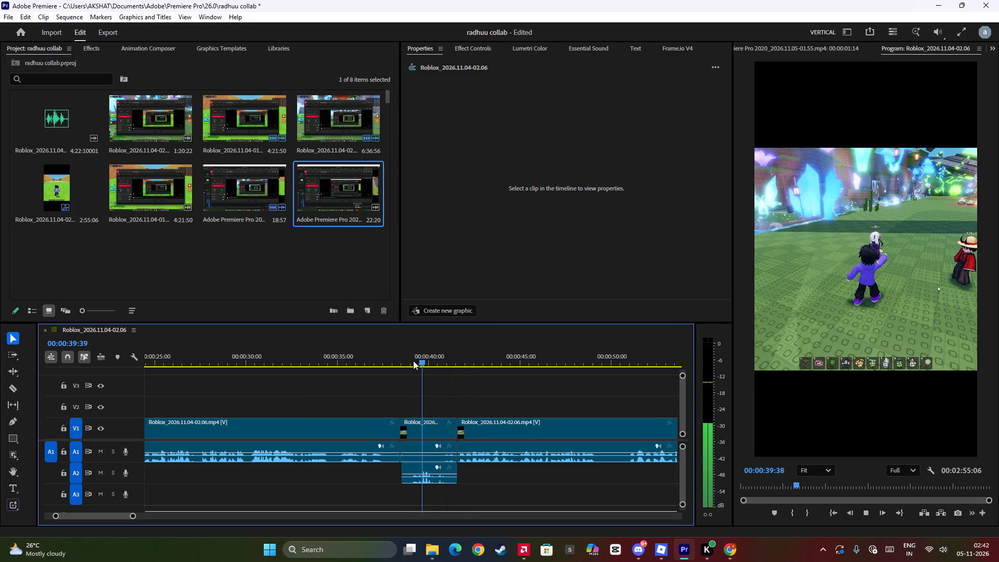
key(space)
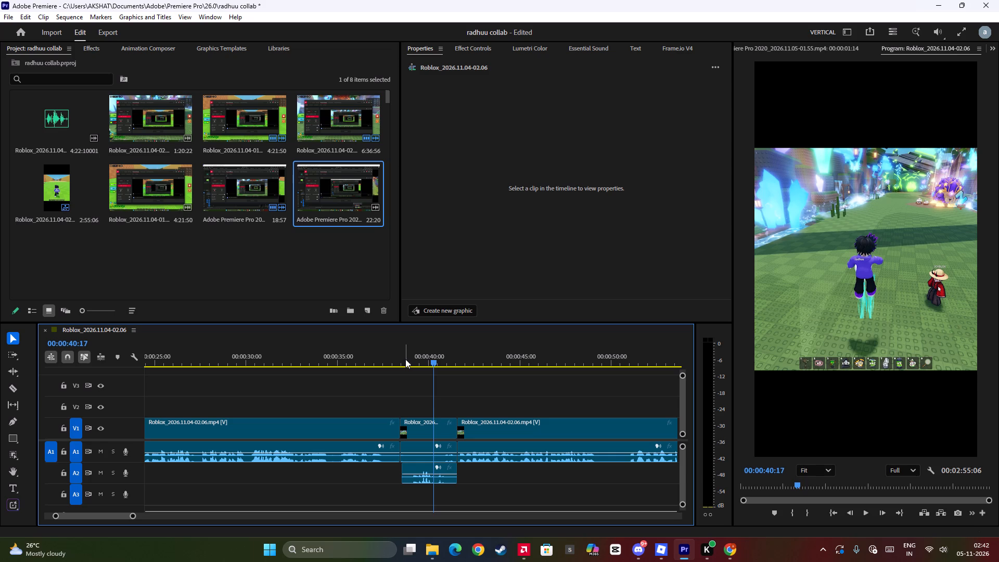
click(405, 359)
key(space)
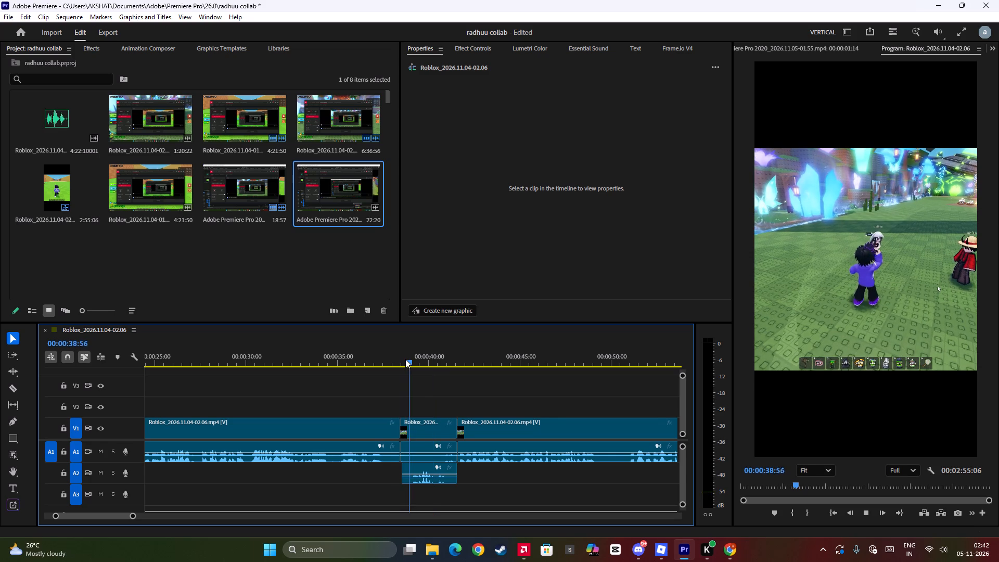
scroll(405, 359, down, 3)
key(space)
key(space)
key(space)
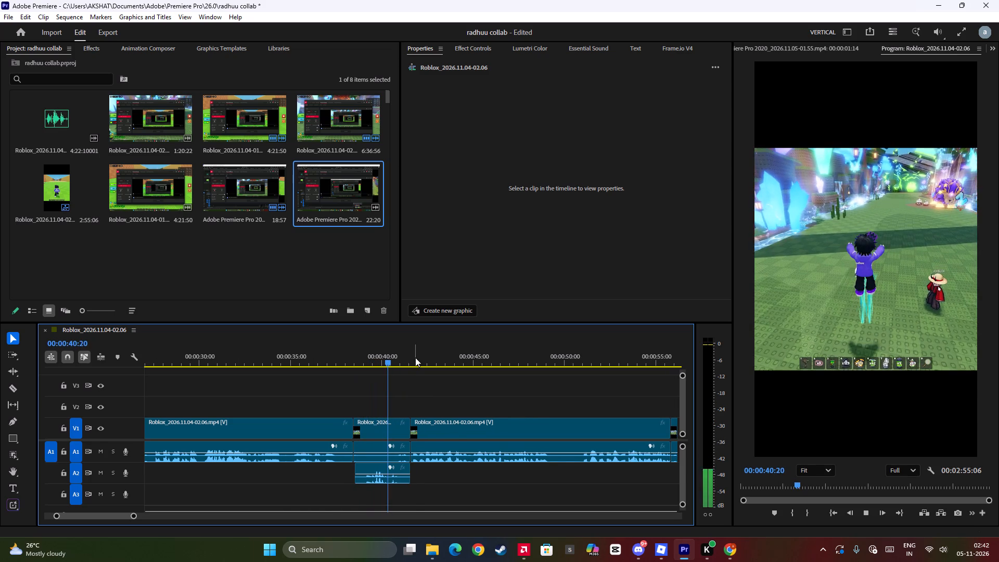
click(416, 361)
key(space)
scroll(416, 361, down, 5)
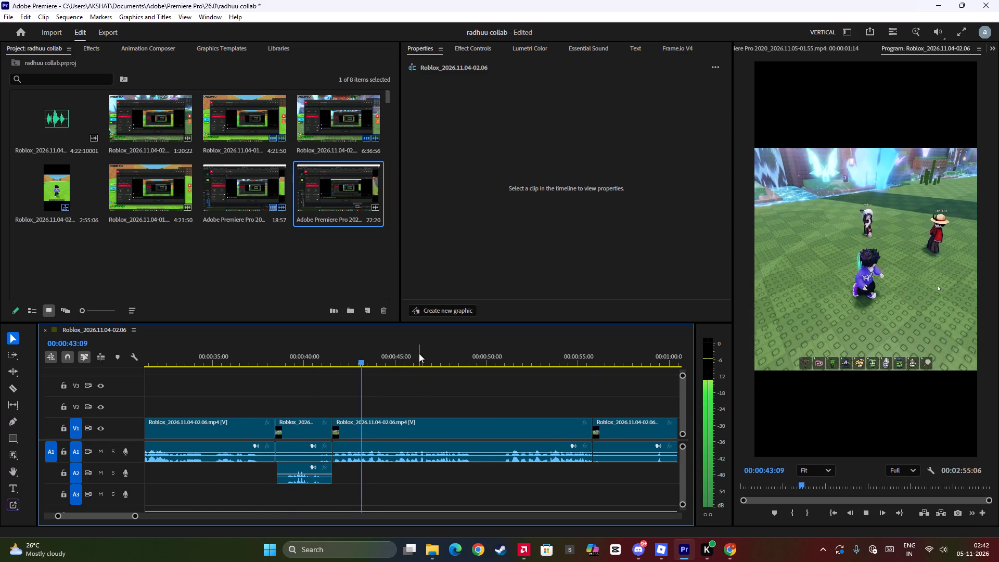
key(space)
click(299, 361)
click(290, 359)
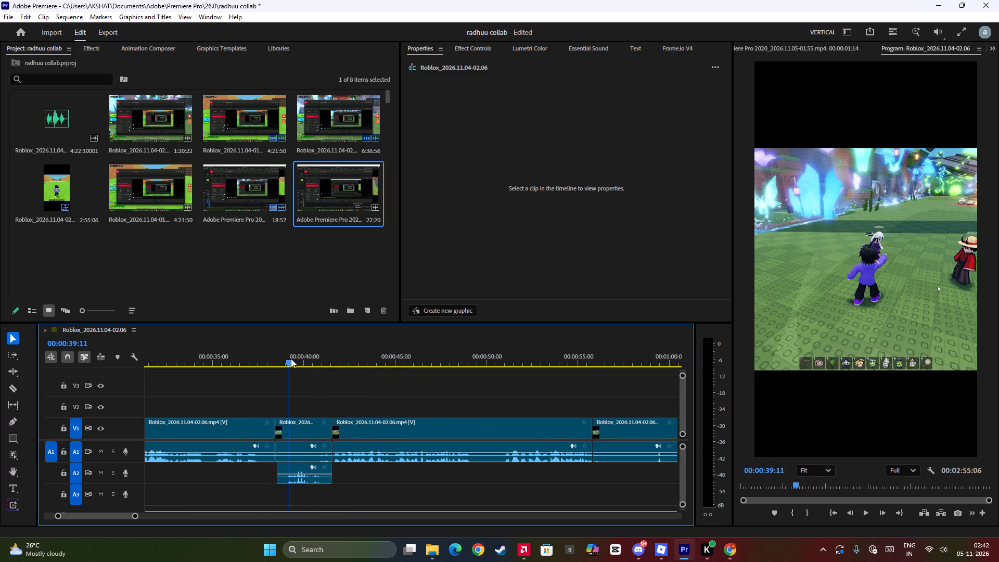
key(space)
key(space)
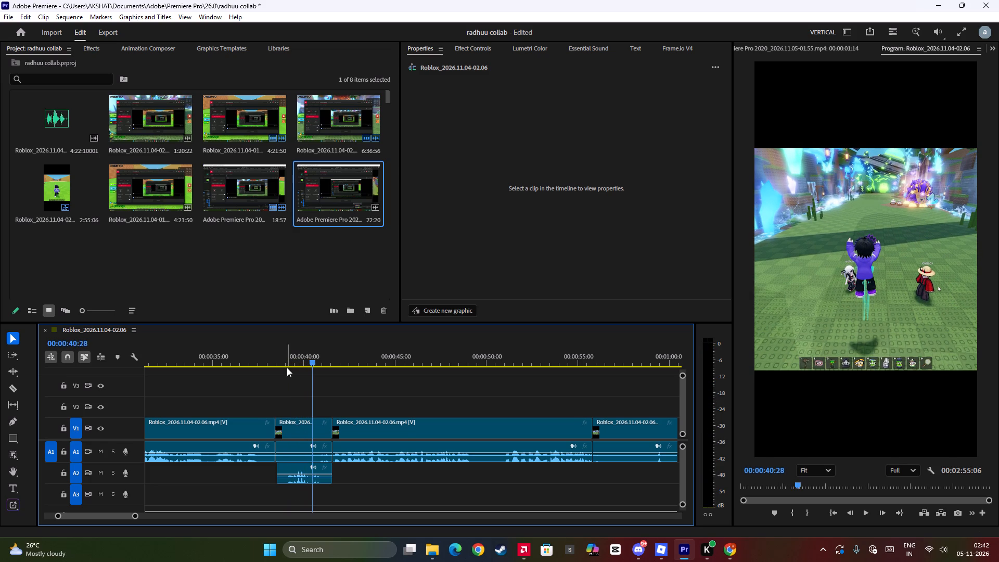
click(281, 363)
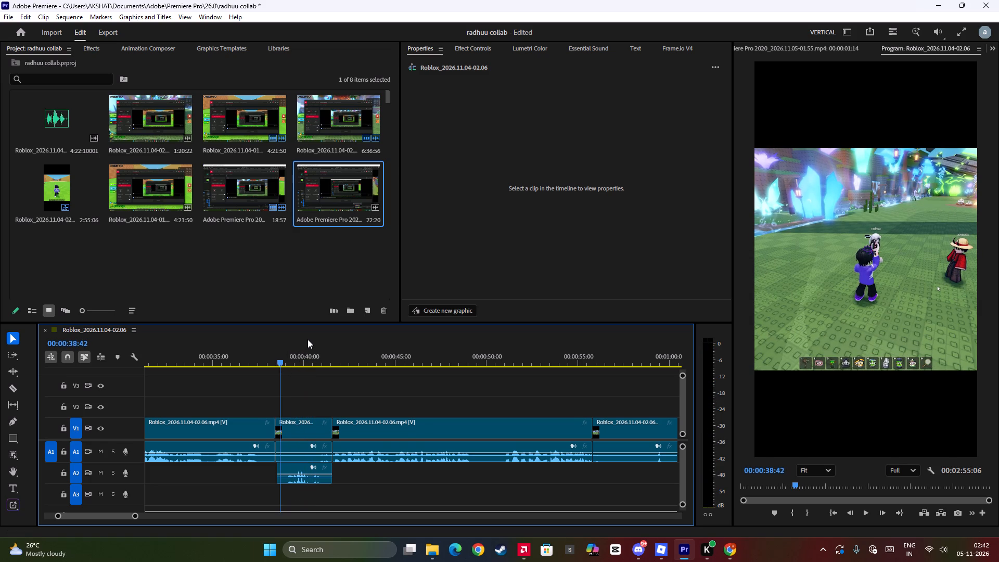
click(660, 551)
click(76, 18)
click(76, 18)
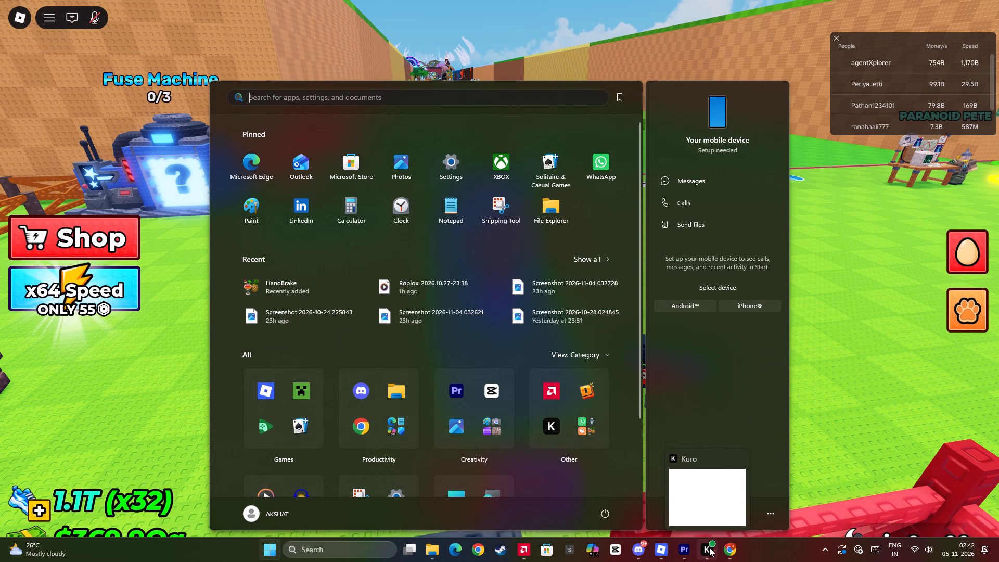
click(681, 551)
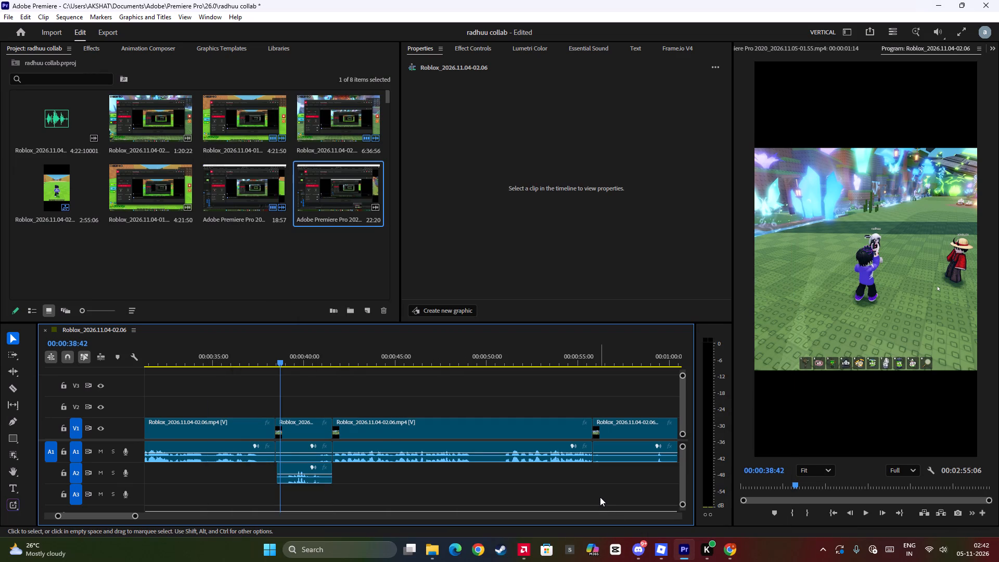
Play from 00:00:38:42 through the following 02.06 clip to about 55 seconds, sampling the next clip at about 1:01, to review the footage.
key(space)
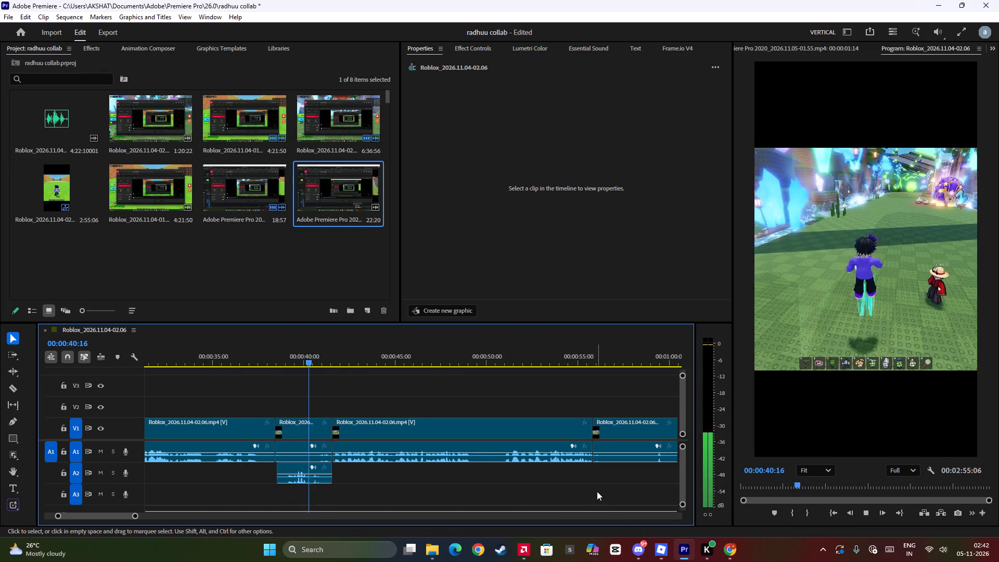
key(space)
key(space)
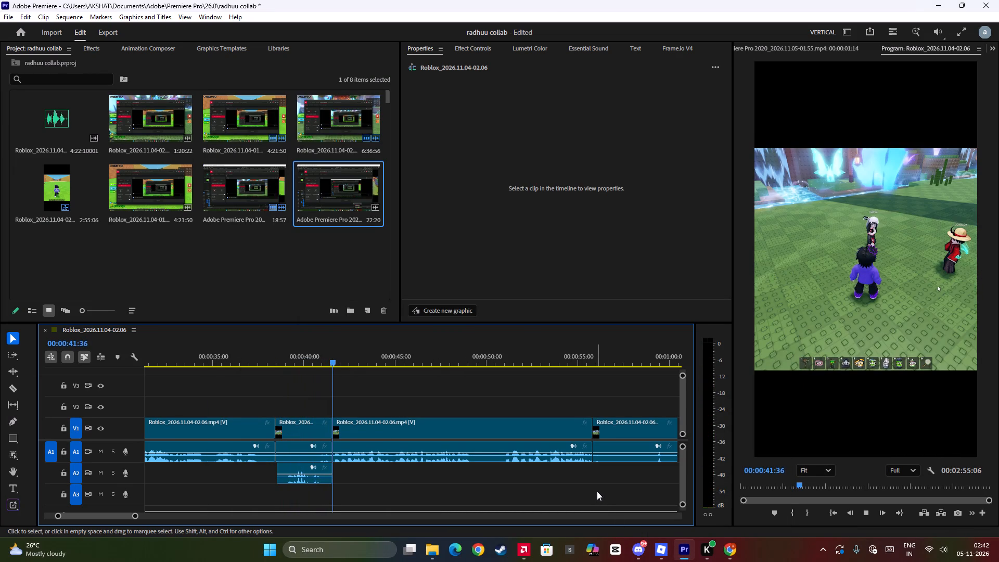
scroll(591, 478, down, 2)
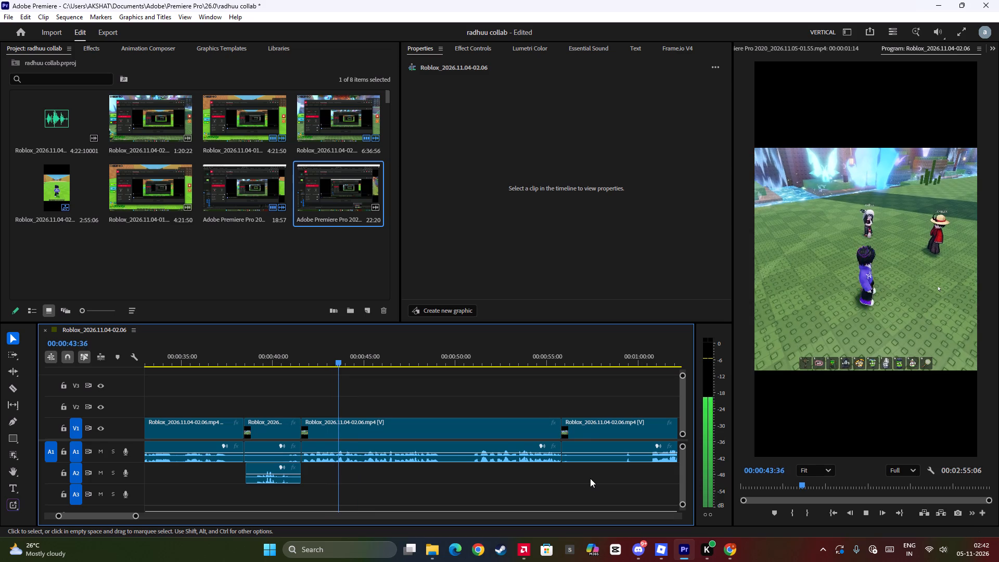
scroll(583, 471, down, 4)
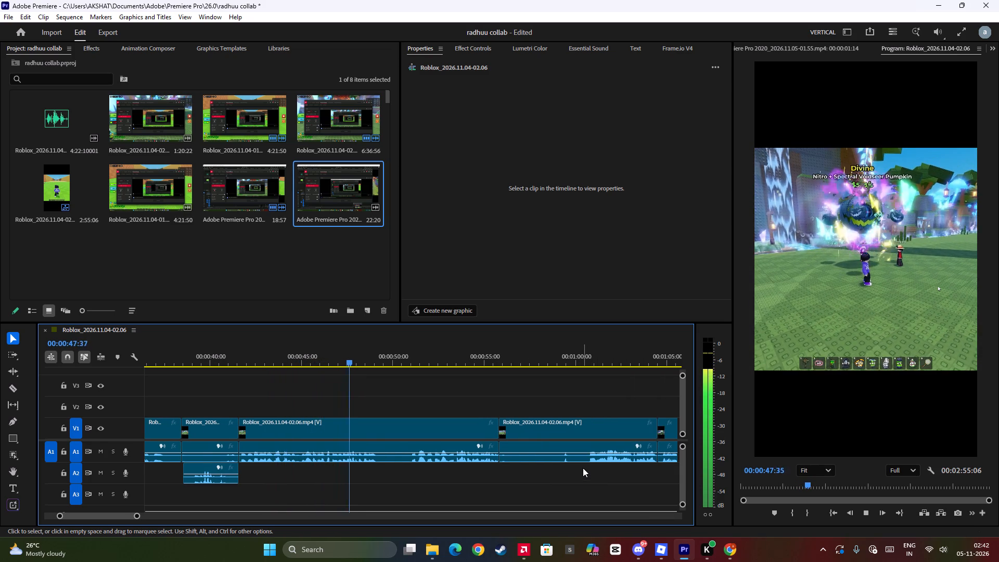
key(space)
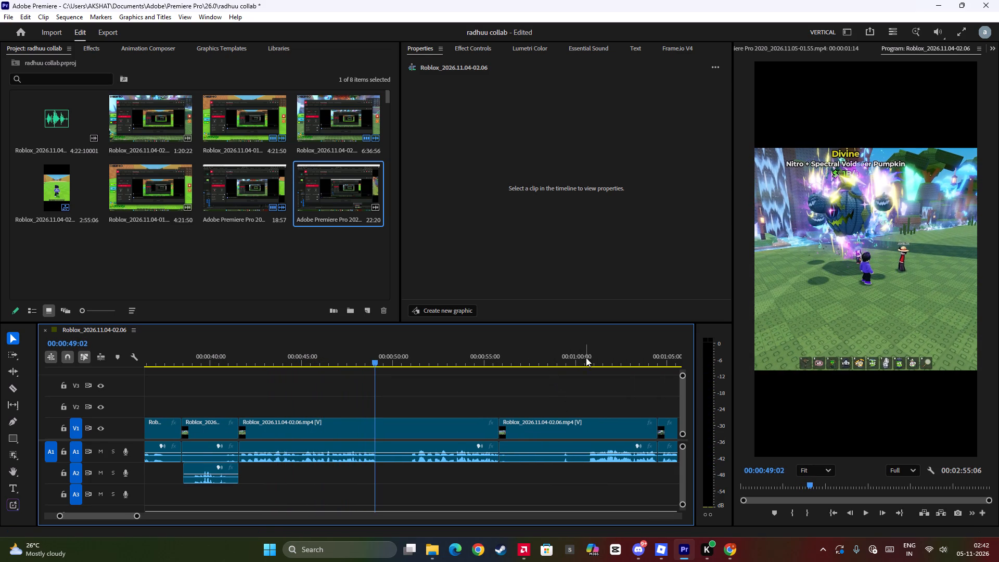
click(589, 353)
key(space)
scroll(581, 388, down, 4)
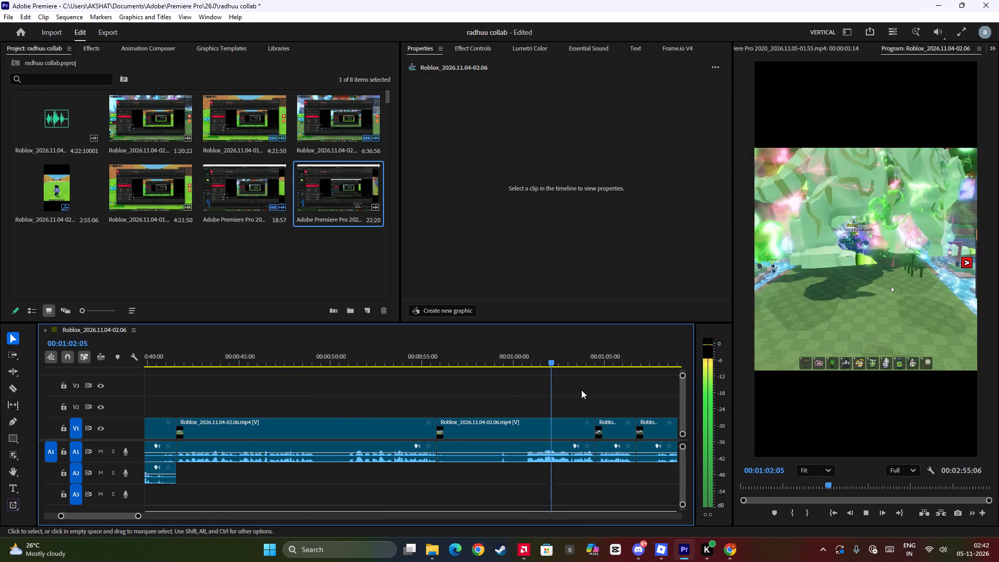
key(space)
click(361, 353)
key(space)
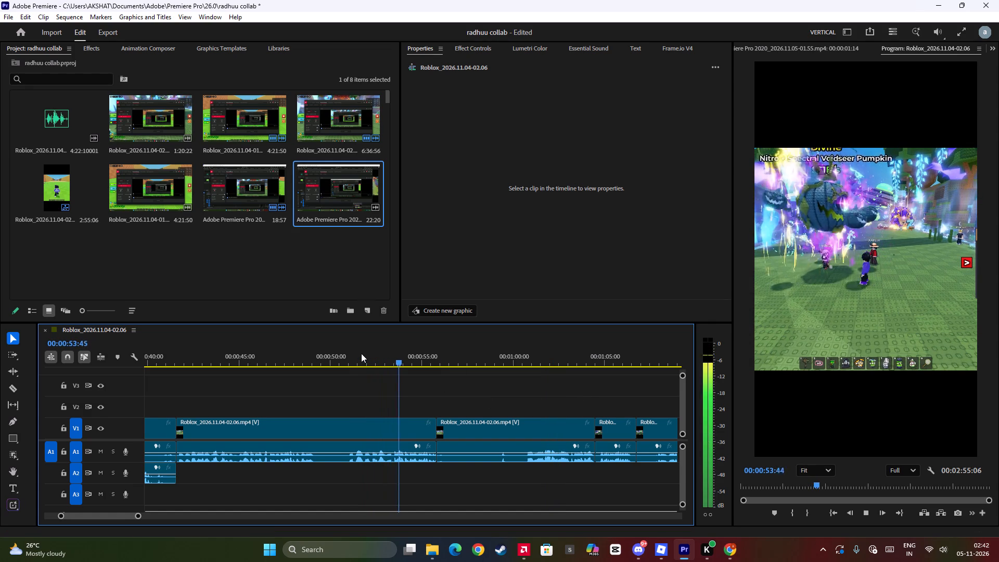
key(space)
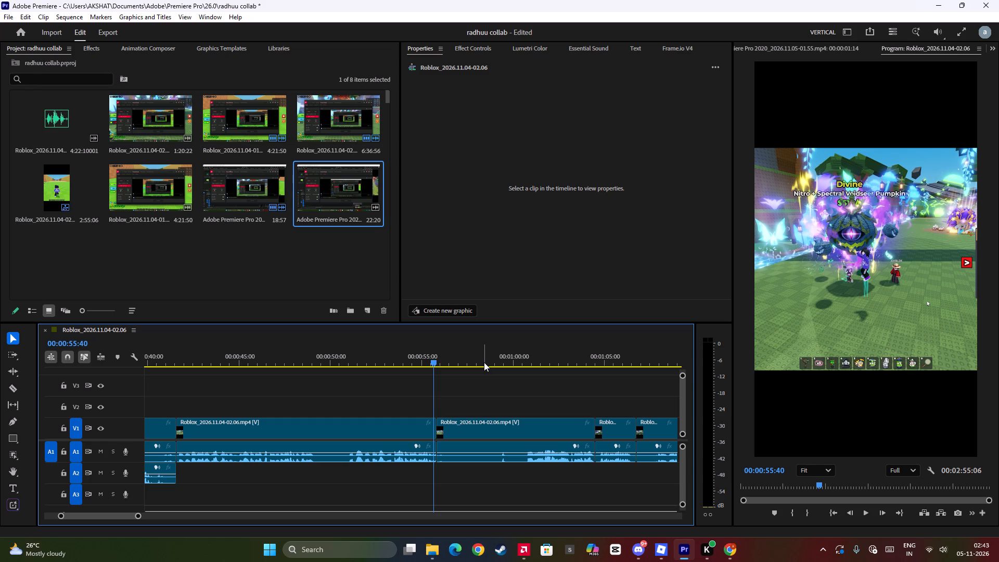
Play the 02.06 clips from about 57 seconds to 1:06 to review the green creature and pumpkin footage.
click(465, 365)
key(space)
scroll(495, 374, down, 4)
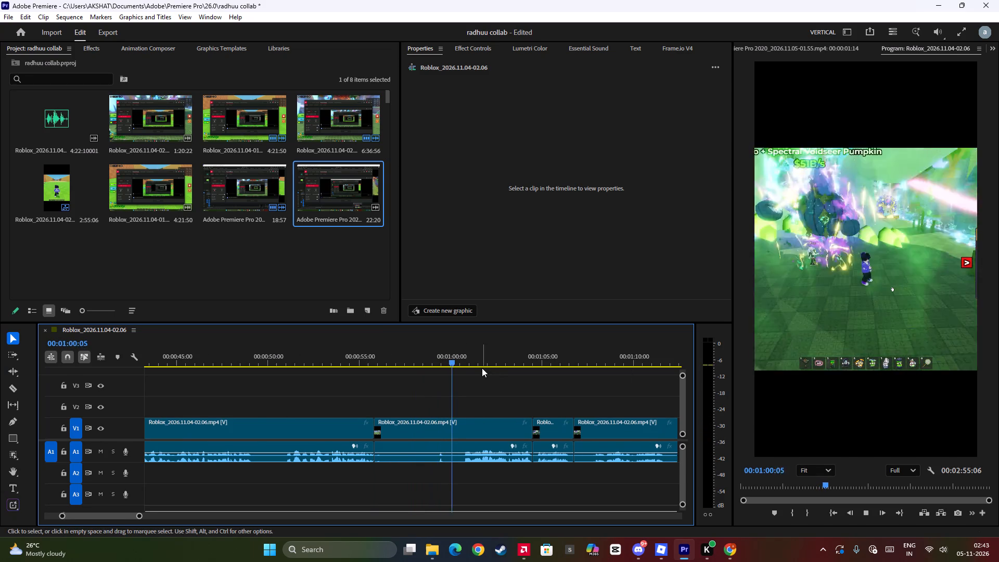
scroll(482, 368, down, 6)
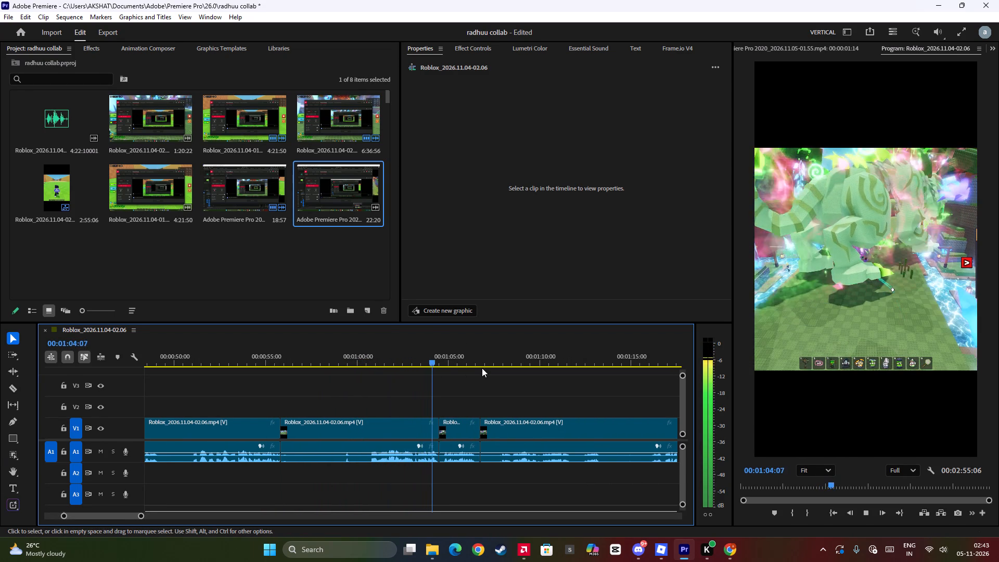
key(space)
key(space)
scroll(482, 368, down, 3)
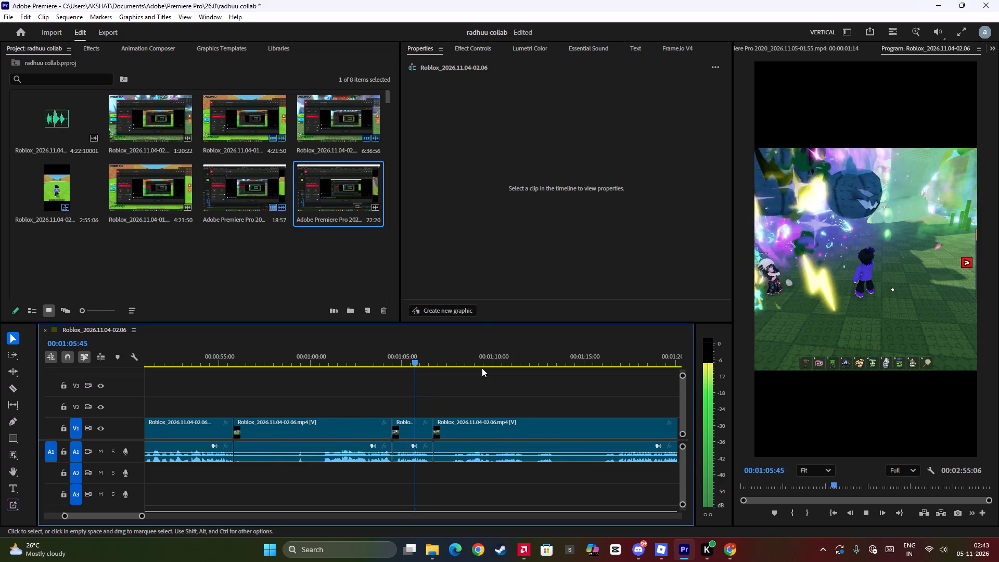
key(space)
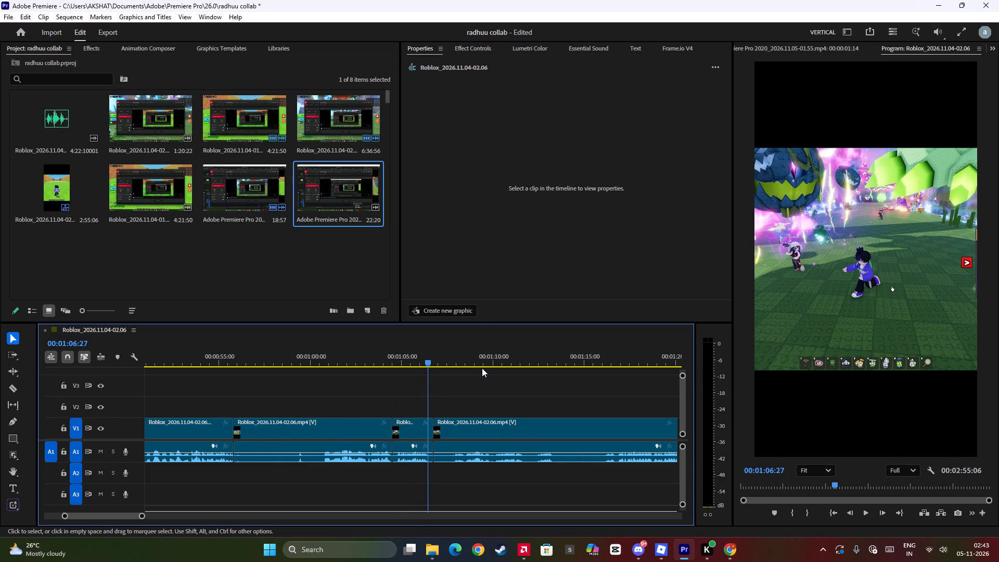
Sample the long 02.06 clip from about 1:08 into the start of the following clip at about 1:21, looking for removable footage.
click(464, 346)
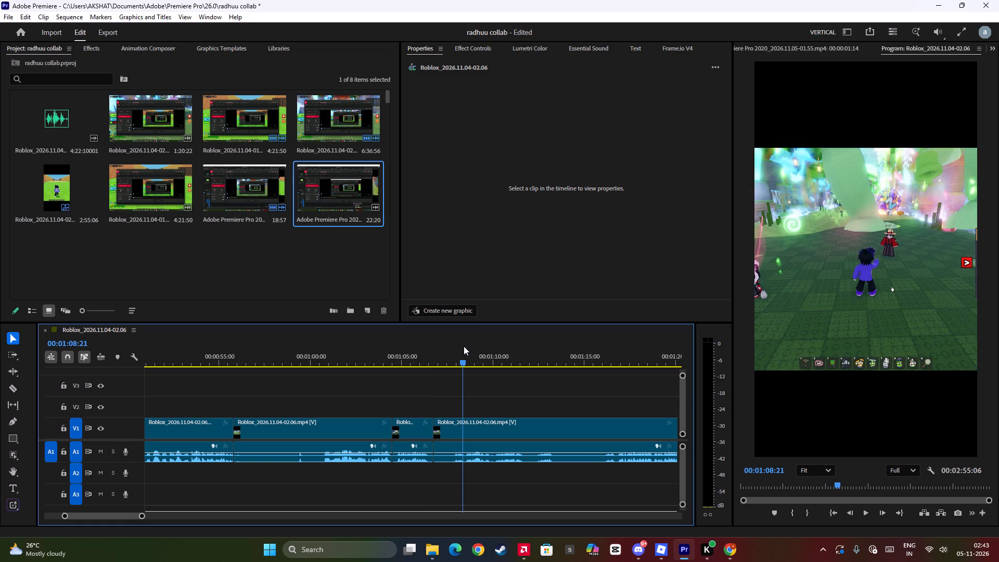
key(space)
scroll(470, 375, down, 5)
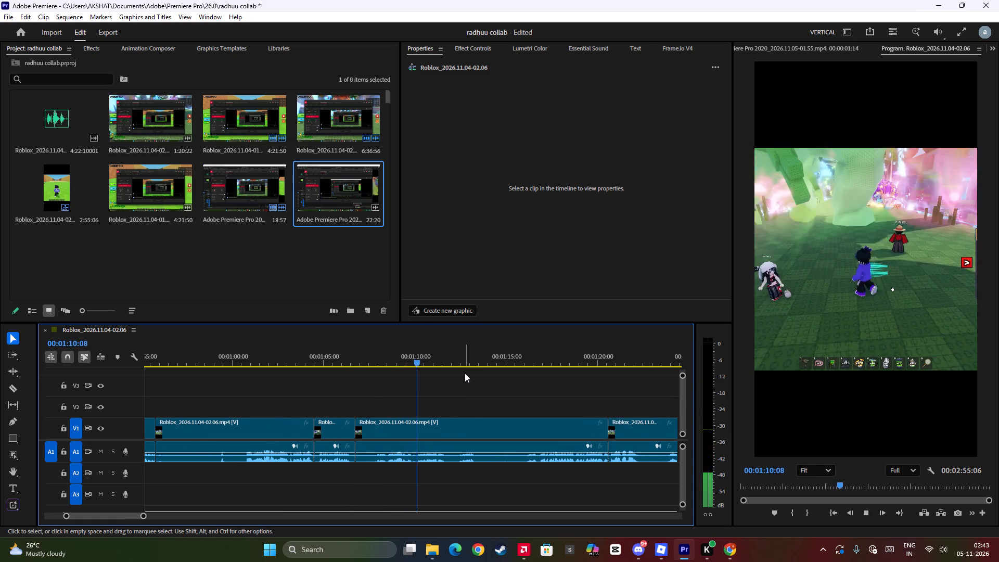
scroll(464, 373, down, 4)
click(473, 359)
key(space)
scroll(475, 363, down, 3)
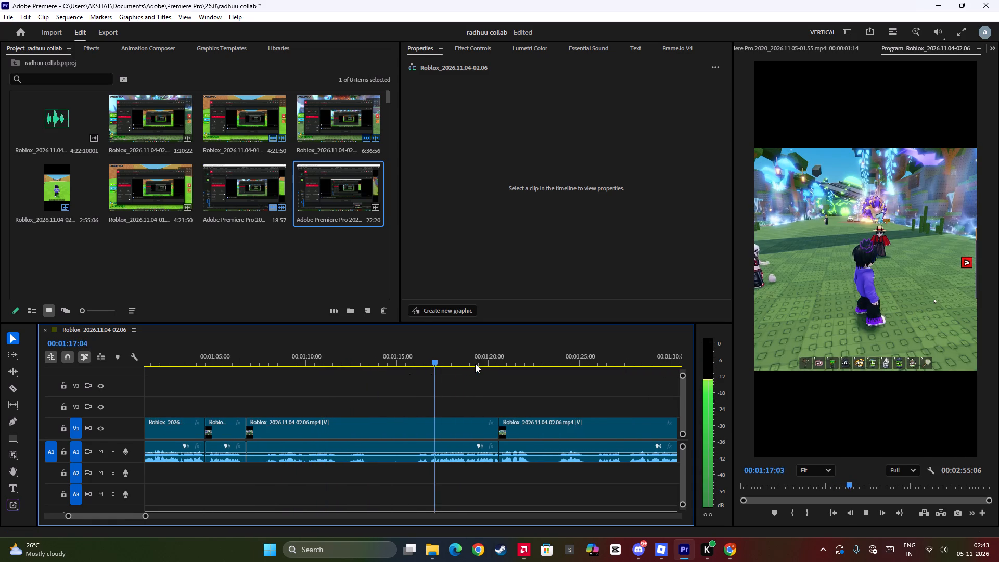
click(441, 387)
key(space)
Split the long 02.06 clip at 00:01:16:44 and delete the part before the cut, leaving the gap open.
click(435, 365)
drag(434, 403, 429, 413)
click(430, 435)
key(ctrl+b)
key(BackSpace)
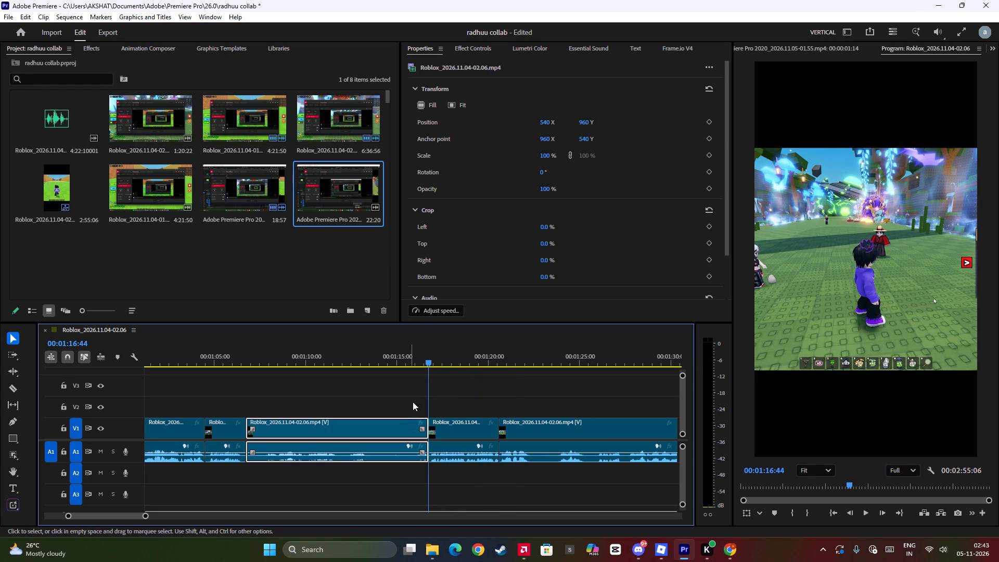
Return to the sequence start, then replay the short A2-audio clip and the following clip's opening, from about 39 to 43 seconds.
drag(428, 405, 11, 409)
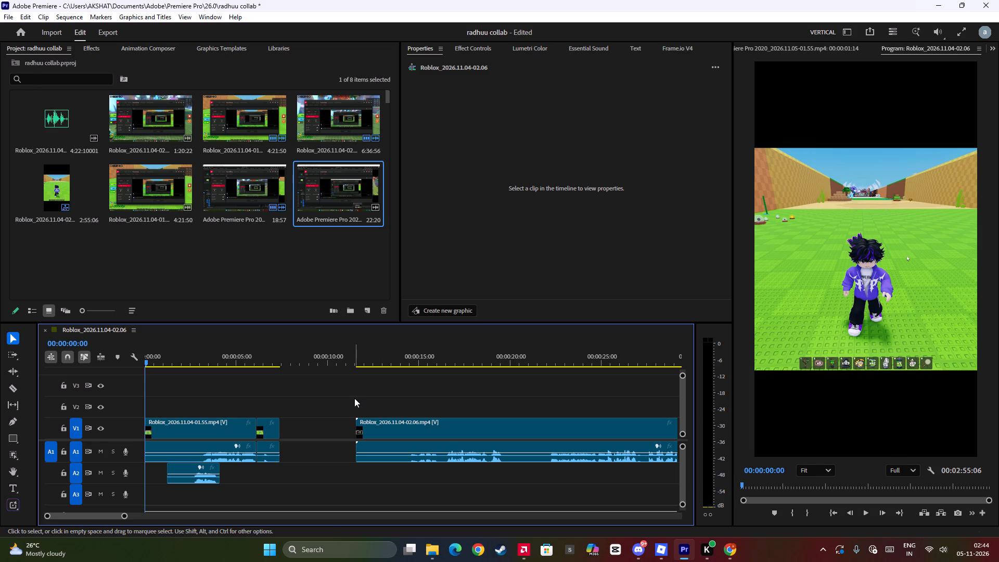
scroll(347, 439, down, 9)
scroll(560, 374, down, 7)
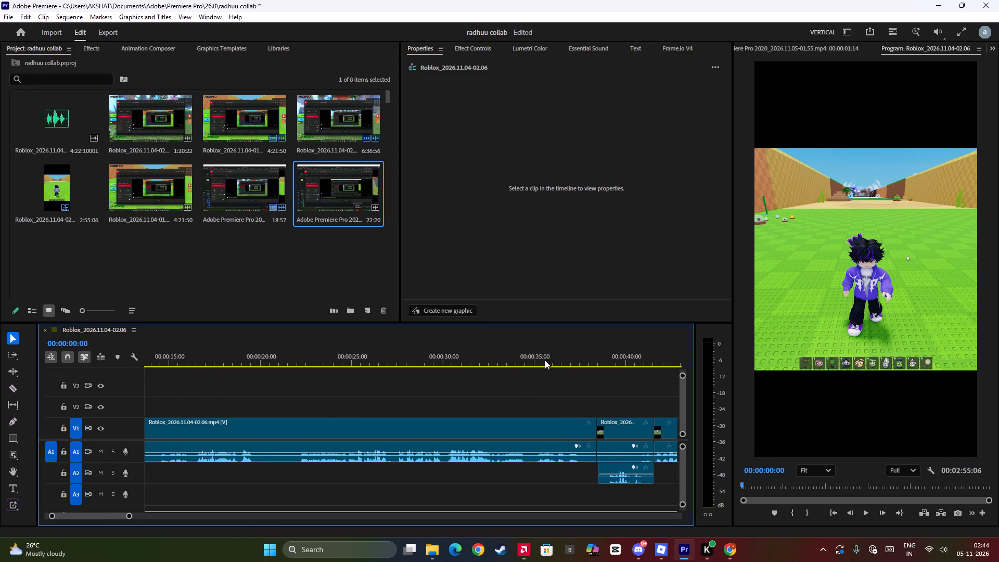
scroll(516, 388, down, 16)
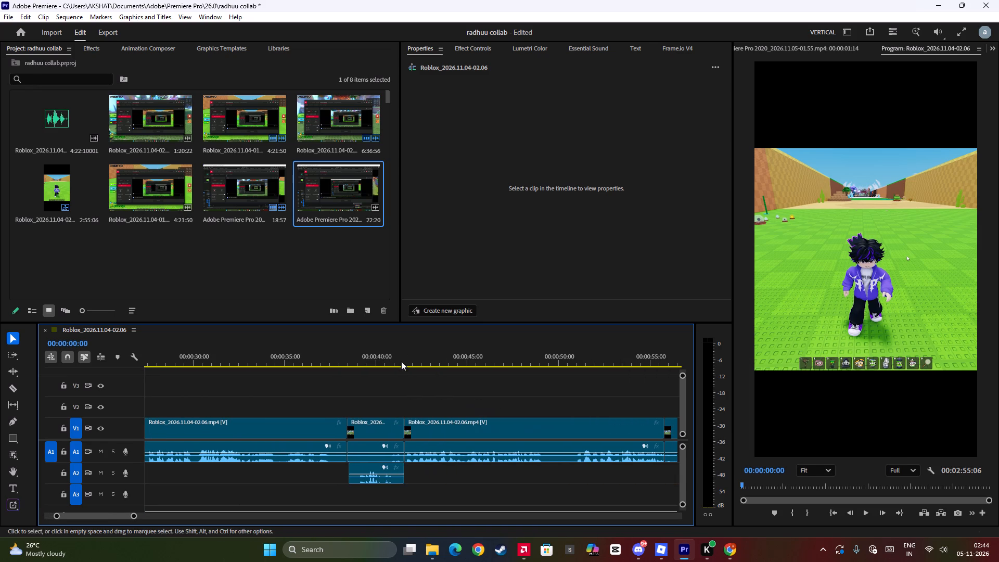
click(364, 355)
key(space)
scroll(383, 391, down, 4)
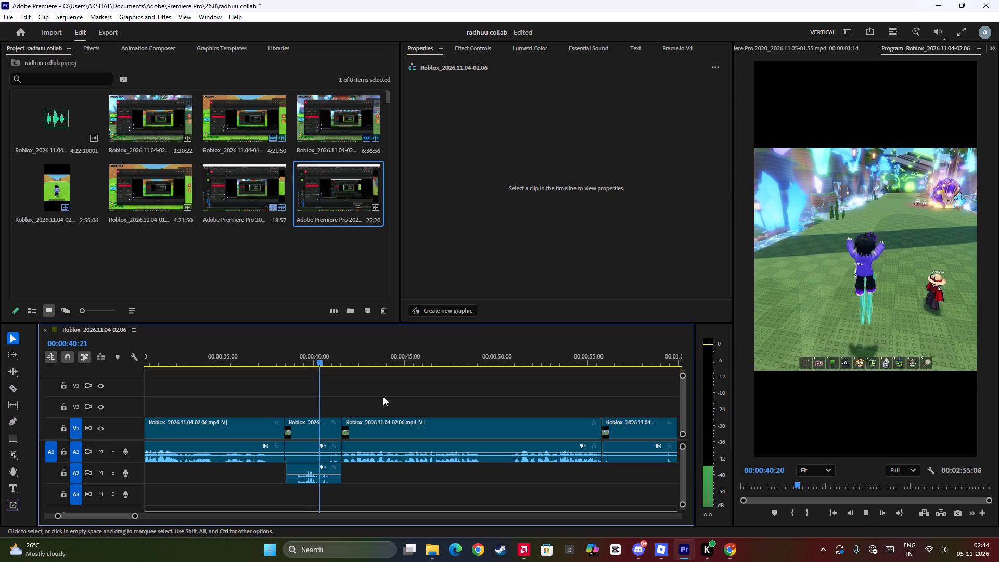
key(space)
scroll(383, 397, down, 4)
click(285, 360)
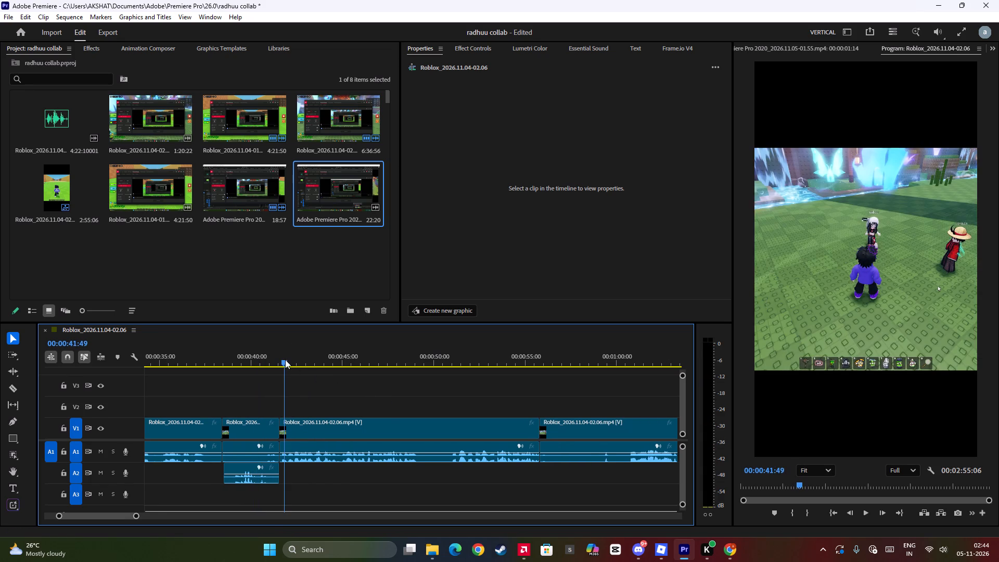
key(space)
scroll(309, 387, down, 4)
scroll(417, 419, down, 5)
key(space)
scroll(498, 430, down, 7)
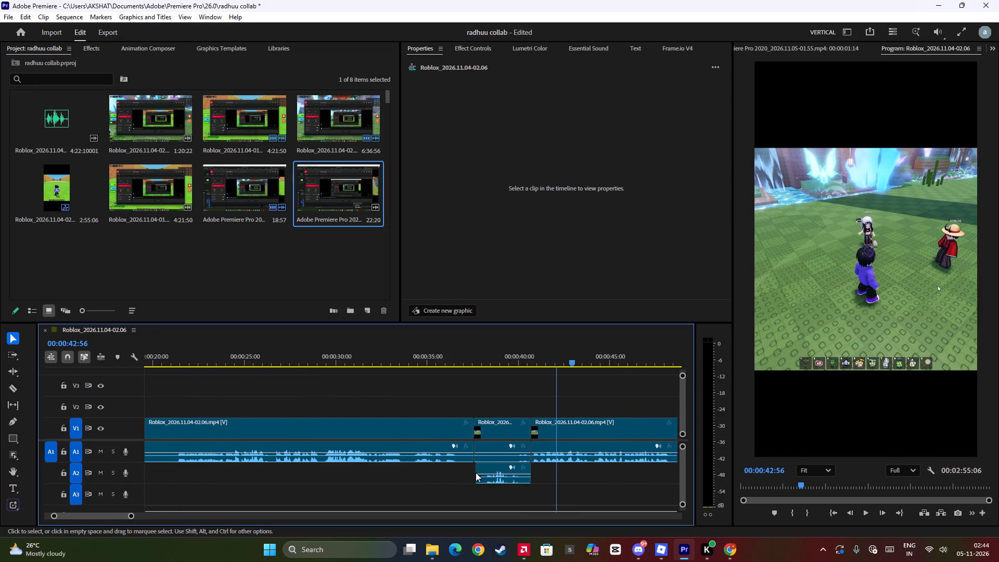
Replay the footage from about 1:02 to 1:06 to check the lead-up to the gap, and select the short clip before it.
scroll(476, 472, down, 20)
scroll(495, 442, down, 4)
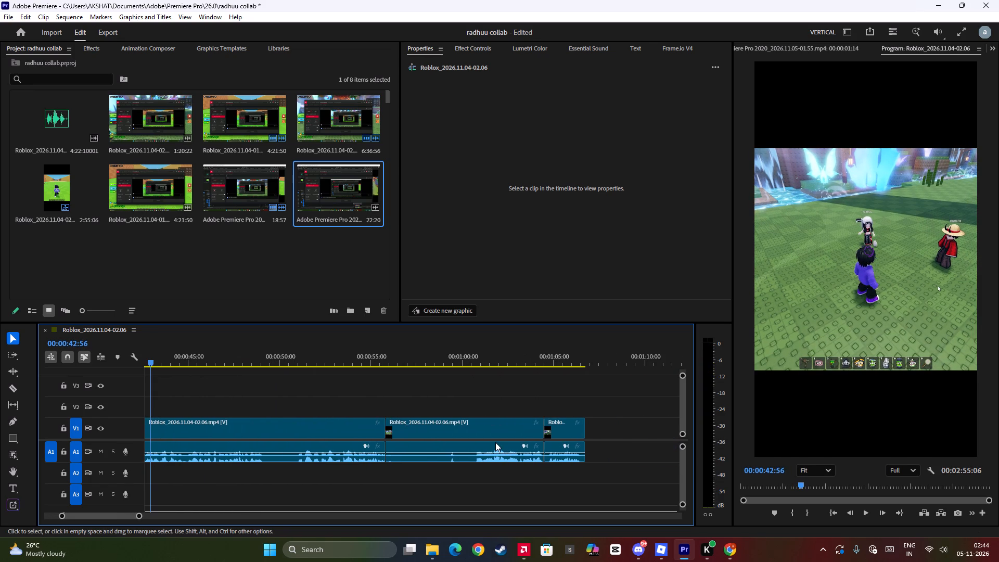
click(510, 346)
key(space)
scroll(504, 399, down, 3)
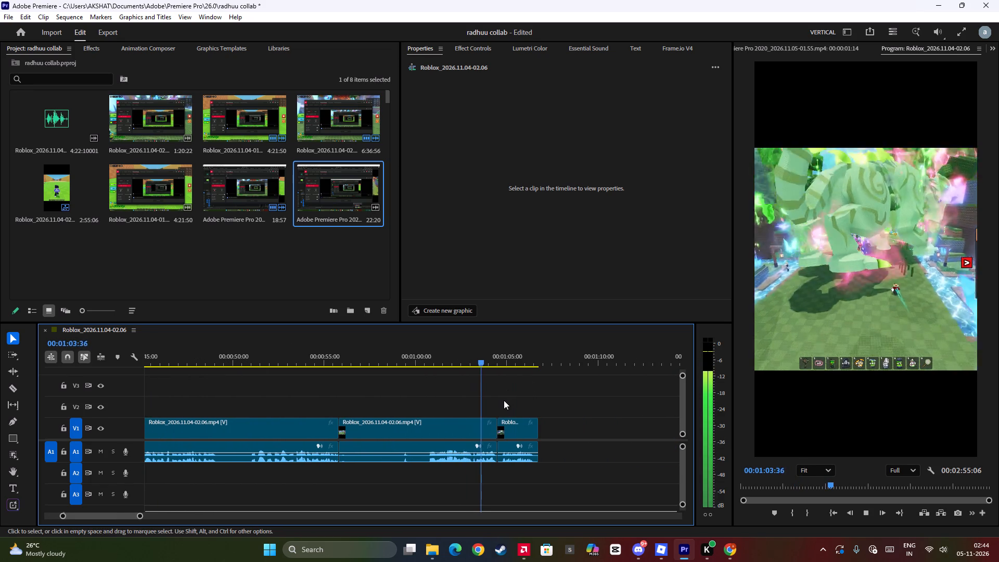
key(space)
key(space)
scroll(495, 402, down, 4)
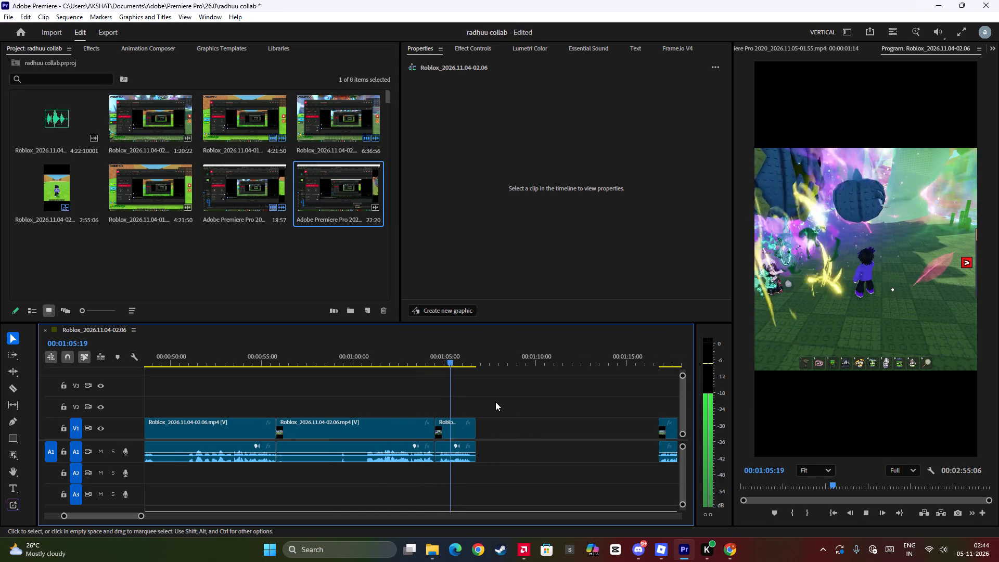
key(space)
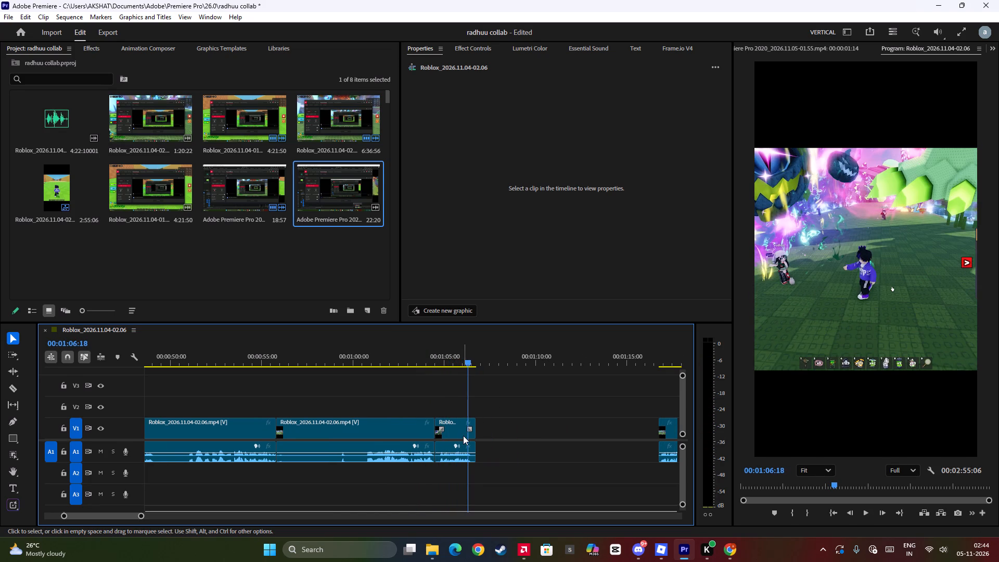
click(456, 430)
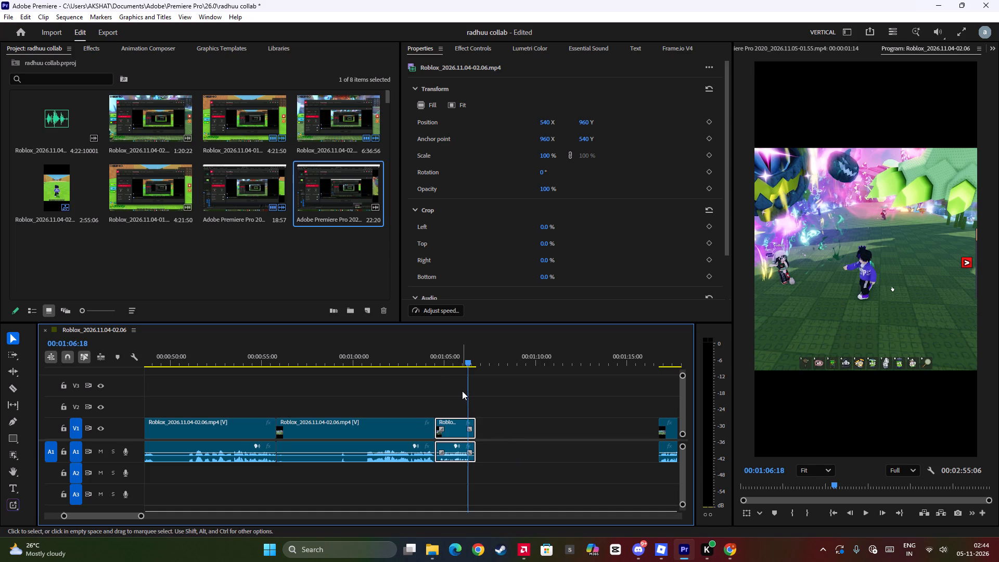
Scrub back to the sequence start, replay the opening 01.55 hammer clips to about 7 seconds, and return to the start.
drag(469, 403, 98, 419)
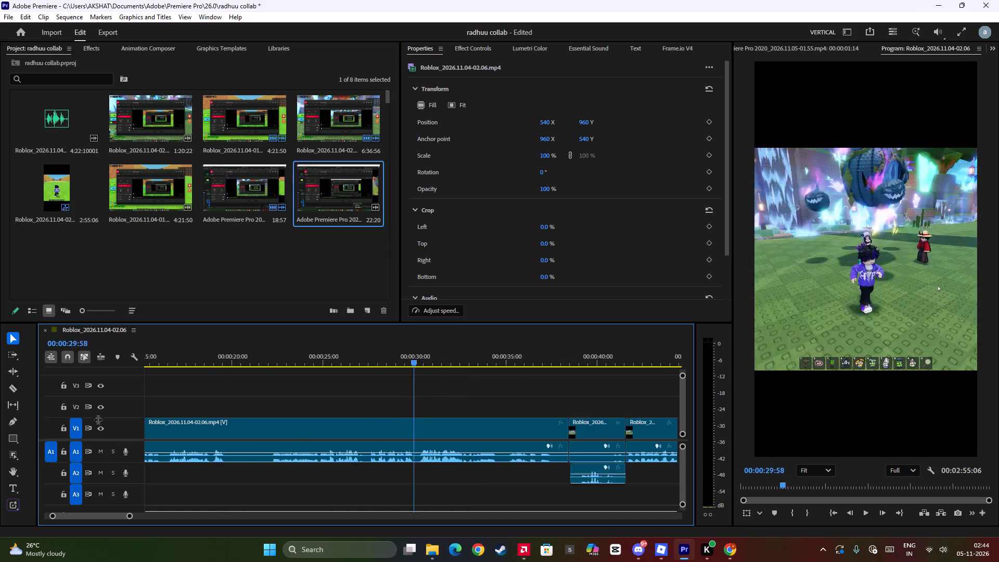
drag(98, 419, 63, 416)
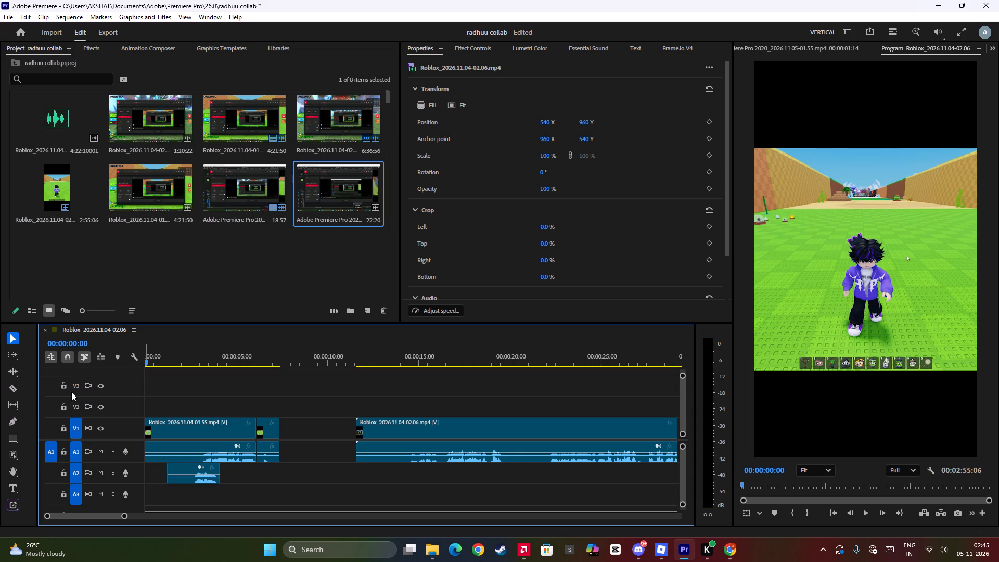
key(space)
key(space)
drag(158, 387, 138, 393)
key(space)
key(space)
key(space)
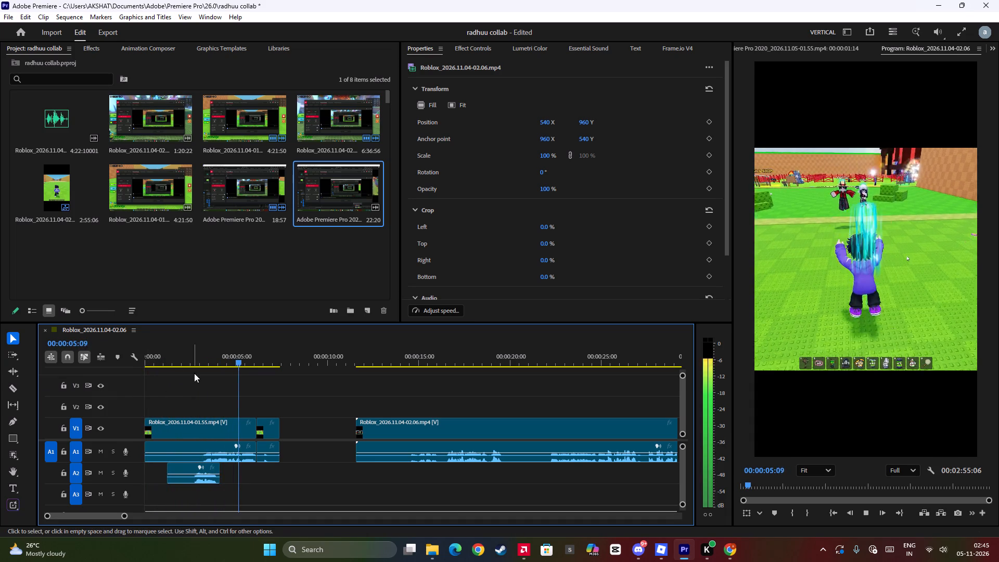
key(space)
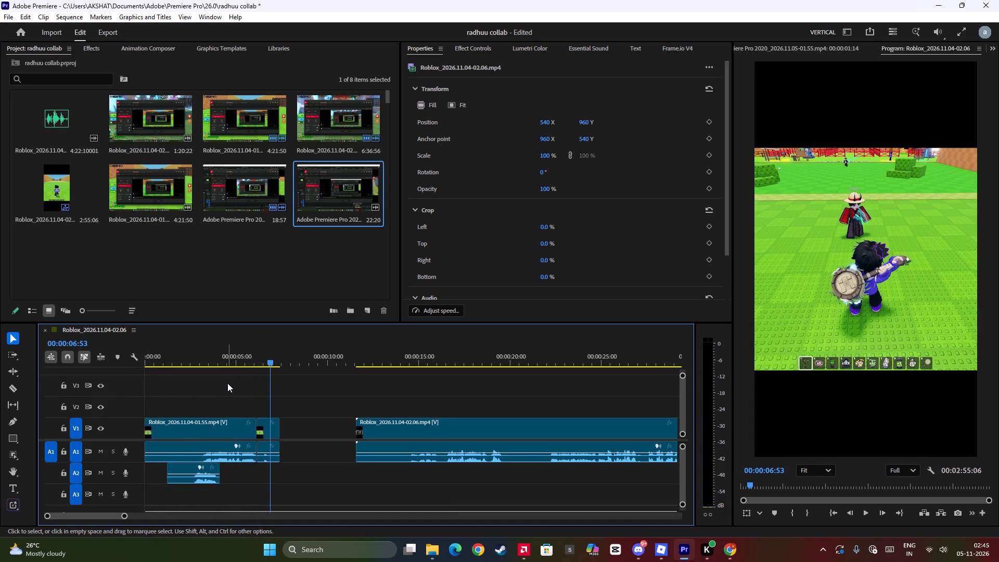
click(244, 352)
key(space)
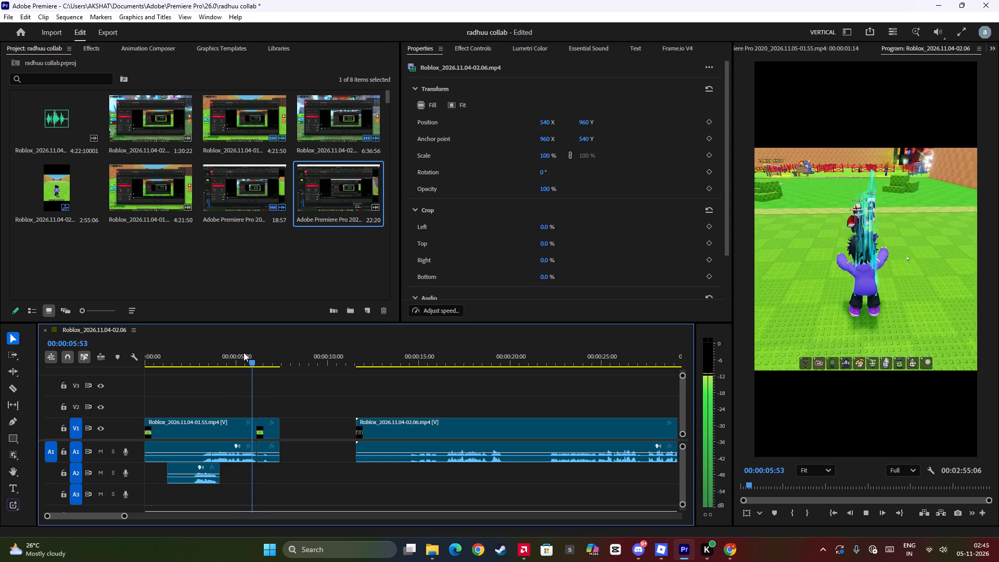
key(space)
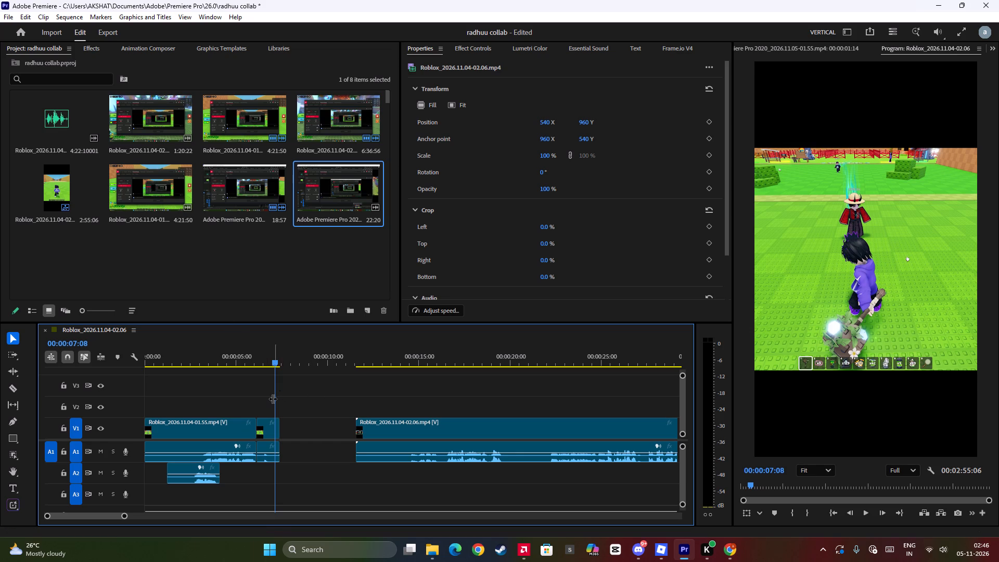
drag(273, 399, 98, 404)
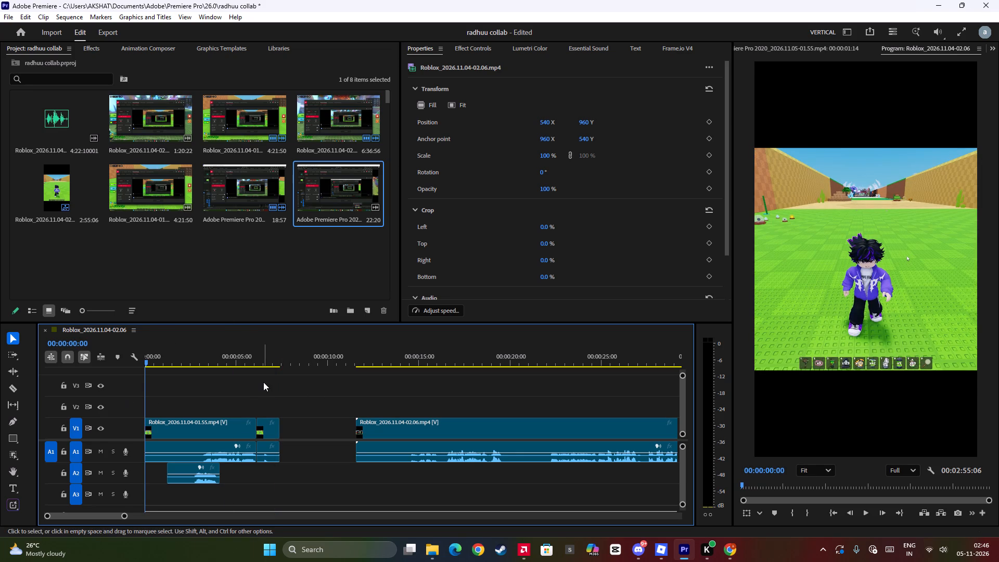
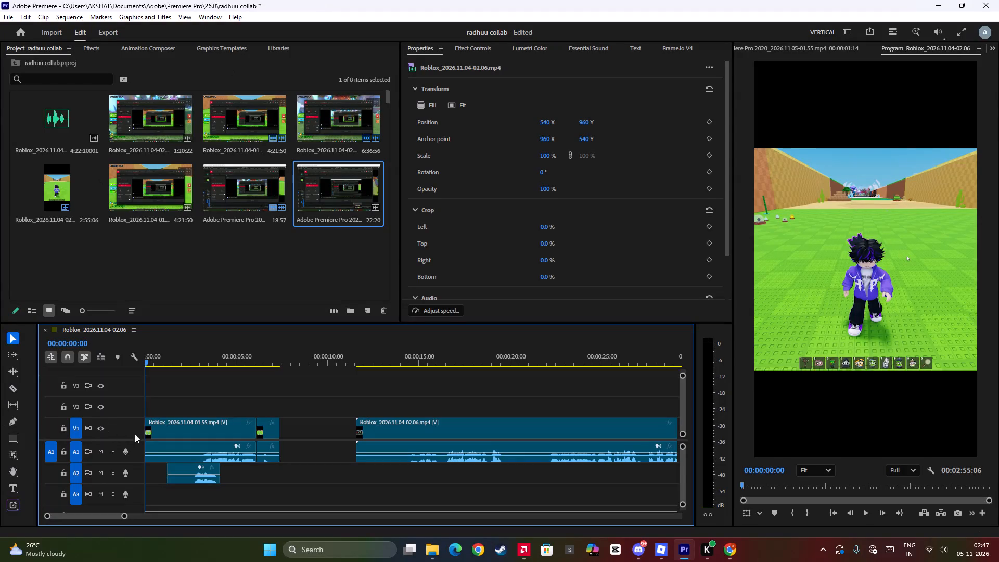
Solo audio track A3 and record a voice-over on it from the sequence start to about 27 seconds.
click(117, 489)
click(127, 493)
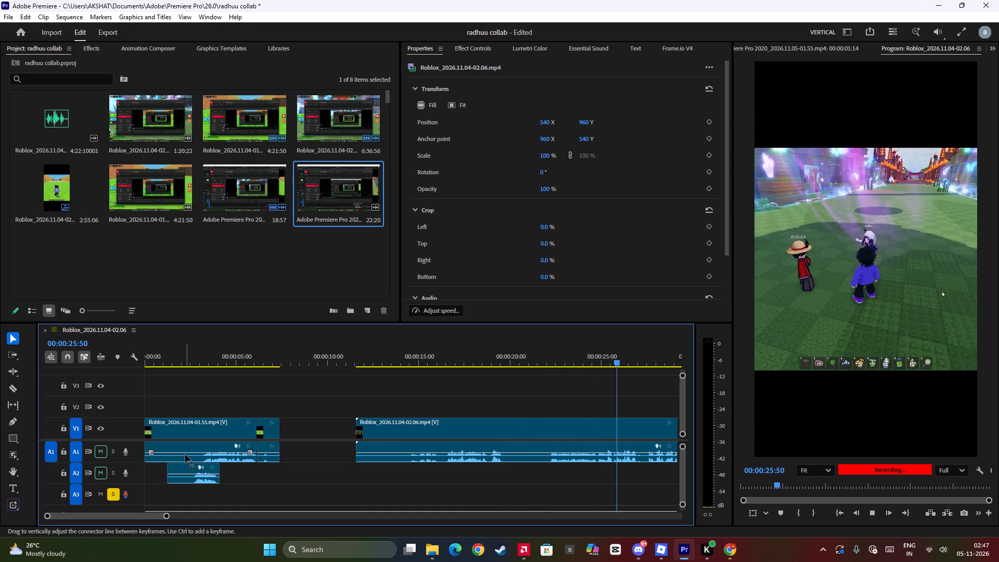
key(space)
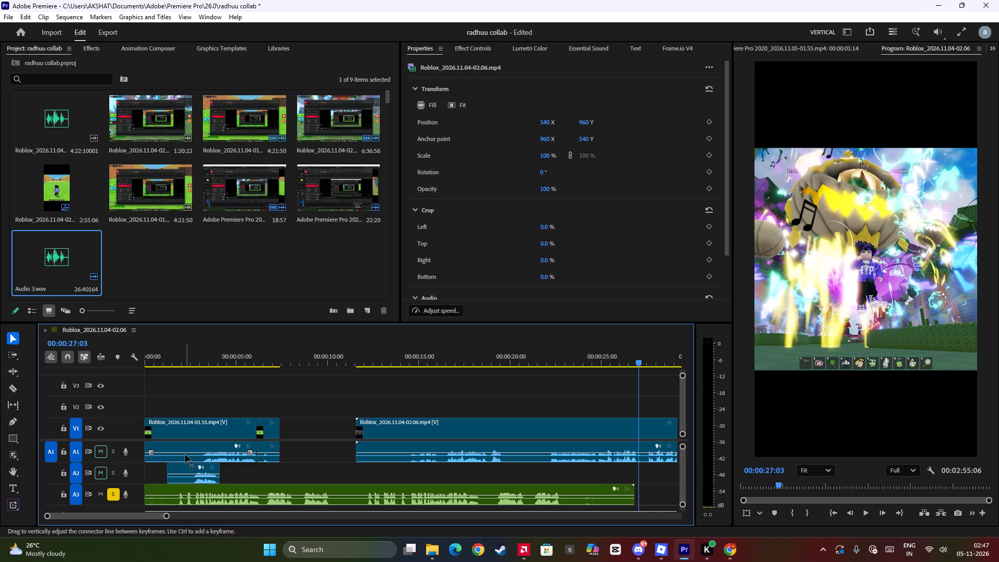
key(Escape)
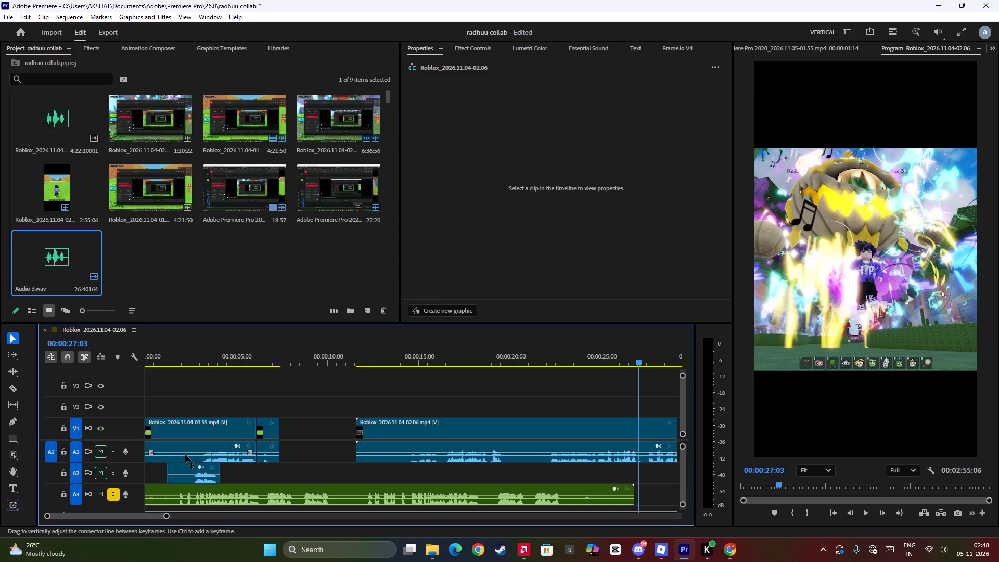
Split the recorded A3 voice-over at 00:00:14:34 and delete the part before the cut.
click(205, 352)
click(196, 355)
key(space)
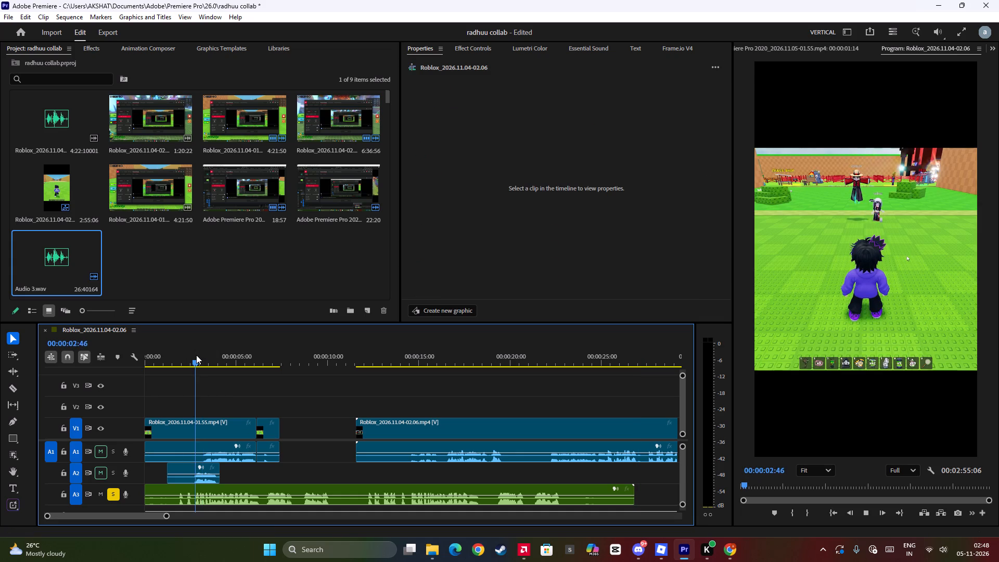
click(415, 360)
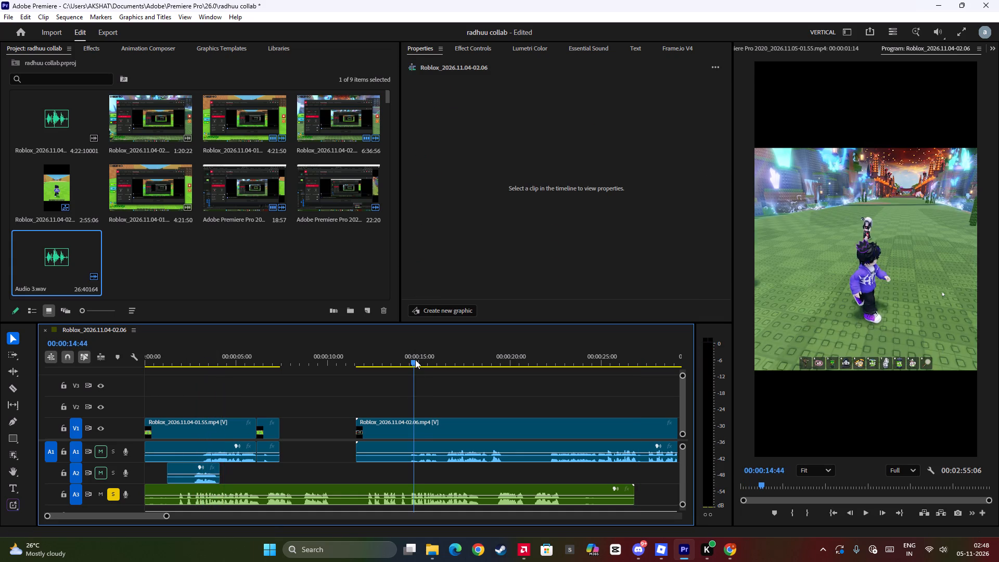
key(space)
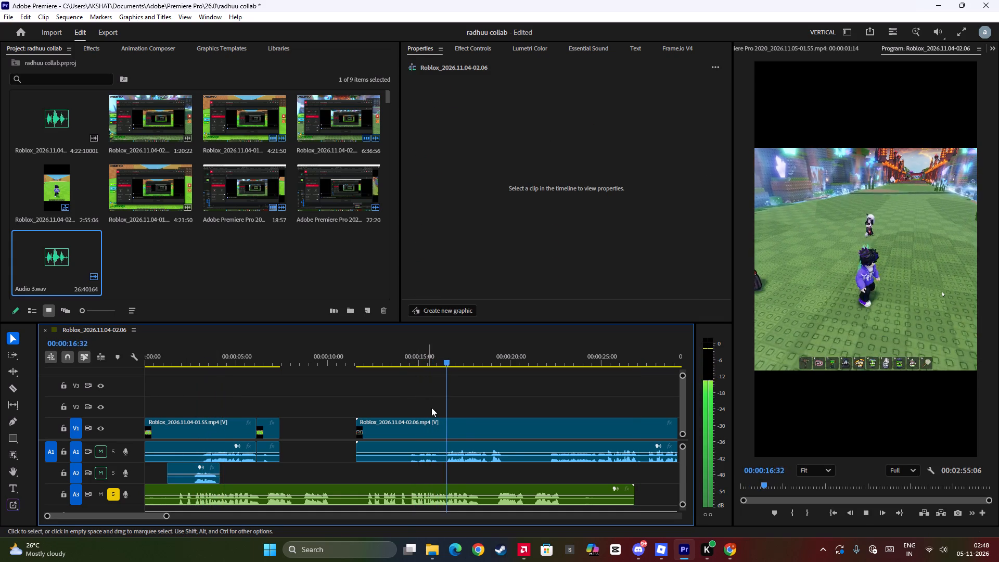
click(493, 367)
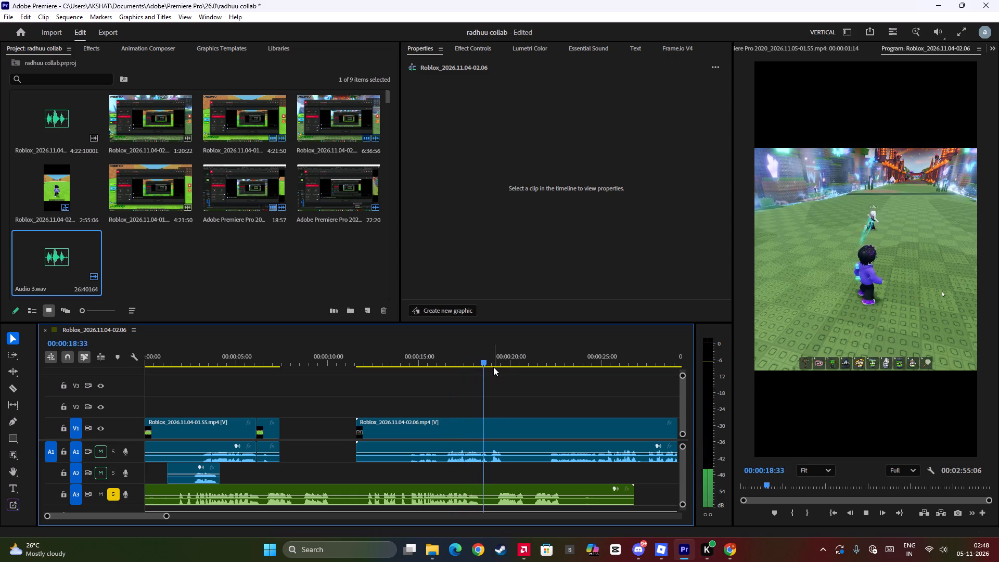
click(410, 360)
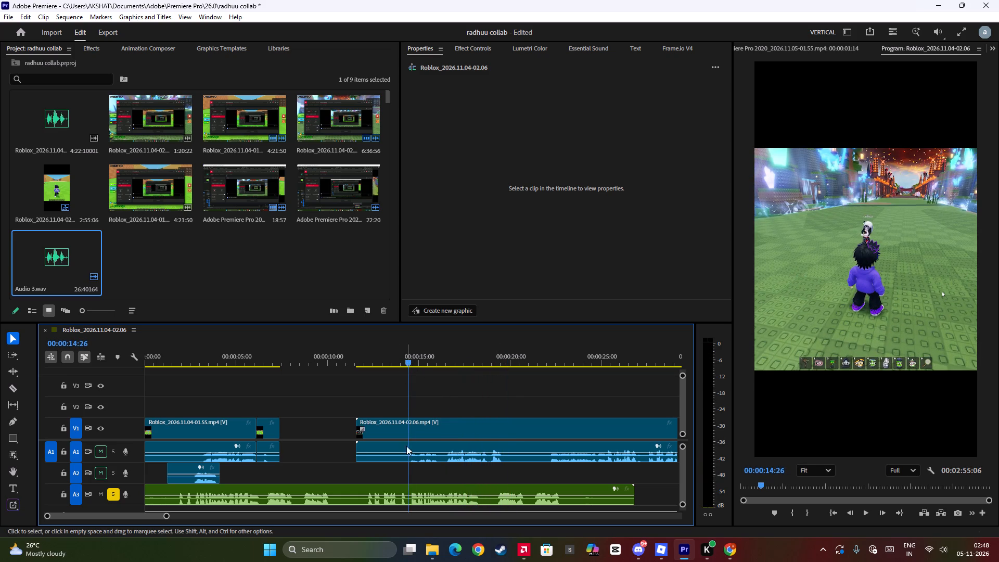
click(414, 492)
alt+scroll(426, 455, up, 9)
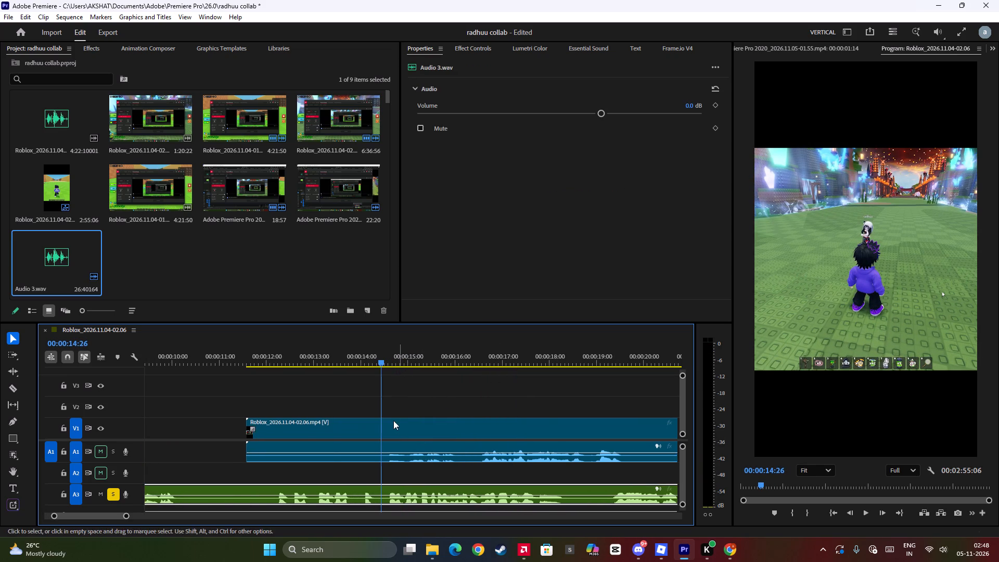
drag(383, 405, 388, 415)
key(ctrl+b)
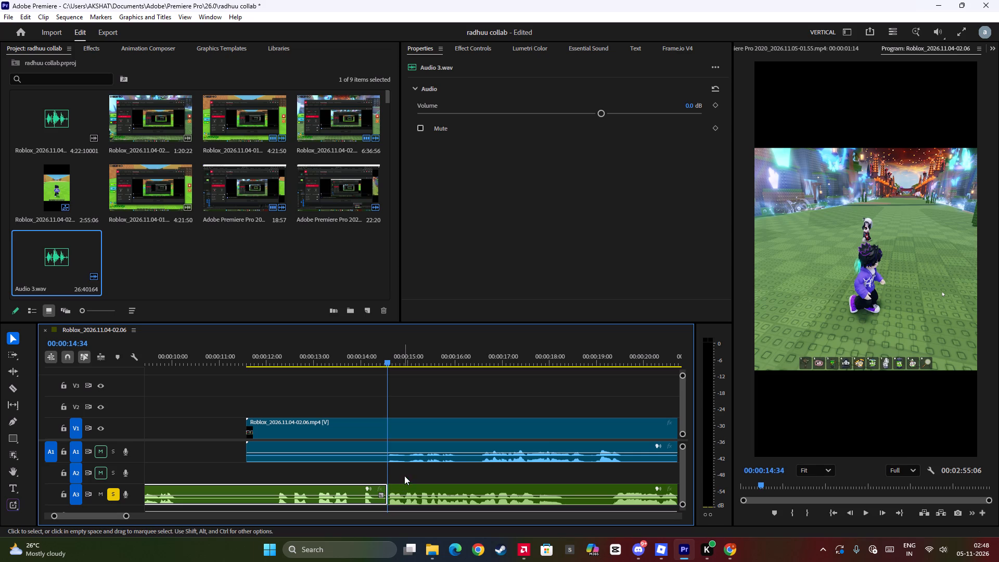
key(BackSpace)
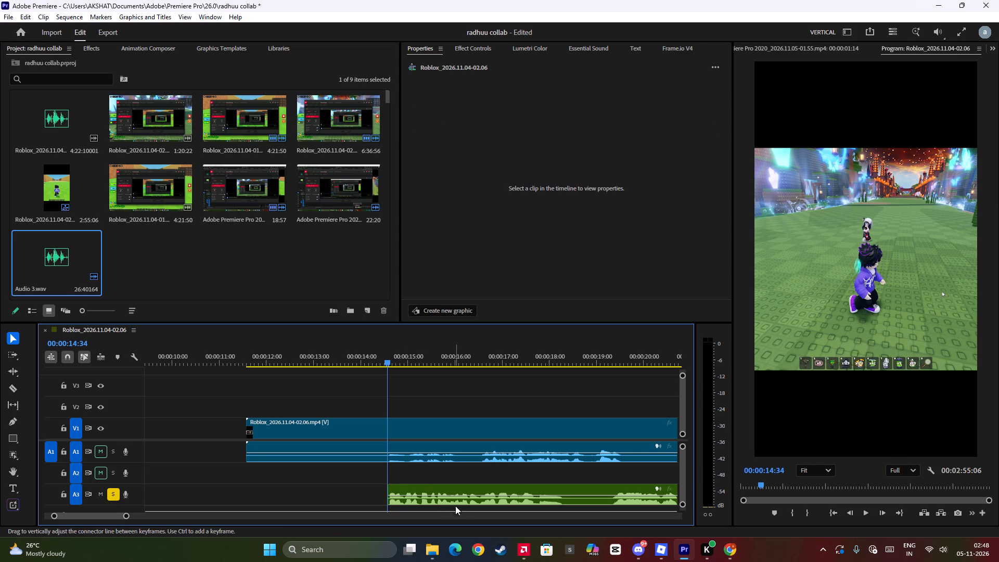
Move the remaining A3 voice-over to the sequence start and play the opening to about 4 seconds.
drag(440, 491, 85, 505)
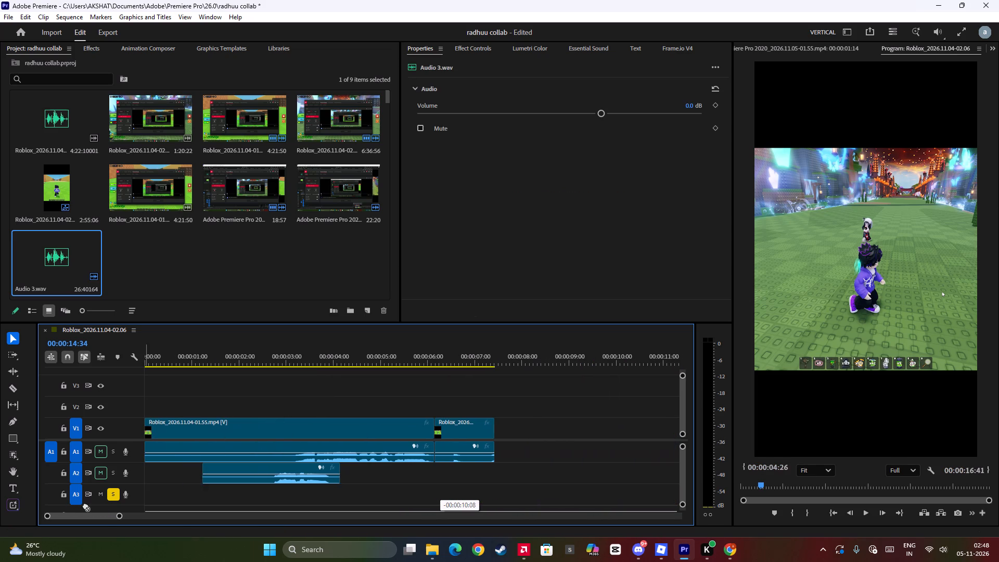
drag(85, 505, 140, 497)
click(168, 359)
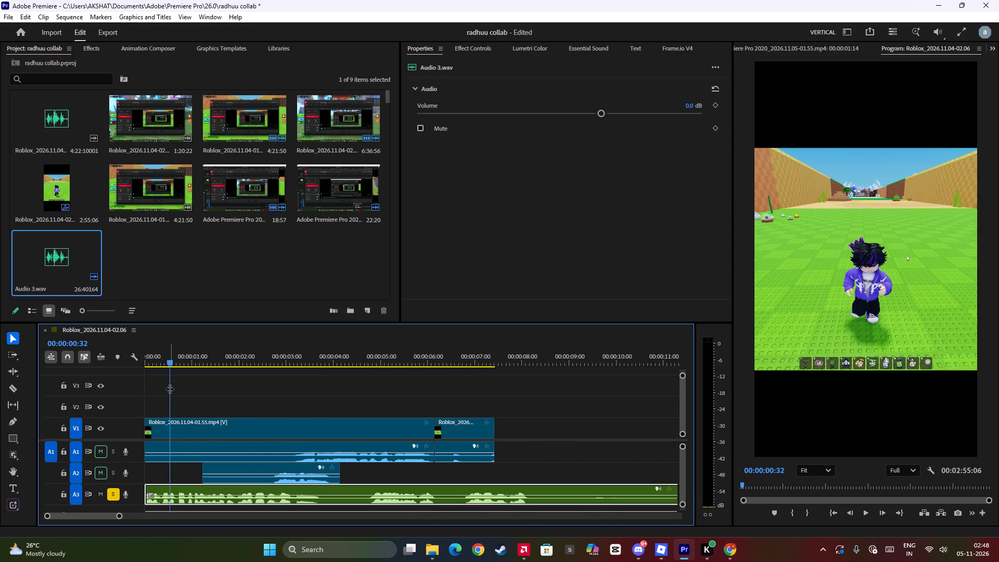
drag(170, 389, 133, 393)
key(space)
scroll(230, 421, down, 1)
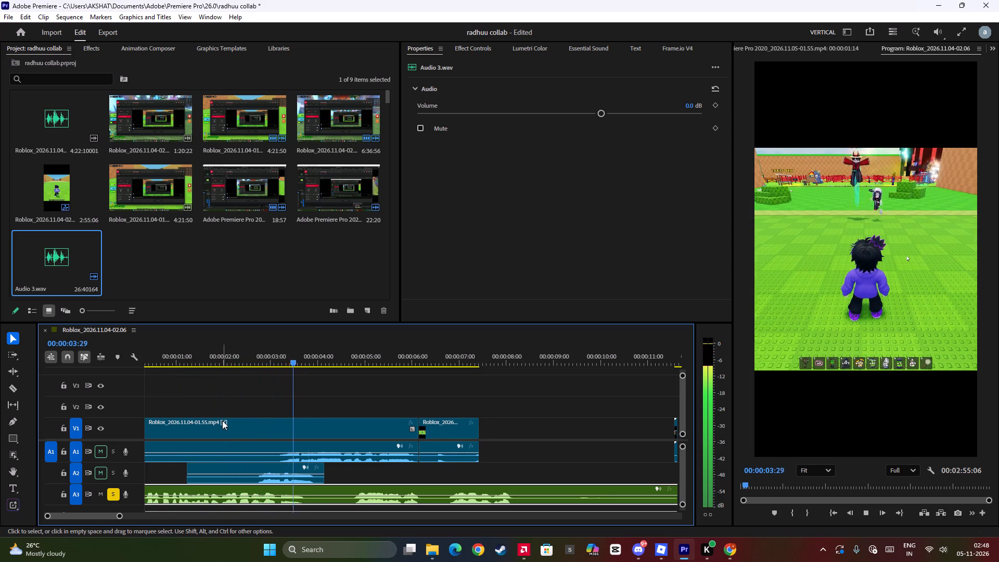
key(space)
Mute track A2, solo A1 and A2 alongside A3, and play the opening to about 5 seconds.
click(99, 470)
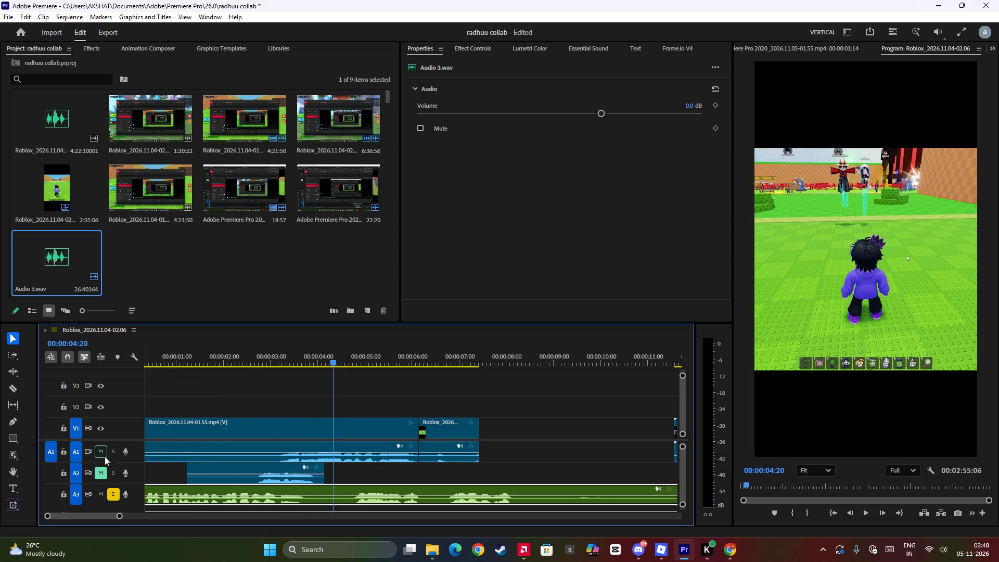
click(114, 448)
click(114, 463)
click(113, 469)
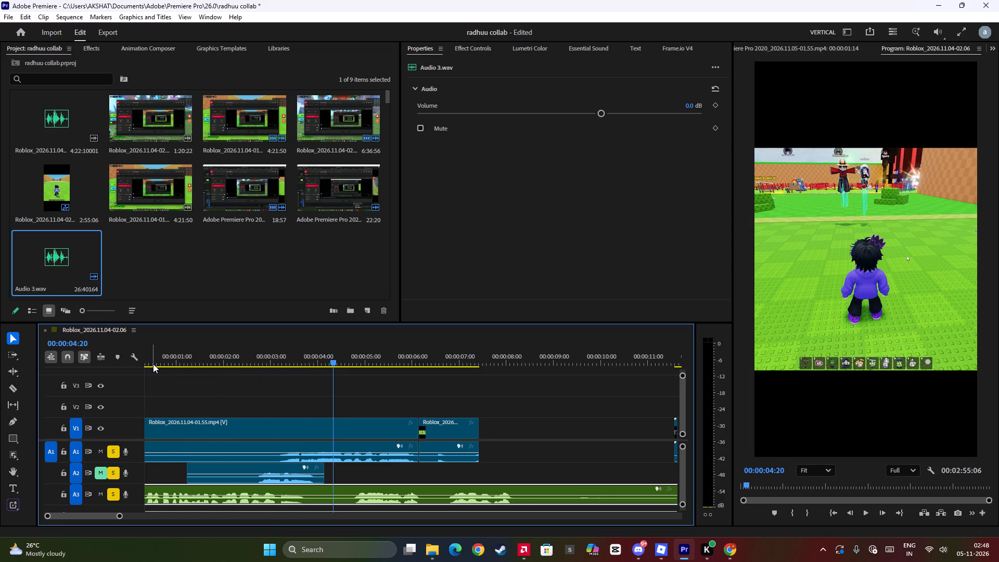
click(153, 363)
key(space)
scroll(172, 408, down, 3)
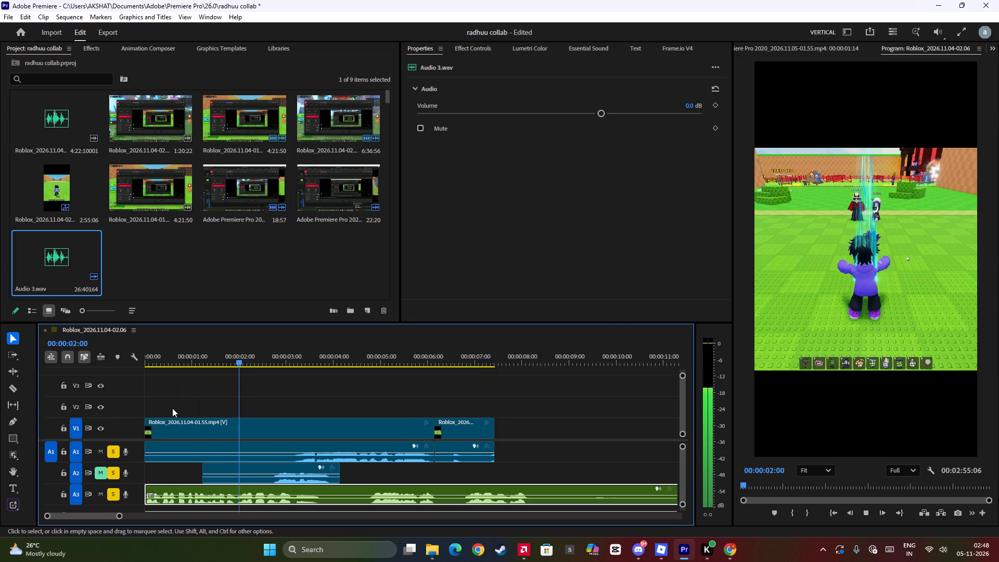
scroll(172, 408, down, 8)
key(space)
scroll(216, 415, up, 5)
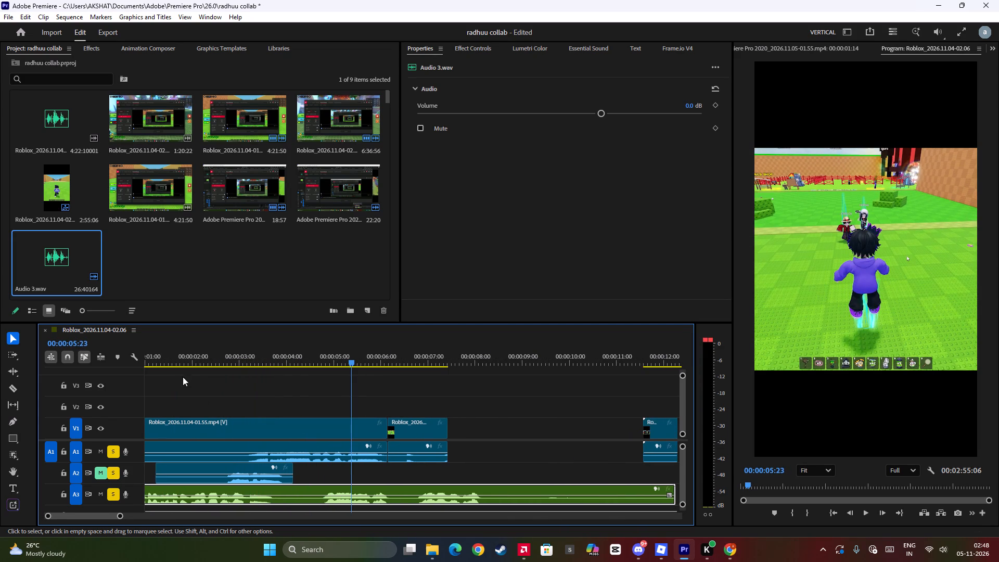
Unmute track A2 and replay the opening between about 1 and 4 seconds to check the three audio tracks together.
click(213, 355)
key(space)
key(space)
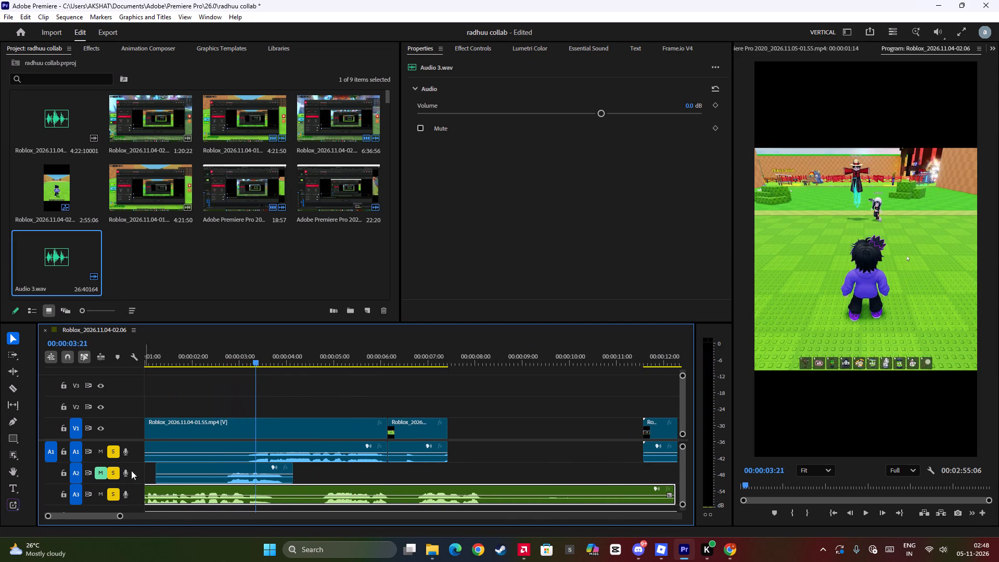
click(102, 475)
click(203, 354)
key(space)
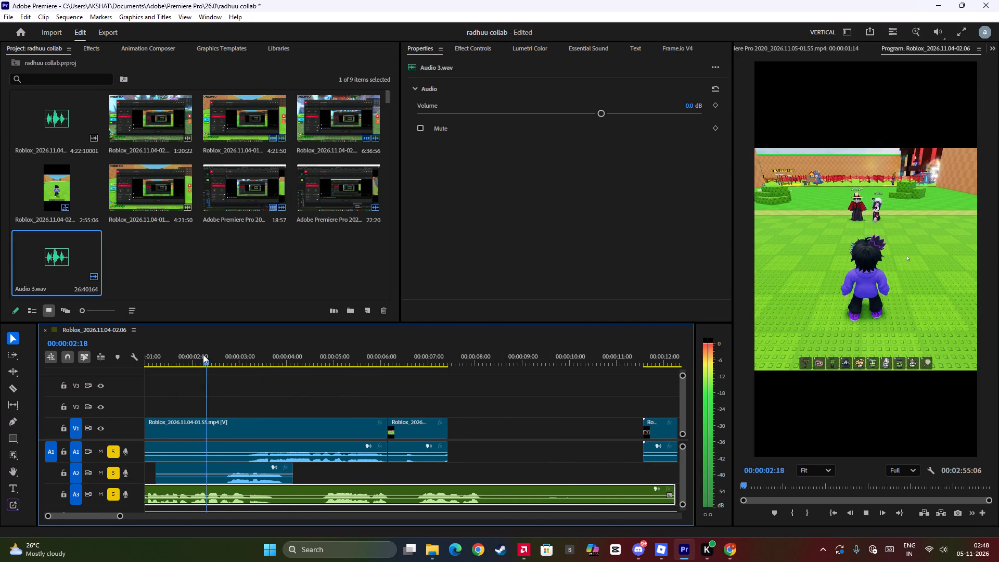
scroll(203, 354, down, 3)
key(space)
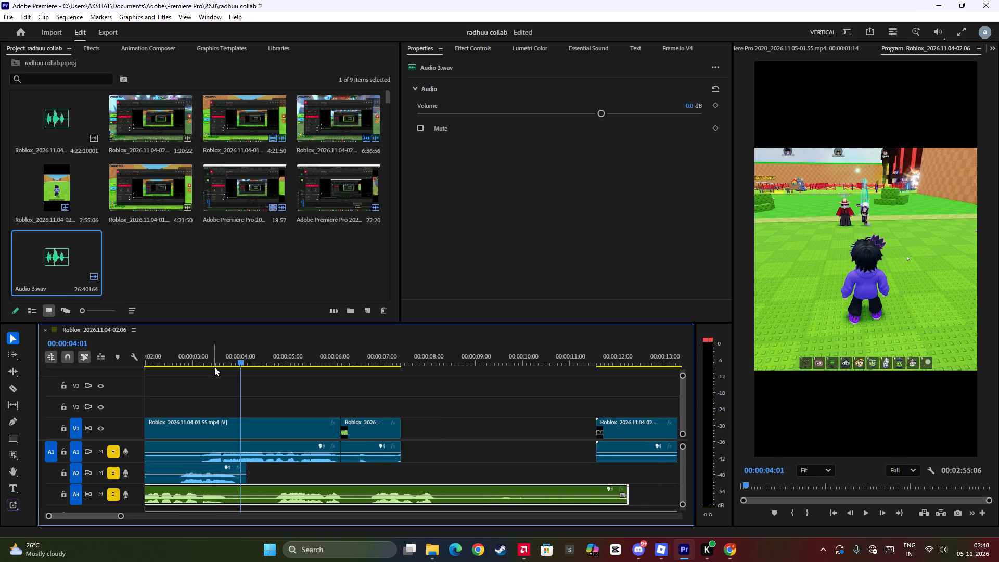
scroll(214, 367, up, 7)
click(191, 359)
key(space)
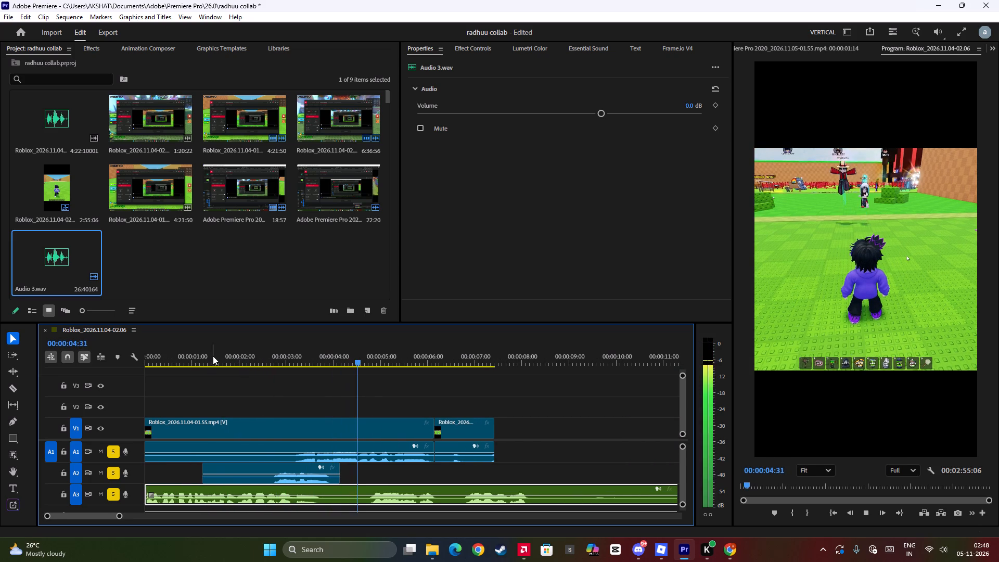
key(space)
Shift the short A2 audio clip about 14 frames later and play it against the voice-over.
click(213, 356)
key(space)
key(space)
drag(288, 473, 316, 466)
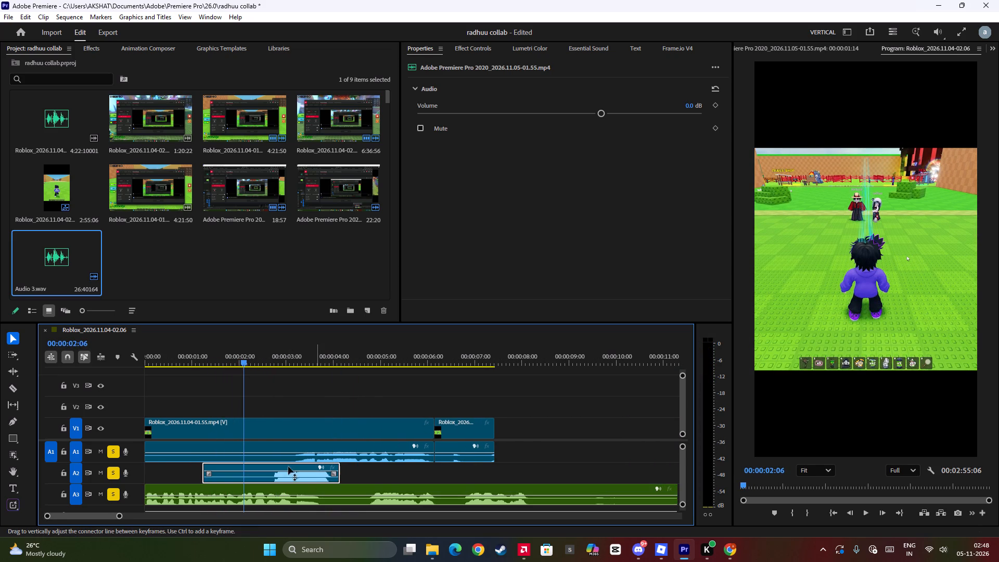
key(ctrl+z)
drag(281, 466, 292, 465)
key(space)
scroll(290, 462, down, 3)
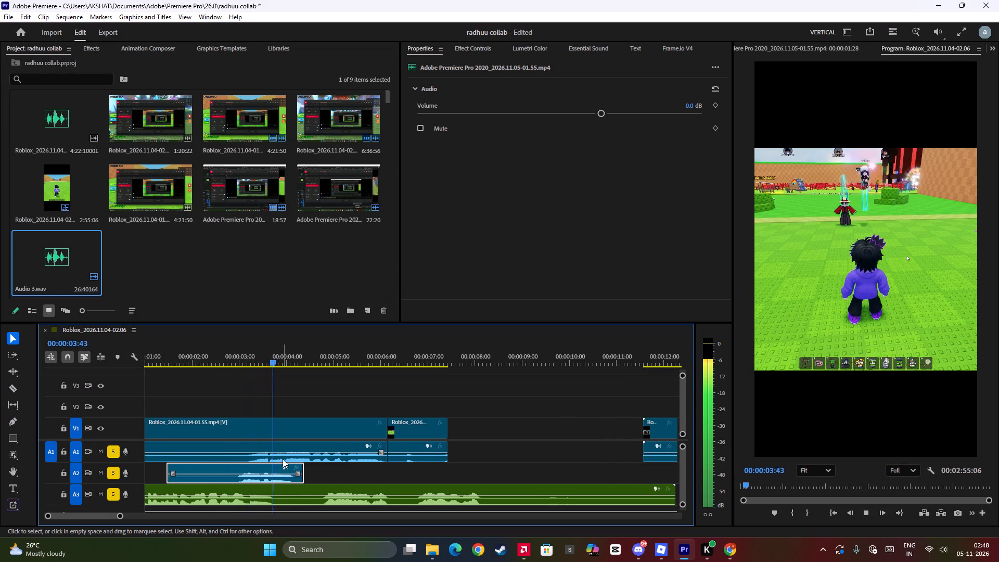
key(space)
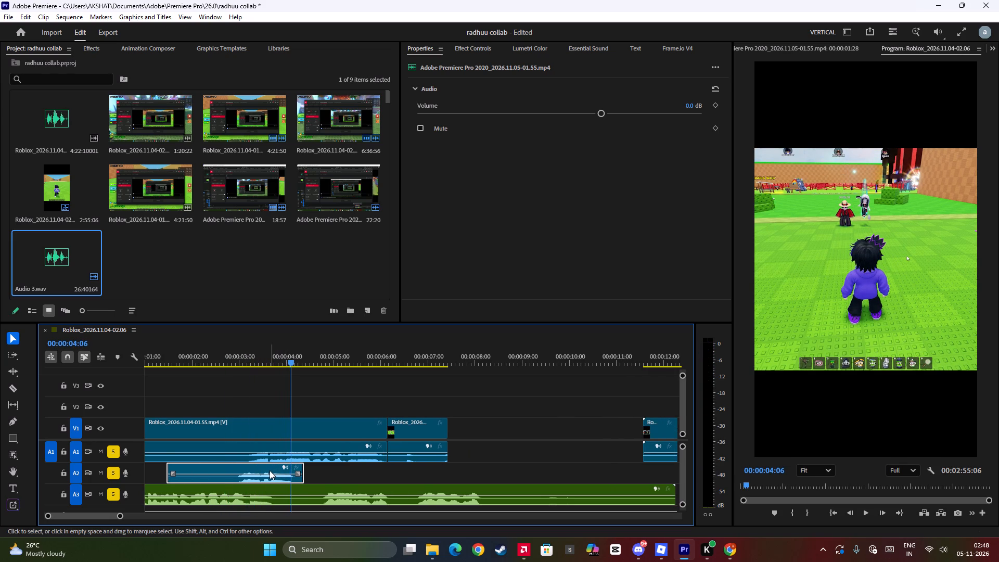
Split the A3 voice-over at 00:00:04:37, after the short A2 clip ends.
click(212, 361)
key(space)
key(space)
key(space)
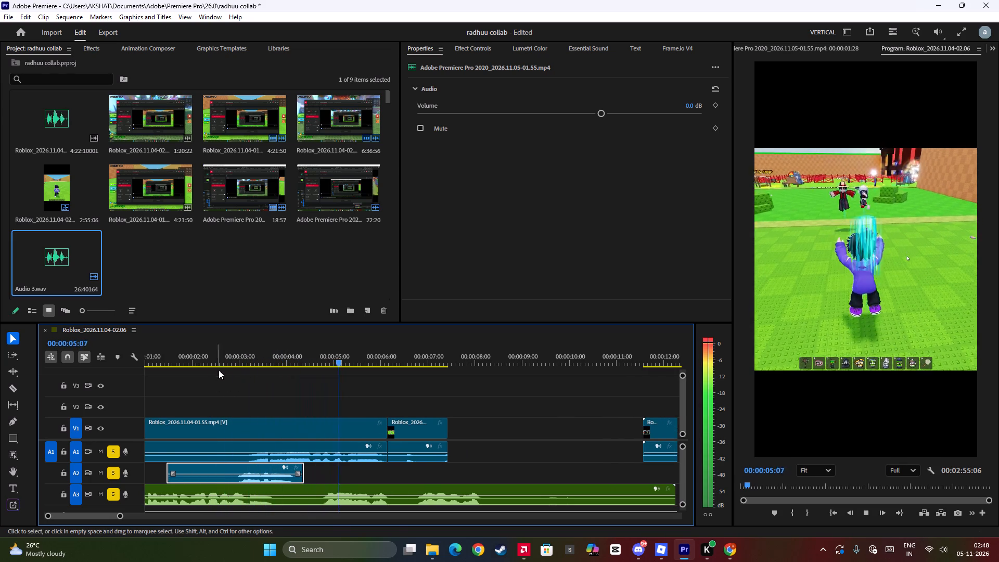
key(space)
click(264, 384)
key(space)
key(space)
click(284, 358)
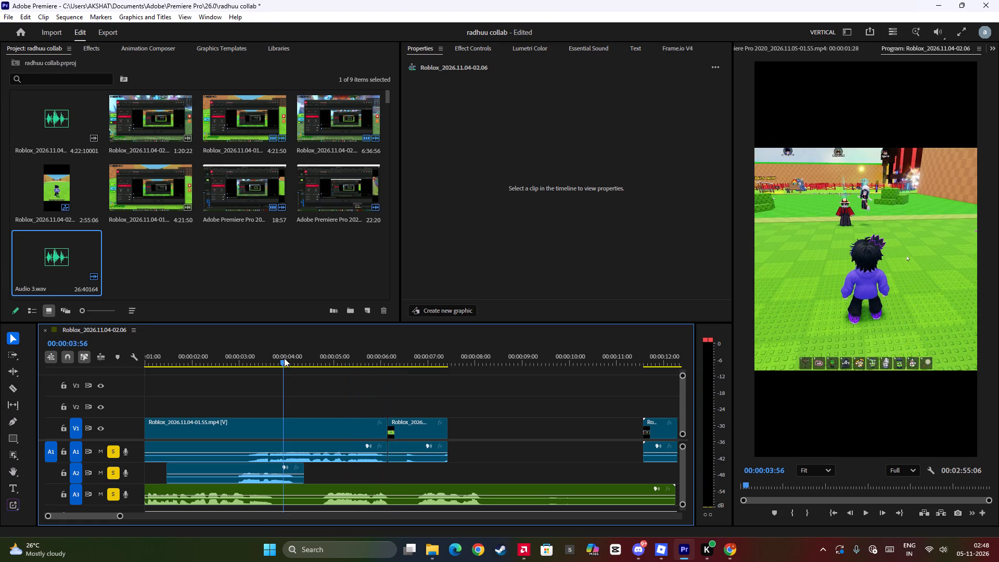
key(space)
key(space)
click(322, 492)
key(ctrl+b)
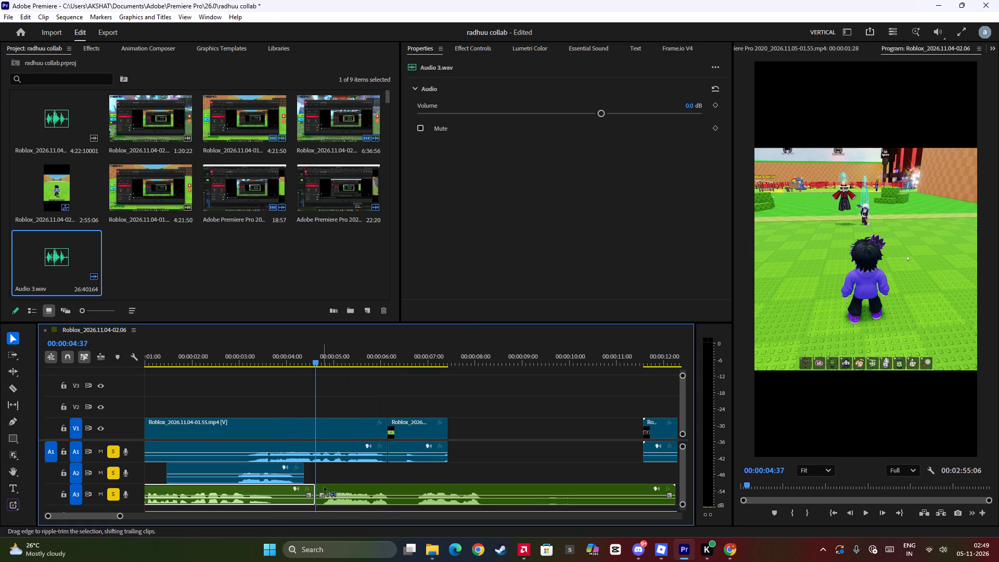
Split the A3 voice-over again at 00:00:06:37, over the second 01.55 hammer clip.
key(space)
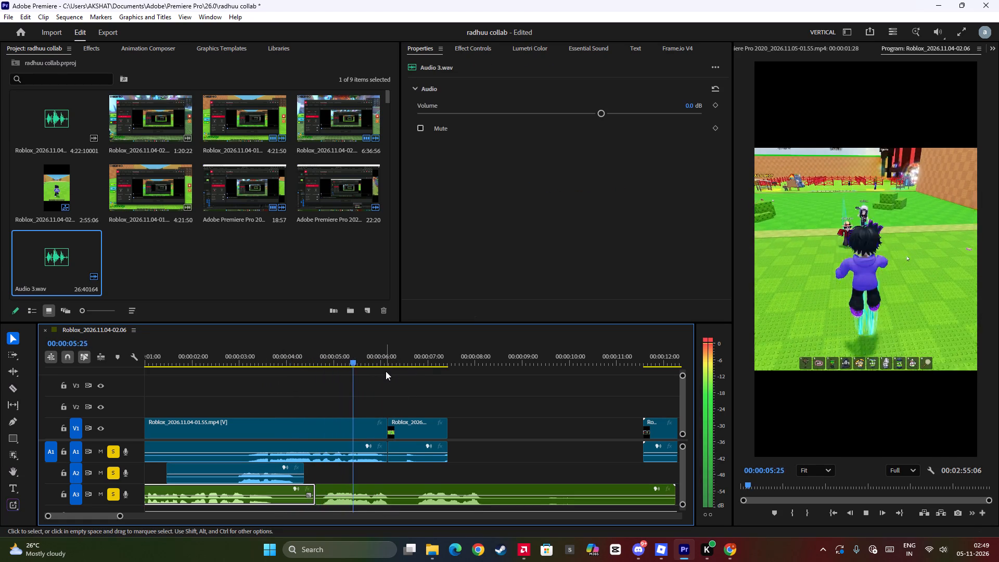
key(space)
click(426, 361)
key(space)
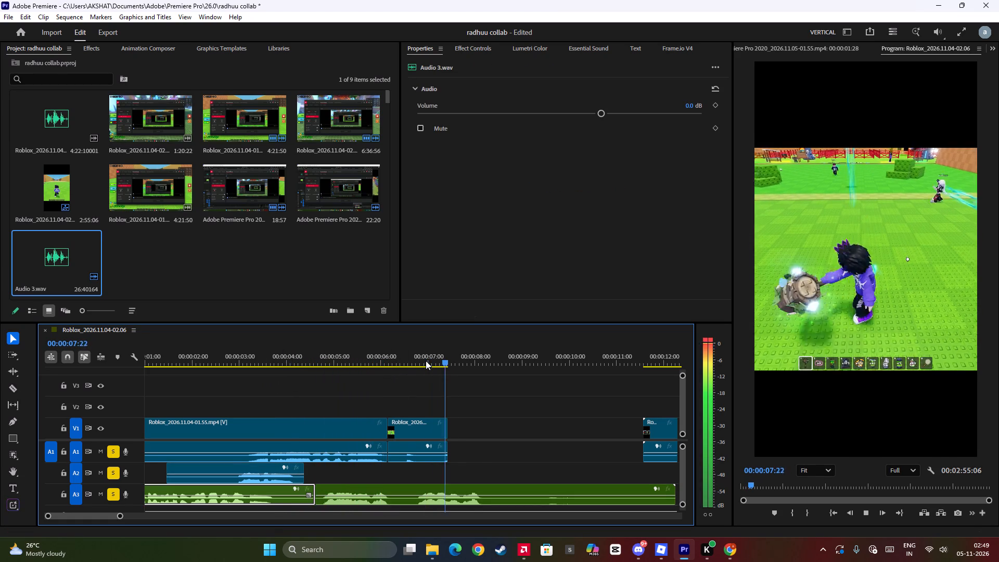
key(space)
click(426, 361)
key(space)
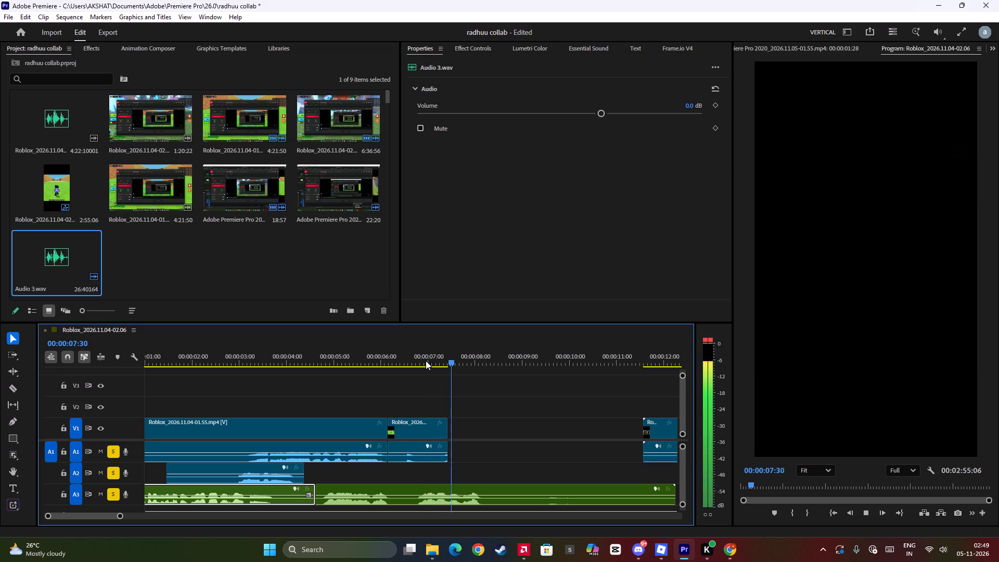
key(space)
click(426, 361)
drag(424, 391, 413, 399)
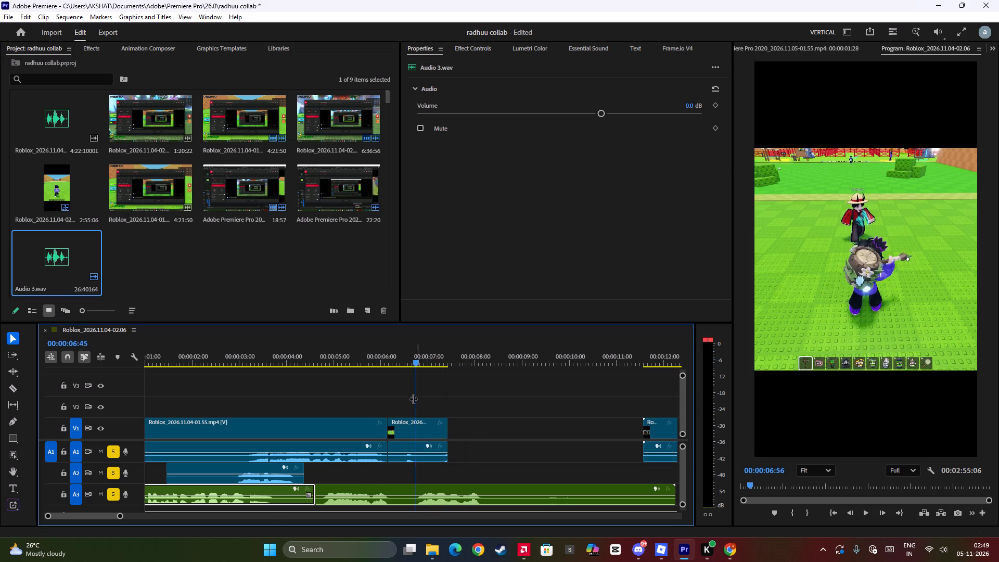
drag(413, 399, 410, 403)
click(416, 493)
key(ctrl+b)
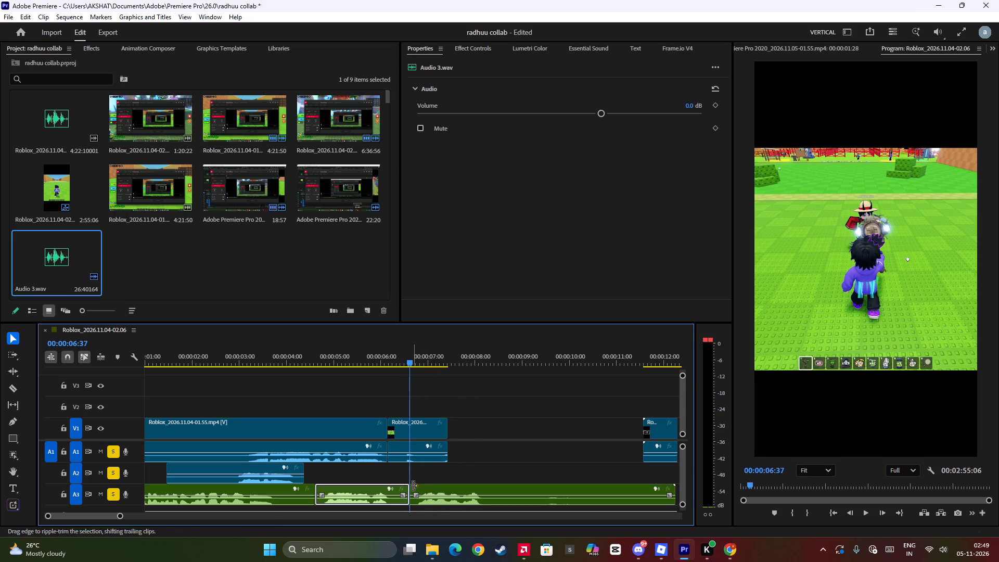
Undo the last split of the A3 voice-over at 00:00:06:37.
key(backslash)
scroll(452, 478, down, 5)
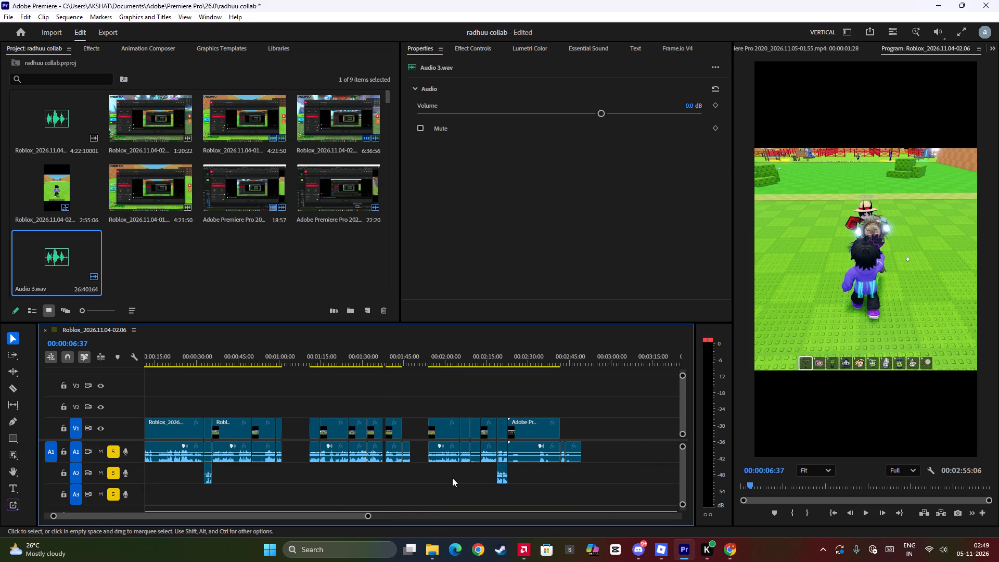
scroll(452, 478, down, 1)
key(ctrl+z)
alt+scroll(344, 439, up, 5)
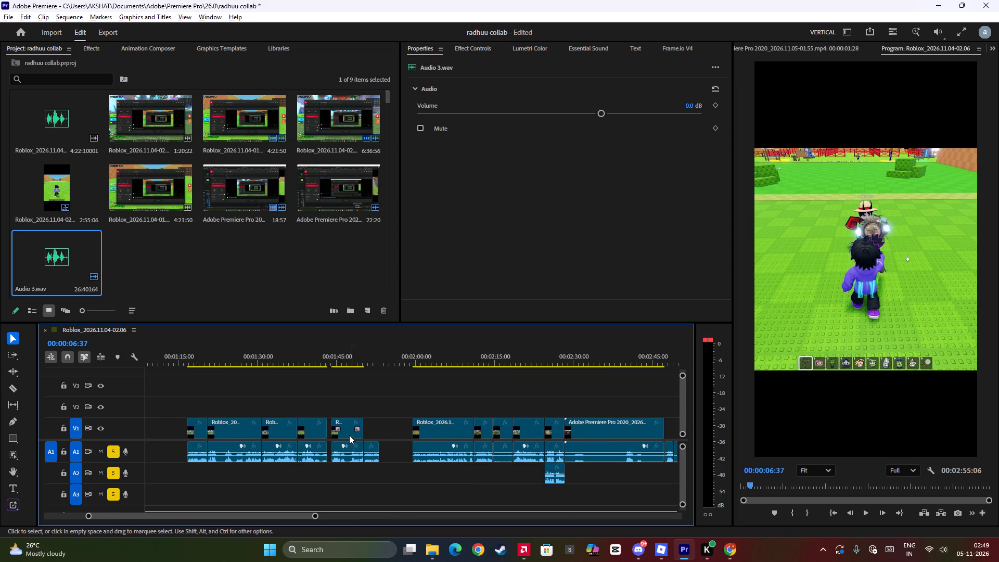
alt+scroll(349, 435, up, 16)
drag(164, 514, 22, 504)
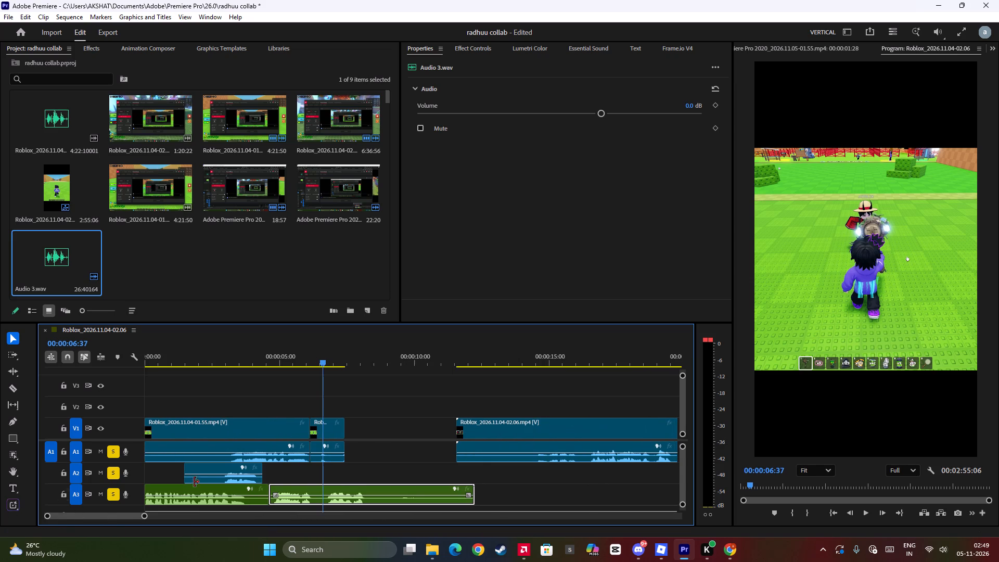
Split the A3 voice-over at 00:00:06:37 again and delete the piece between 00:00:04:37 and 00:00:06:37.
key(ctrl+b)
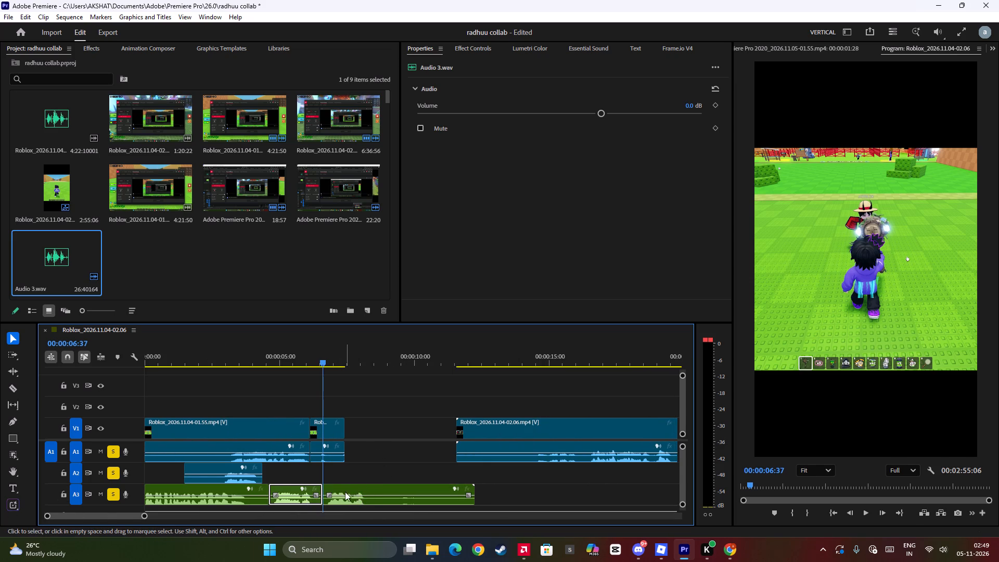
key(BackSpace)
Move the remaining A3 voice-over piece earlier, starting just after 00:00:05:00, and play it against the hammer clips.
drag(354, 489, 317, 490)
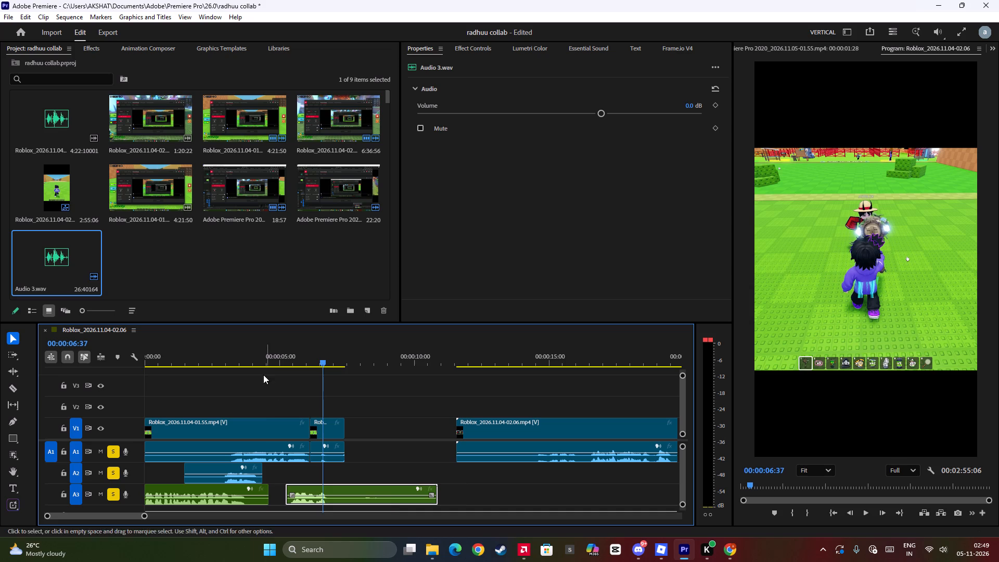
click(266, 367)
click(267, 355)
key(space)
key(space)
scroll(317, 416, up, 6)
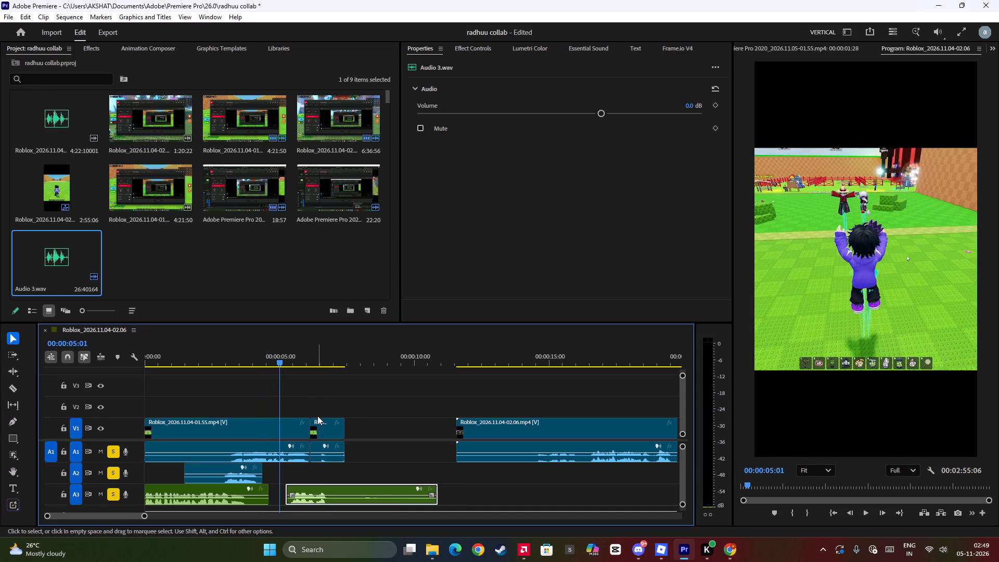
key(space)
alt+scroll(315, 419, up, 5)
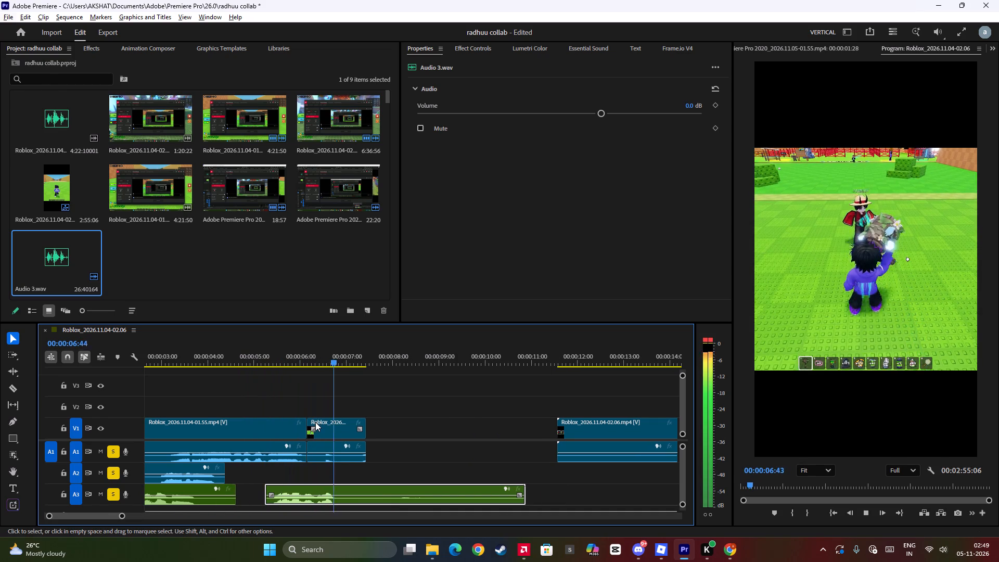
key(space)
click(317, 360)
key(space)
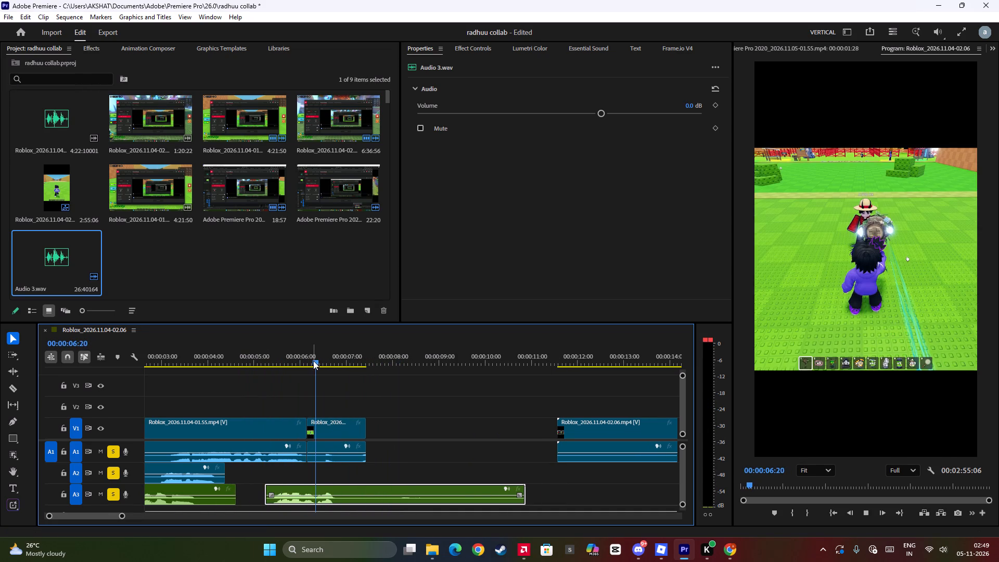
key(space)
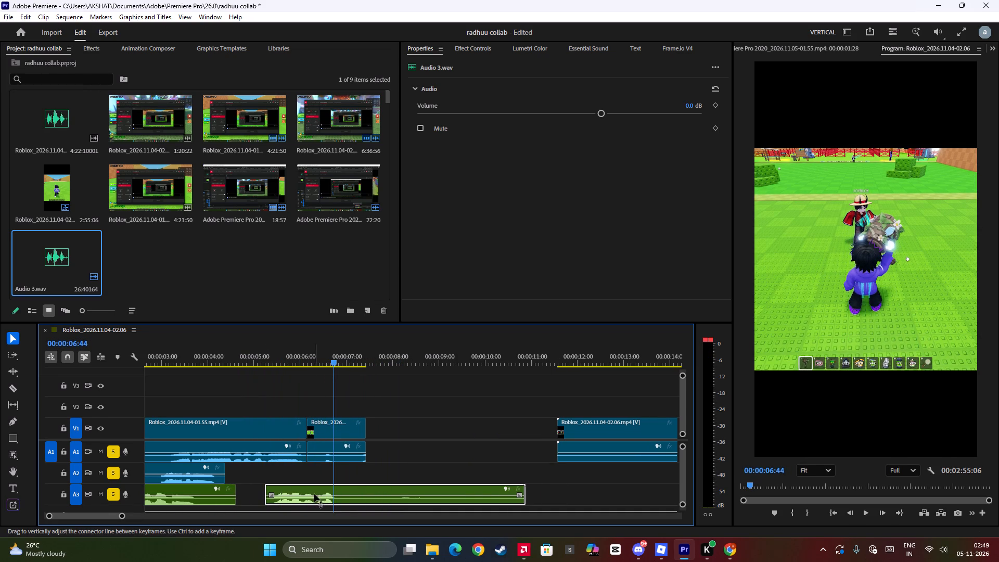
Delete the remaining A3 voice-over piece that runs under and past the second hammer clip.
key(BackSpace)
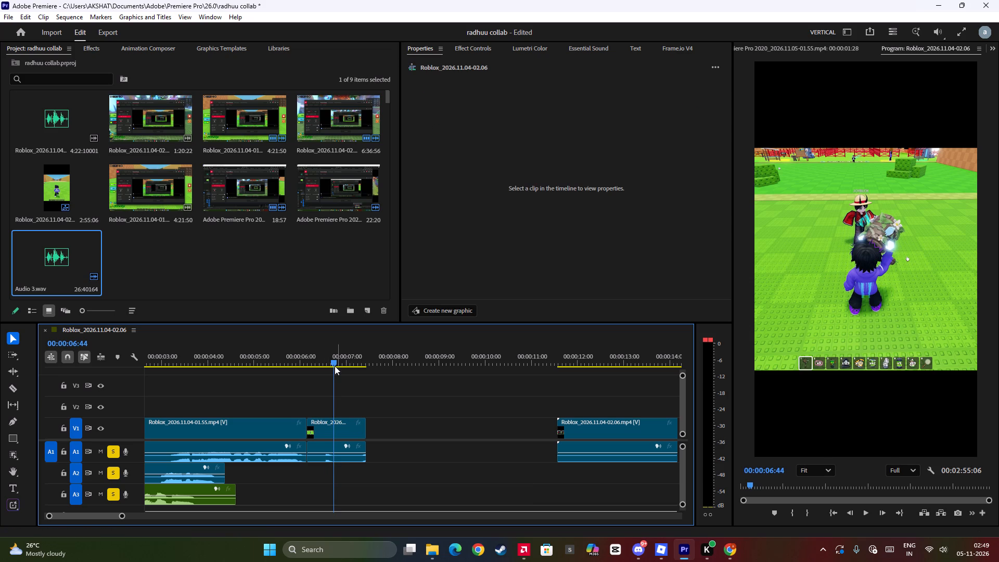
Unlink the video and audio of the second 01.55 hammer clip.
click(331, 379)
click(335, 430)
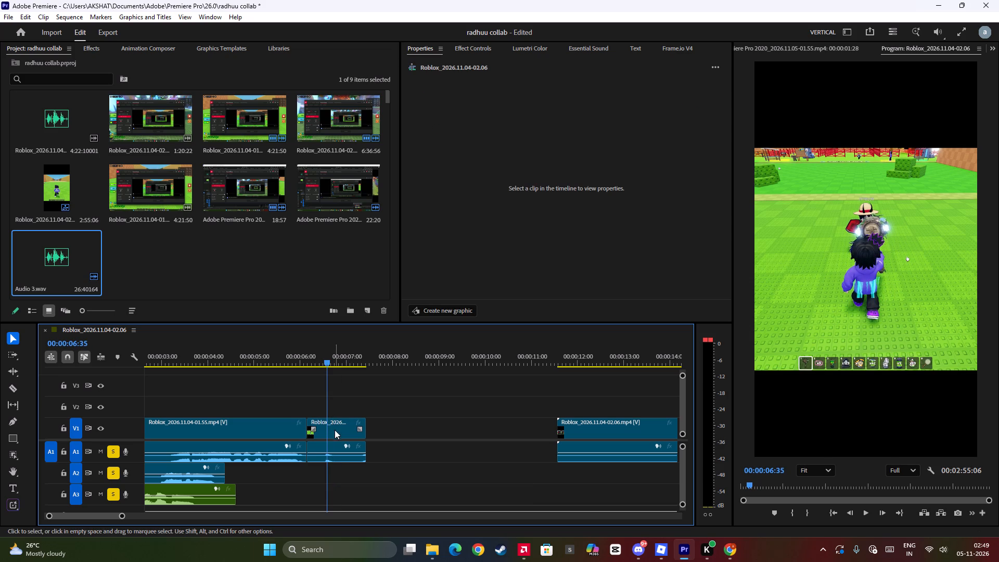
drag(327, 400, 324, 405)
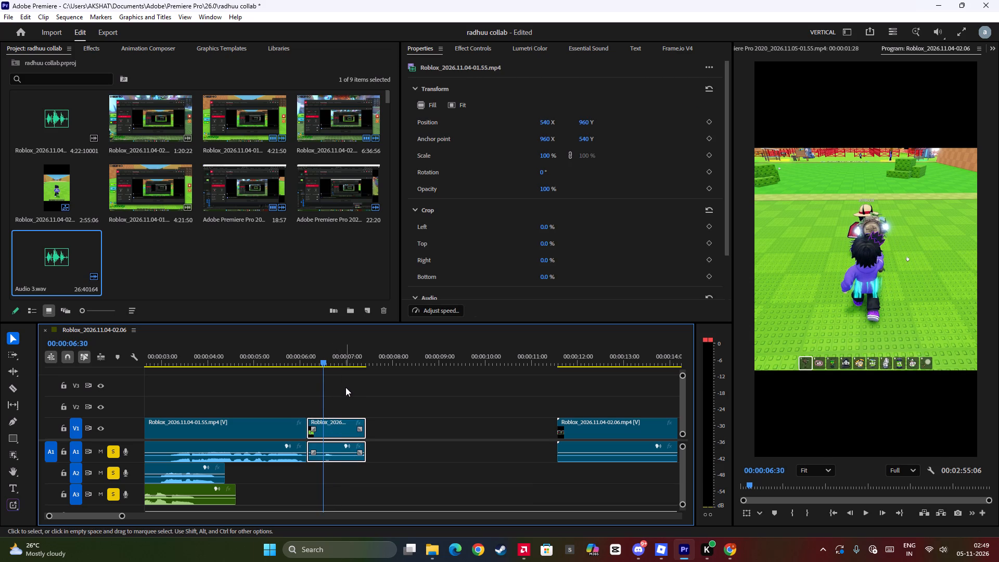
key(ctrl+l)
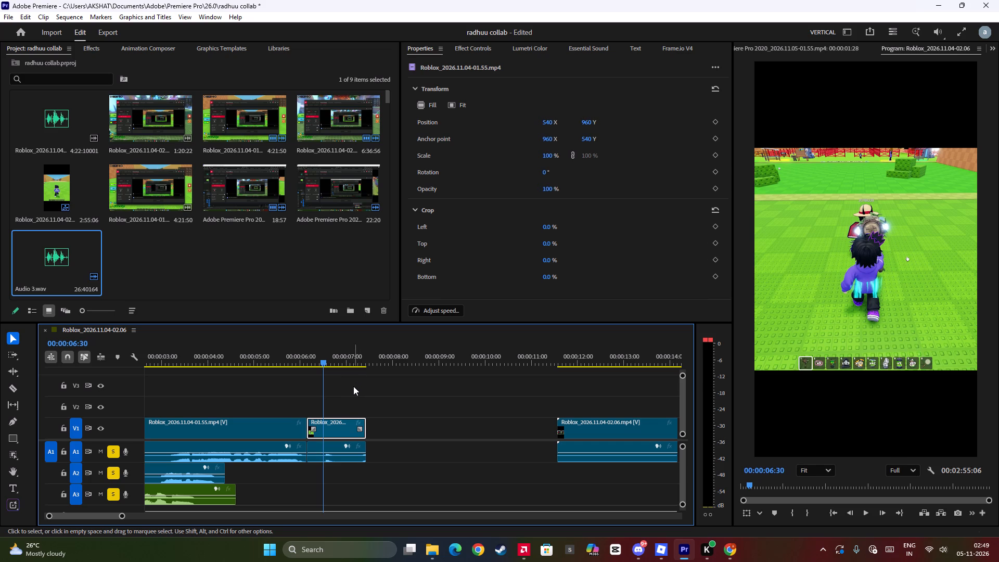
Split the second hammer clip's video on V1 at 00:00:06:41 and delete the part before the cut.
drag(322, 394, 329, 399)
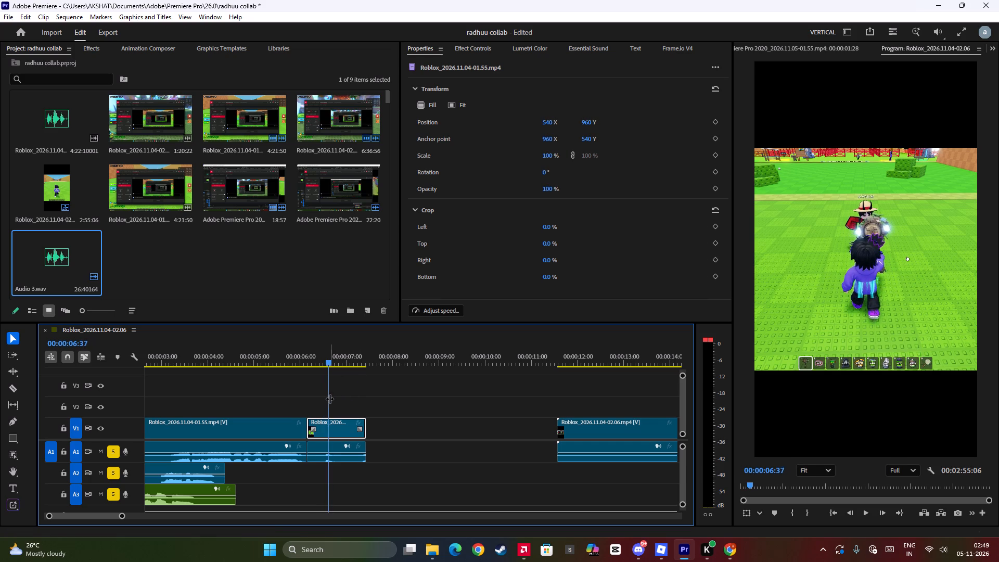
drag(329, 399, 335, 402)
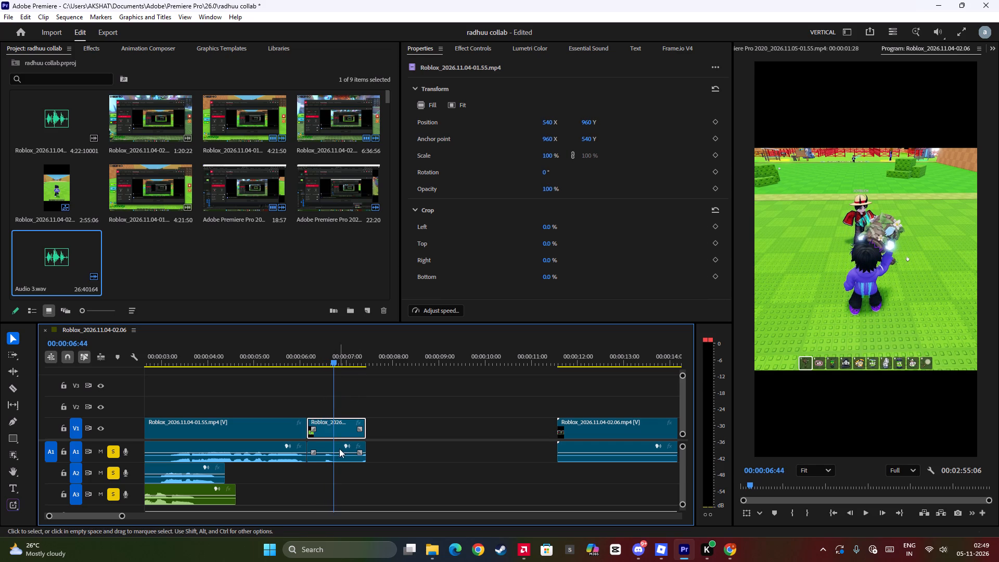
click(339, 448)
drag(339, 448, 351, 443)
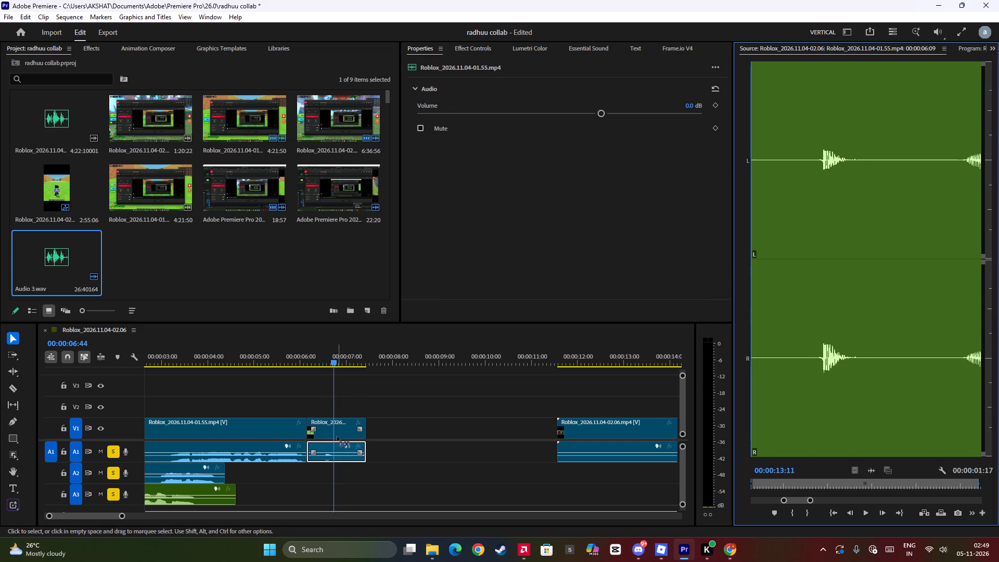
click(331, 416)
click(334, 425)
click(336, 407)
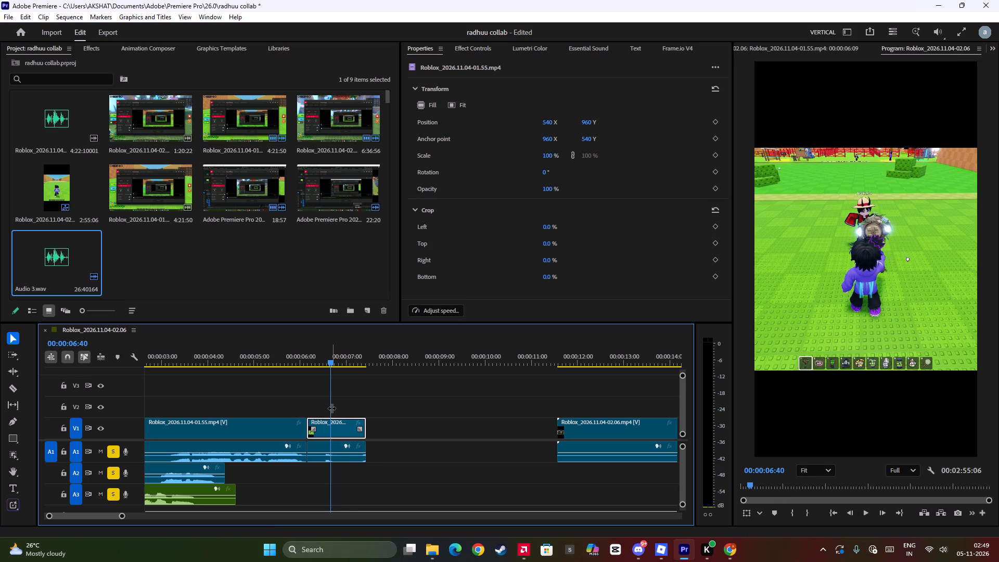
key(ctrl+b)
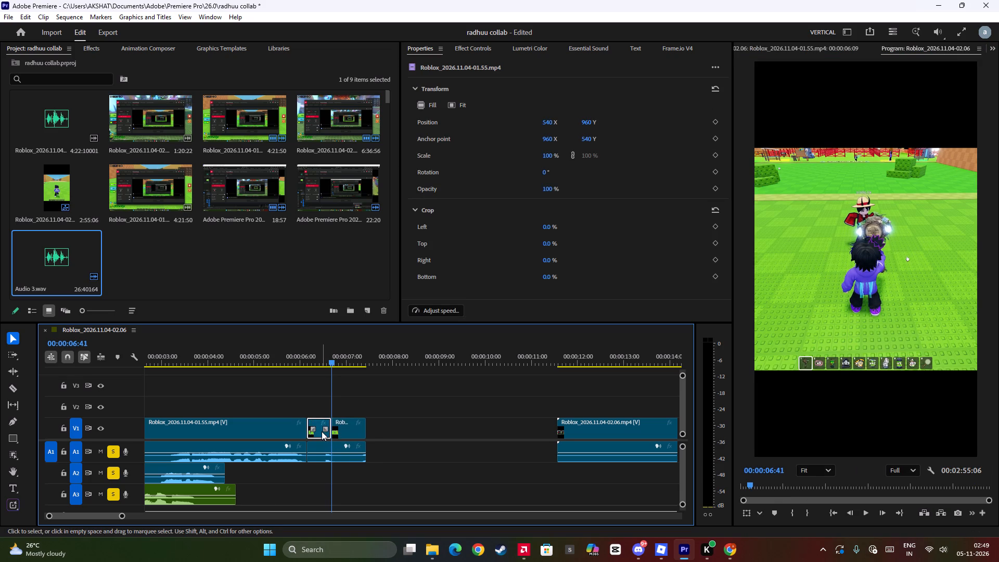
key(BackSpace)
Trim about 16 frames off the start of the second hammer clip's A1 audio.
click(319, 429)
click(322, 451)
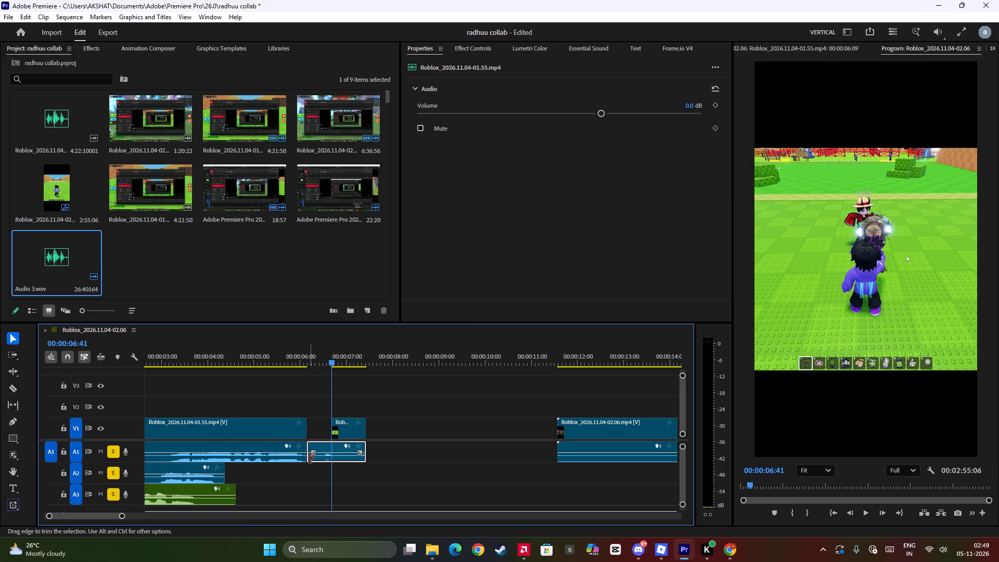
drag(309, 458, 321, 458)
Close the gaps before the second hammer clip so its video and audio both start at 00:00:06:09.
click(318, 429)
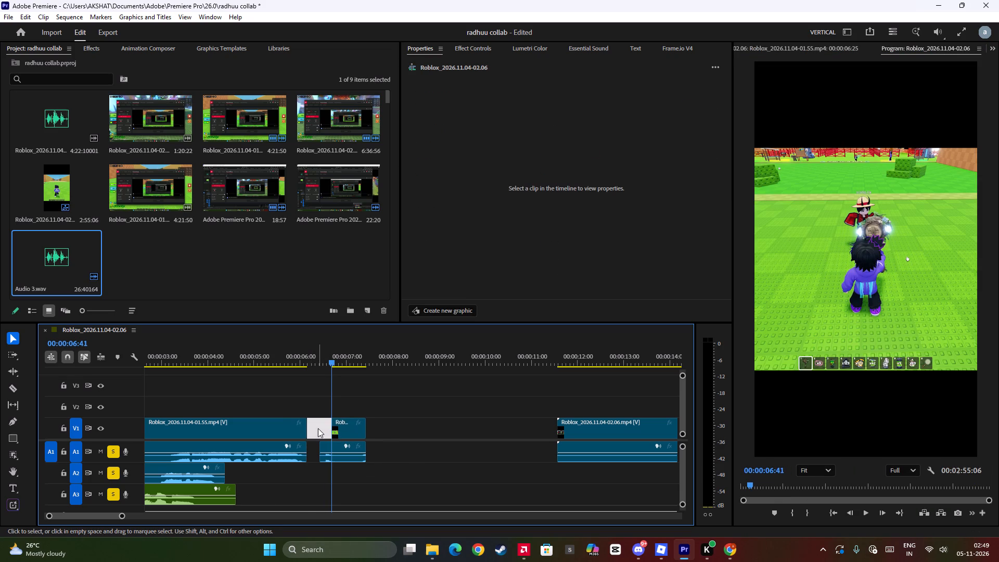
key(w)
click(336, 423)
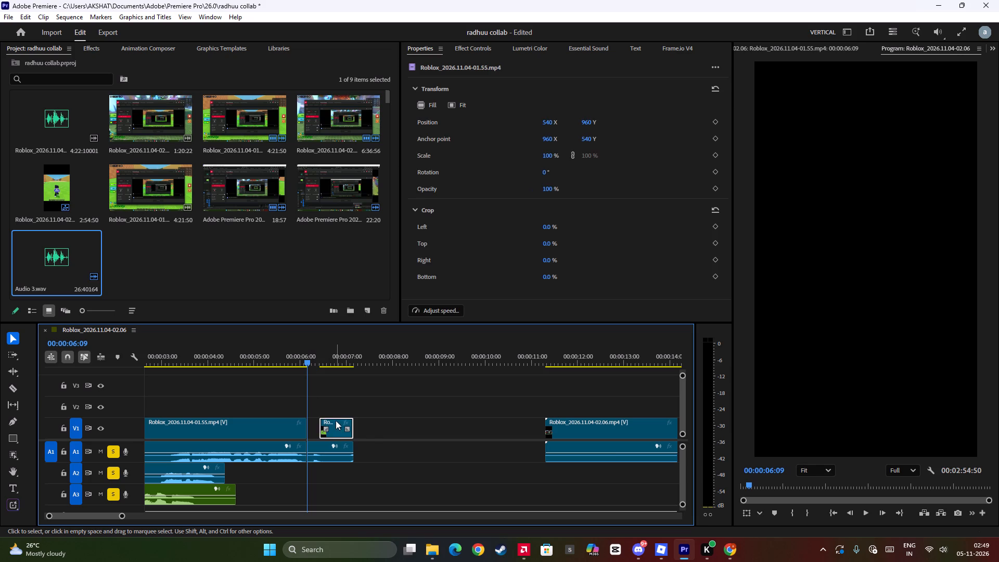
drag(336, 420, 325, 421)
Play the recut second hammer clip, and replay the opening from the start to check audio timing.
key(space)
key(space)
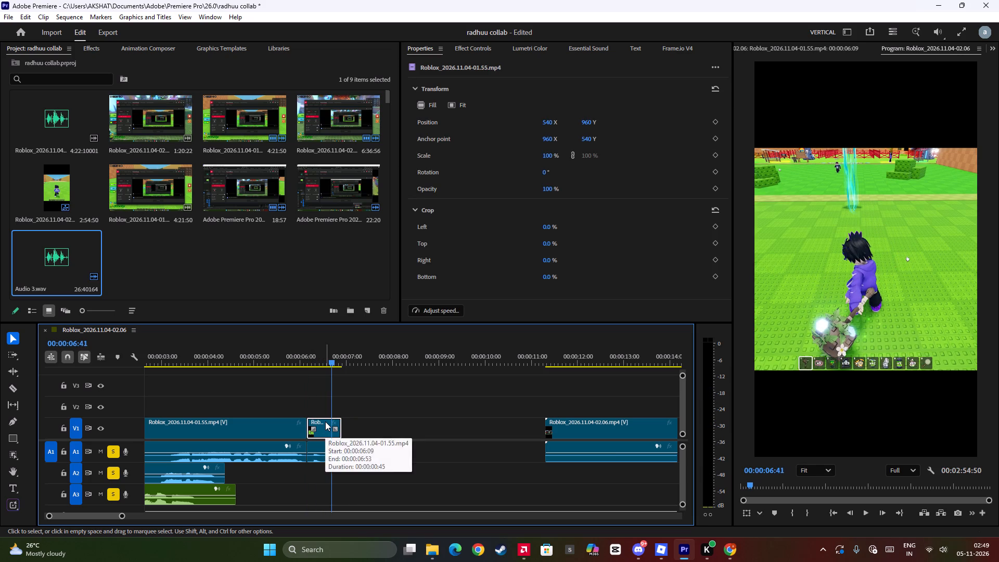
key(space)
key(space)
drag(339, 395, 124, 398)
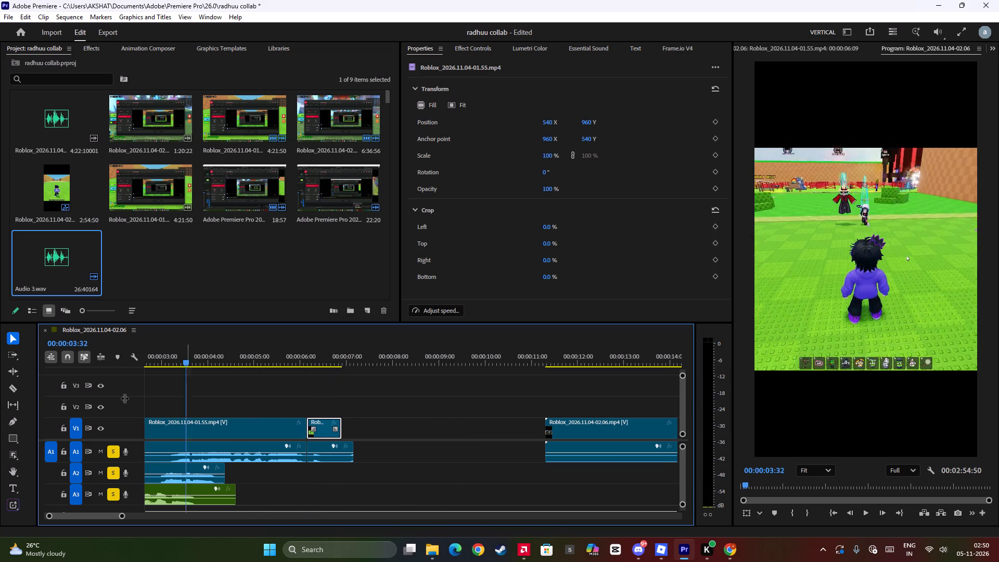
drag(124, 398, 80, 397)
key(space)
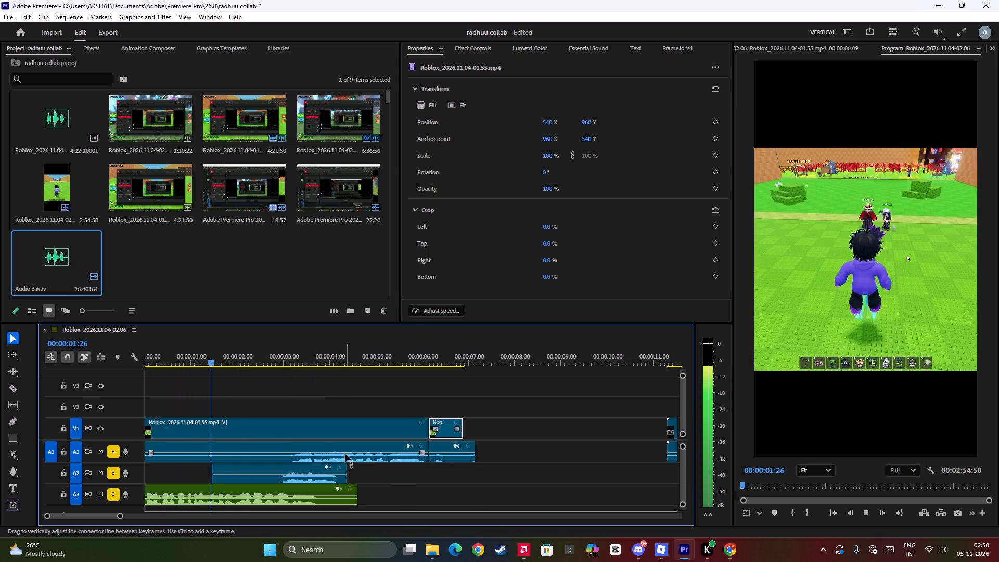
key(space)
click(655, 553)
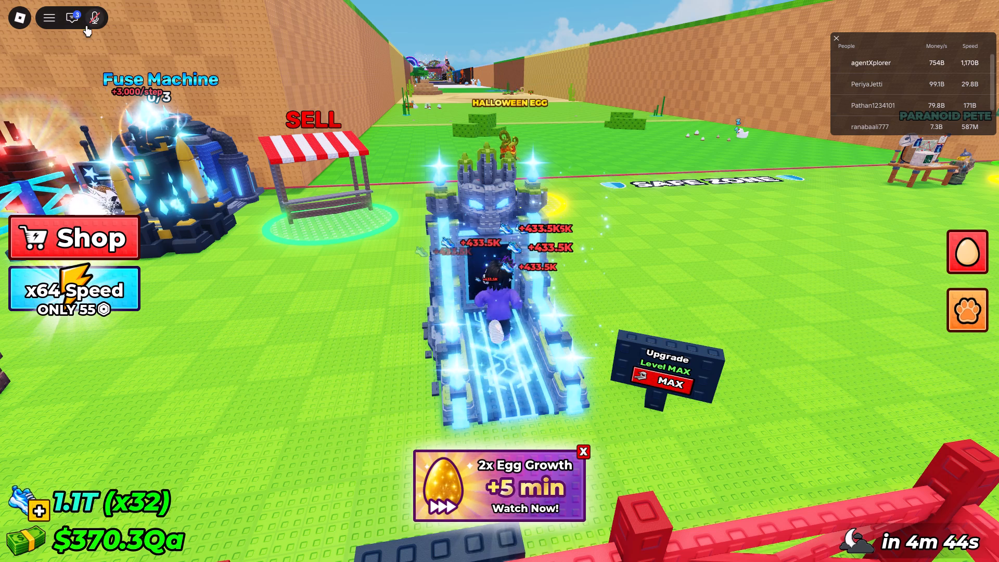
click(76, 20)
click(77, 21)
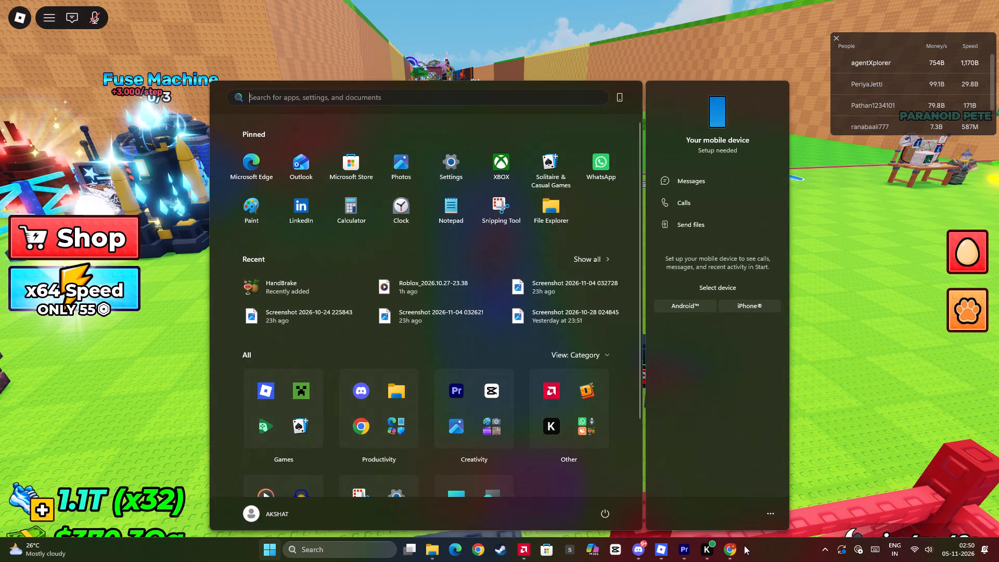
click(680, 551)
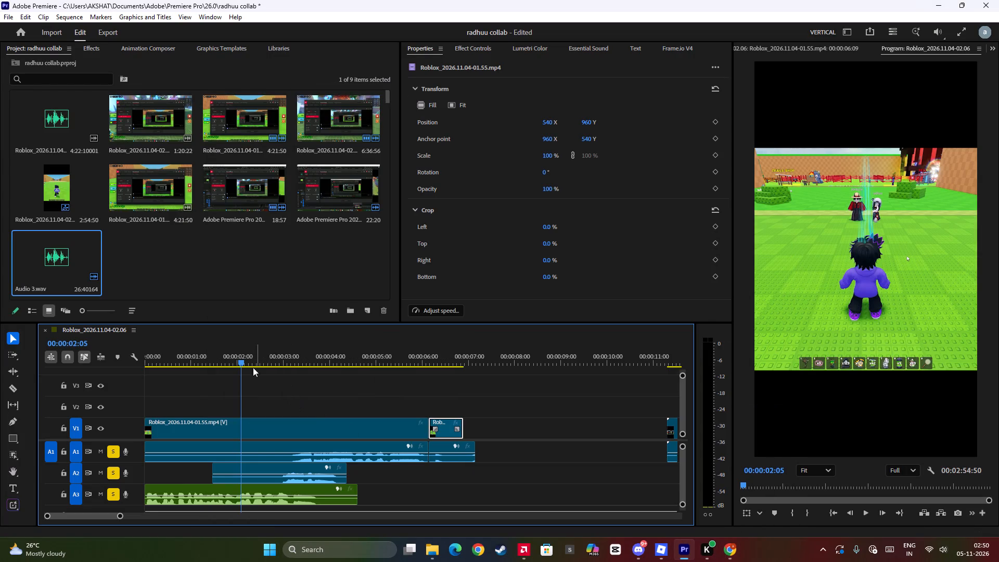
Replay the sequence from the start through the second hammer clip, checking the voice-over and the recut ending.
click(237, 405)
drag(239, 407, 142, 415)
key(space)
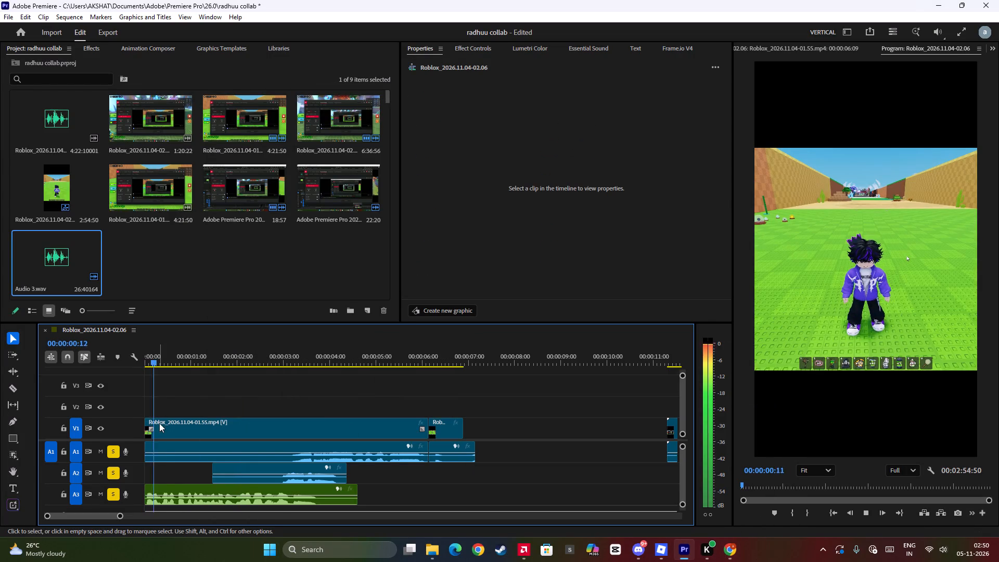
key(space)
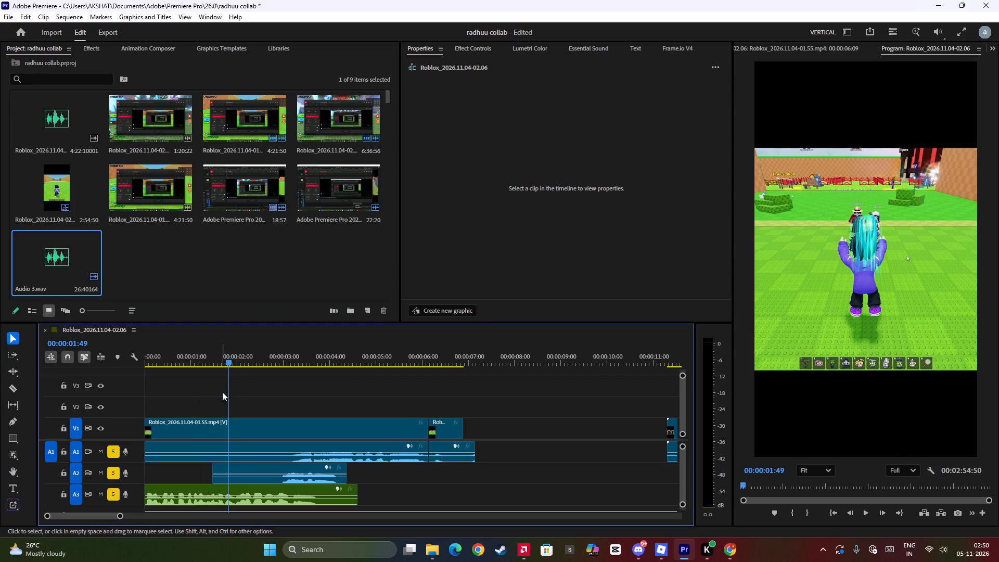
drag(228, 395, 128, 403)
key(space)
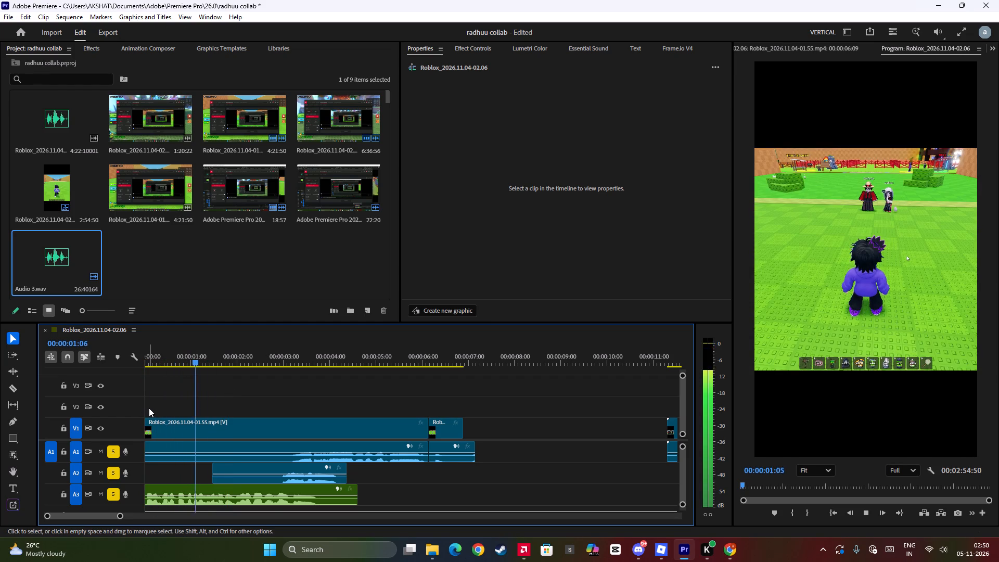
key(space)
key(space)
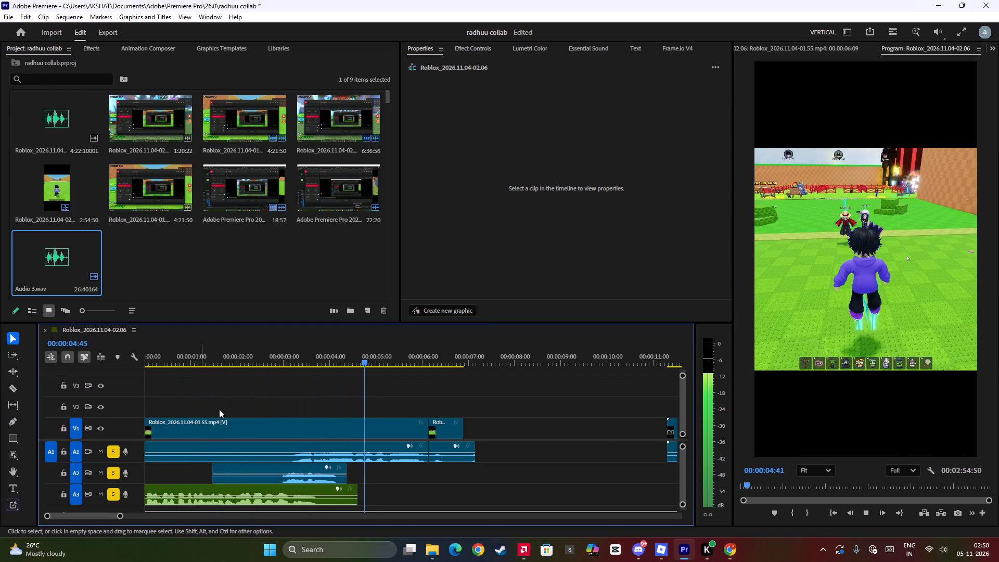
scroll(268, 423, down, 7)
key(space)
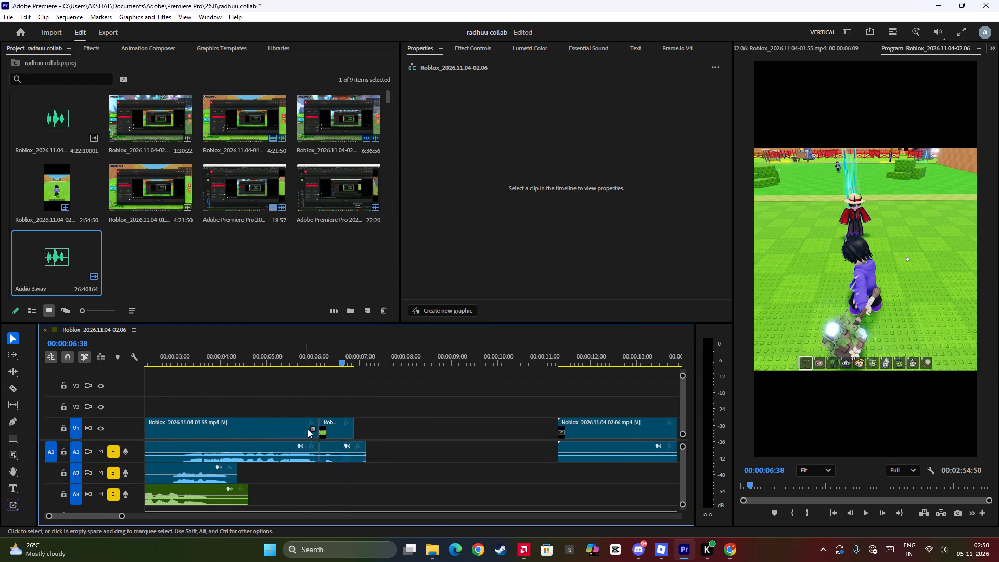
Split the second hammer clip's video and audio at 00:00:06:38 and delete everything after the cut.
drag(386, 394, 365, 451)
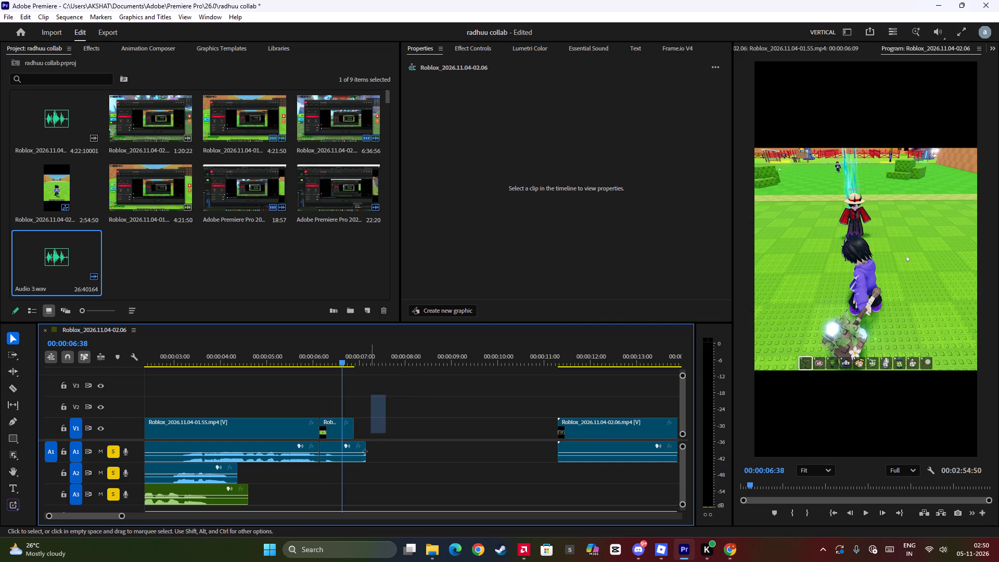
drag(365, 451, 364, 463)
drag(381, 397, 347, 476)
key(ctrl+b)
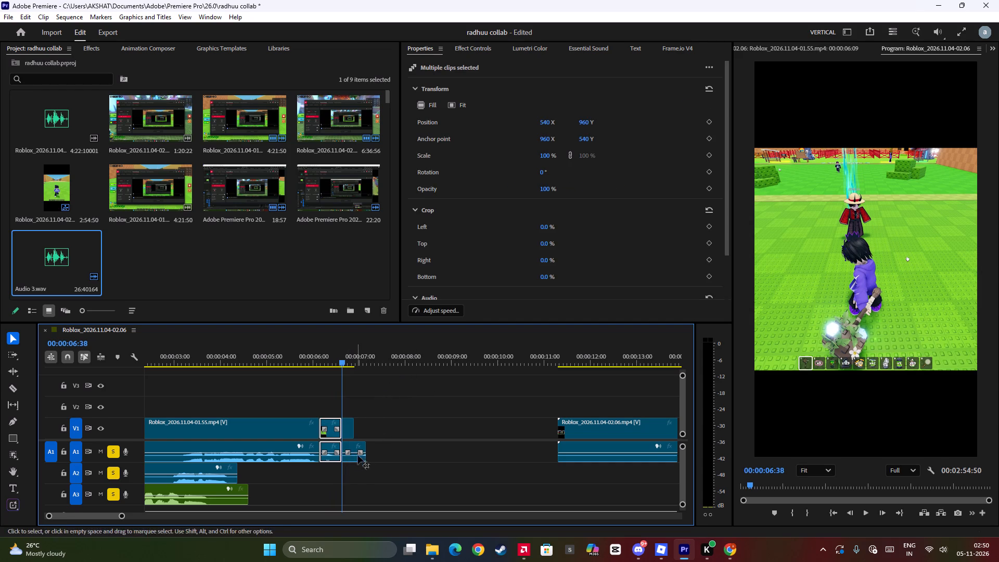
drag(380, 399, 361, 465)
drag(370, 398, 345, 453)
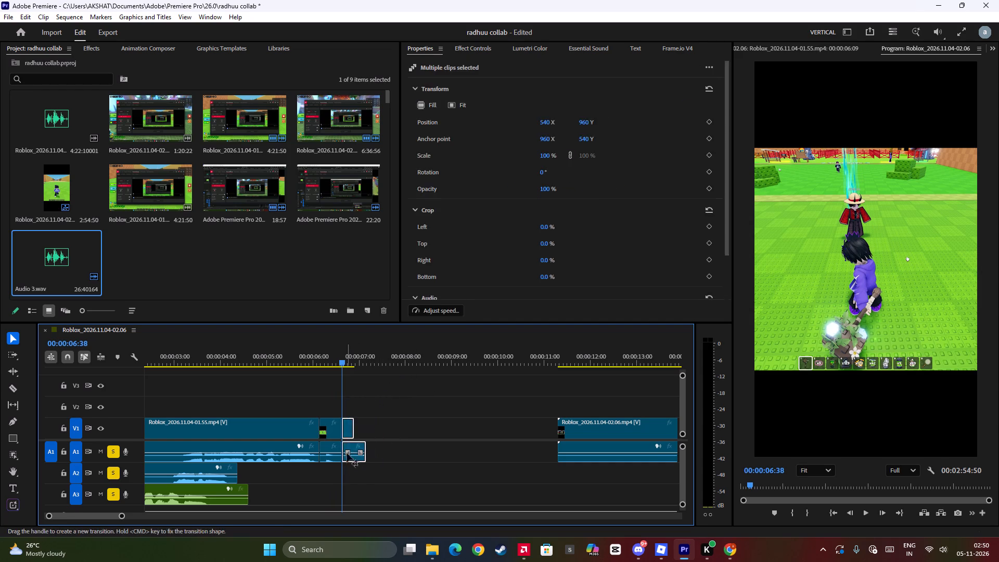
key(BackSpace)
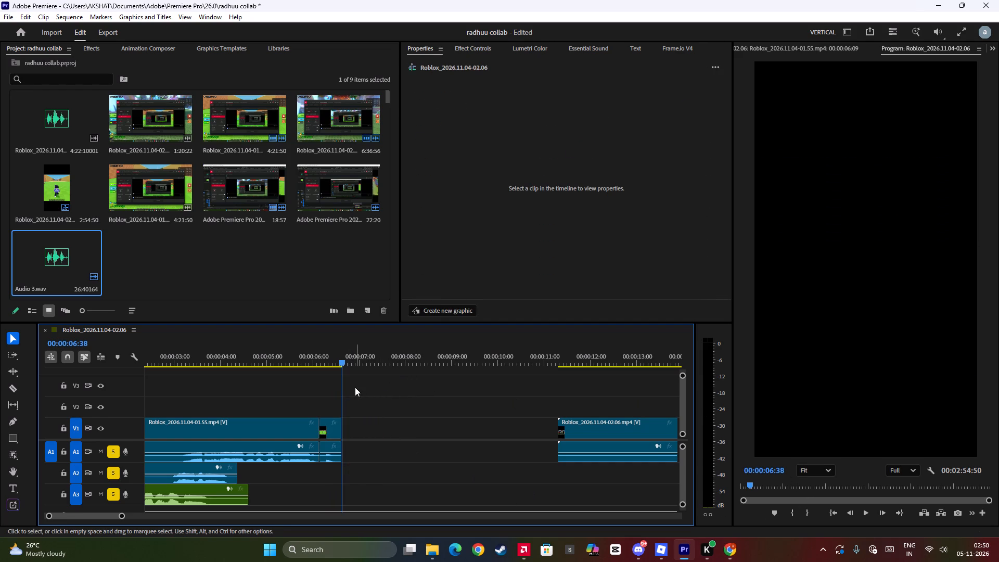
Turn off solo on A2 and A1, keep A3 soloed, and start a voice-over recording on A3 at 00:00:06:38.
click(111, 469)
click(110, 448)
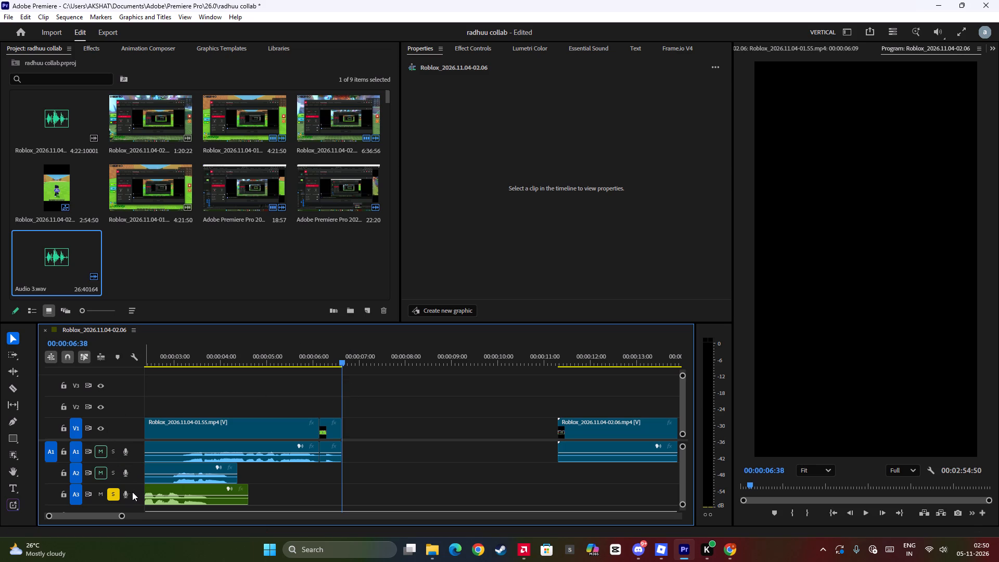
click(131, 492)
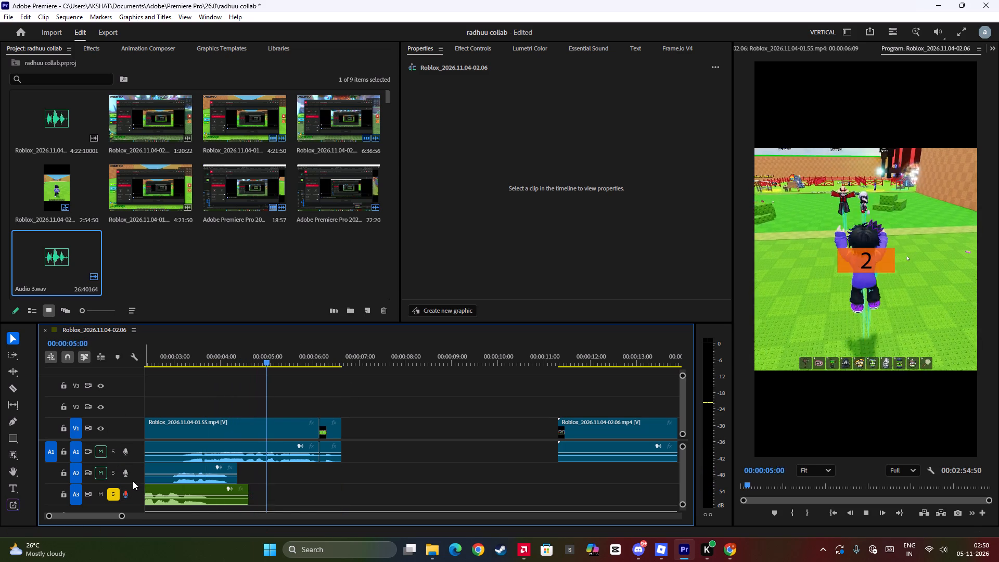
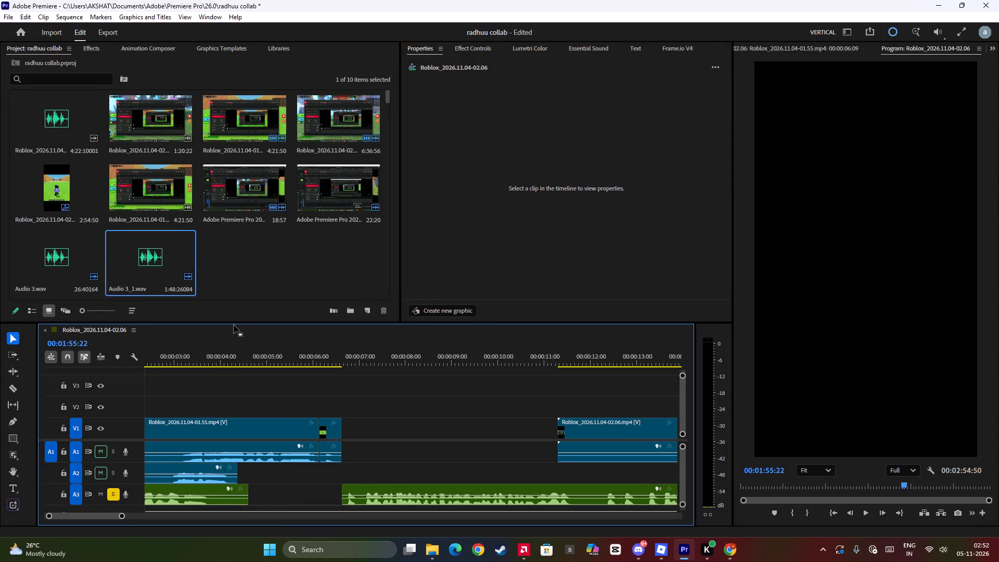
Play the sequence from the start with only A3 soloed to check the voice-over against the hammer clips.
click(215, 350)
drag(215, 377, 125, 403)
key(space)
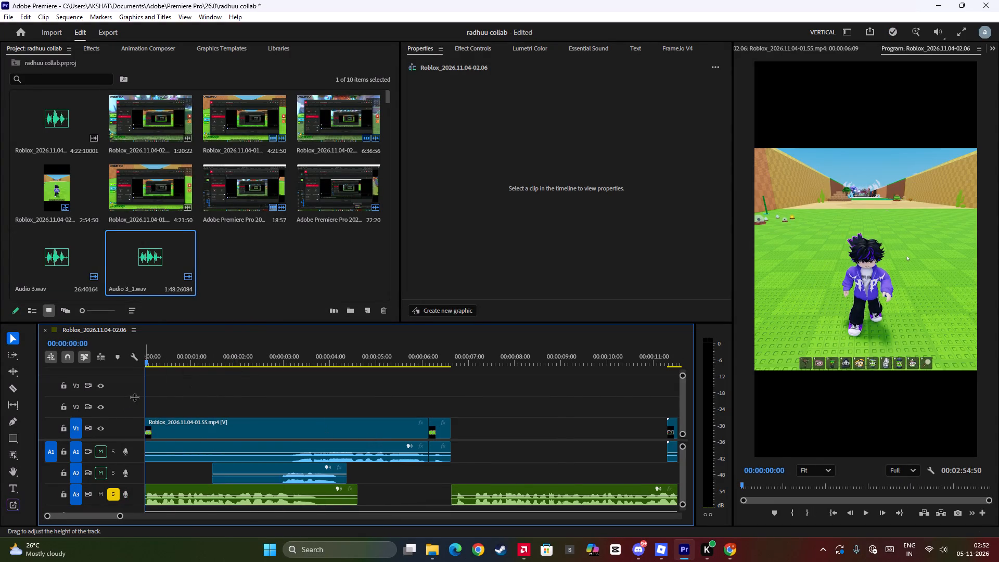
scroll(207, 388, down, 6)
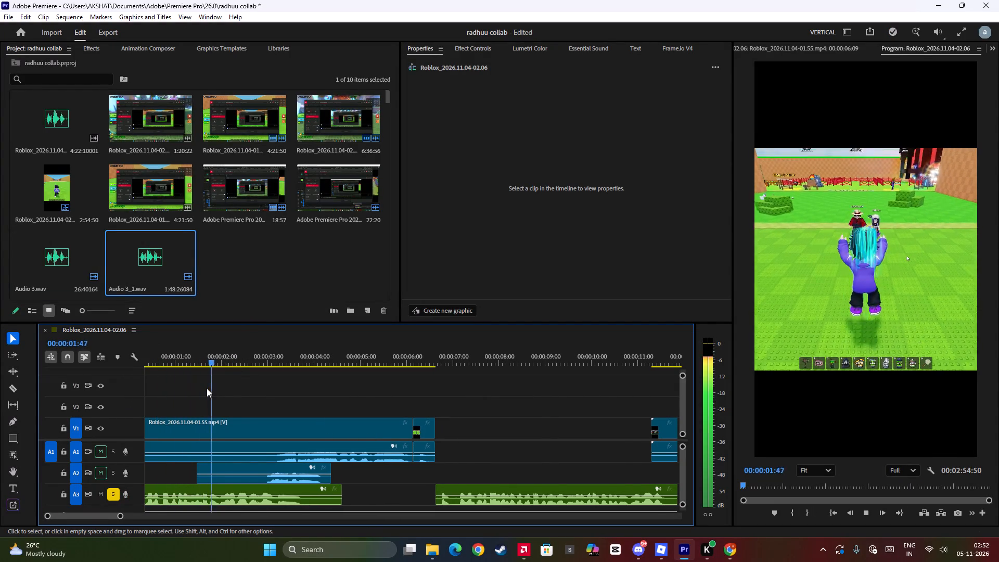
scroll(207, 388, down, 4)
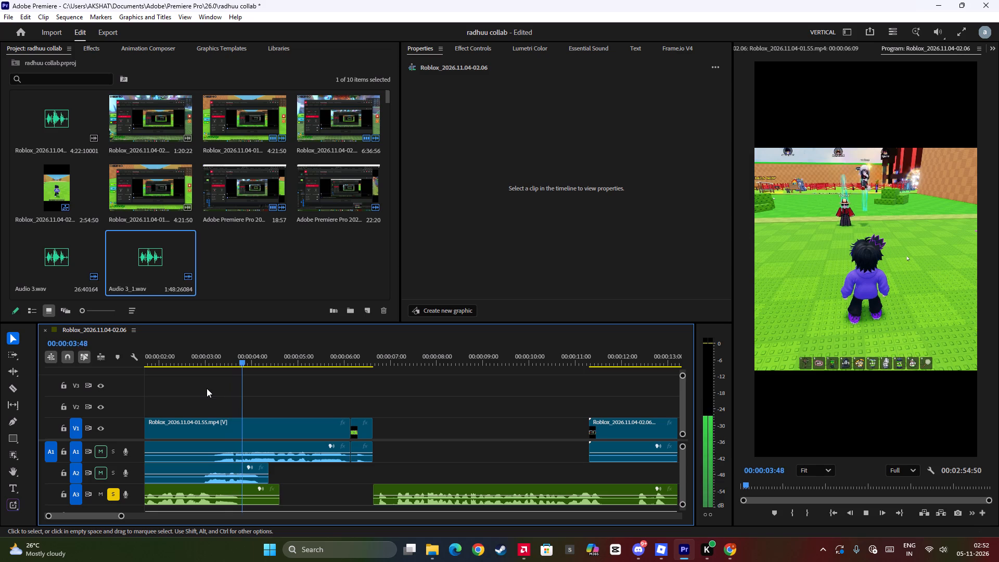
key(space)
Solo audio tracks A2 and A1 alongside A3.
click(111, 469)
click(111, 455)
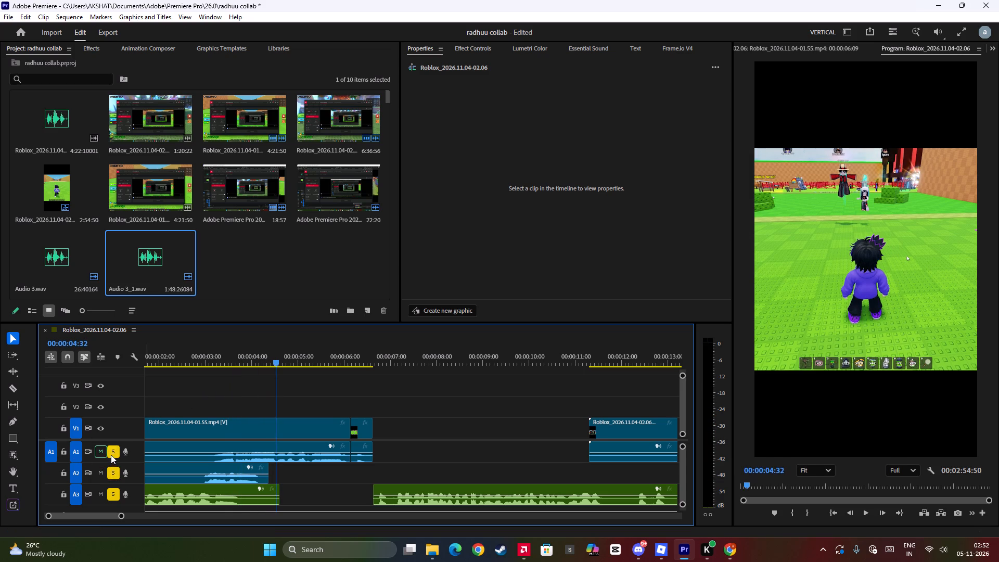
Replay from about 00:00:03 through the second hammer clip into the new A3 voice-over with all three audio tracks.
click(201, 362)
key(space)
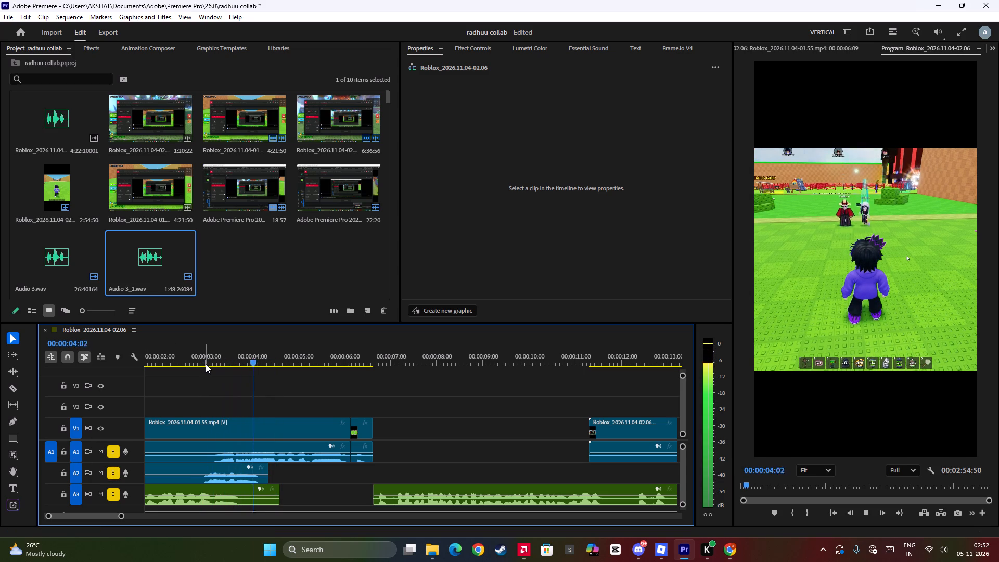
scroll(206, 364, down, 5)
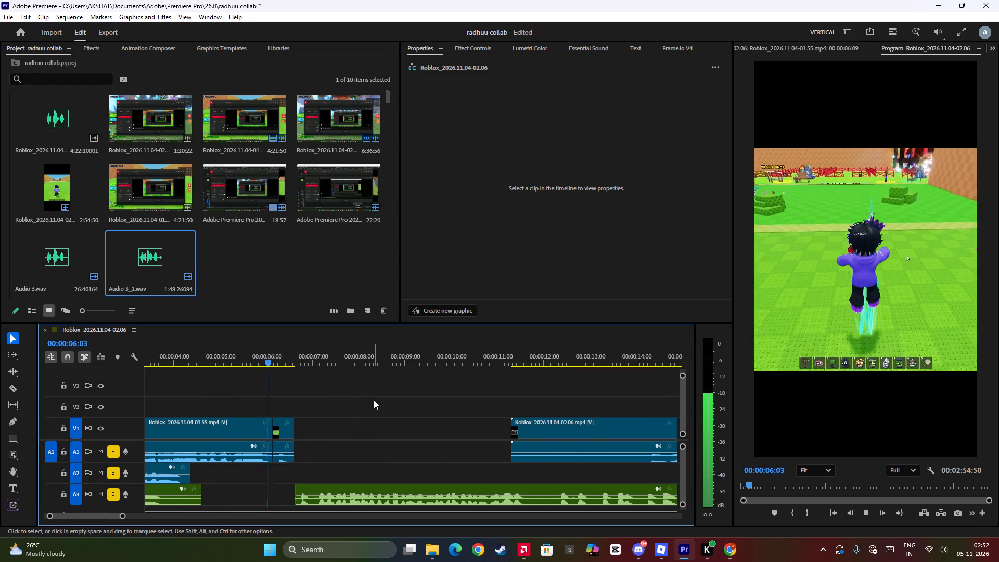
scroll(335, 465, down, 6)
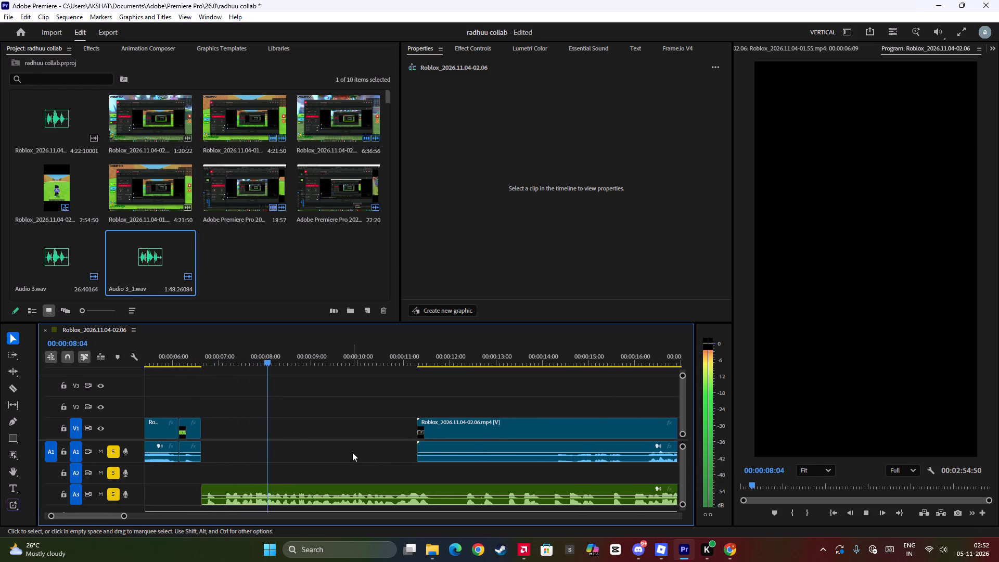
scroll(352, 452, down, 10)
Spot-check the Roblox_2026.11.04-02.06.mp4 clip from about 00:00:16 and 00:00:27, listening to its audio against the A3 recording.
click(478, 352)
key(space)
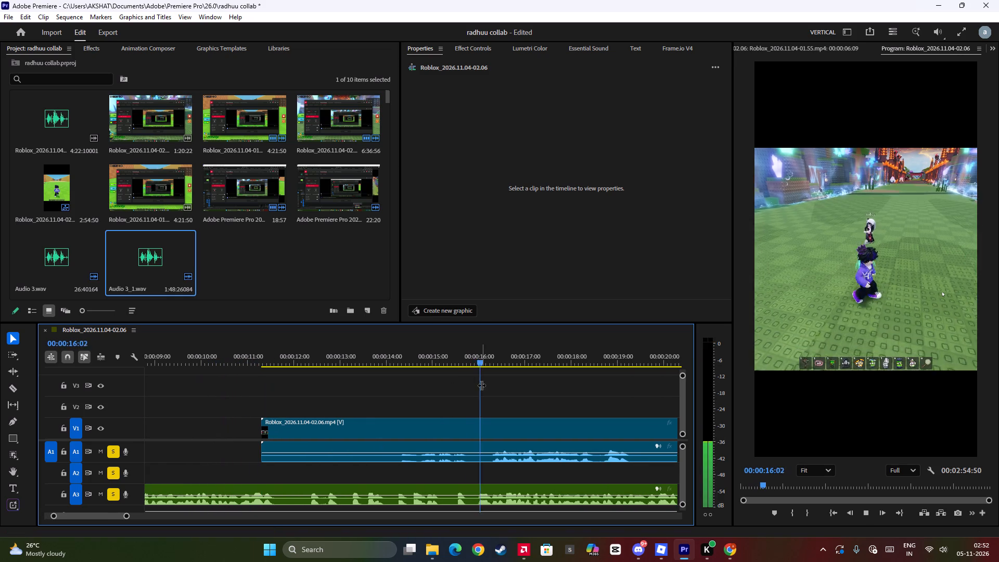
scroll(481, 385, down, 16)
scroll(560, 400, down, 3)
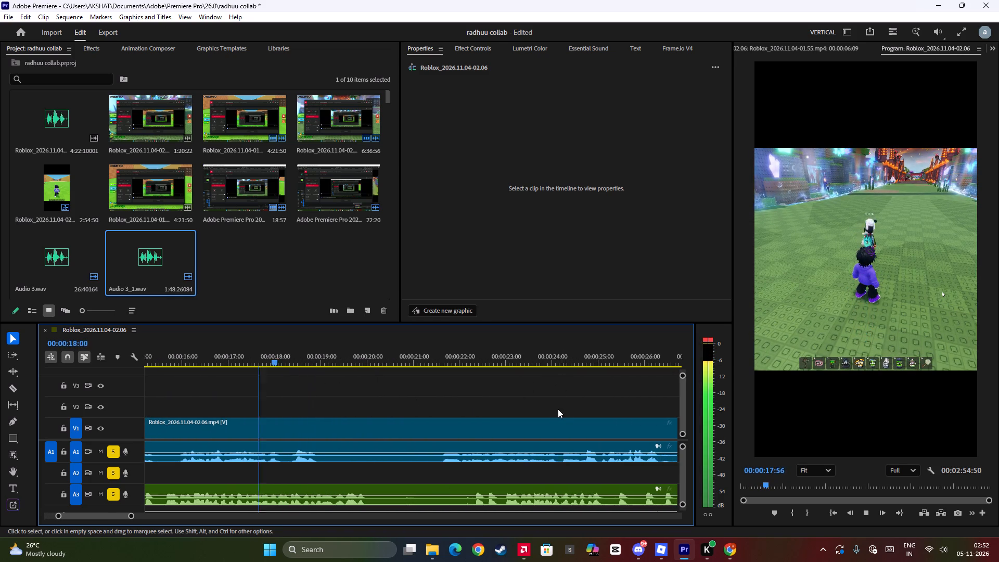
scroll(558, 409, down, 17)
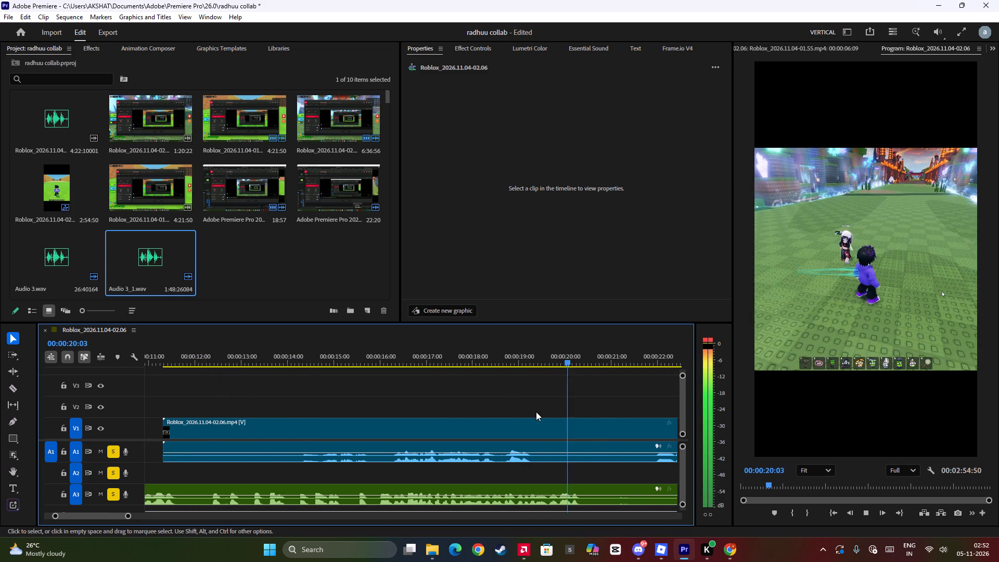
key(space)
scroll(528, 417, down, 20)
scroll(528, 417, down, 5)
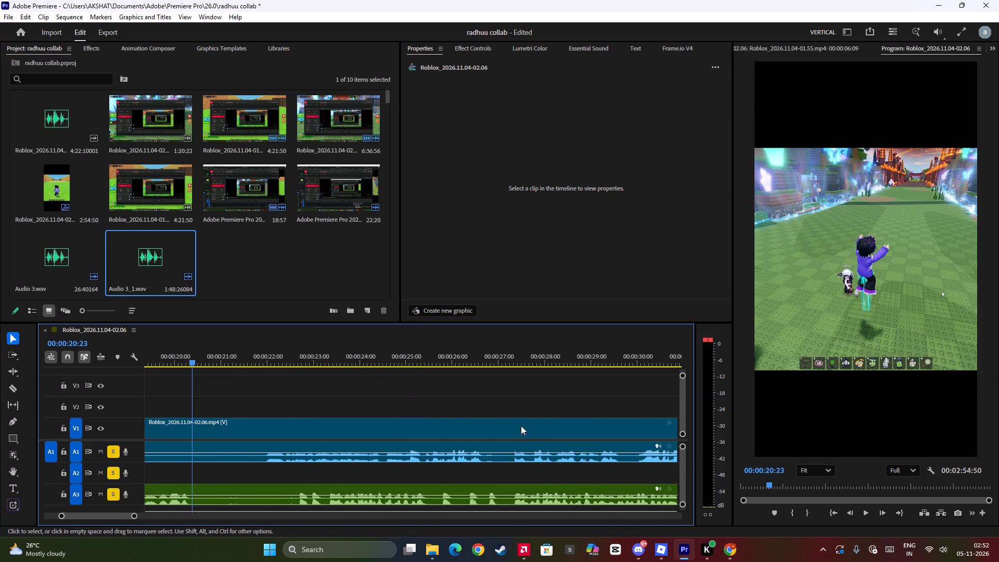
click(535, 351)
key(space)
scroll(526, 393, down, 6)
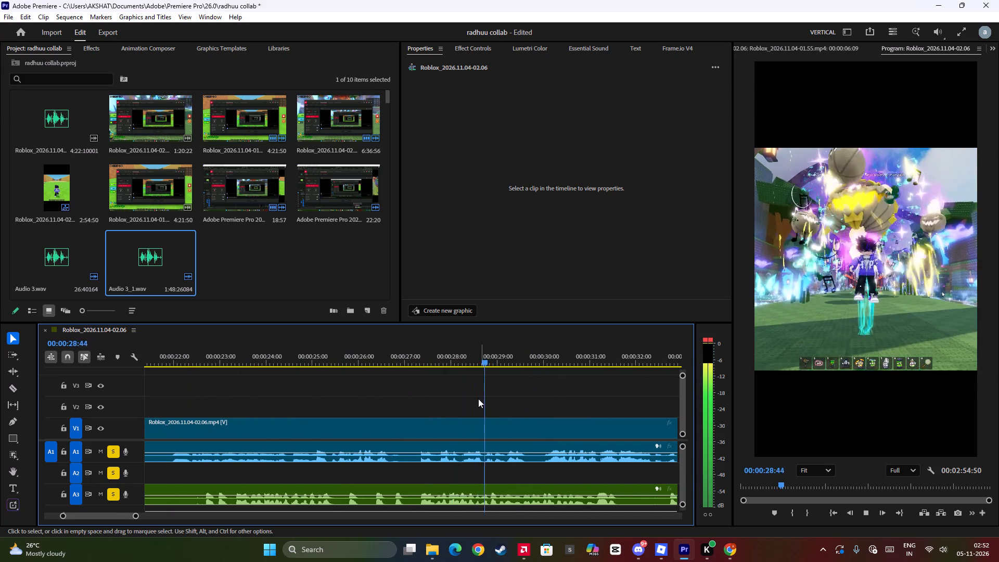
click(429, 362)
key(space)
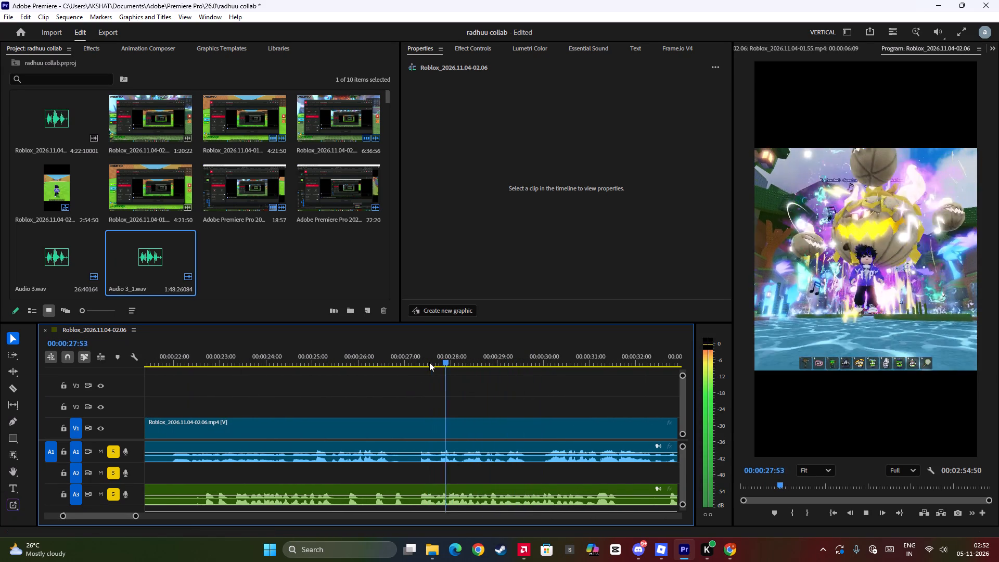
key(space)
Play the new A3 voice-over from the gap and split it at 00:00:11:36.
scroll(347, 439, up, 20)
scroll(347, 439, up, 16)
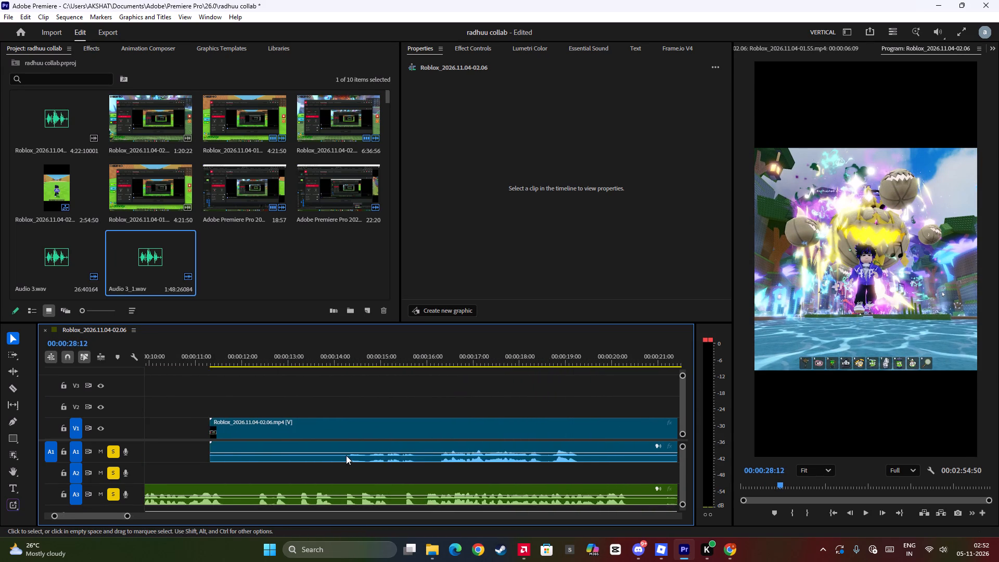
scroll(346, 455, up, 11)
click(227, 353)
key(space)
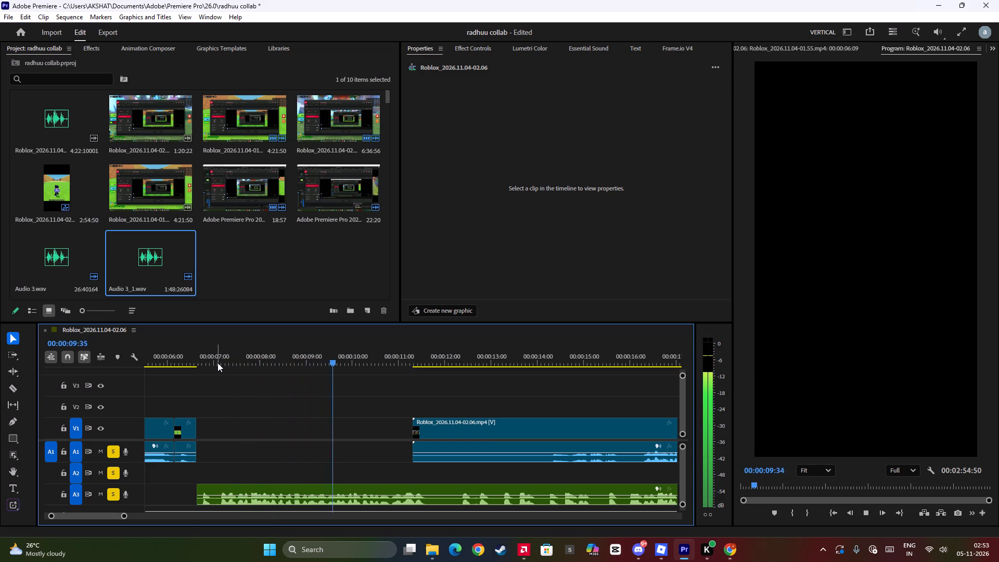
key(space)
click(428, 490)
key(ctrl+b)
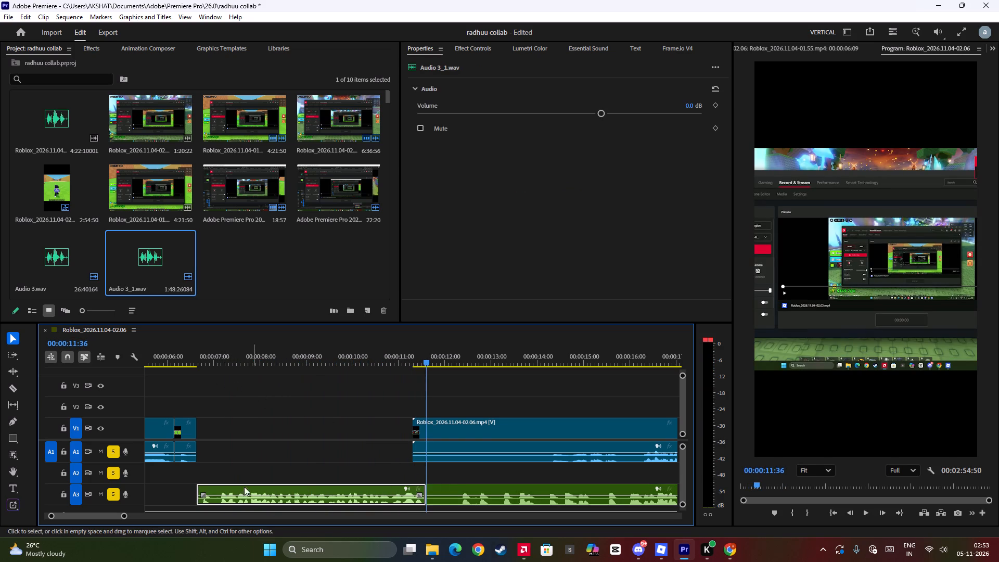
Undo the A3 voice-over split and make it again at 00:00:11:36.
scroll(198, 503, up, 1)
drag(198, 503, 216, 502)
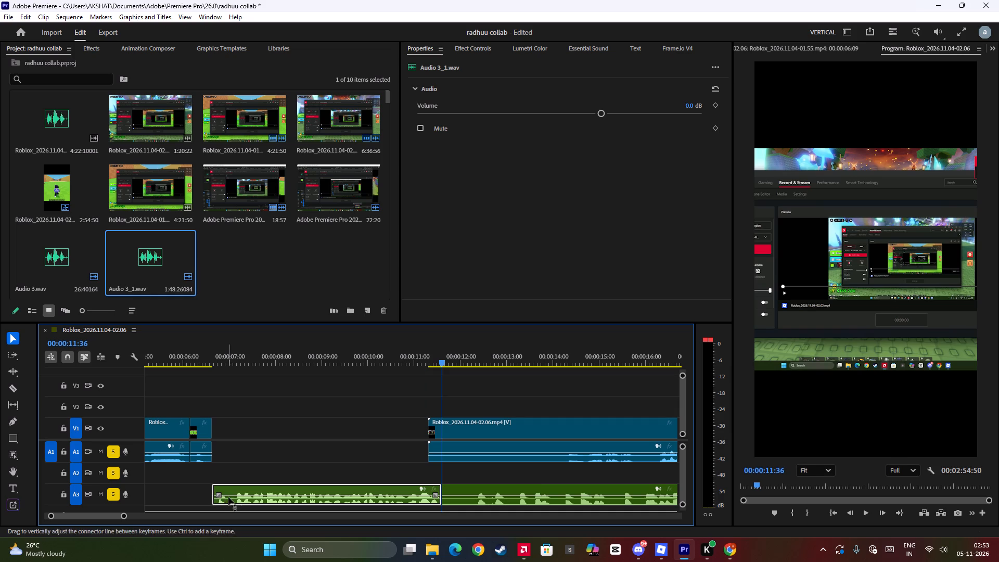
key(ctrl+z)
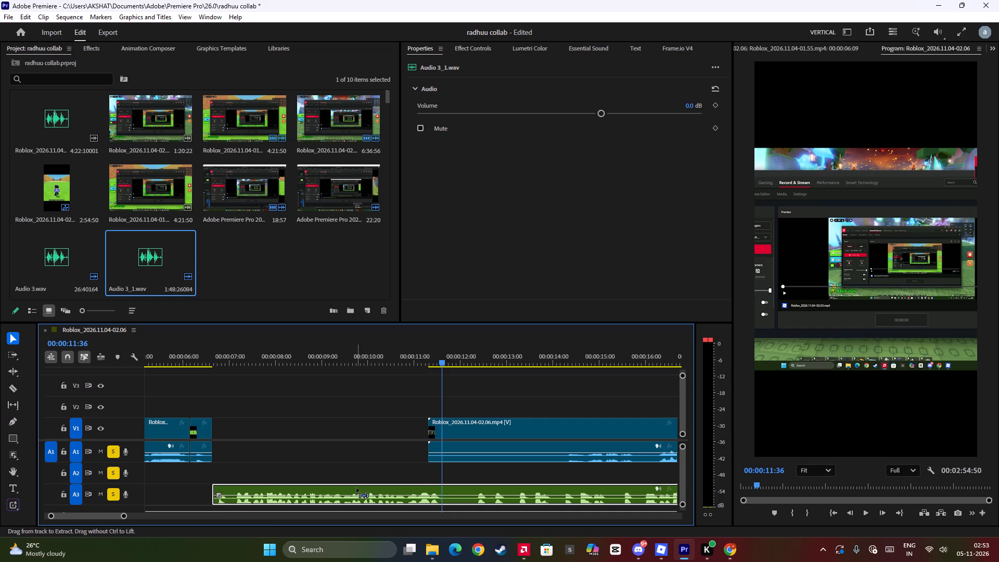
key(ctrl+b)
Trim the quiet start off the first A3 voice-over section and slide it earlier, slightly overlapping the second hammer clip's end.
drag(213, 502, 218, 502)
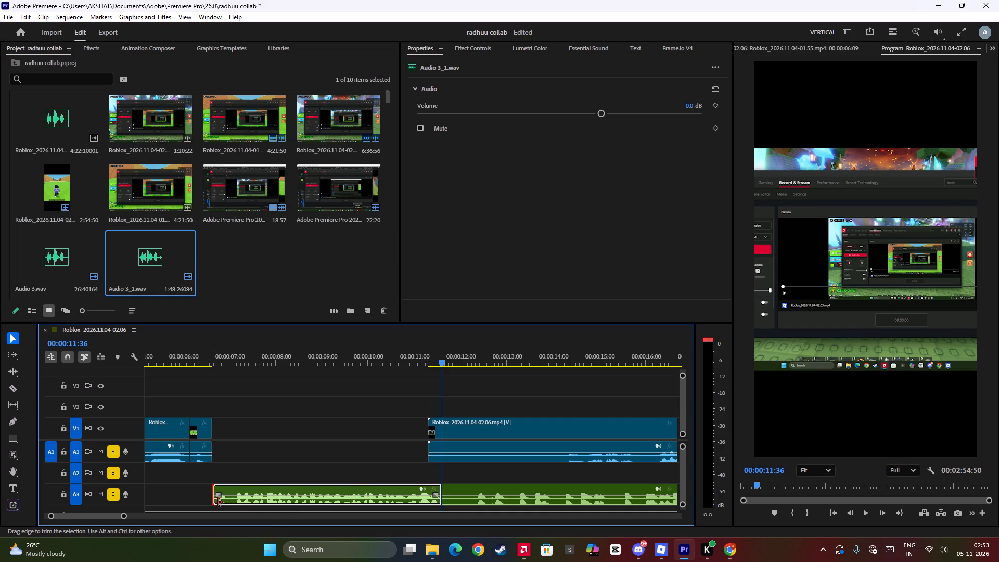
drag(218, 502, 235, 502)
drag(251, 492, 226, 492)
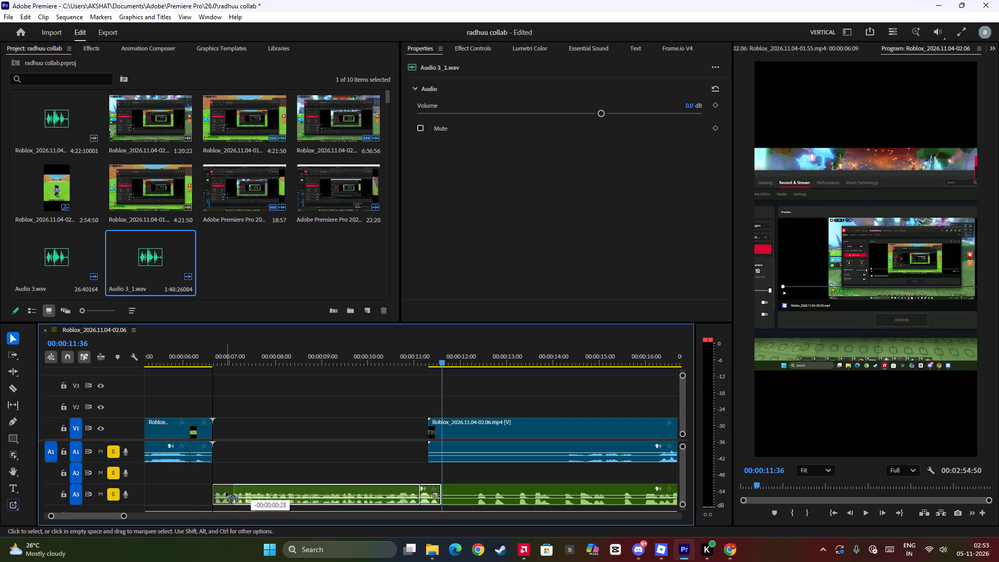
drag(226, 492, 223, 495)
click(198, 352)
key(space)
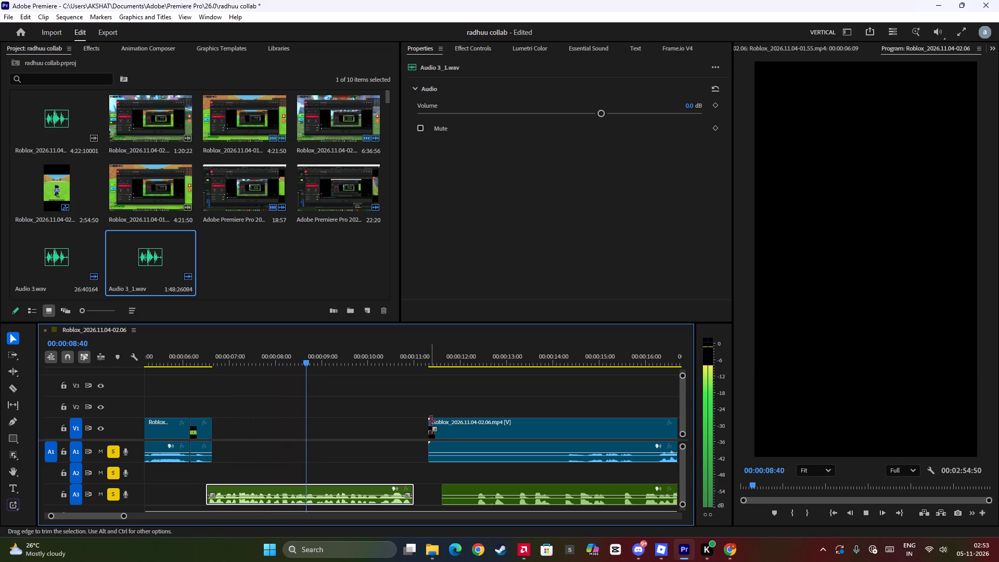
Fine-tune the voice-over section's position on A3 by ear so it starts at about 00:00:06:31.
alt+scroll(300, 421, up, 6)
scroll(277, 431, up, 8)
key(space)
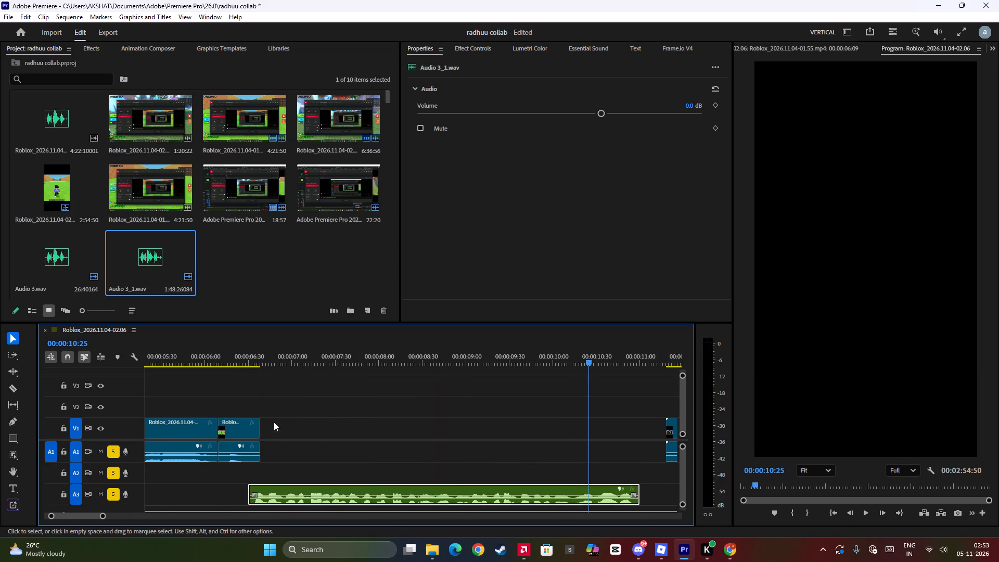
click(224, 350)
key(space)
key(space)
drag(273, 488, 278, 487)
key(space)
key(space)
drag(277, 489, 270, 489)
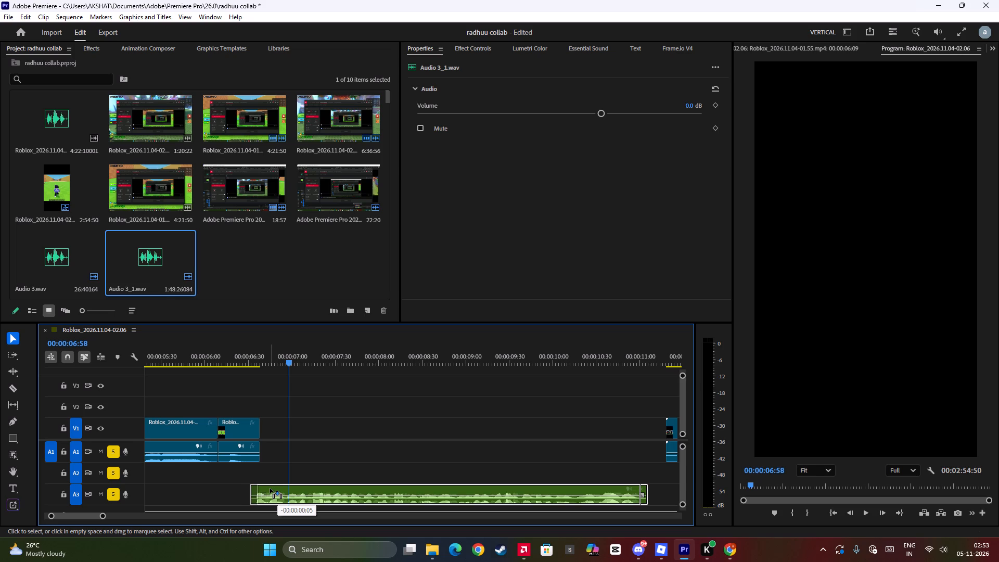
drag(270, 489, 272, 489)
Play from the end of the second hammer clip through the repositioned voice-over to the start of the next gameplay clip.
click(241, 363)
key(space)
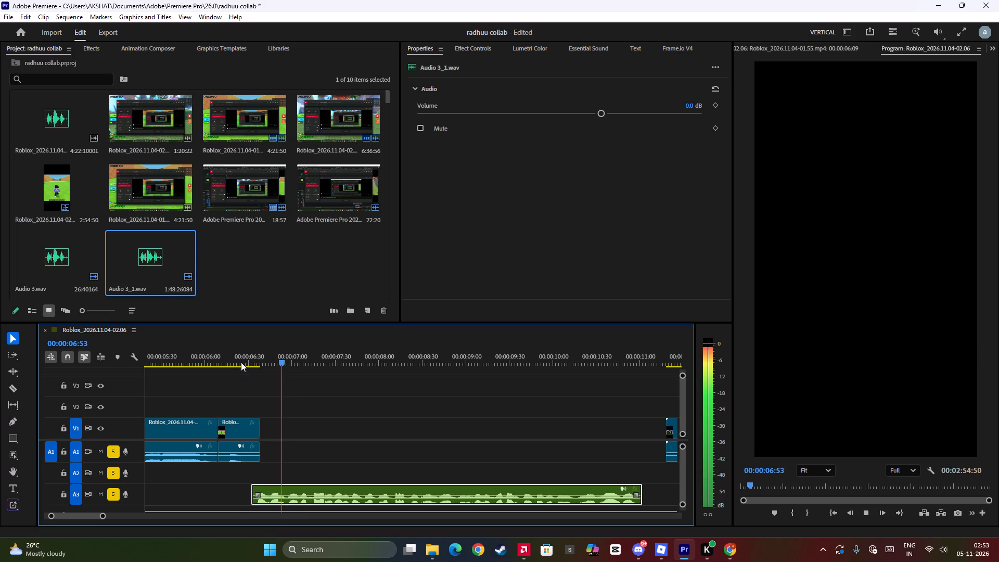
scroll(238, 366, down, 16)
scroll(246, 372, down, 6)
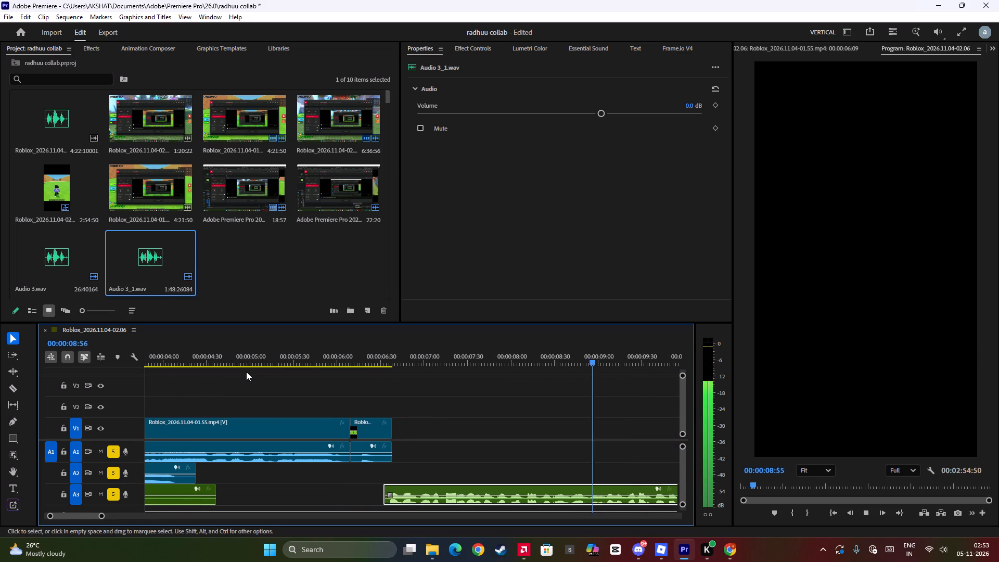
drag(247, 377, 254, 385)
key(space)
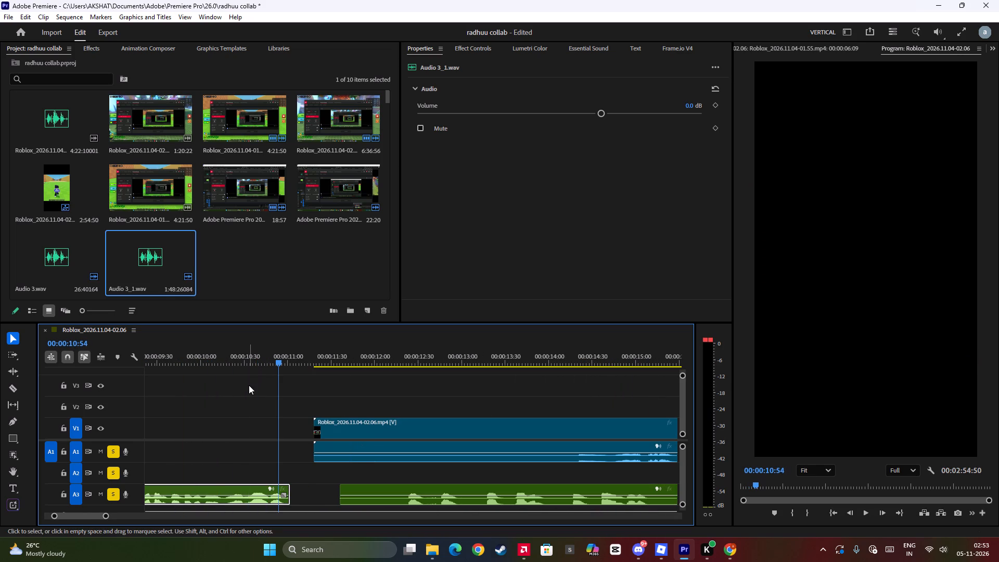
key(space)
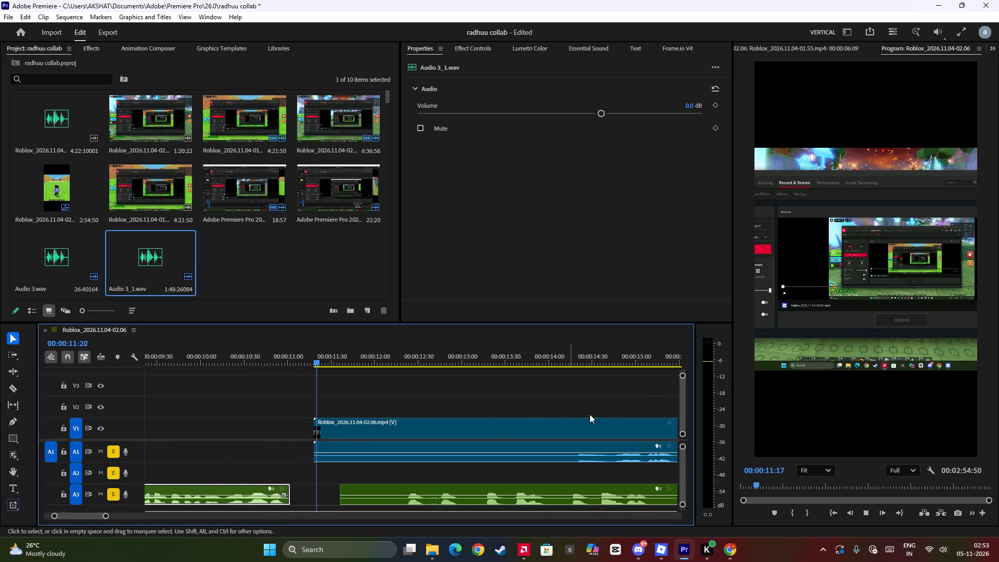
key(space)
Review the Roblox_2026.11.04-02.06.mp4 footage and its audio at several points between about 00:00:16 and 00:00:31.
scroll(598, 417, down, 10)
alt+scroll(565, 425, down, 6)
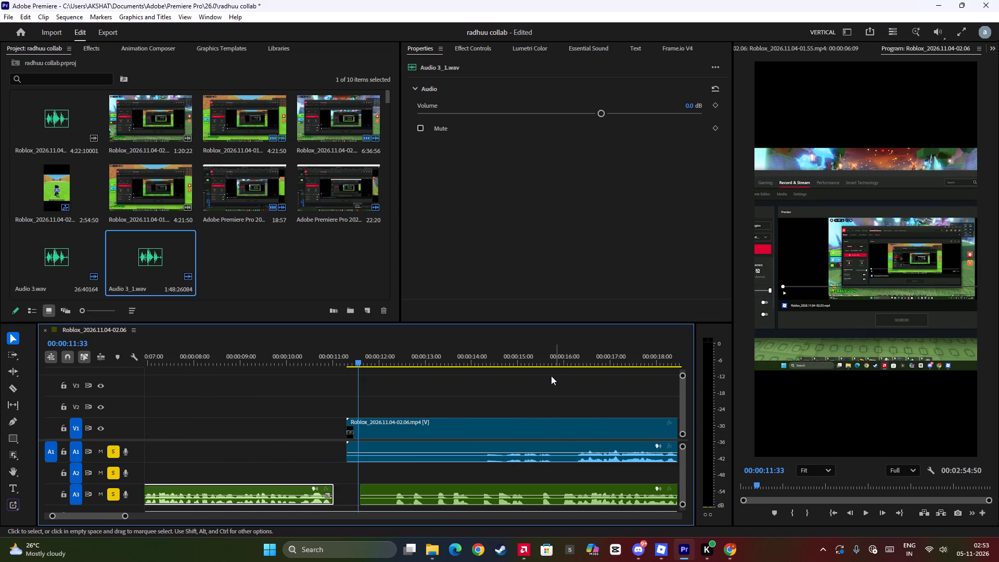
click(560, 355)
key(space)
scroll(557, 380, down, 10)
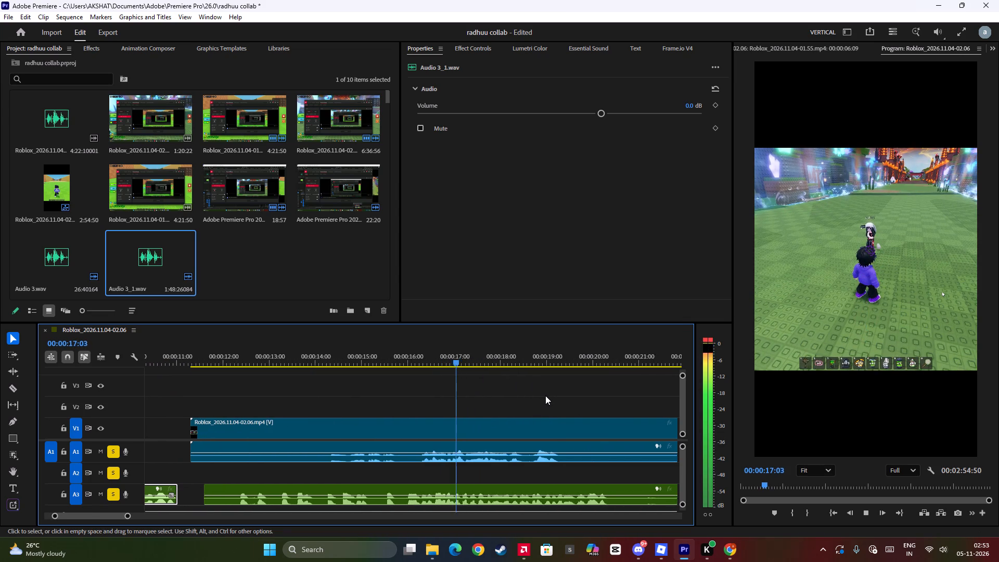
key(space)
scroll(544, 398, down, 17)
click(569, 359)
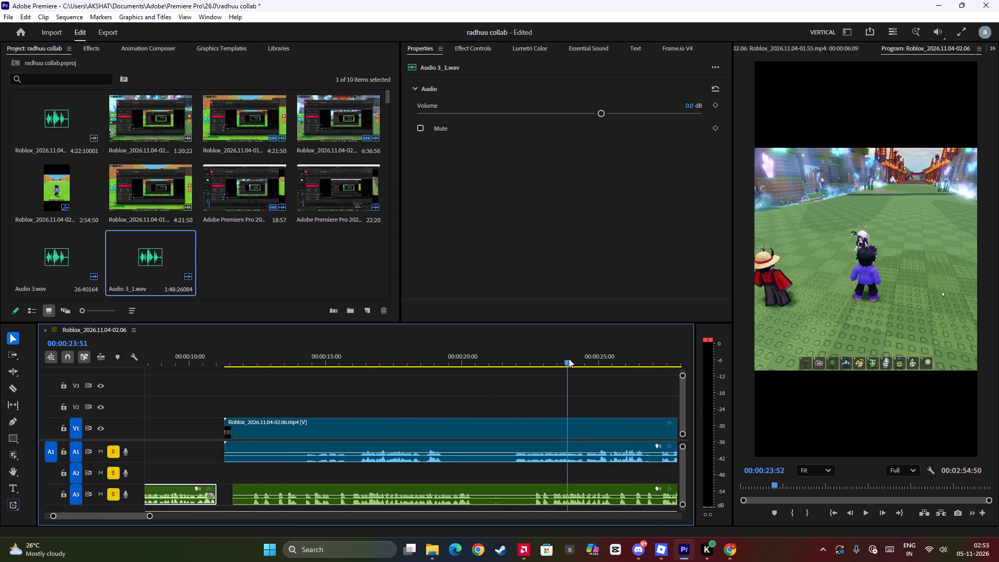
key(space)
scroll(552, 378, down, 5)
key(space)
click(586, 362)
key(space)
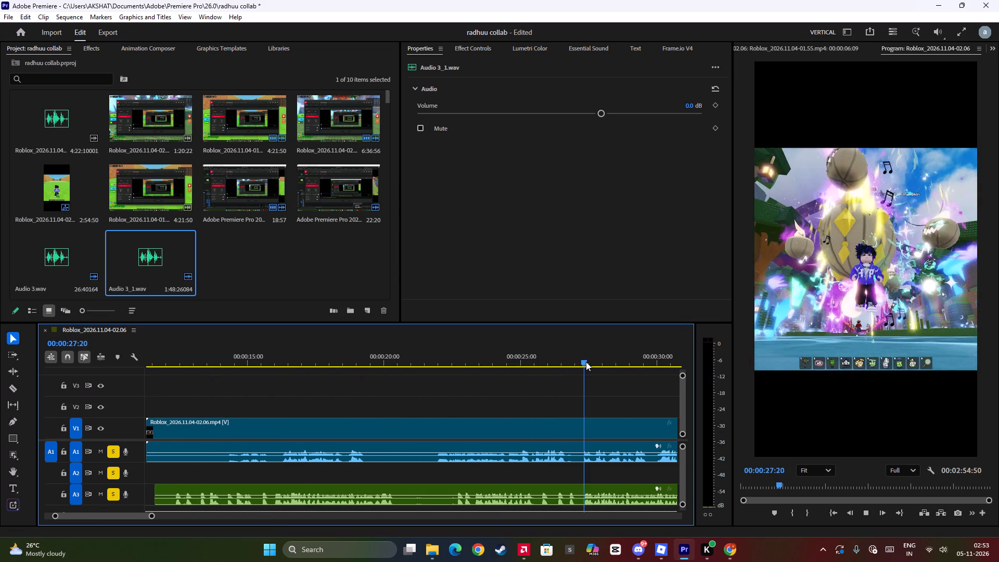
scroll(585, 364, down, 15)
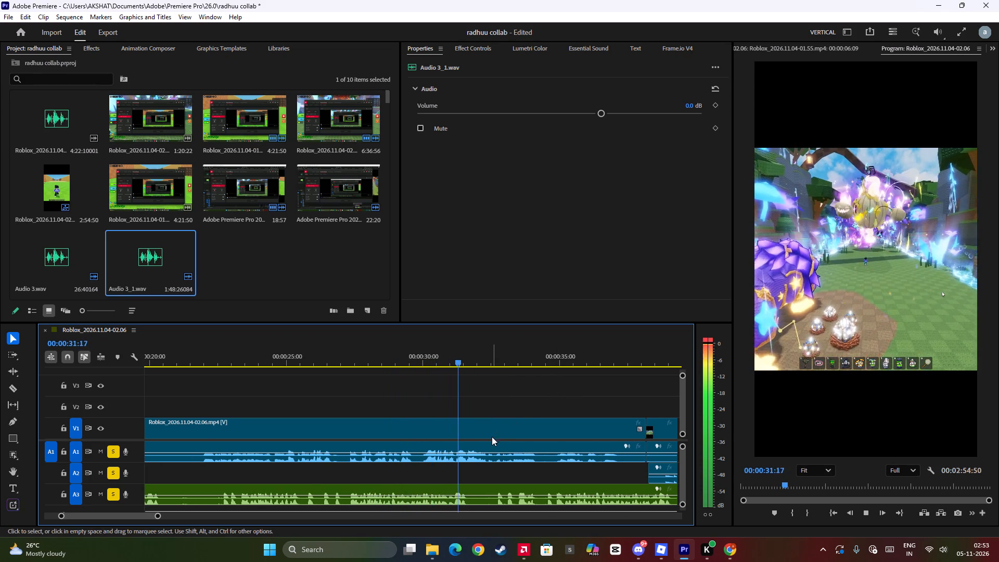
key(space)
Replay the trimmed voice-over section in the gap after the second hammer clip.
scroll(463, 445, up, 6)
scroll(454, 447, up, 20)
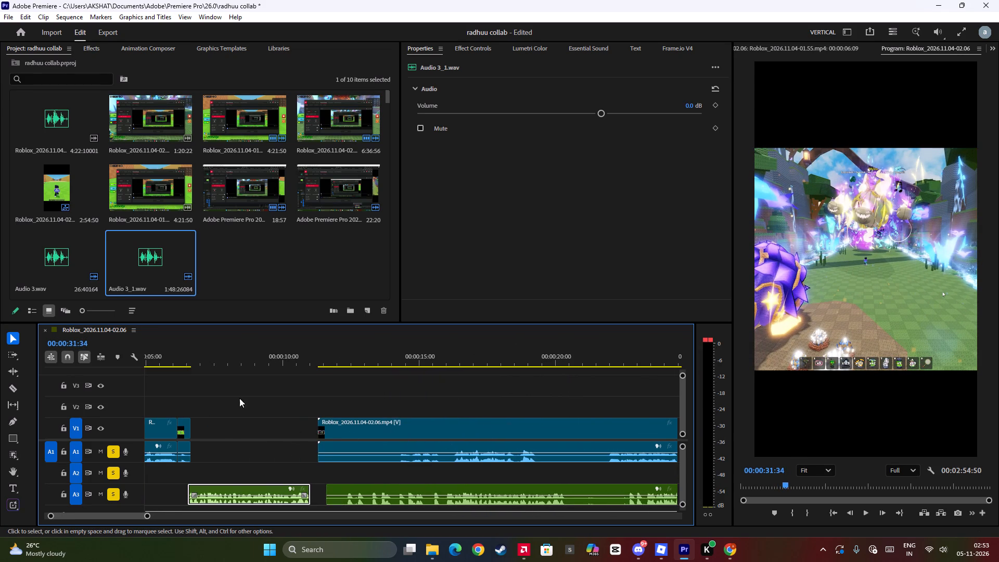
click(192, 357)
key(space)
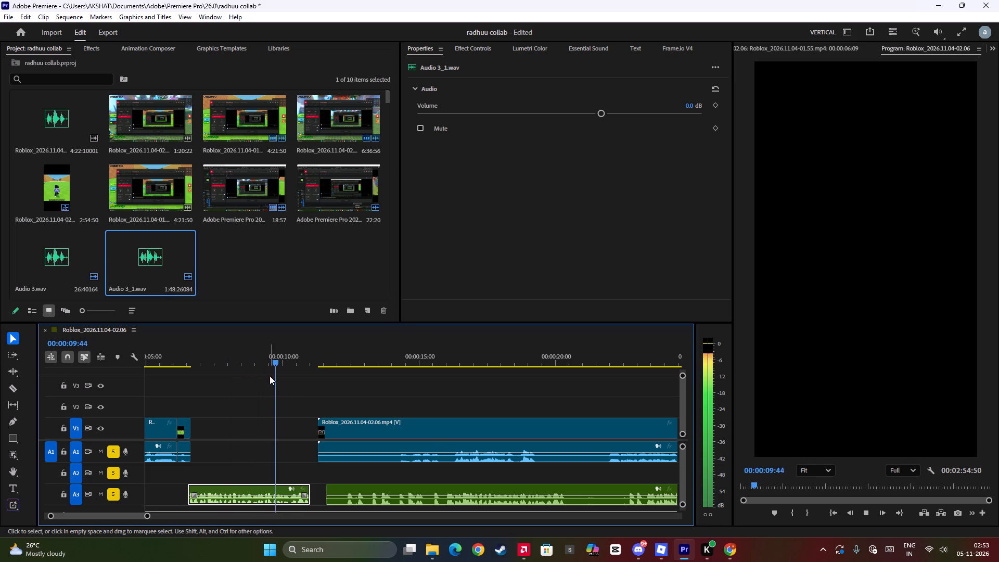
key(space)
click(440, 415)
scroll(440, 415, down, 3)
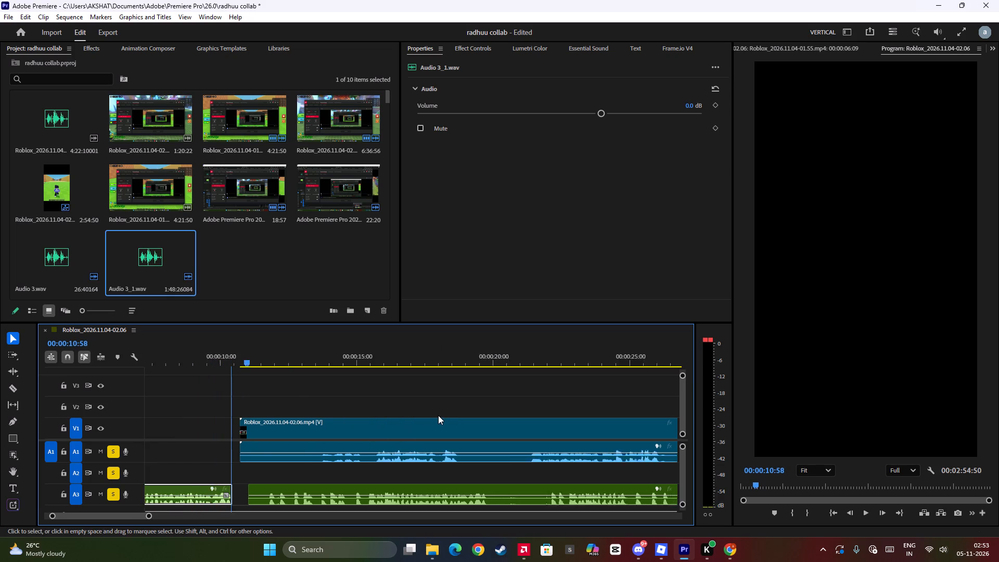
Review the gameplay clips and voice-over at several points between about 00:00:45 and 00:01:18.
scroll(438, 415, down, 20)
scroll(438, 415, down, 12)
scroll(516, 394, down, 6)
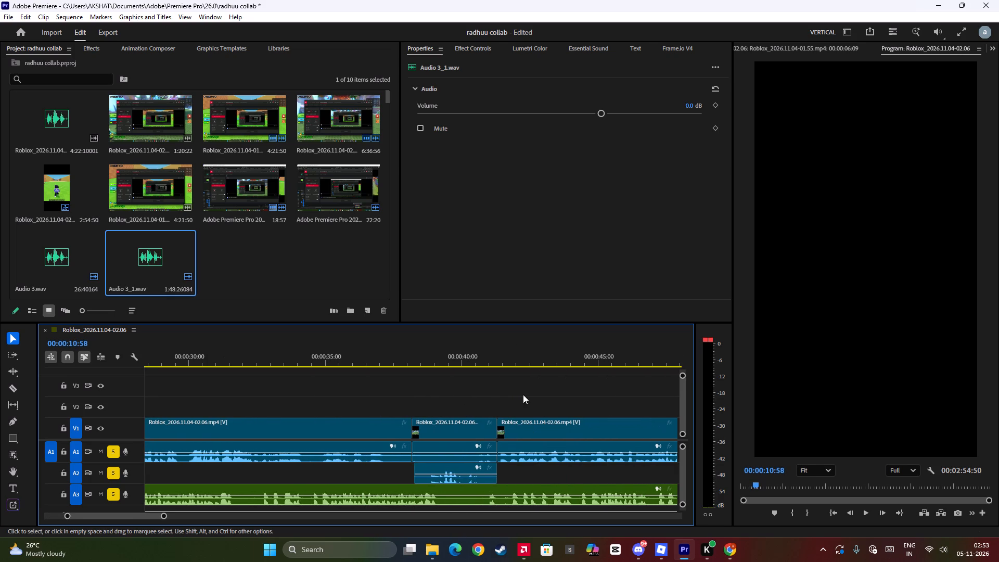
click(584, 361)
key(space)
scroll(582, 361, down, 6)
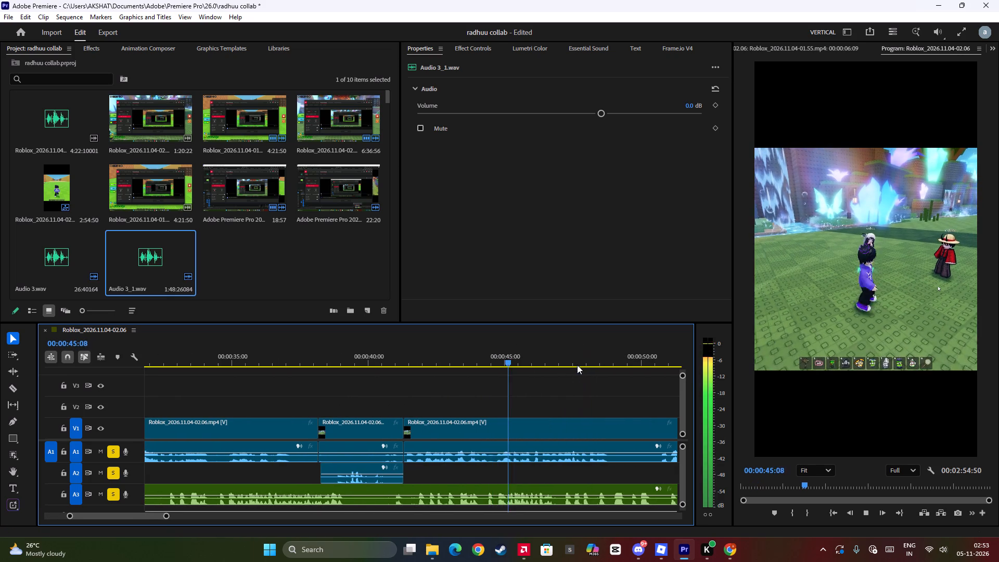
scroll(575, 395, down, 11)
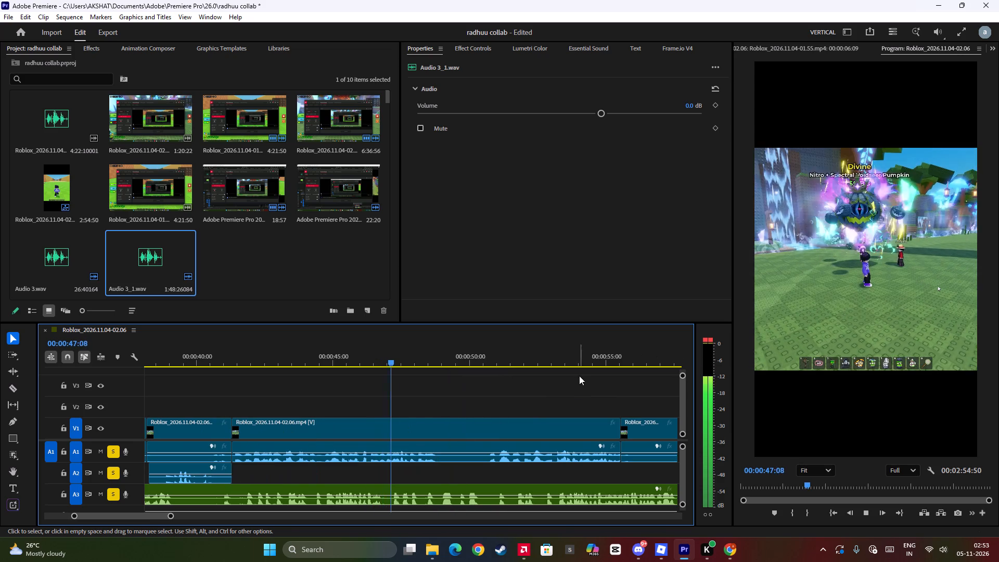
click(566, 361)
key(space)
scroll(566, 364, down, 12)
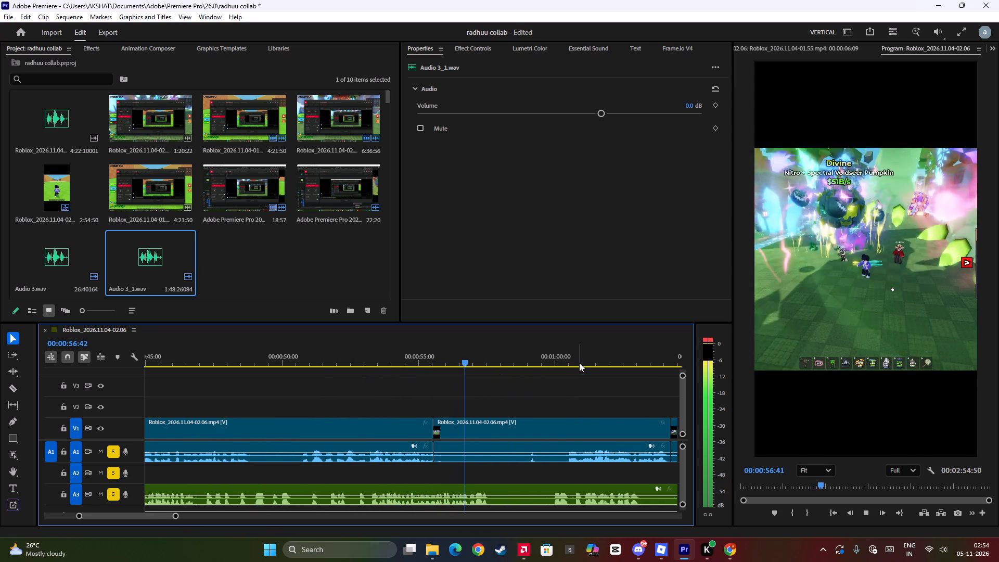
click(579, 363)
key(space)
scroll(579, 363, down, 5)
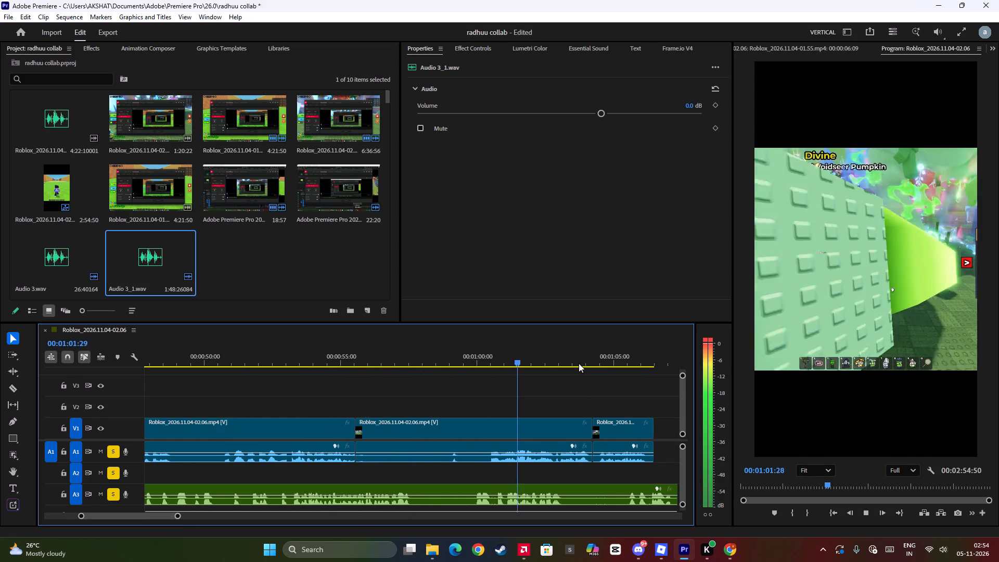
scroll(575, 367, down, 10)
key(space)
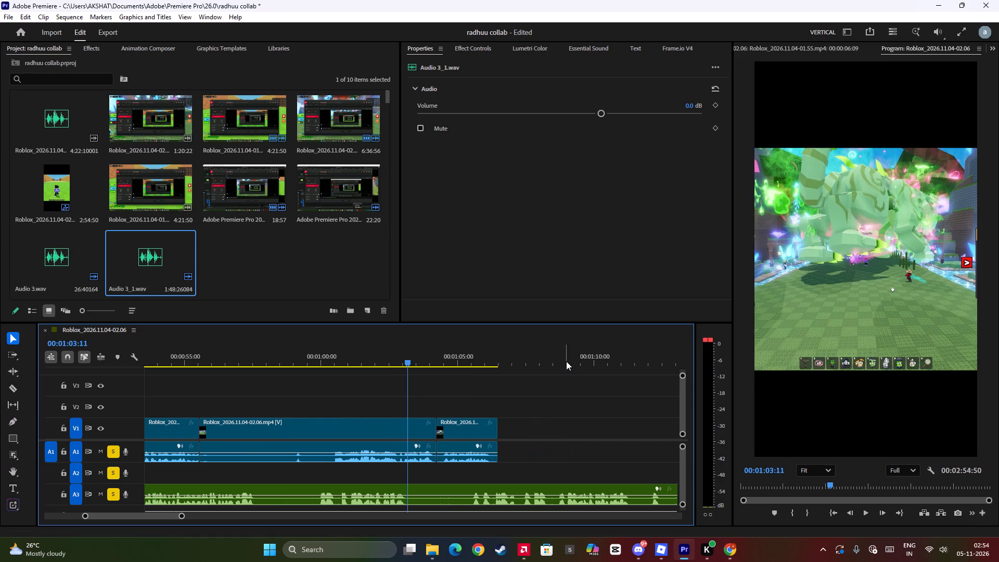
click(566, 361)
key(space)
scroll(566, 361, down, 11)
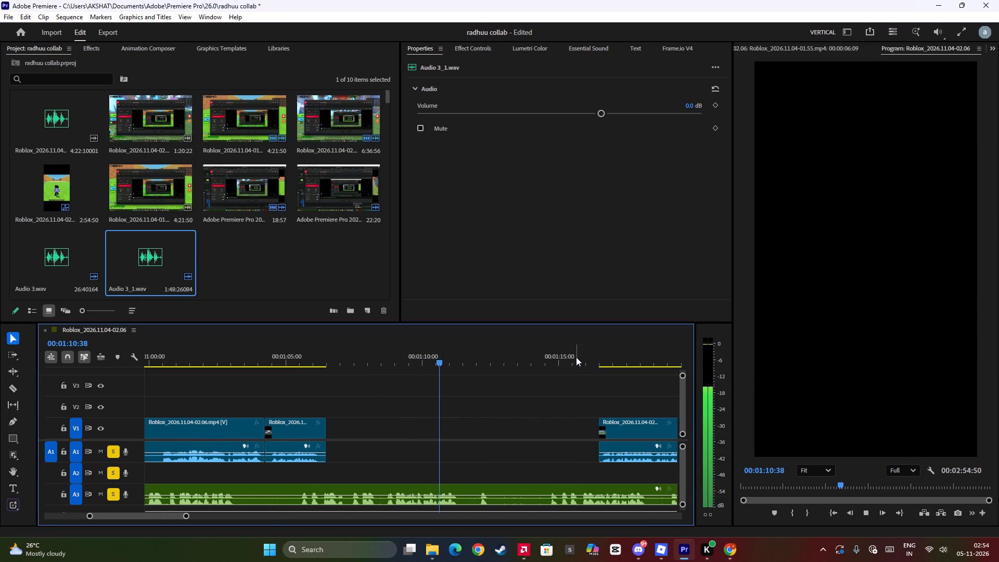
click(587, 362)
key(space)
scroll(587, 362, down, 11)
key(space)
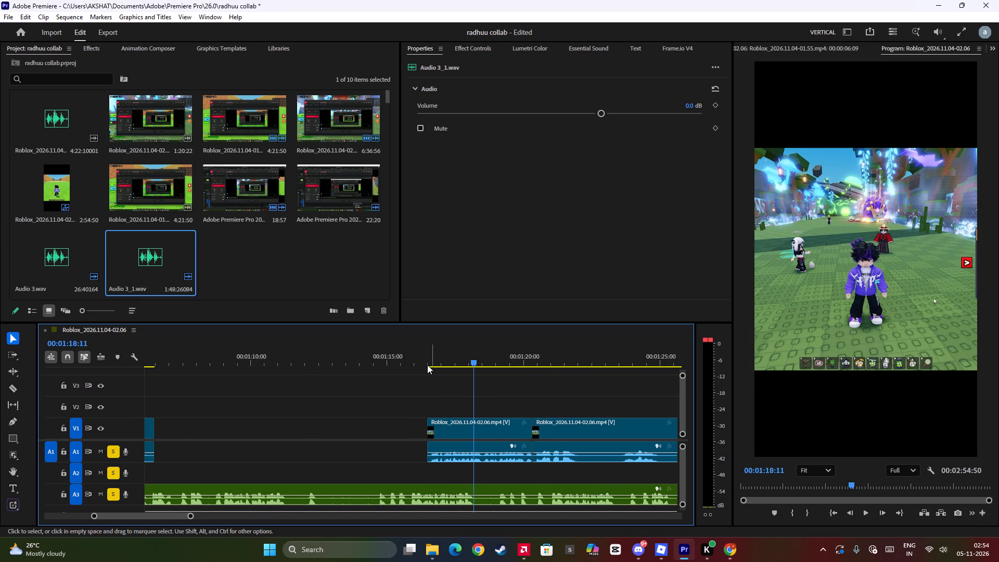
Split the A3 voice-over at 00:01:15:44, just before the gameplay clips resume, and delete the long section before the cut.
click(415, 363)
key(space)
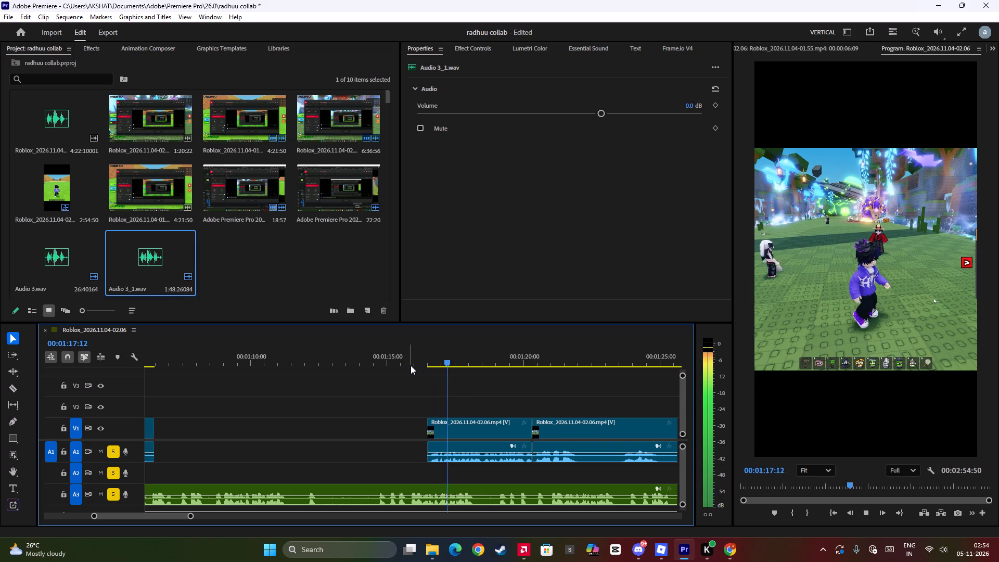
click(399, 363)
drag(399, 414, 407, 429)
click(416, 491)
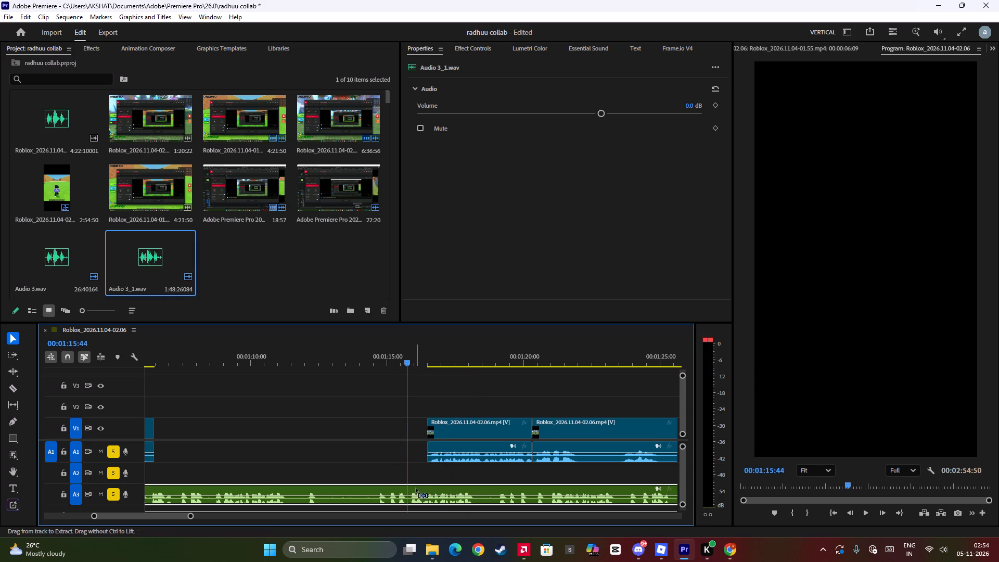
key(ctrl+b)
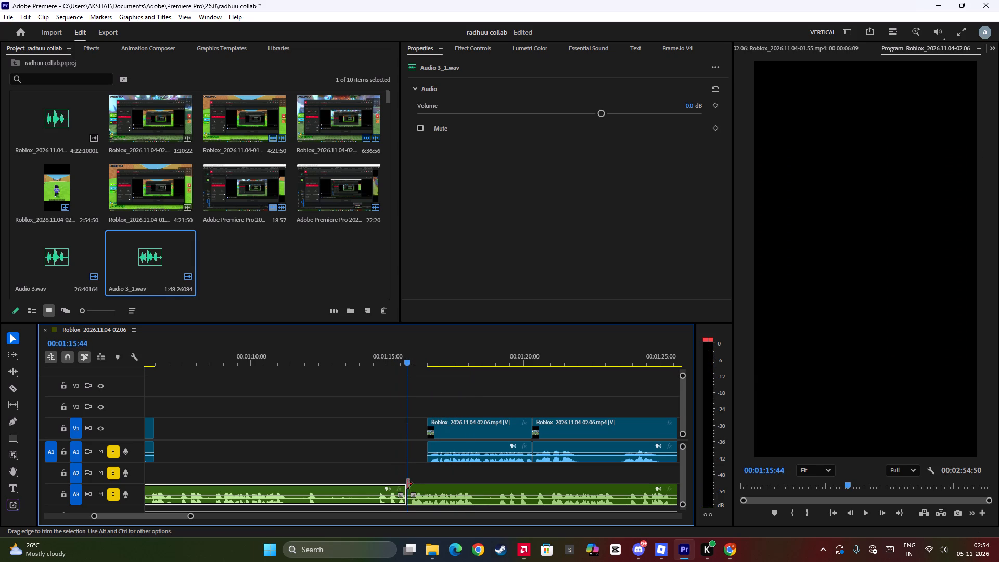
key(e)
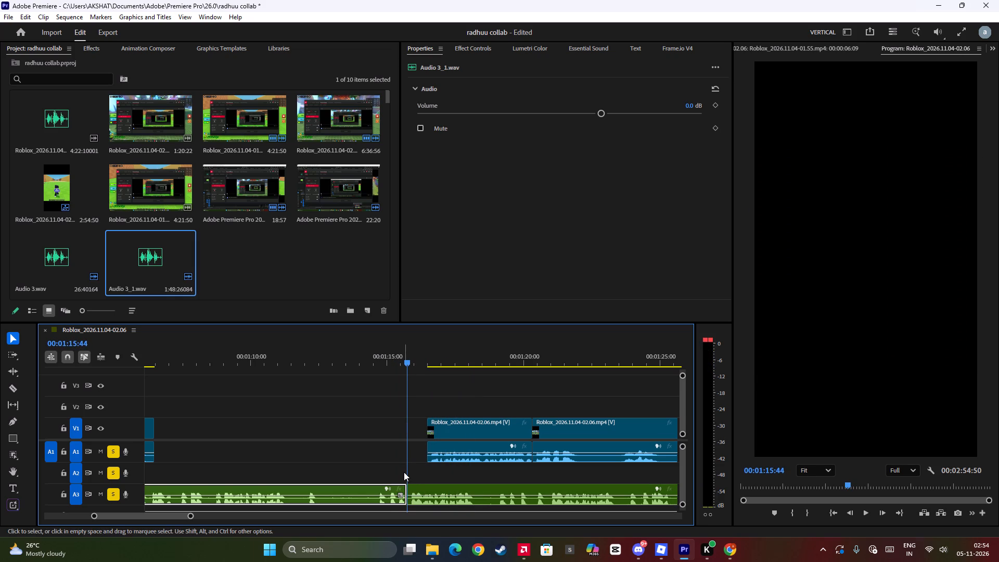
key(q)
click(393, 489)
key(BackSpace)
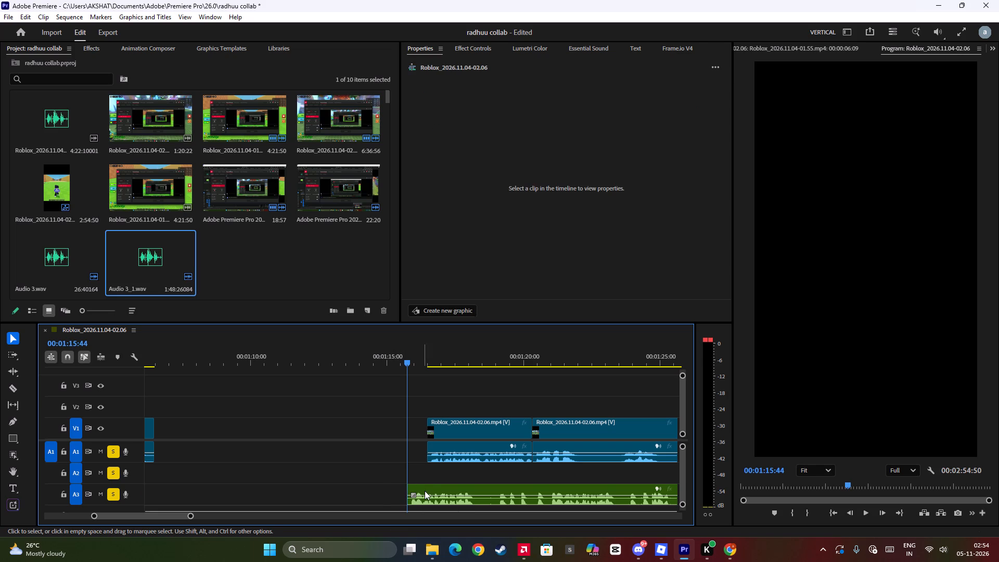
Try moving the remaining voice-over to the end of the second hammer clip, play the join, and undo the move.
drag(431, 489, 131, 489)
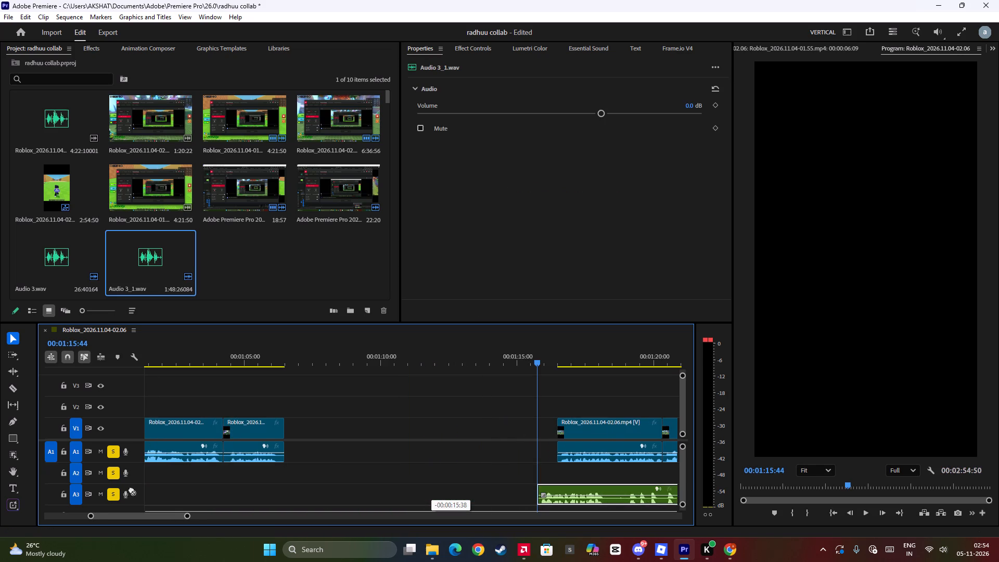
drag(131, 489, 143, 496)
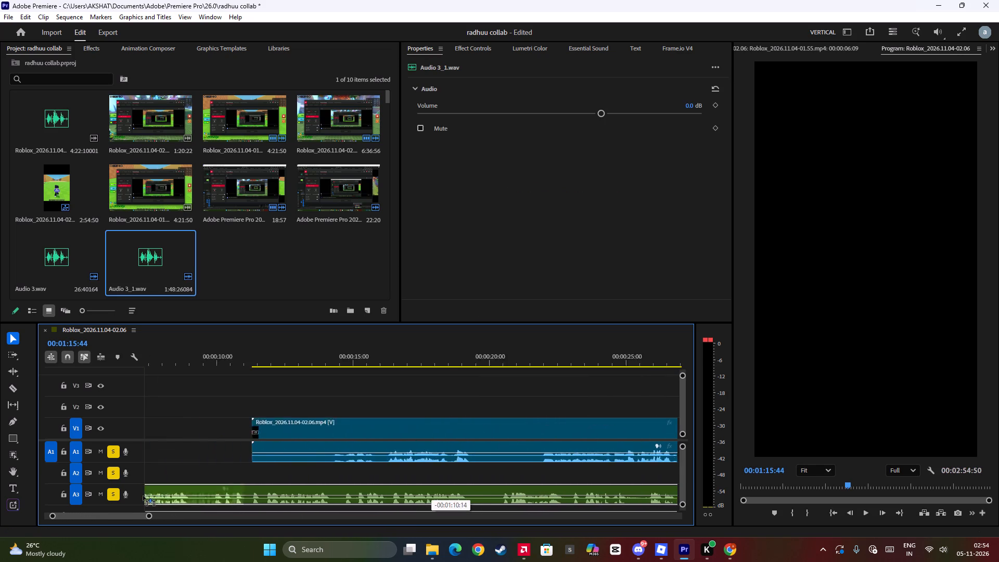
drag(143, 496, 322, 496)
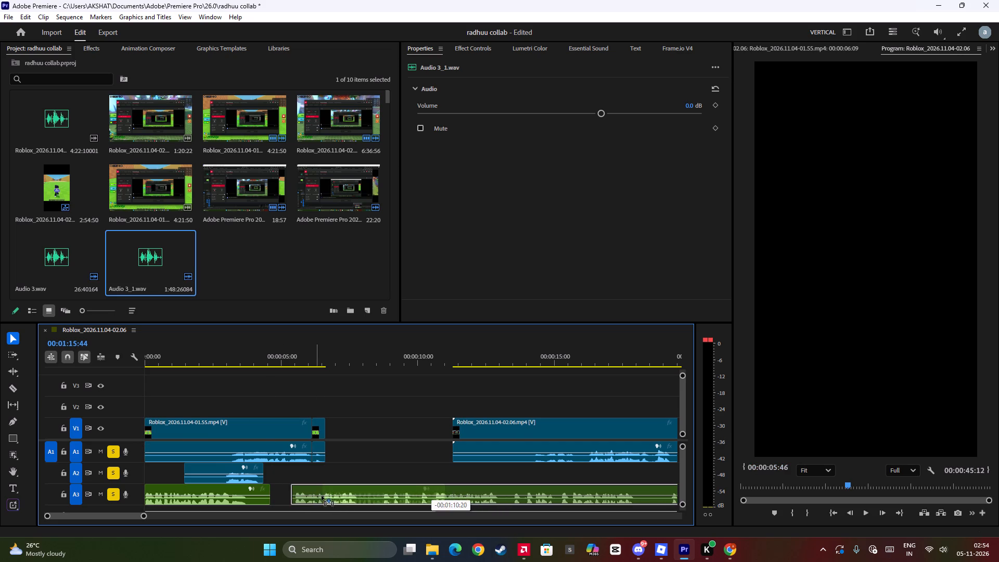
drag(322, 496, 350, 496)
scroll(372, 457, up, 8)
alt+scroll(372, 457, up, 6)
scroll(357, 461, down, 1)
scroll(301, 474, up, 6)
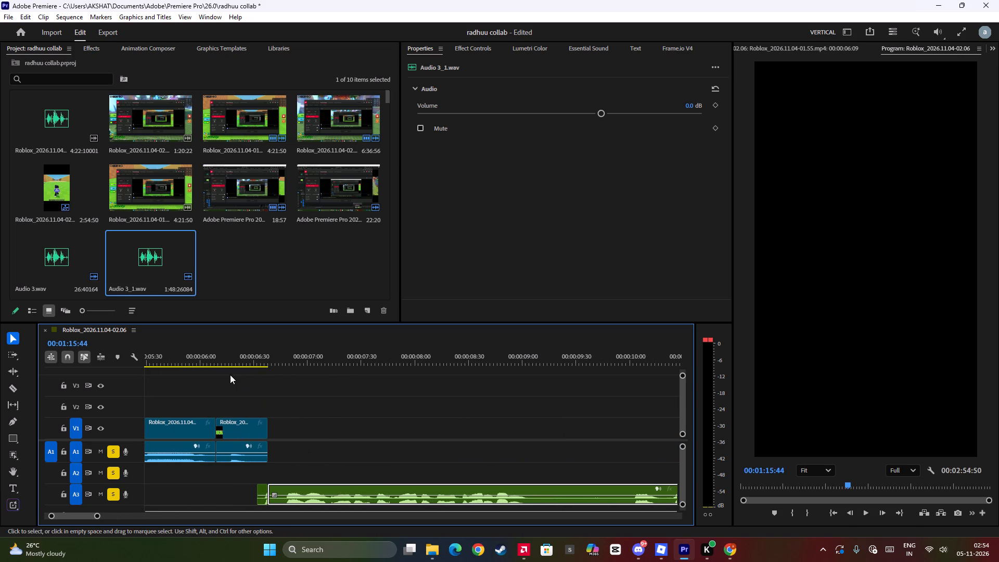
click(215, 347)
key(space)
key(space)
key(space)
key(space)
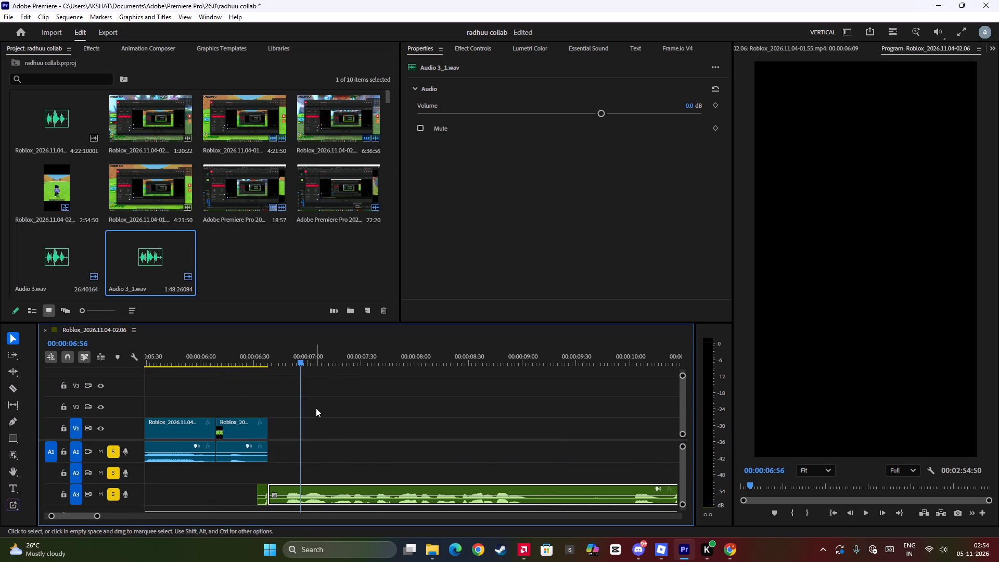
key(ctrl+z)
Move the remaining A3 voice-over back so it directly follows the first trimmed section, starting at about 00:00:11.
alt+scroll(383, 427, down, 13)
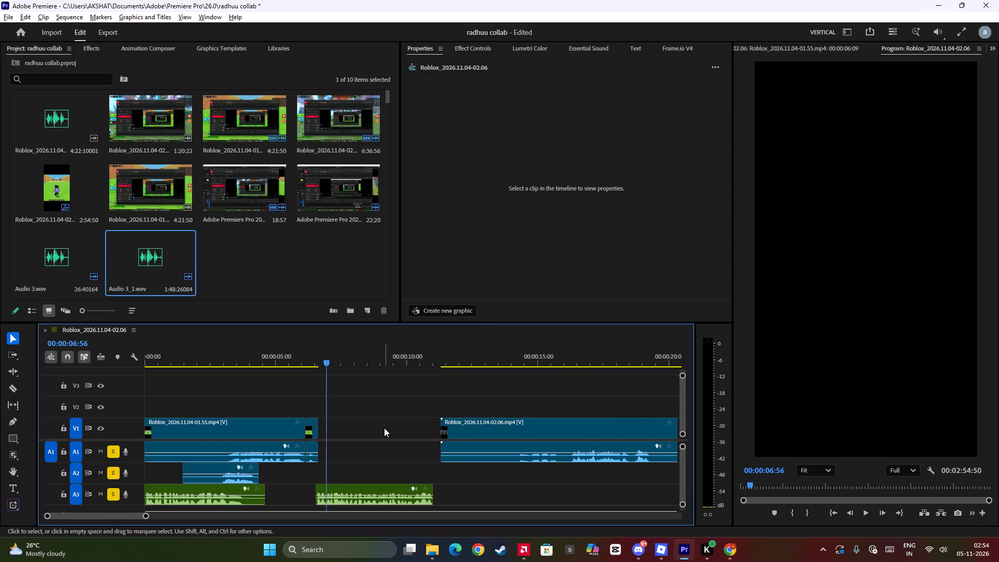
scroll(384, 428, down, 15)
scroll(387, 431, down, 8)
alt+scroll(390, 433, down, 7)
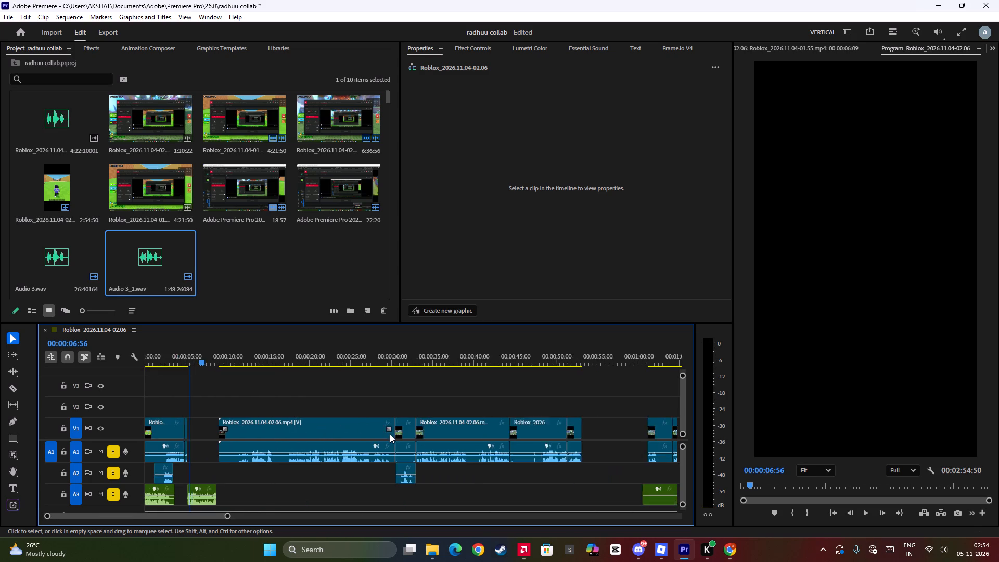
drag(626, 490, 403, 500)
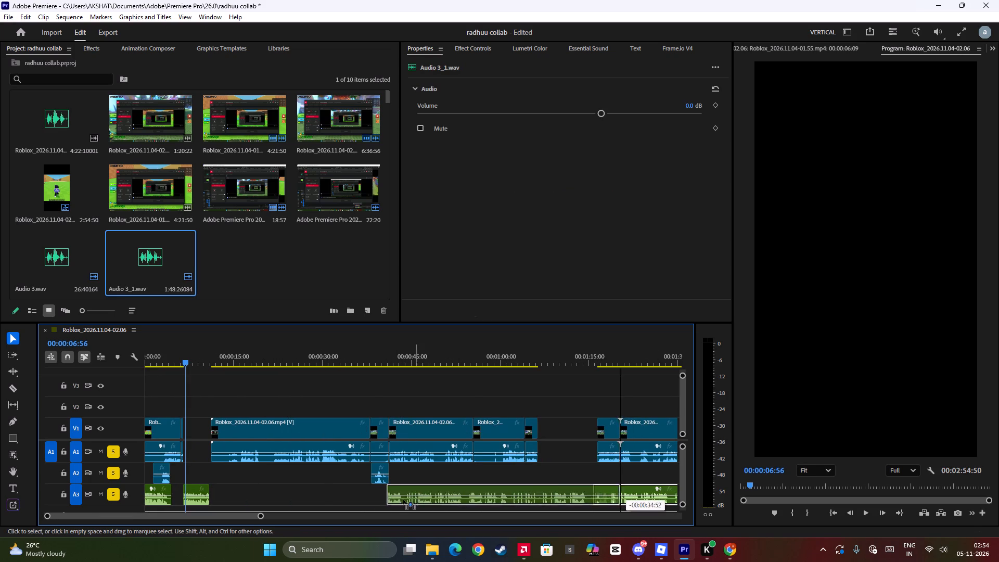
drag(403, 500, 241, 494)
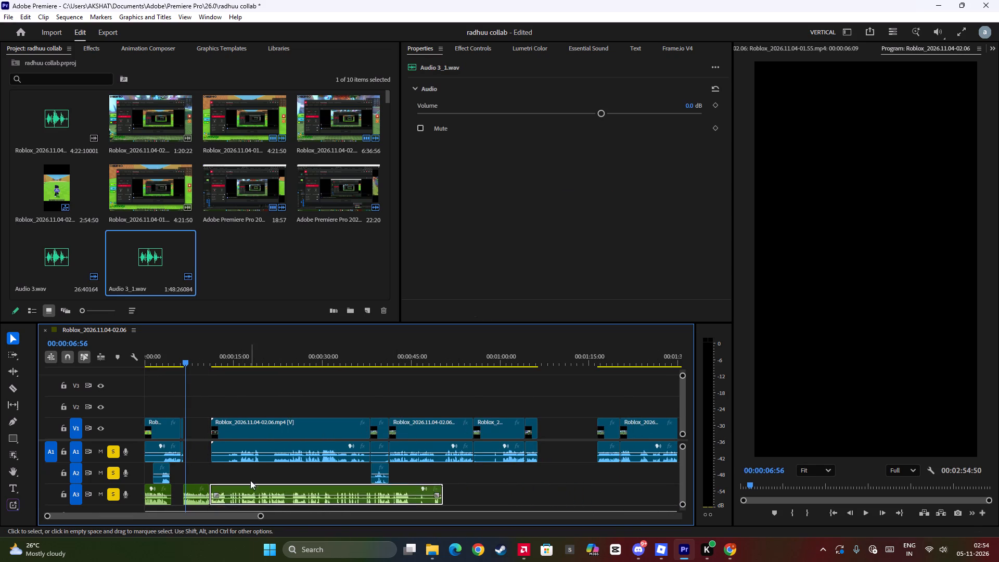
Play the two joined voice-over sections and the start of the gameplay clip, from about 00:00:07 to 00:00:16.
alt+scroll(254, 471, up, 14)
key(space)
scroll(268, 461, up, 8)
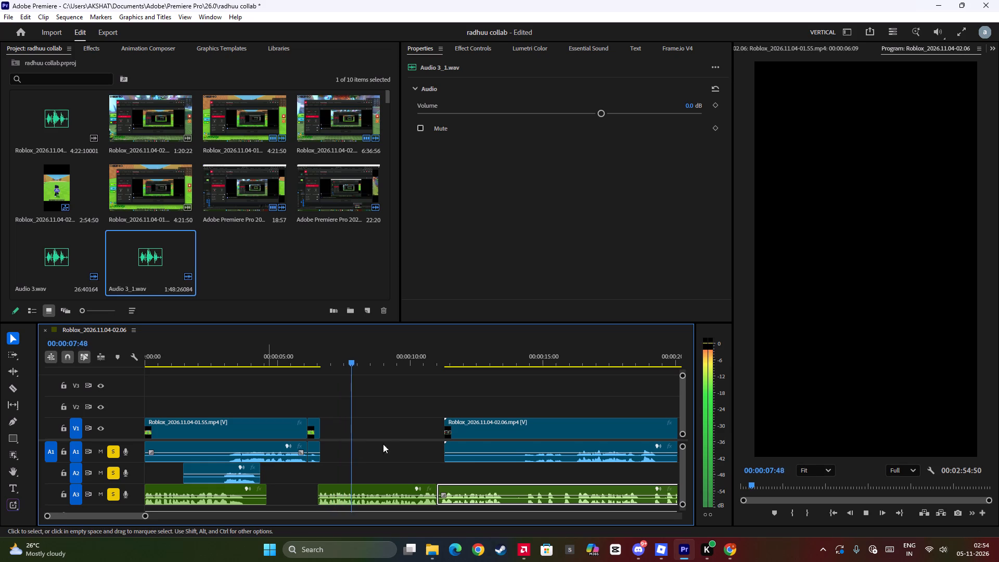
scroll(395, 443, down, 7)
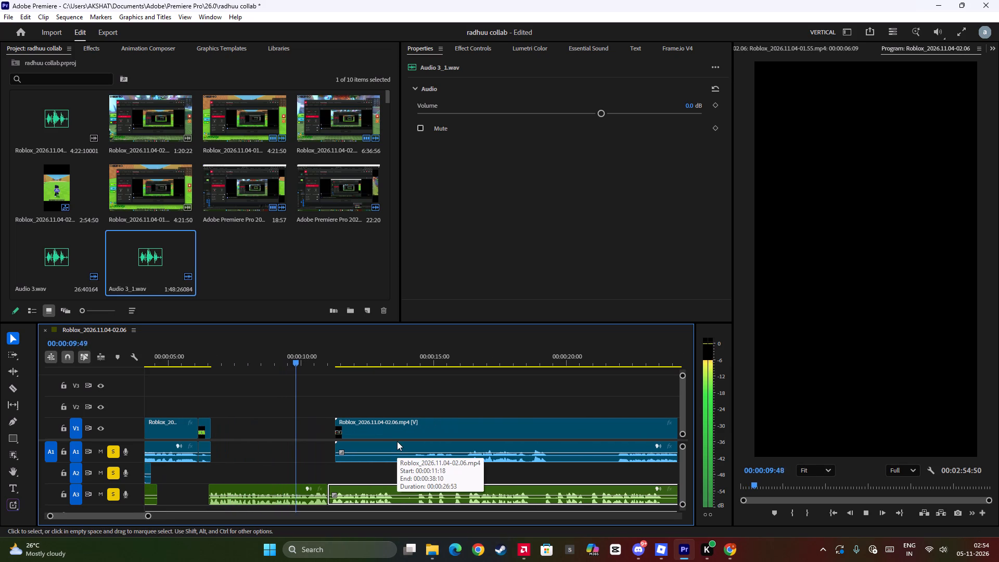
key(space)
key(space)
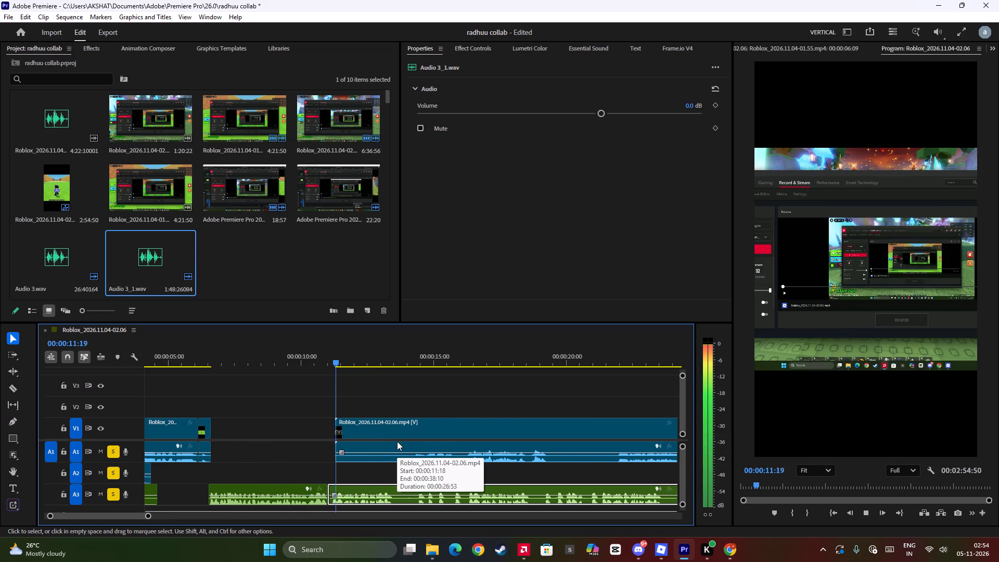
click(396, 440)
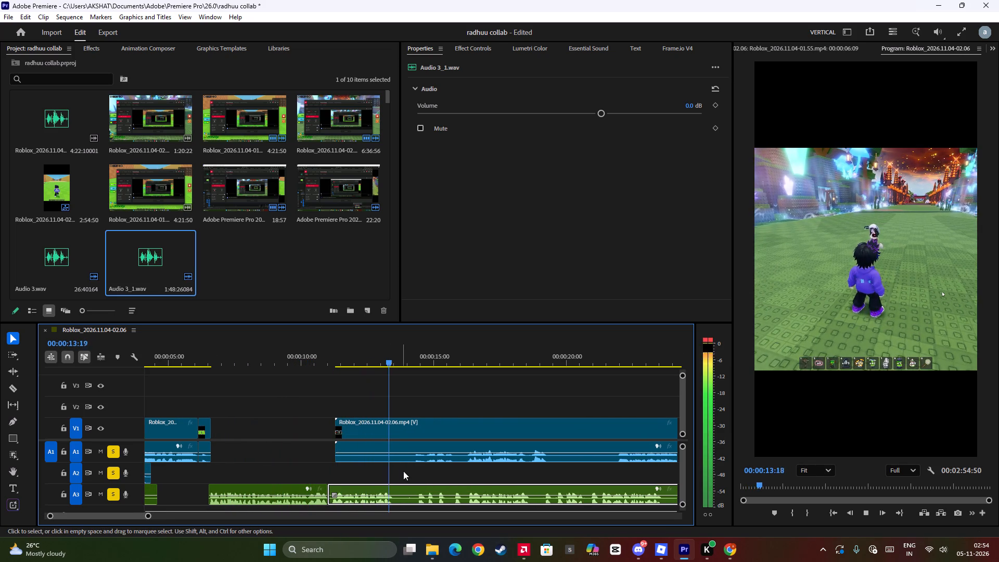
key(space)
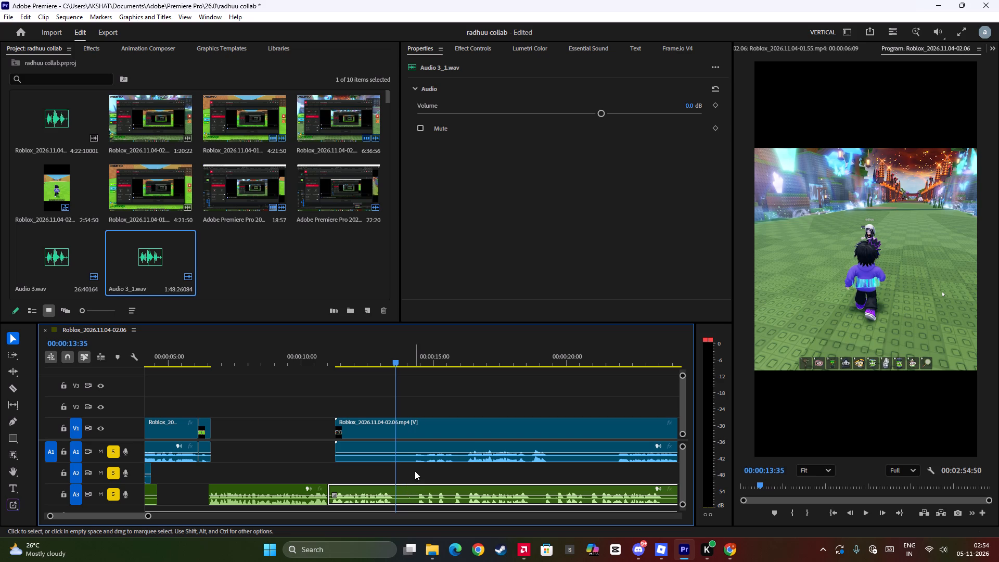
key(space)
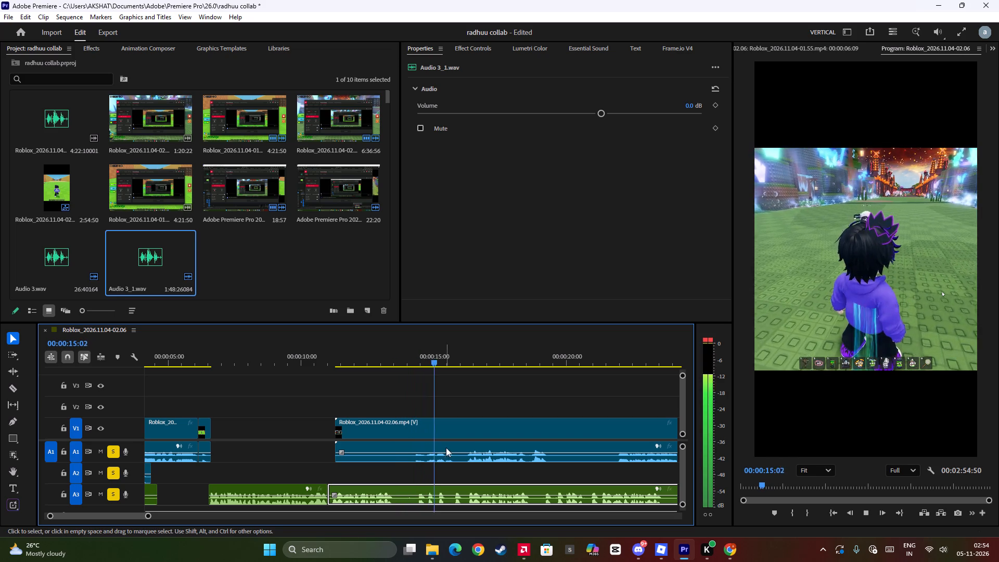
key(space)
Split the moved A3 voice-over at 00:00:13:43, after its opening phrase.
click(452, 433)
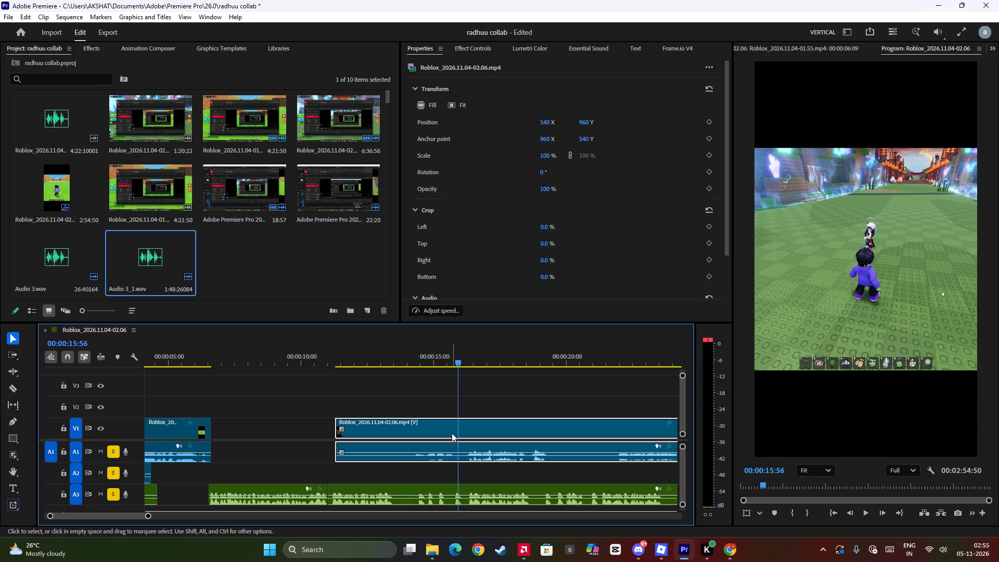
drag(458, 406, 400, 447)
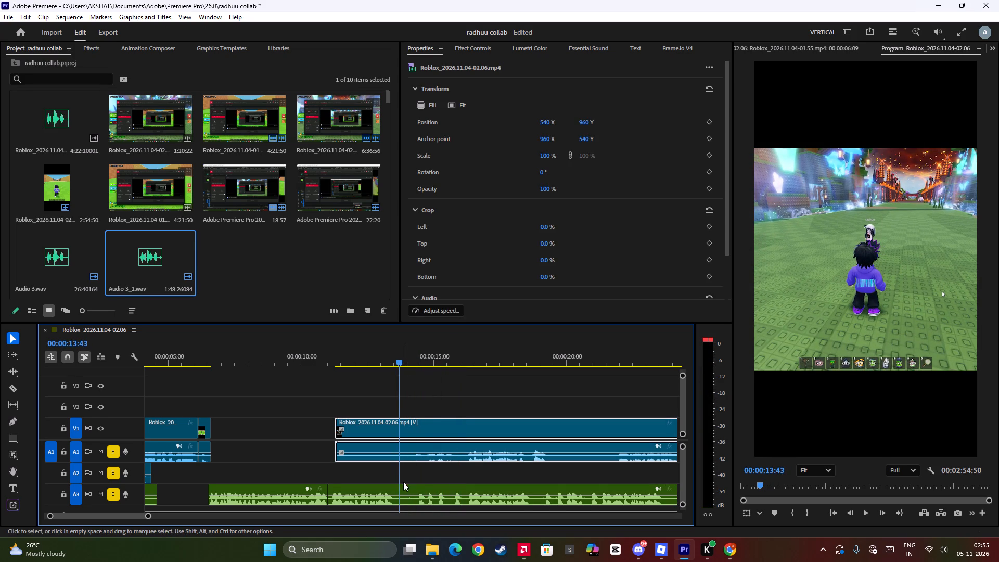
click(403, 487)
key(ctrl+b)
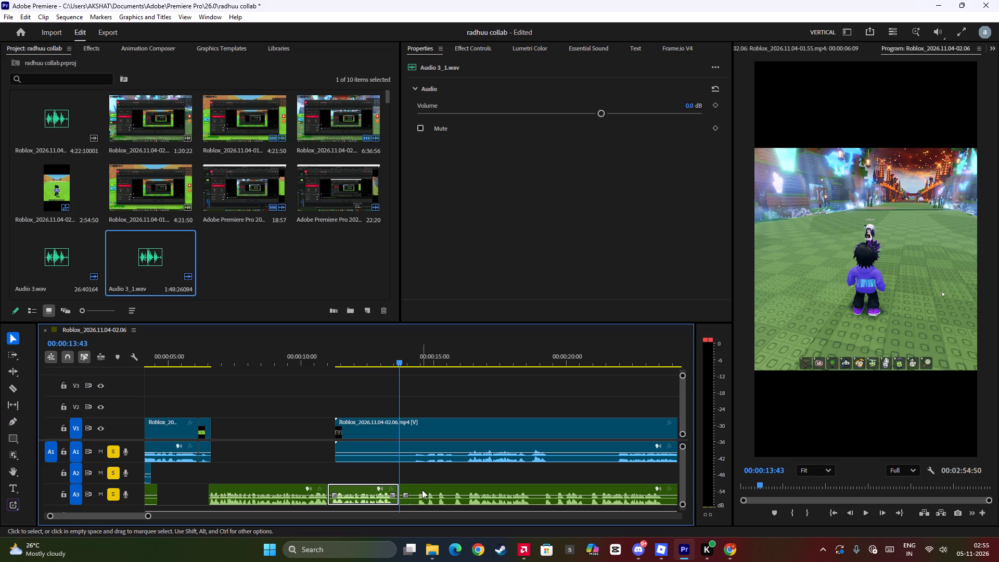
click(422, 490)
Trim the gameplay clip's start to 00:00:13:43 and move it back to align with the second voice-over section at about 00:00:11.
click(439, 424)
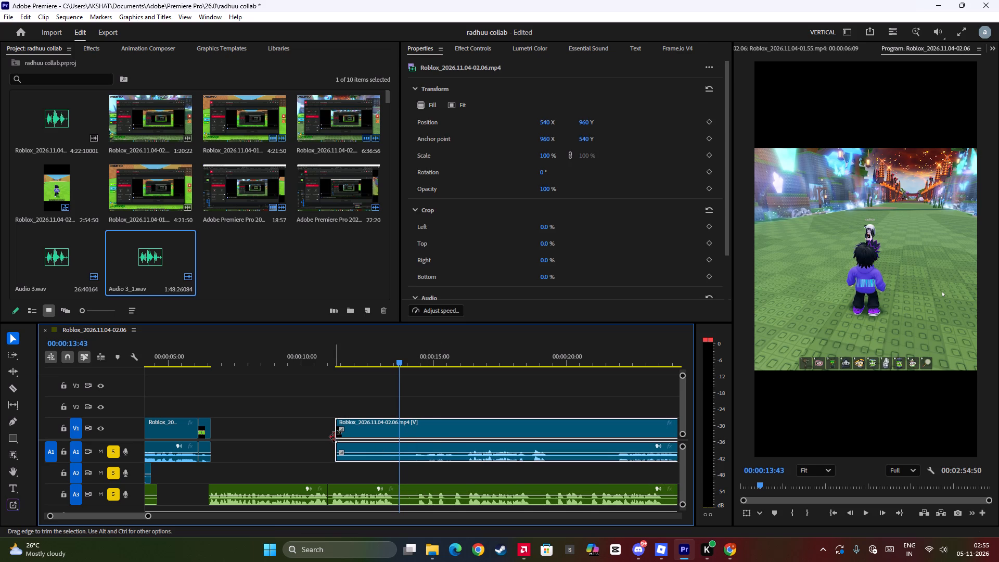
drag(334, 437, 399, 445)
drag(425, 435, 354, 443)
Play the realigned gameplay clip with the A3 voice-over from about 00:00:11 to 00:00:18, replaying the opening.
click(330, 361)
key(space)
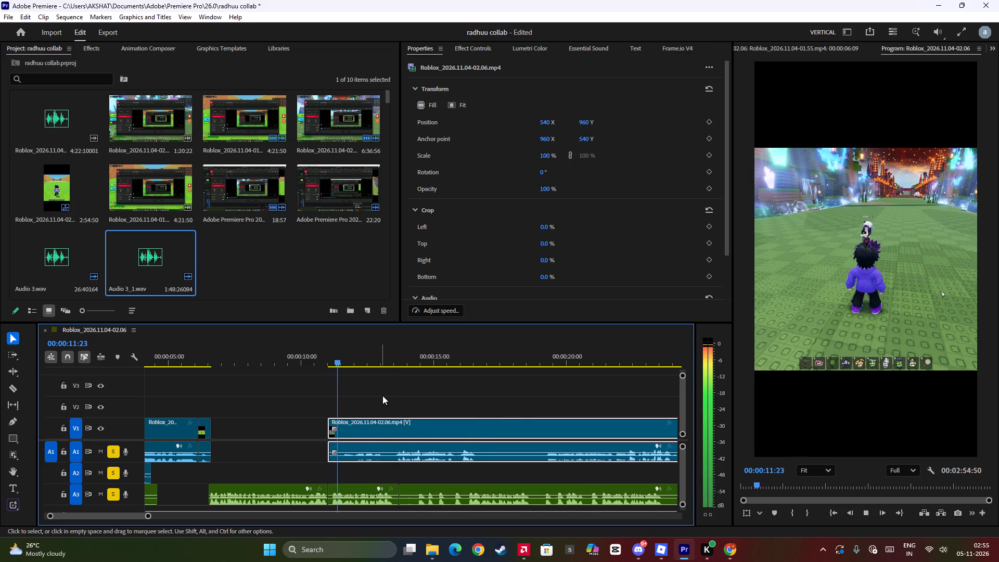
scroll(383, 395, down, 3)
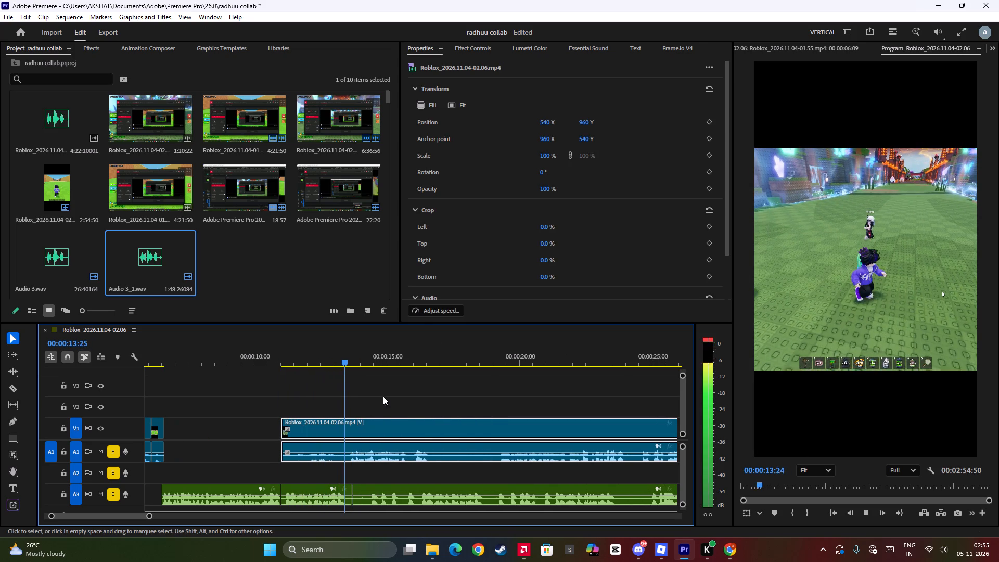
key(space)
key(space)
scroll(383, 396, down, 3)
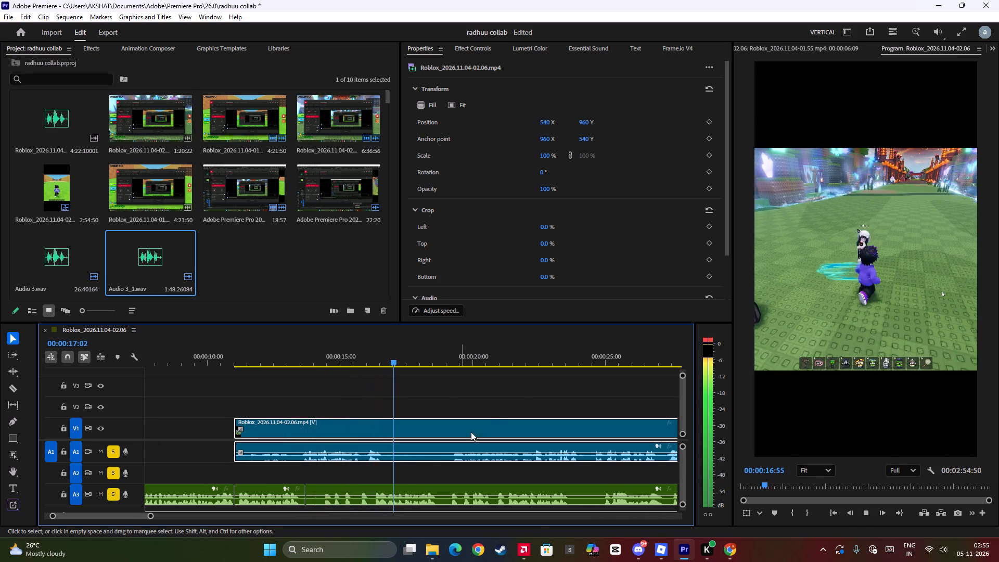
key(space)
key(space)
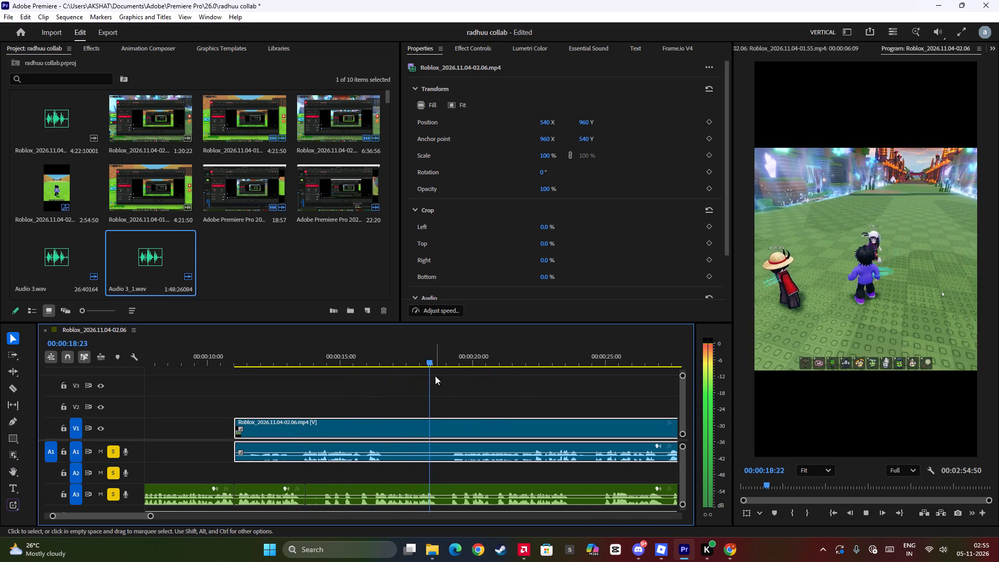
key(space)
click(246, 362)
key(space)
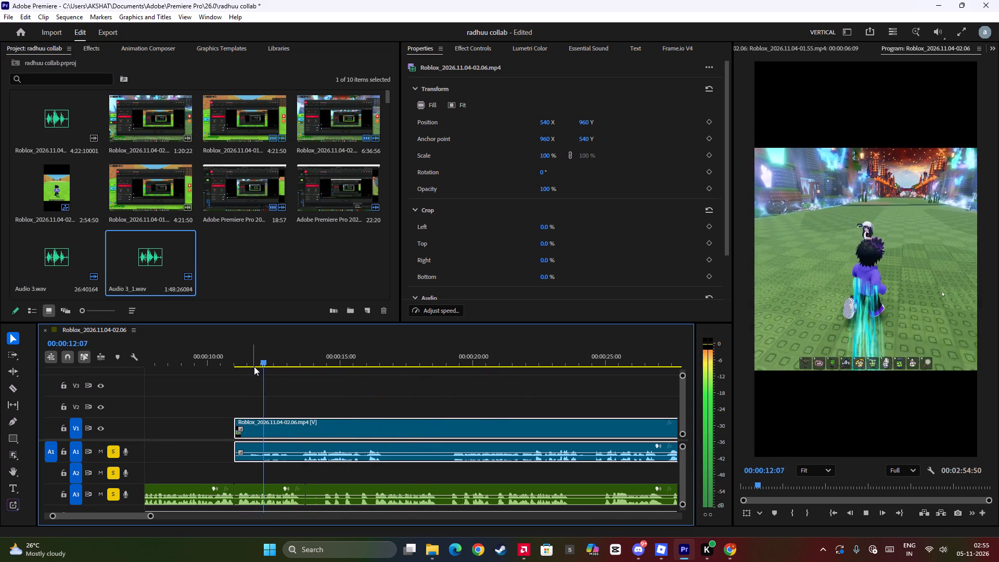
key(space)
key(space)
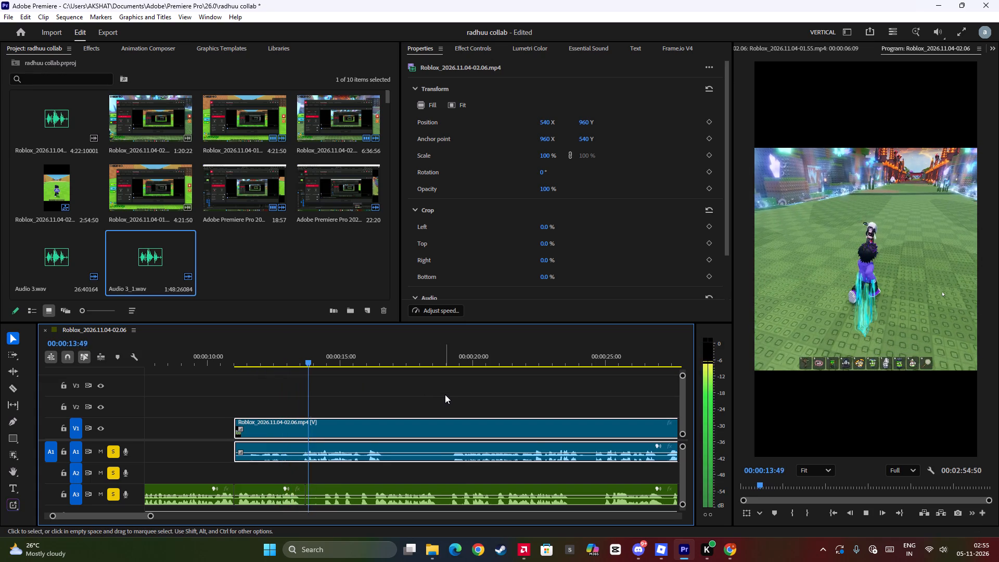
Play further along the A3 voice-over, from about 00:00:22 to 00:00:27, to look for the next usable section.
scroll(445, 394, down, 4)
click(450, 361)
key(space)
scroll(449, 363, down, 5)
scroll(508, 383, down, 5)
scroll(563, 387, down, 10)
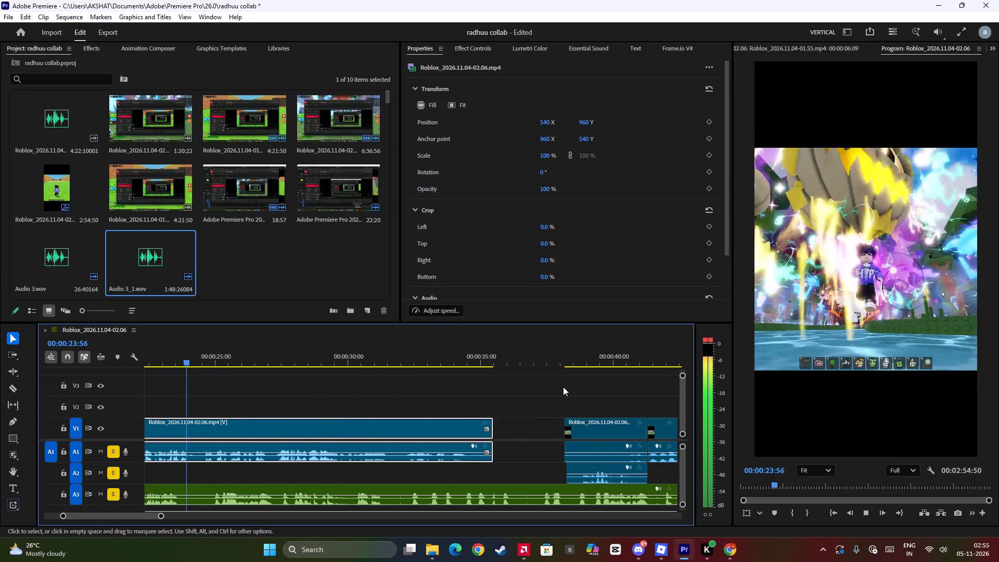
scroll(563, 387, down, 6)
key(space)
scroll(563, 384, down, 6)
key(space)
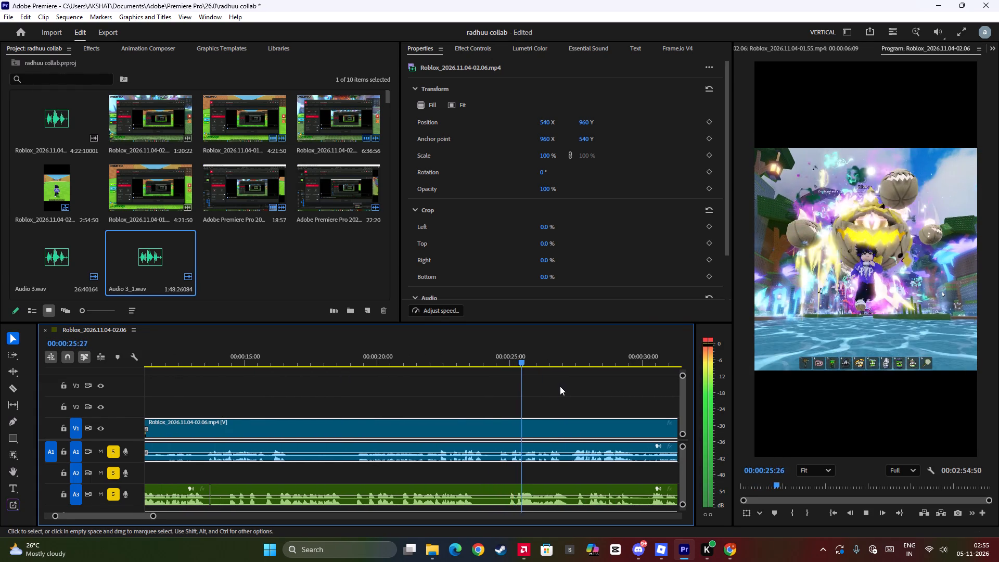
scroll(557, 387, down, 6)
key(space)
scroll(549, 392, down, 5)
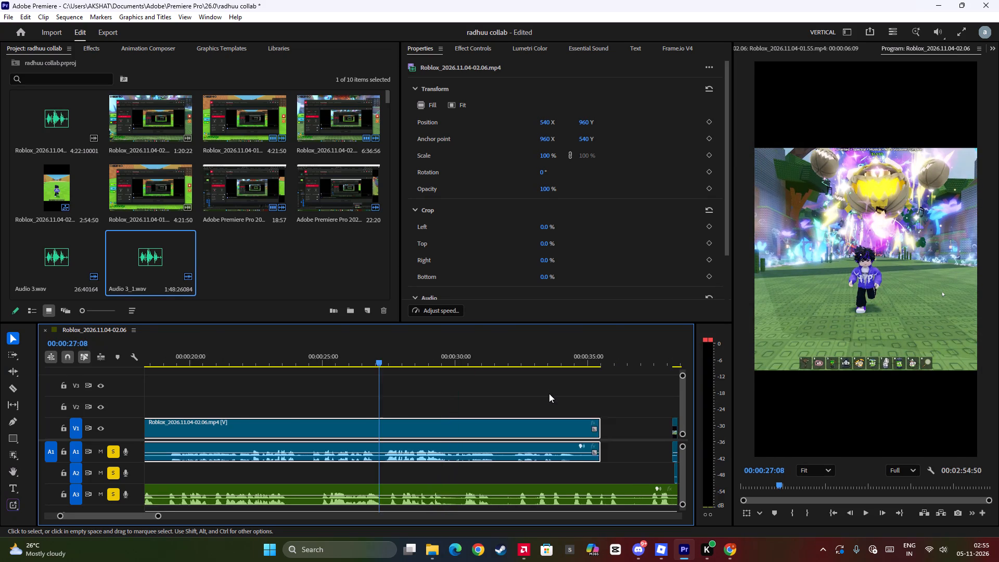
scroll(549, 393, down, 16)
Split the A3 voice-over at 00:00:39:16 and delete the section before it, back to 00:00:13:43.
click(468, 359)
key(space)
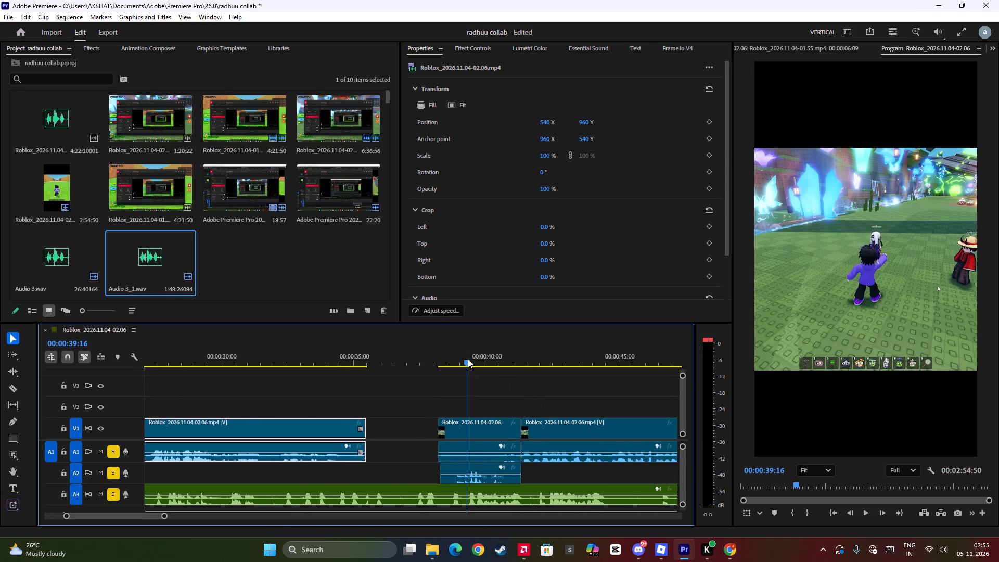
click(468, 360)
key(space)
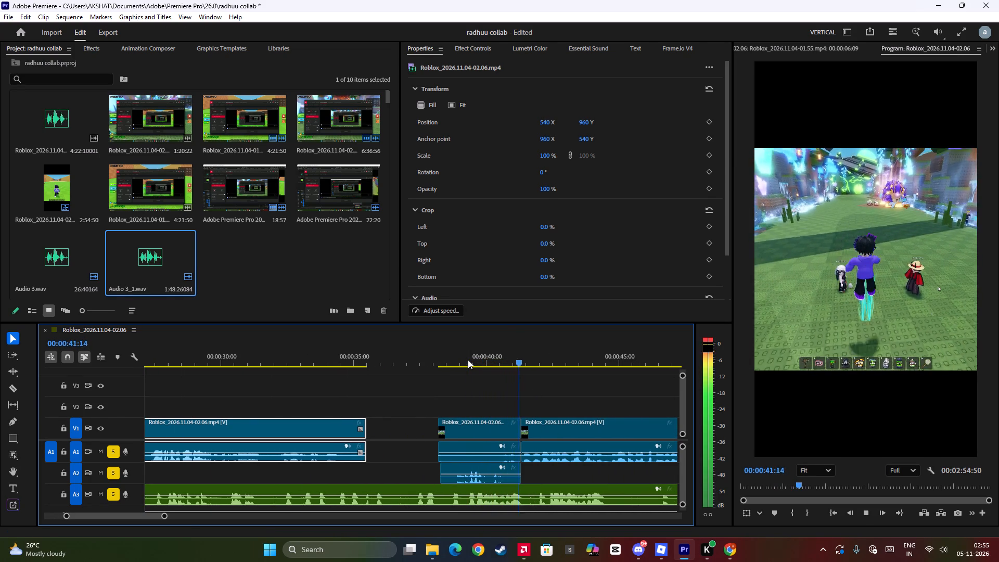
click(468, 360)
click(466, 489)
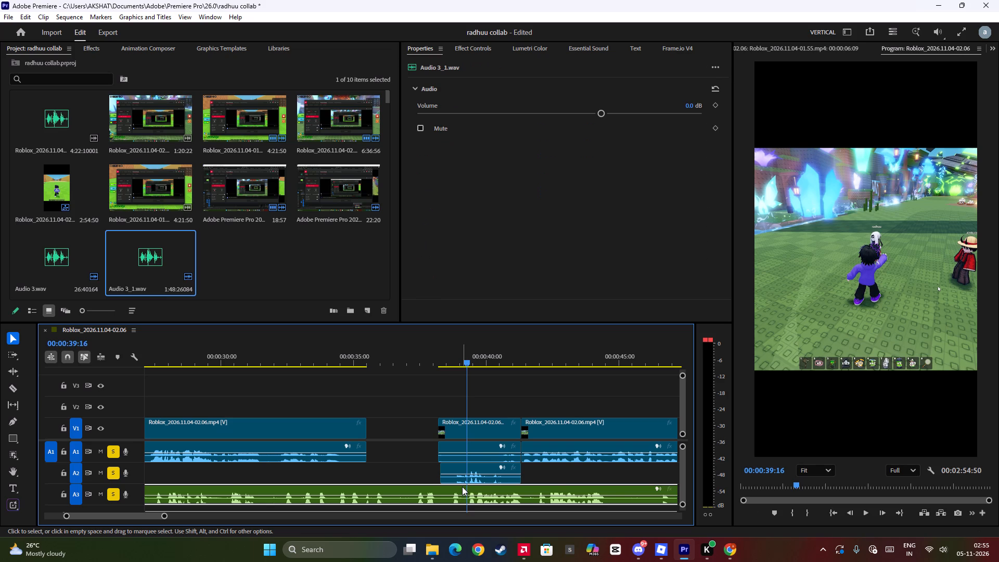
ctrl+click(480, 0)
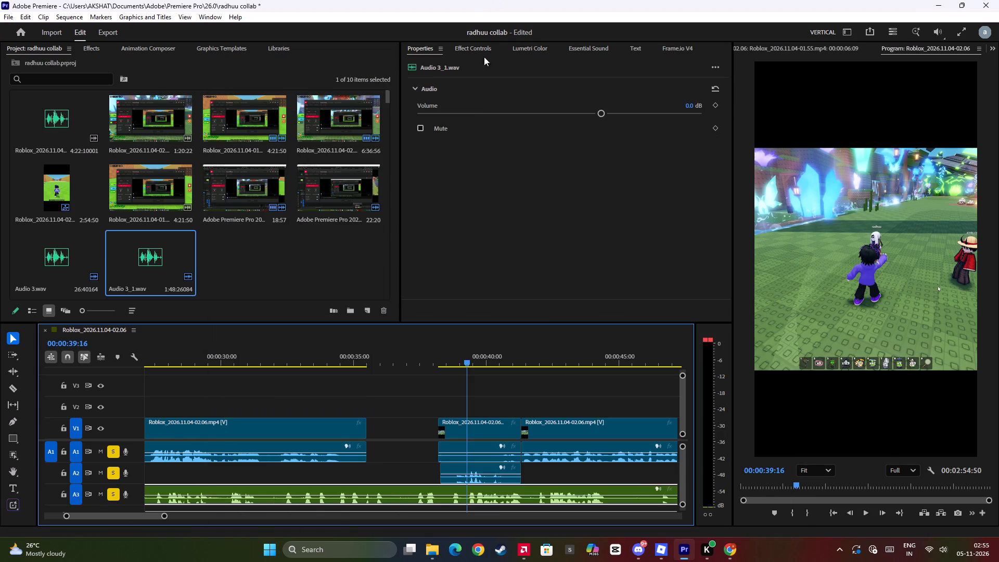
key(ctrl+b)
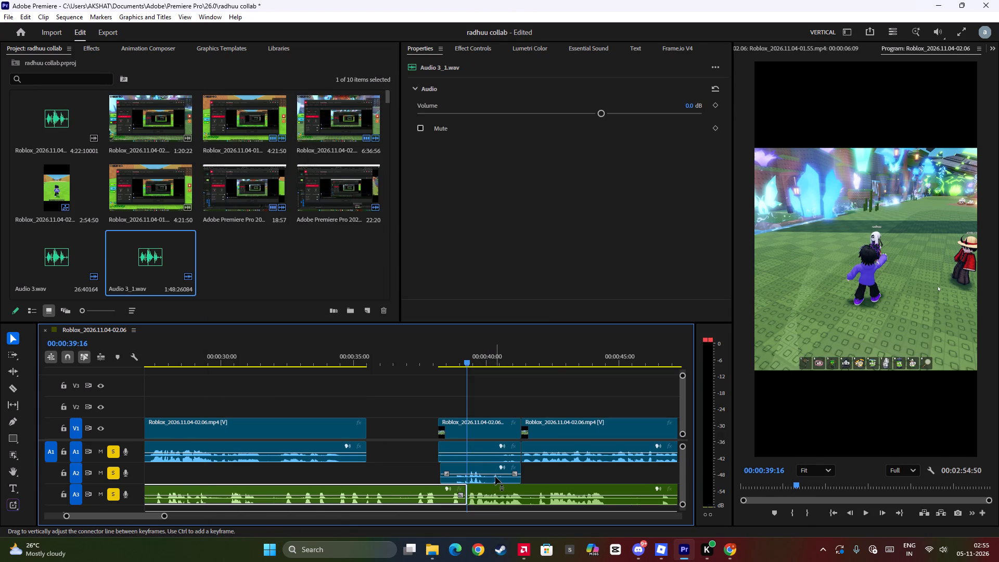
key(BackSpace)
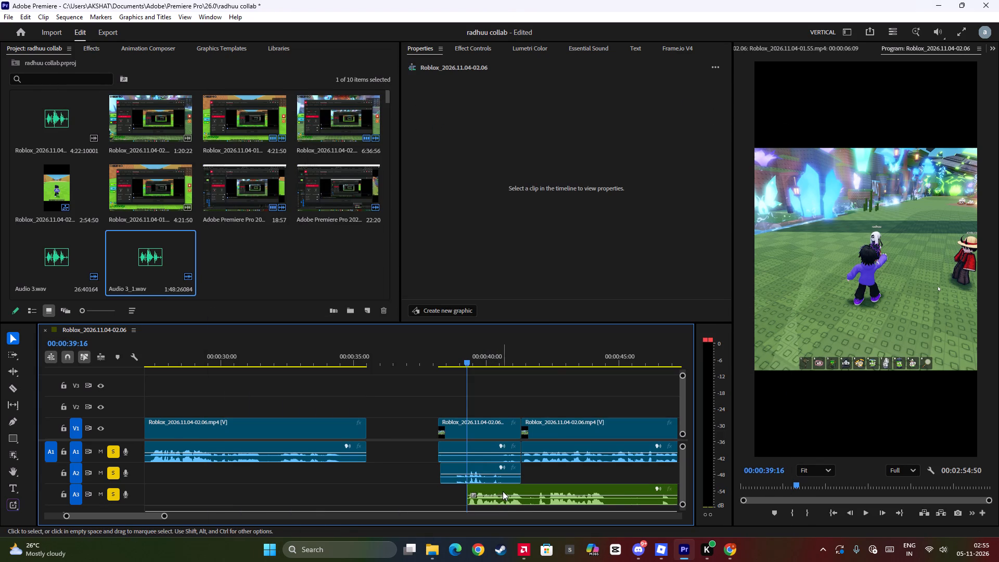
Move the remaining A3 voice-over back under the second gameplay clip, starting at about 00:00:16:00, and play its start.
drag(506, 490, 291, 487)
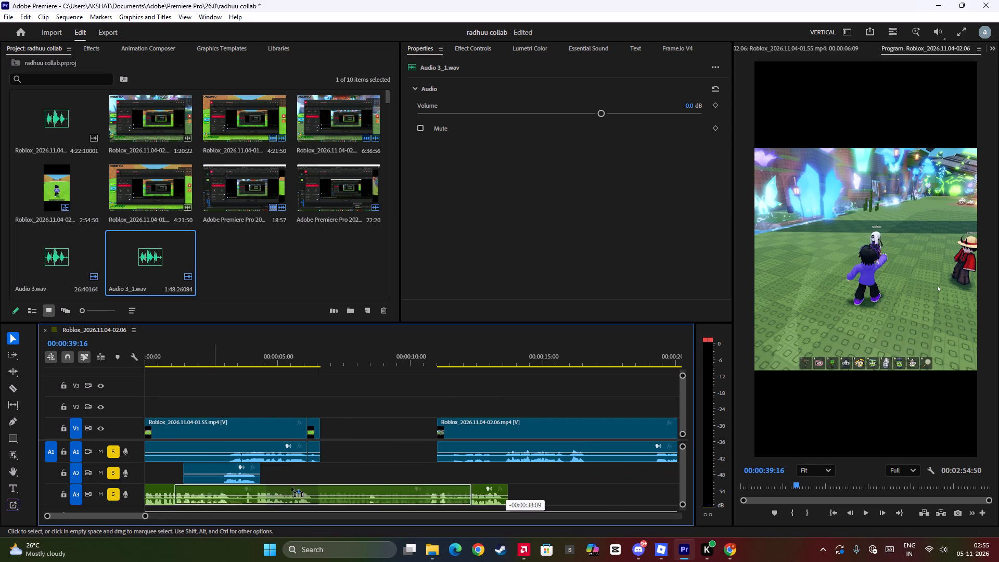
drag(291, 487, 619, 493)
click(551, 359)
key(space)
scroll(560, 401, down, 6)
key(space)
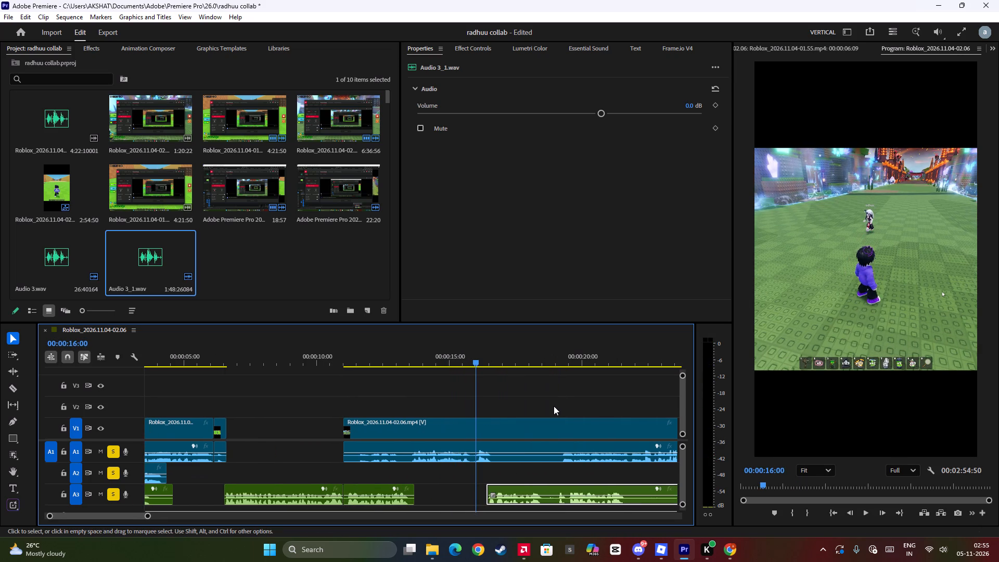
drag(516, 489, 505, 489)
key(space)
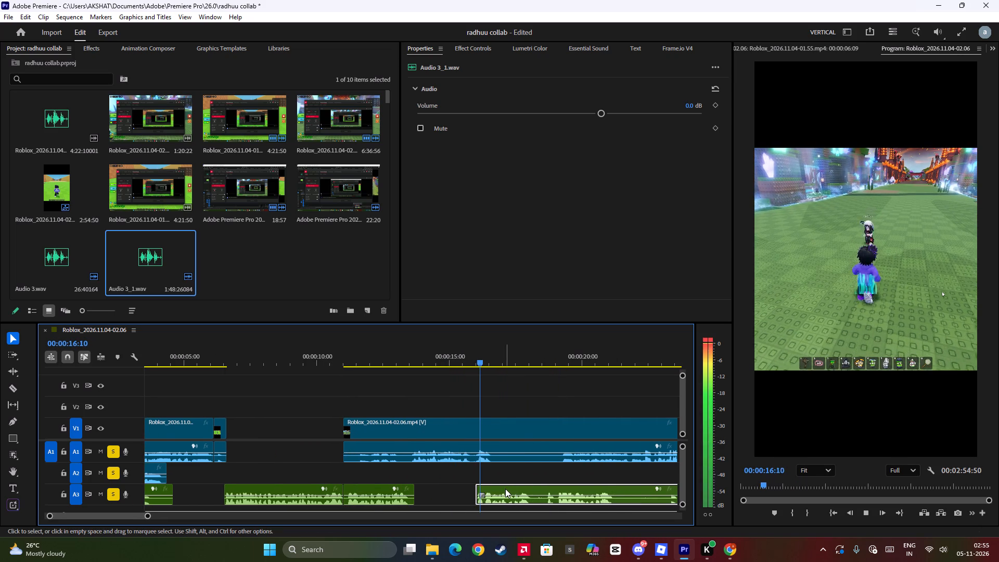
key(space)
click(465, 363)
key(space)
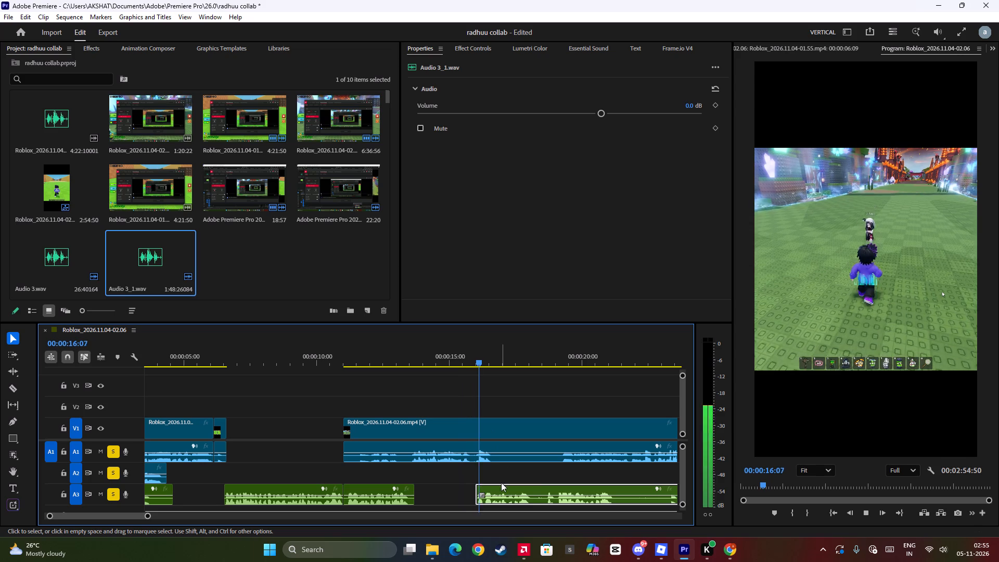
key(space)
Nudge the moved A3 voice-over to start at about 00:00:16:22 and play it against the gameplay until about 00:00:21.
drag(503, 491, 508, 490)
click(458, 363)
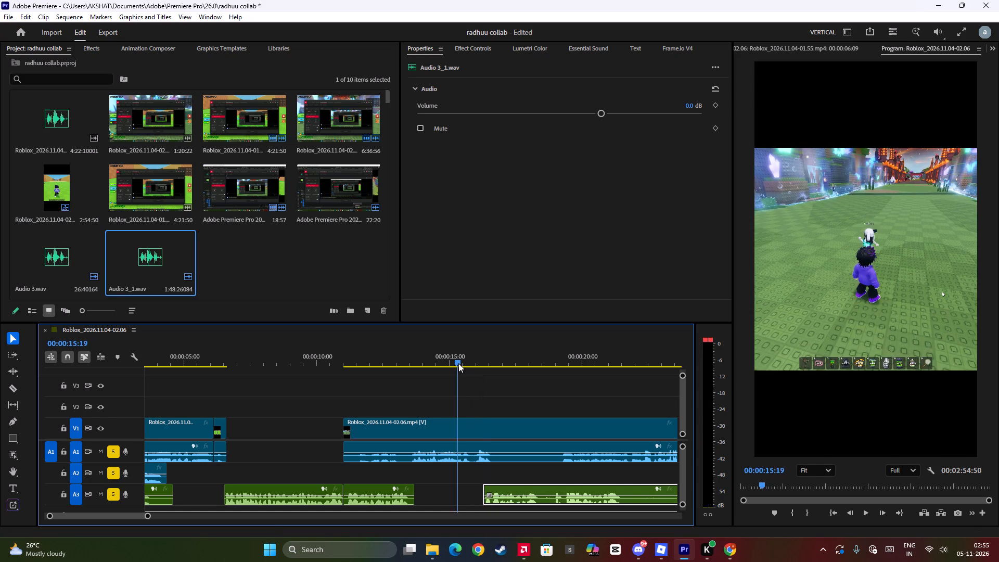
key(space)
key(space)
key(space)
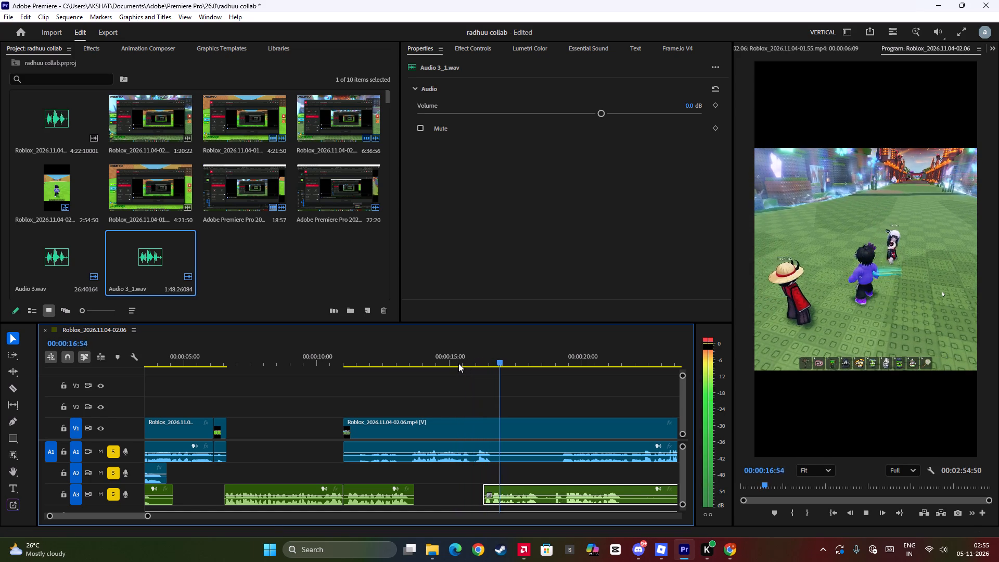
key(space)
click(464, 355)
key(space)
key(space)
click(503, 487)
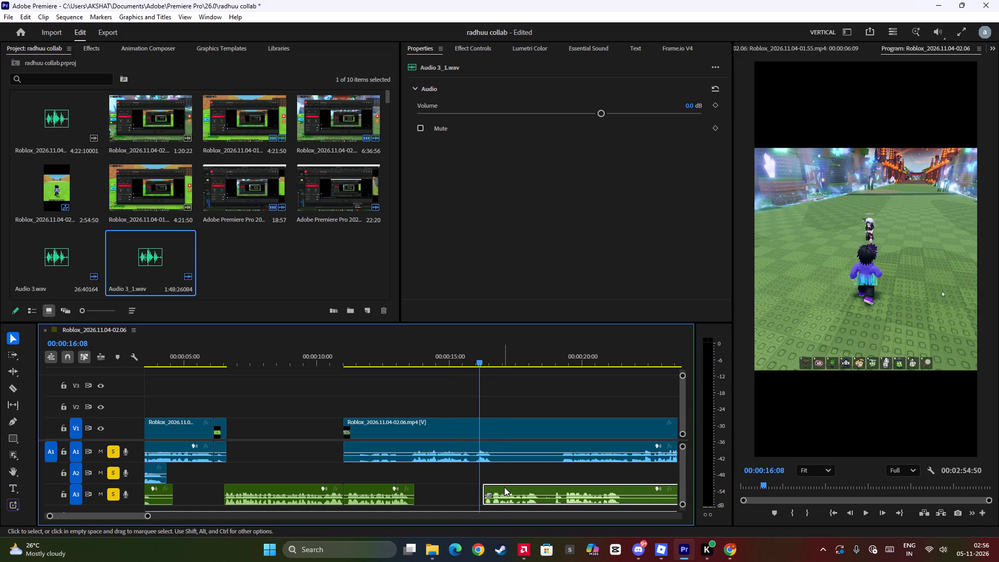
key(space)
key(space)
key(space)
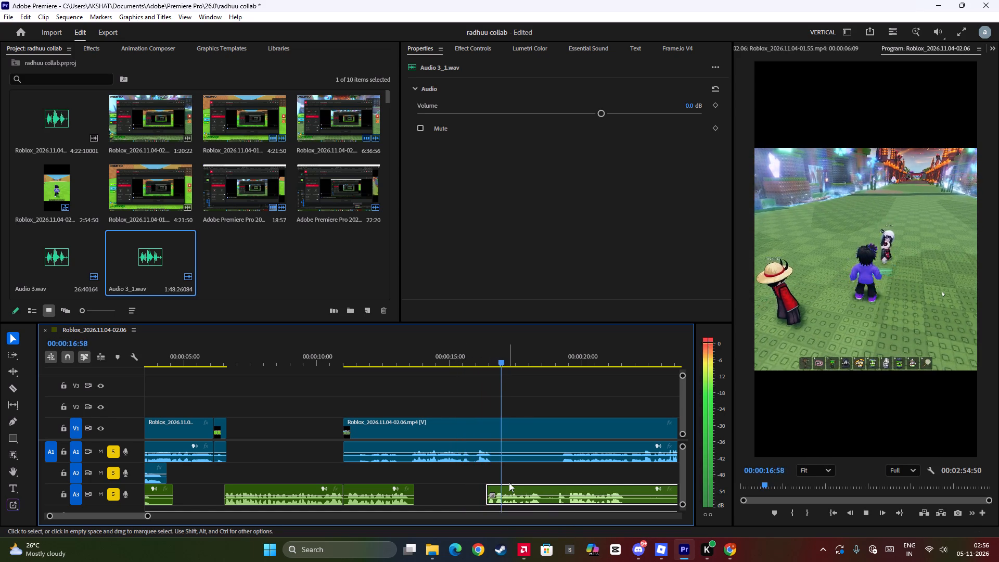
scroll(513, 470, down, 5)
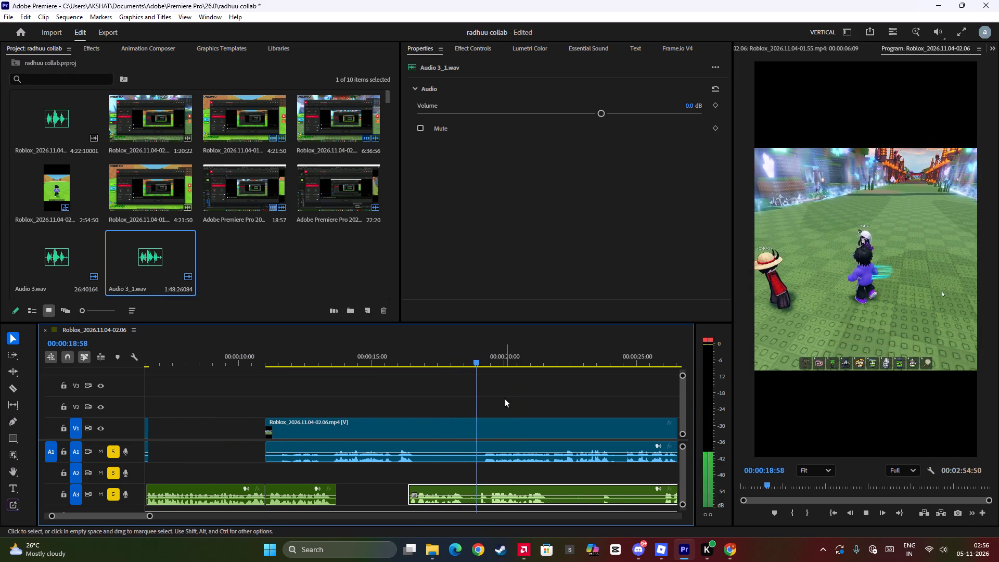
key(space)
Split the A3 voice-over at 00:00:19:30 and delete the short section before it, from about 00:00:16:22.
click(490, 359)
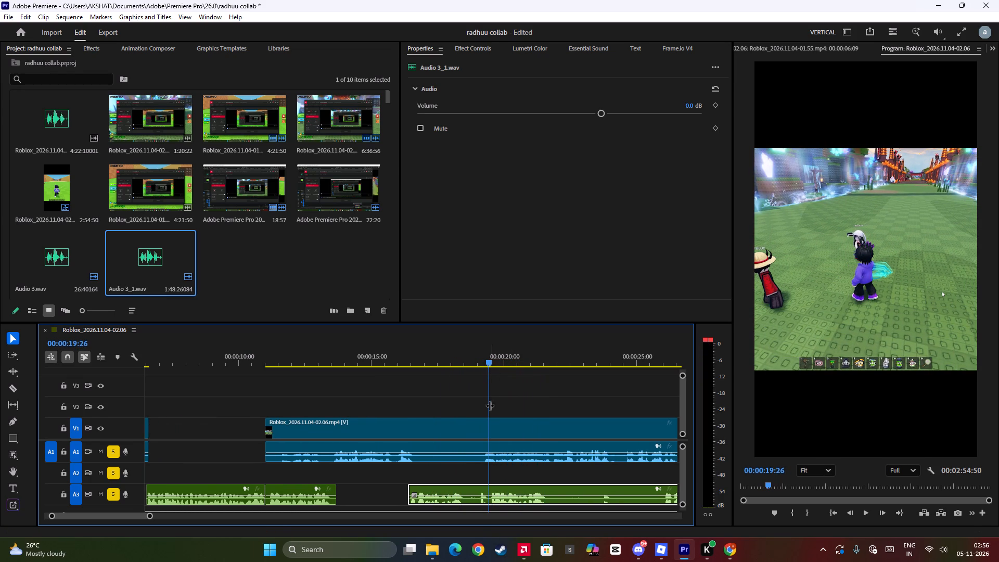
key(space)
key(space)
drag(507, 404, 497, 414)
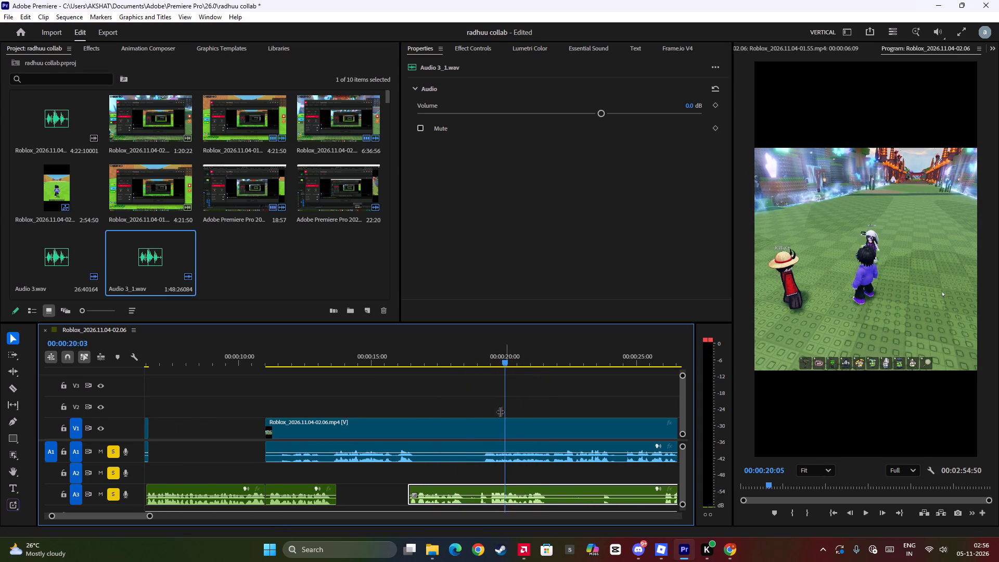
drag(497, 414, 491, 427)
key(ctrl+b)
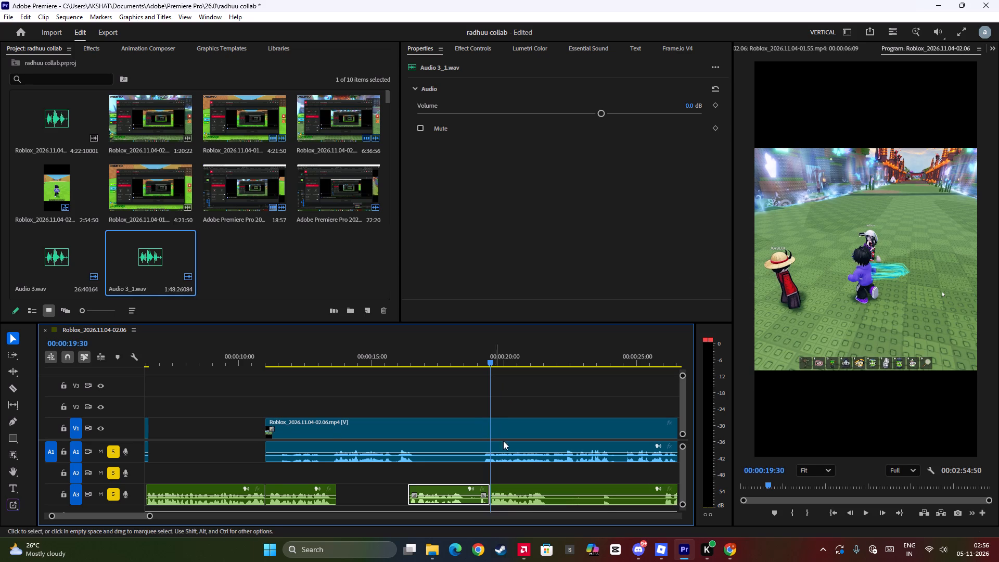
click(404, 359)
key(space)
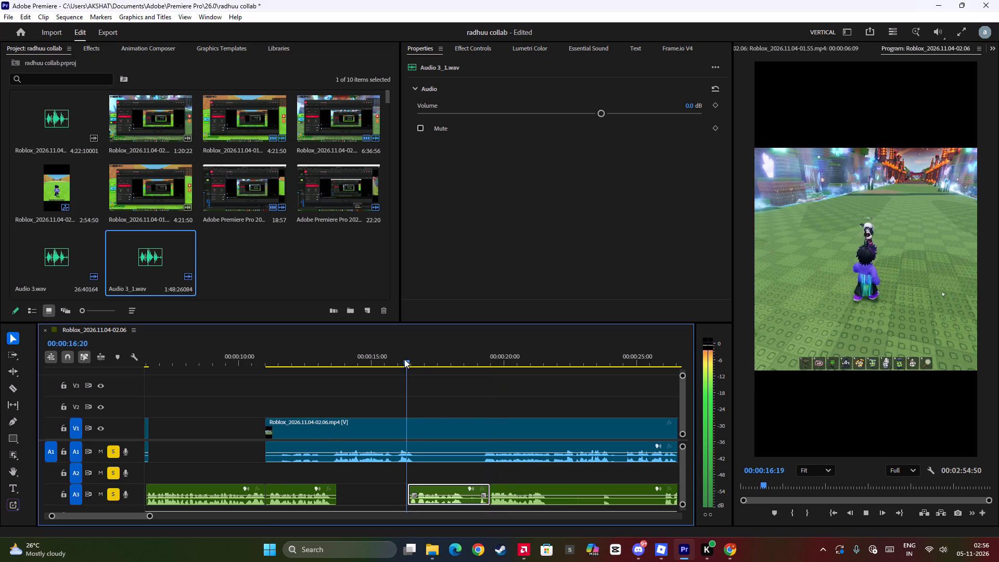
key(space)
key(space)
key(BackSpace)
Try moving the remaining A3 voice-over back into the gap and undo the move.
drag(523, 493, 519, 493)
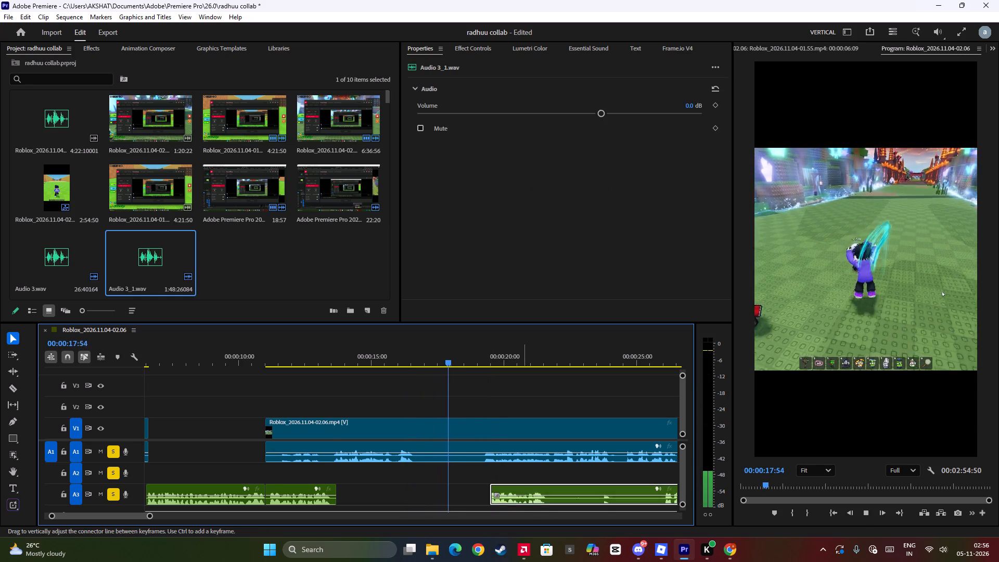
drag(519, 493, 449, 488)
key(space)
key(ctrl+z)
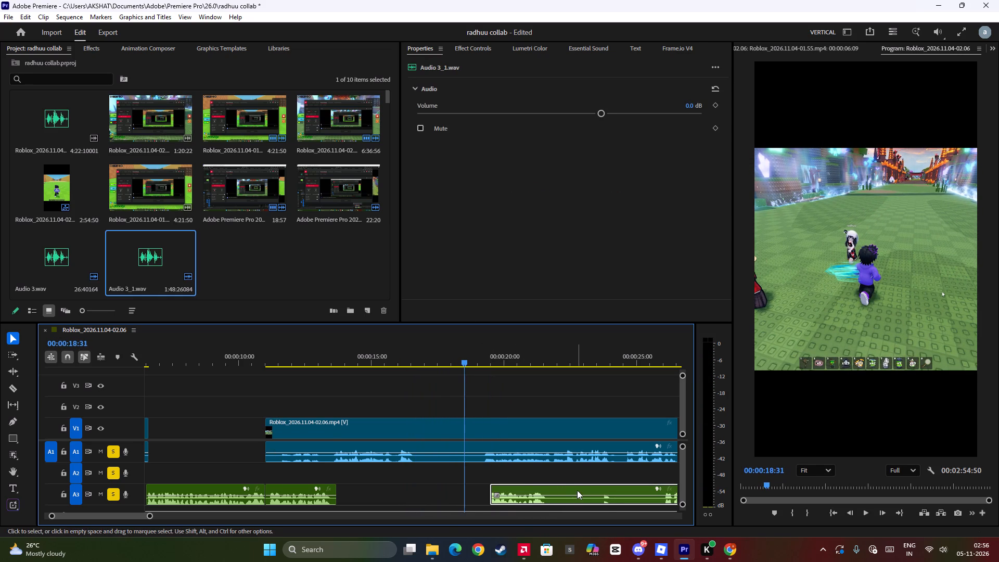
Move the remaining A3 voice-over back to start at about 00:00:16:24 and play its start with the gameplay.
drag(565, 488, 483, 489)
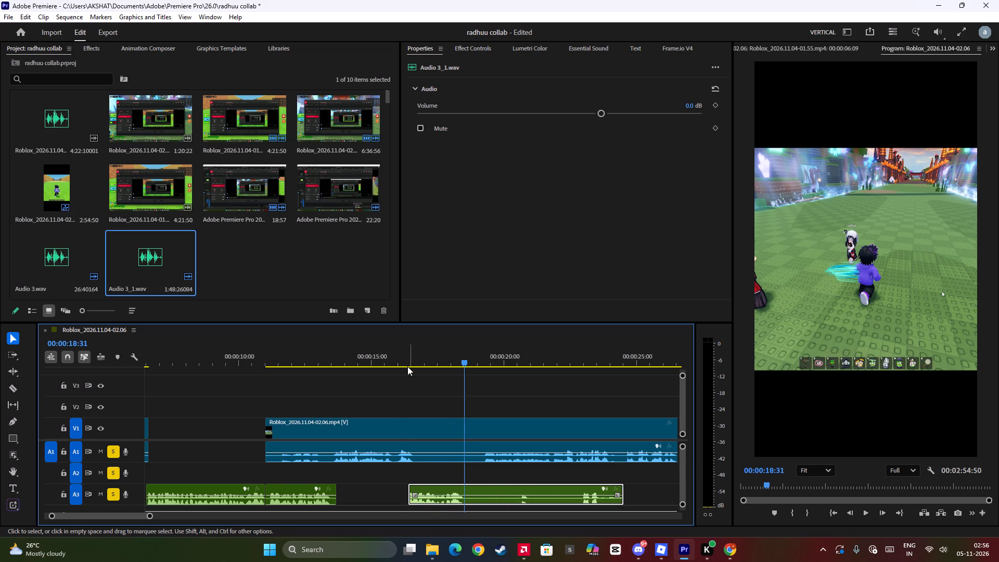
click(401, 359)
key(space)
key(space)
key(space)
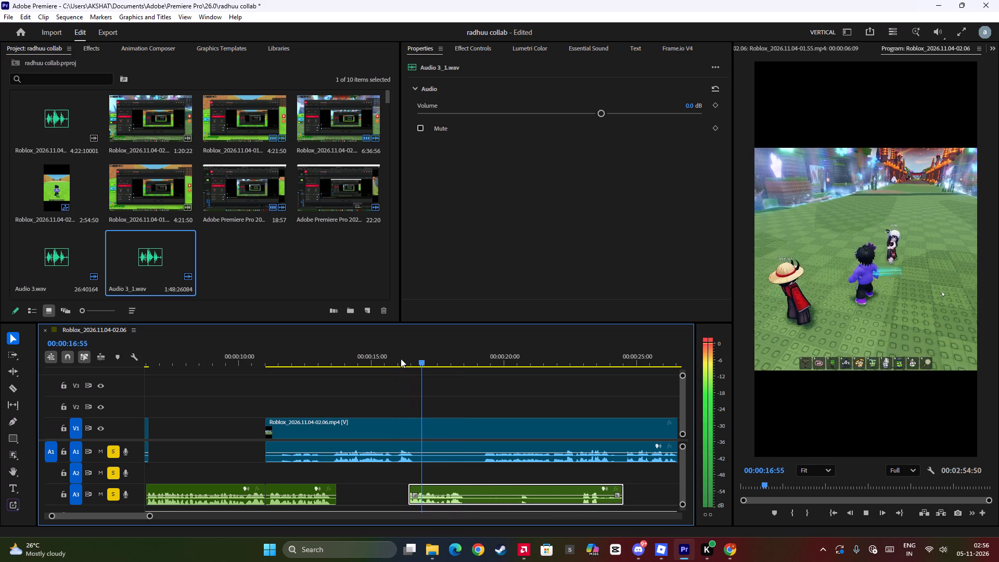
Split the moved A3 voice-over at 00:00:18:31, after its opening phrase.
click(401, 359)
key(space)
key(space)
key(space)
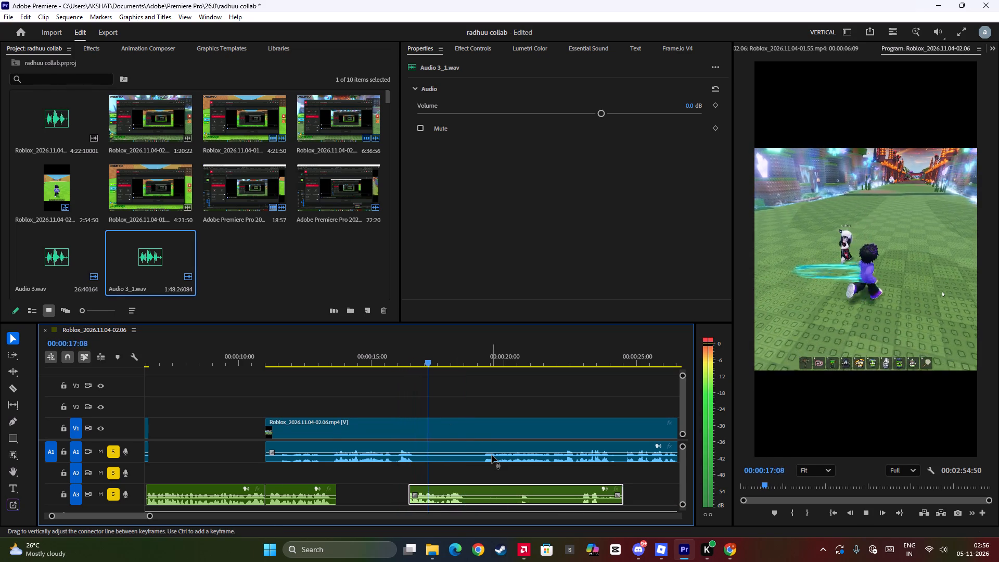
key(space)
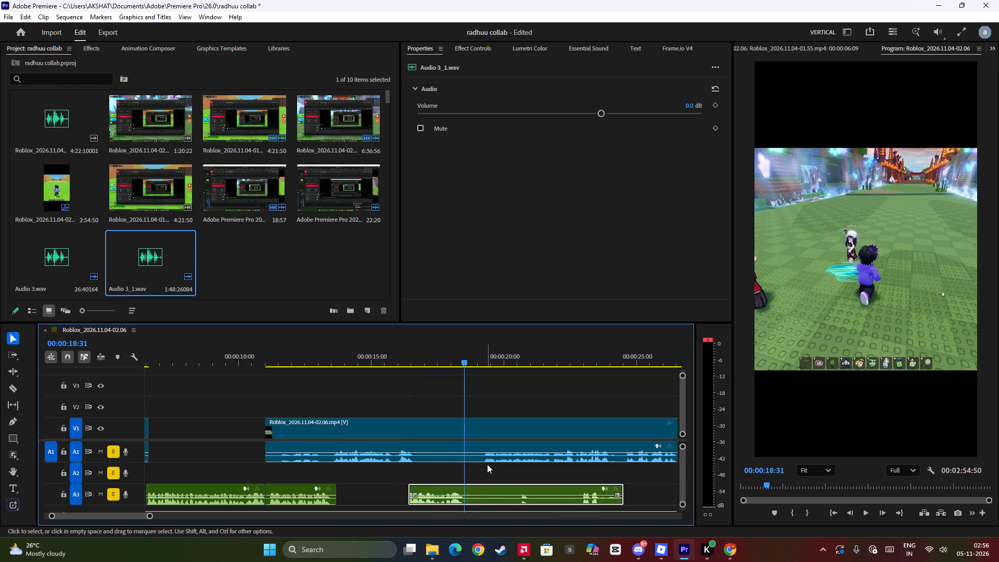
key(ctrl+b)
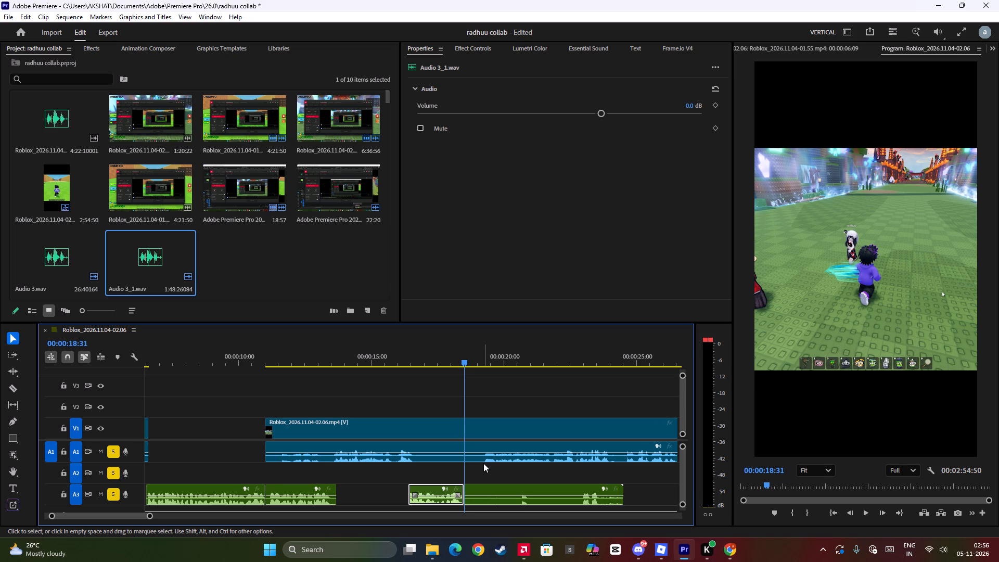
Play the A3 voice-over remaining after 00:00:18:31 against the gameplay and delete that section.
key(space)
scroll(481, 454, down, 6)
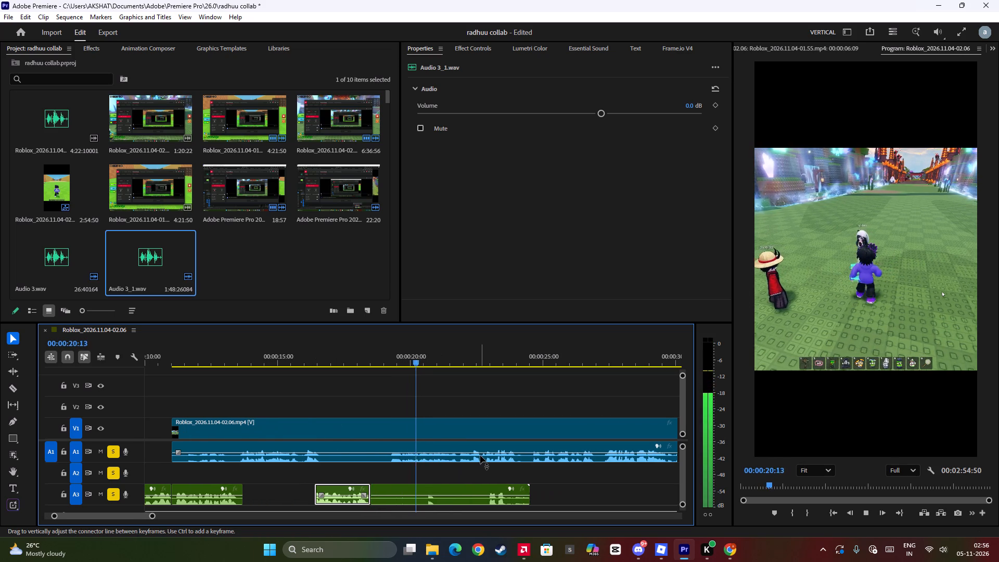
scroll(480, 455, down, 4)
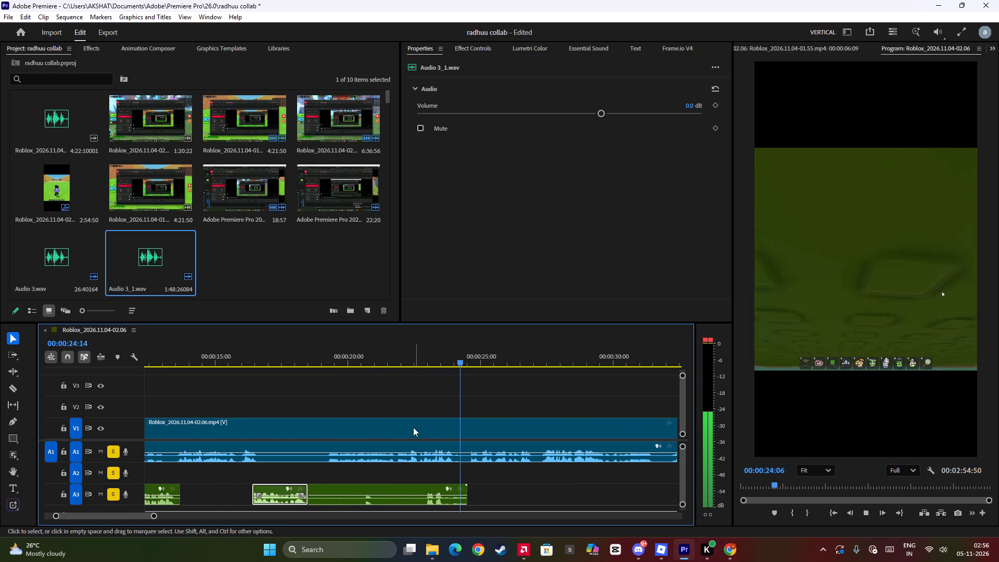
key(space)
key(space)
click(318, 362)
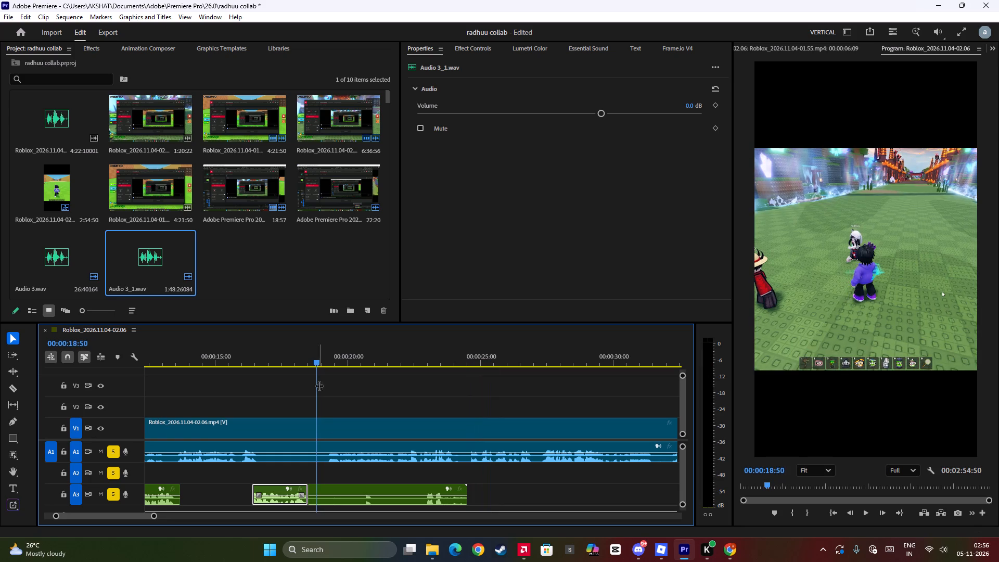
click(347, 491)
key(BackSpace)
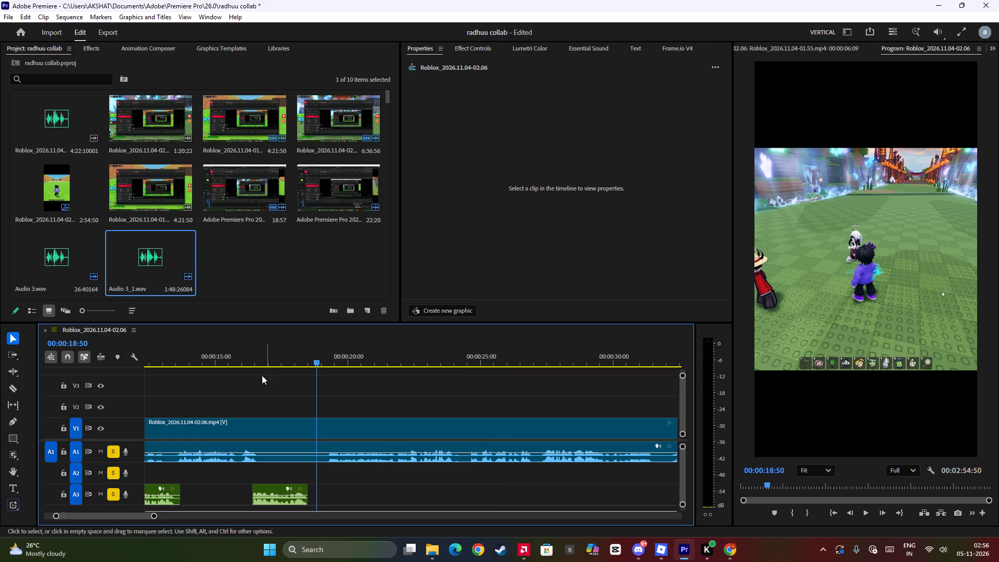
Take A2 off solo and record a new voice-over on A3 from 00:00:18:50 to about 00:00:30.
click(112, 470)
click(123, 489)
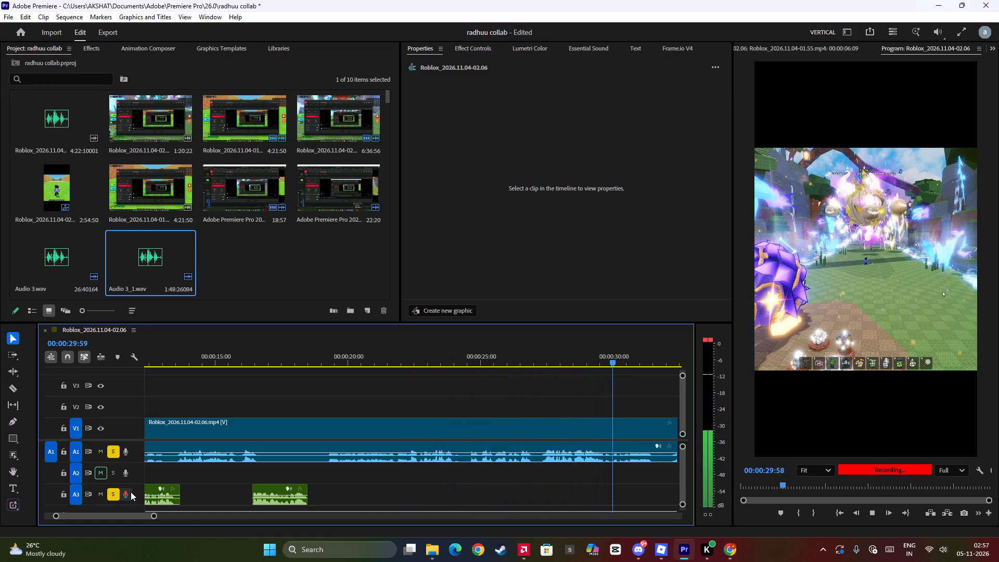
key(space)
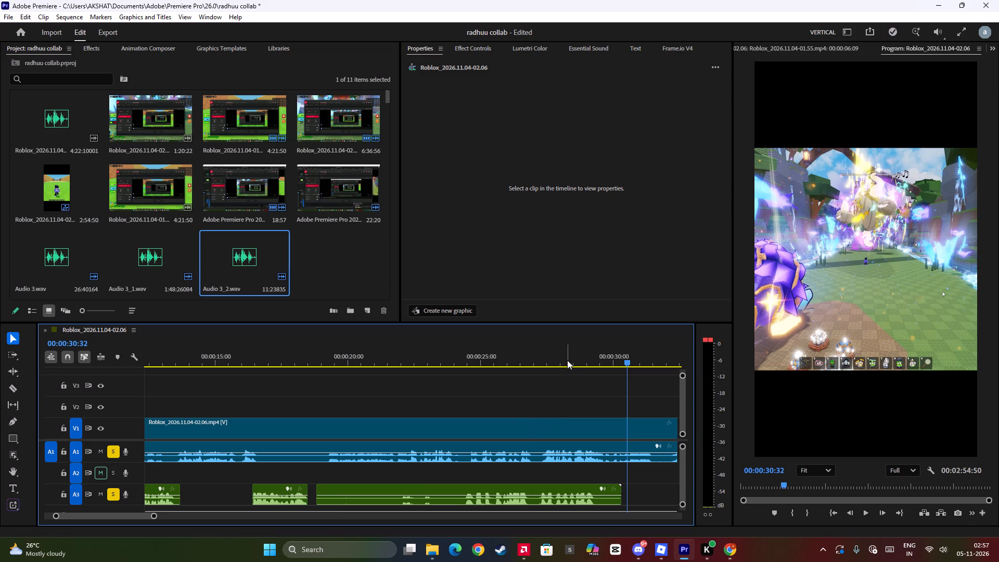
Play back the spoken part of the new A3 recording, from about 00:00:24 onward, to judge its timing with the gameplay.
click(505, 353)
key(space)
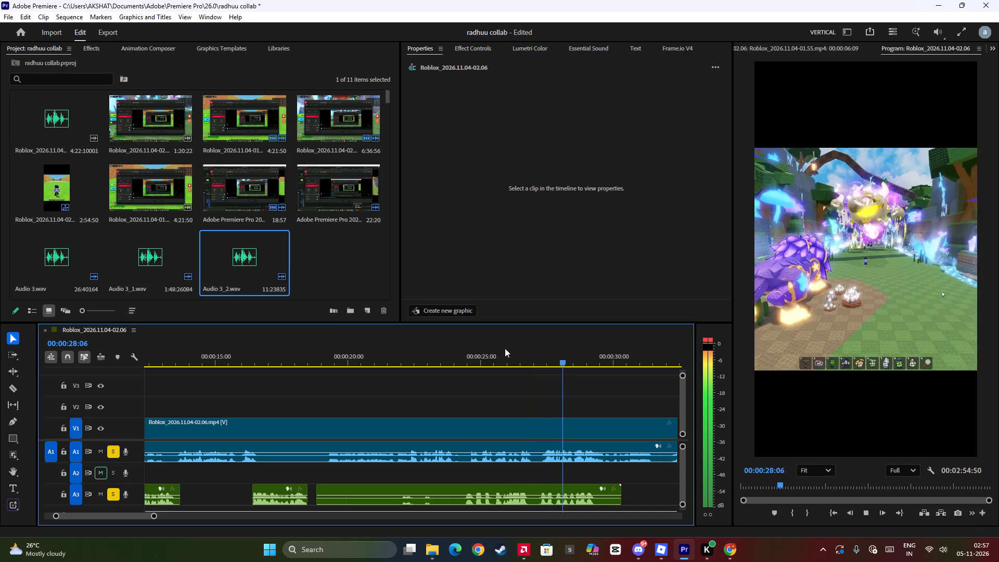
key(space)
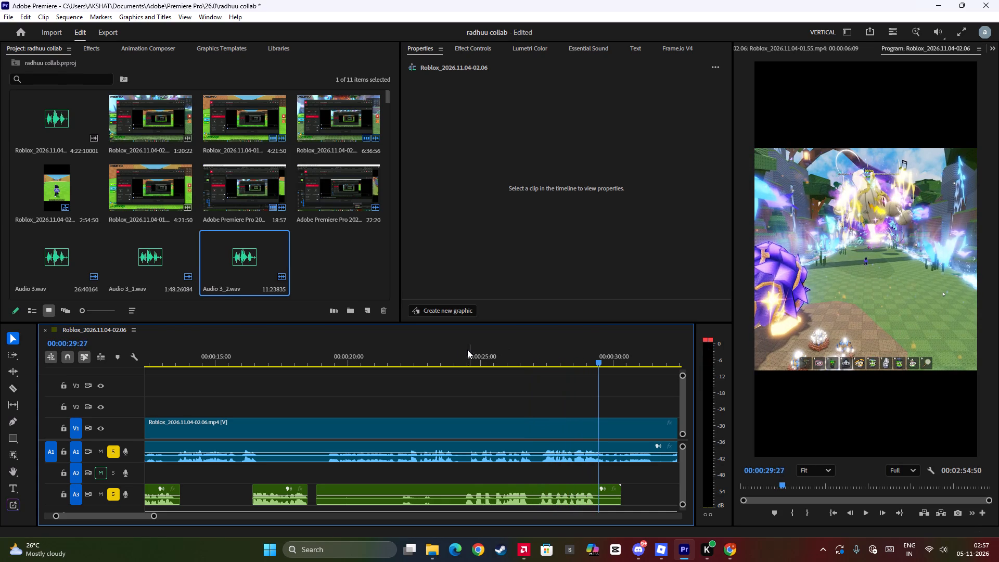
click(460, 351)
key(space)
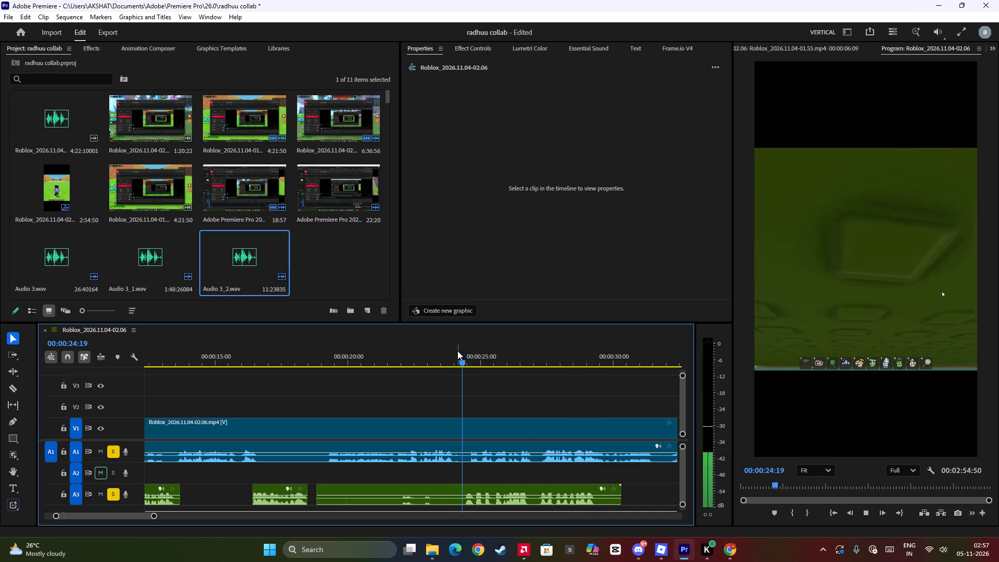
scroll(442, 360, down, 2)
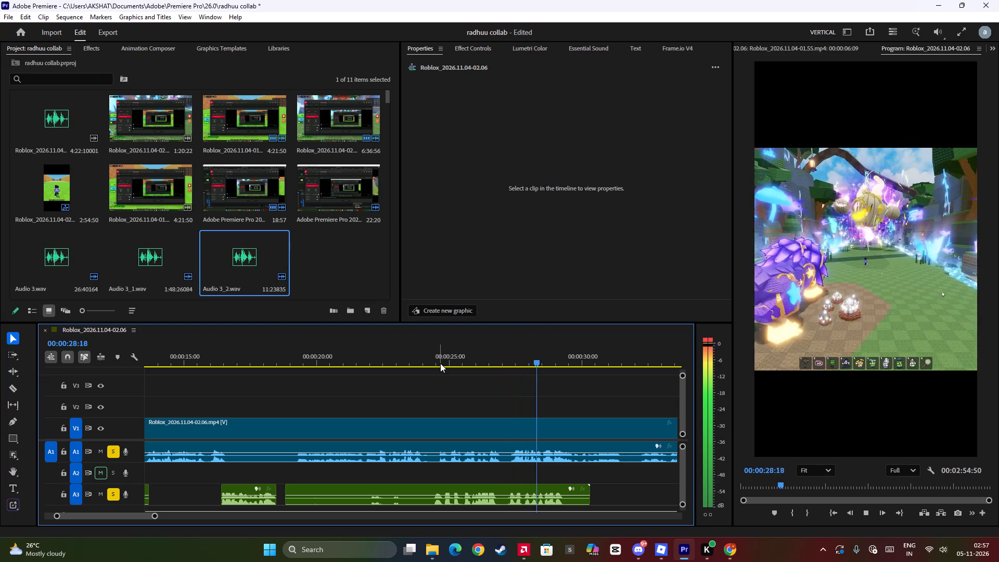
key(space)
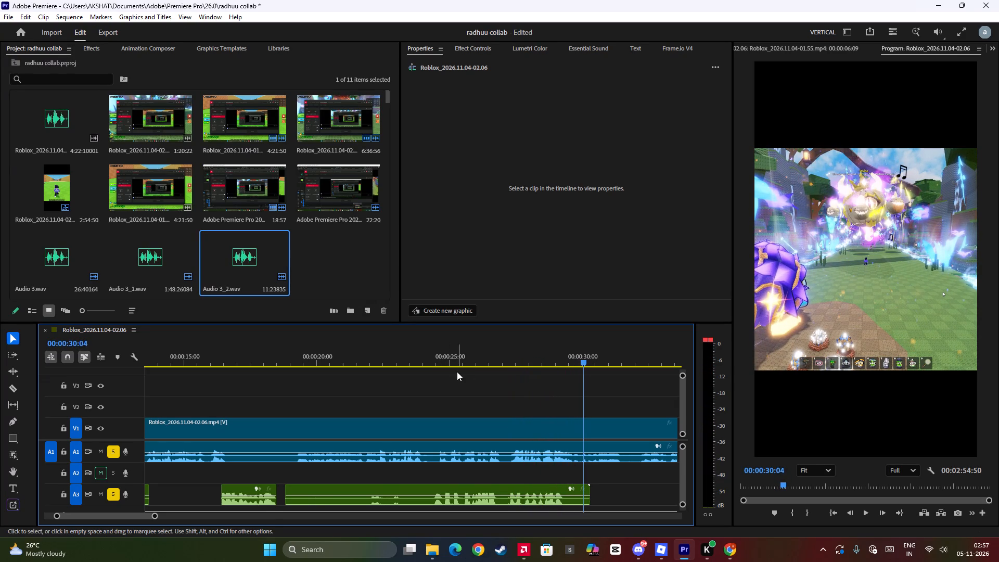
key(space)
key(space)
click(399, 366)
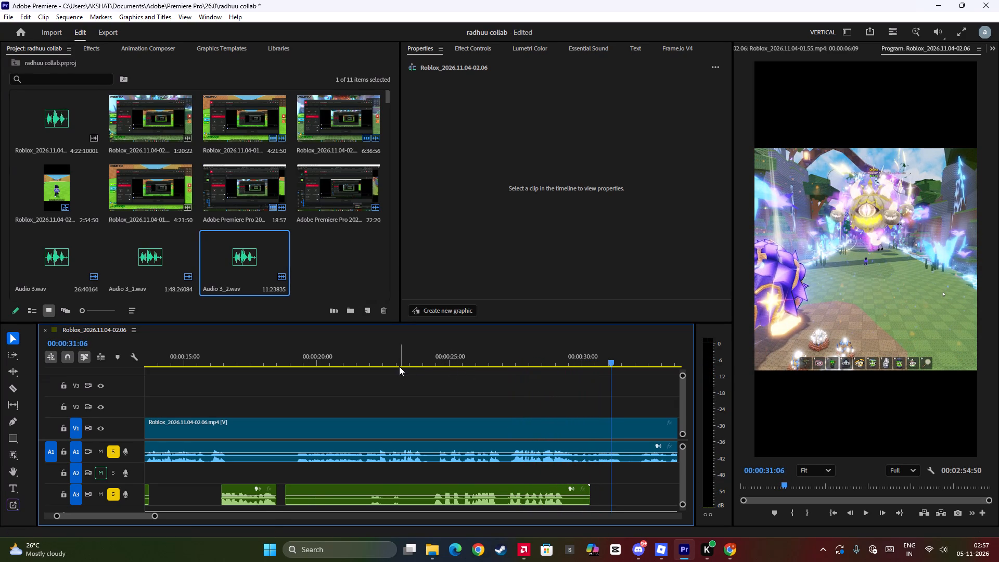
key(space)
click(420, 362)
key(space)
drag(443, 470, 464, 465)
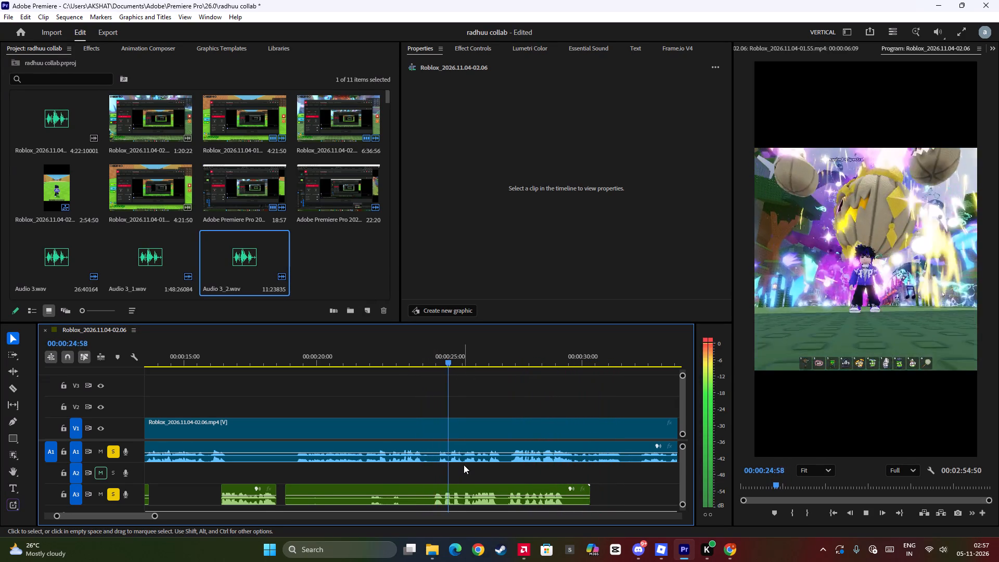
drag(464, 465, 464, 464)
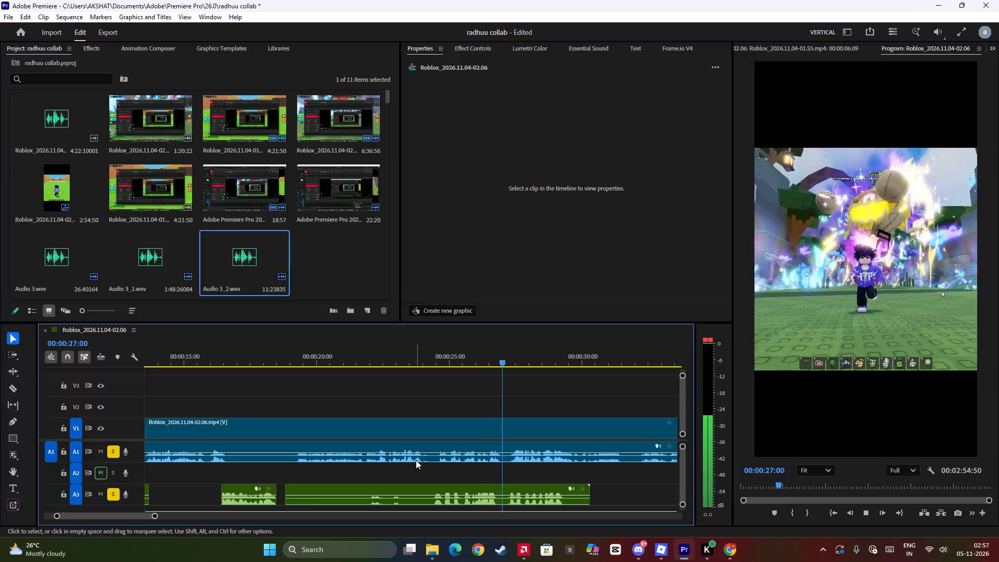
drag(427, 469, 429, 475)
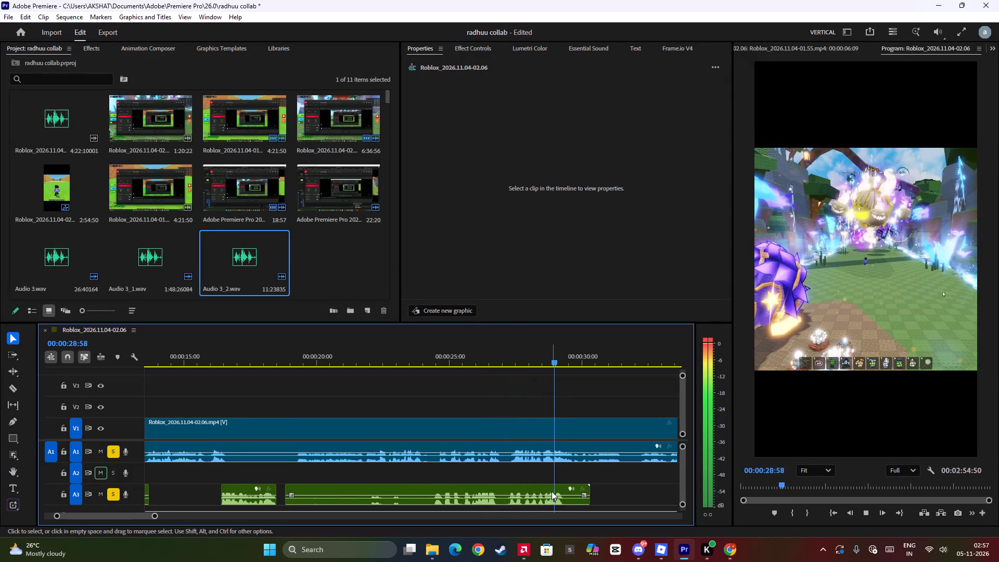
key(space)
Review the gameplay from 00:00:29:29 to 00:00:34:49 and the start of the following clip near 00:00:38.
scroll(516, 490, up, 5)
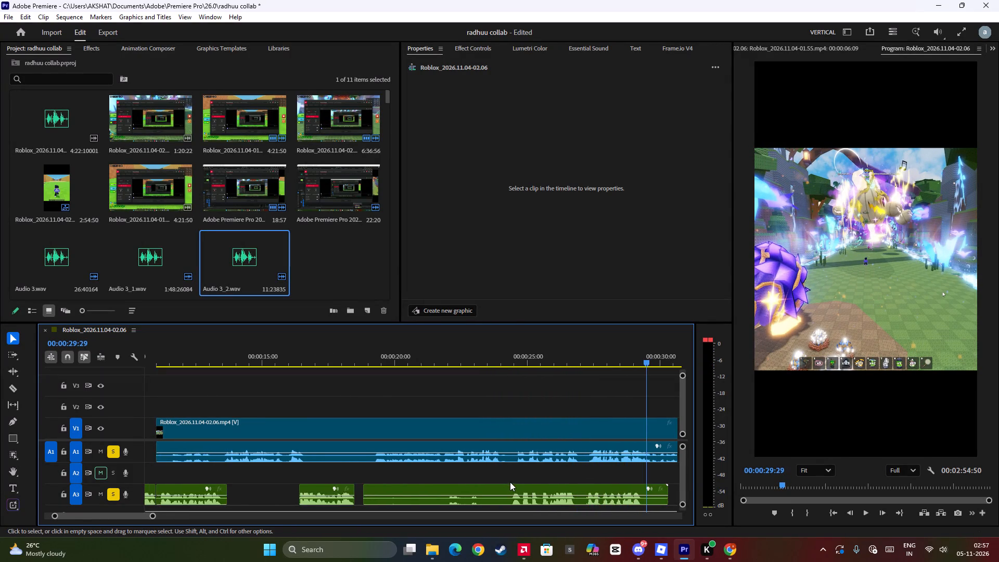
scroll(506, 475, up, 6)
scroll(502, 469, down, 16)
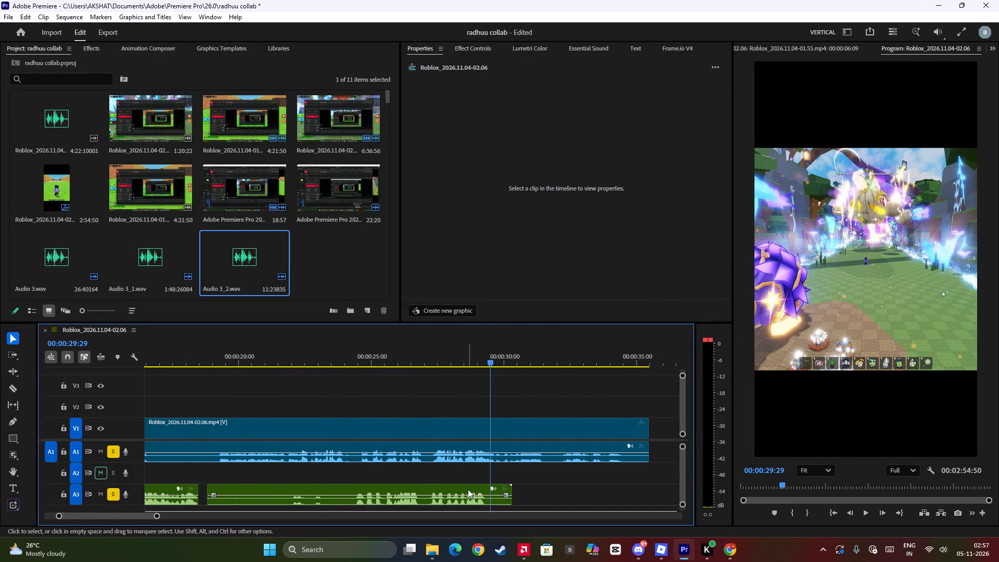
click(468, 489)
key(space)
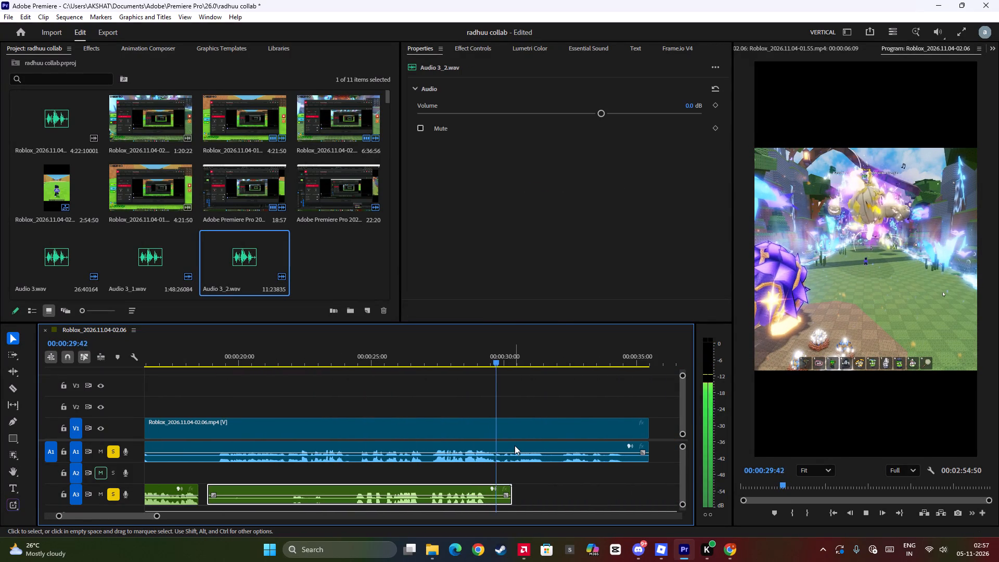
scroll(513, 447, down, 3)
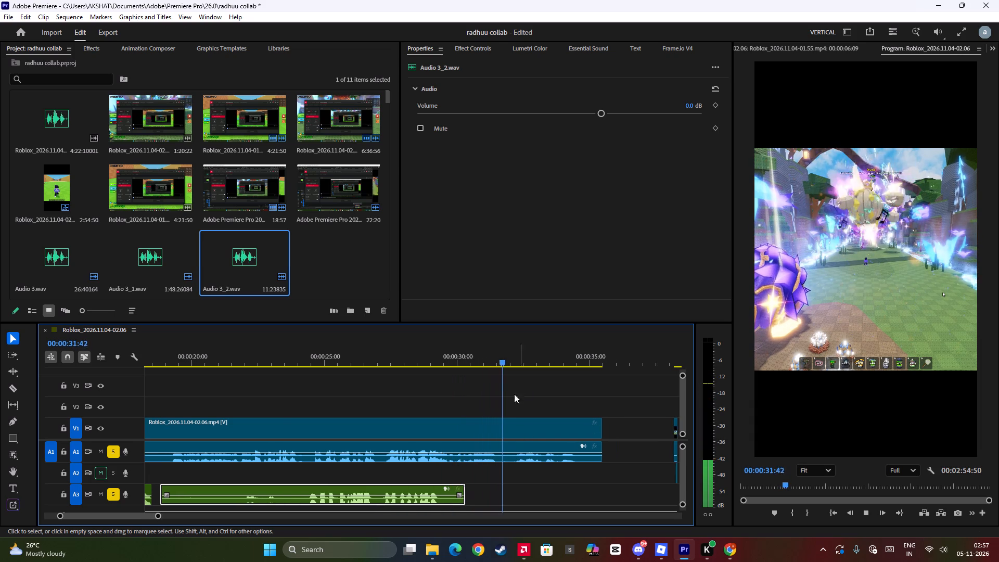
scroll(506, 413, down, 3)
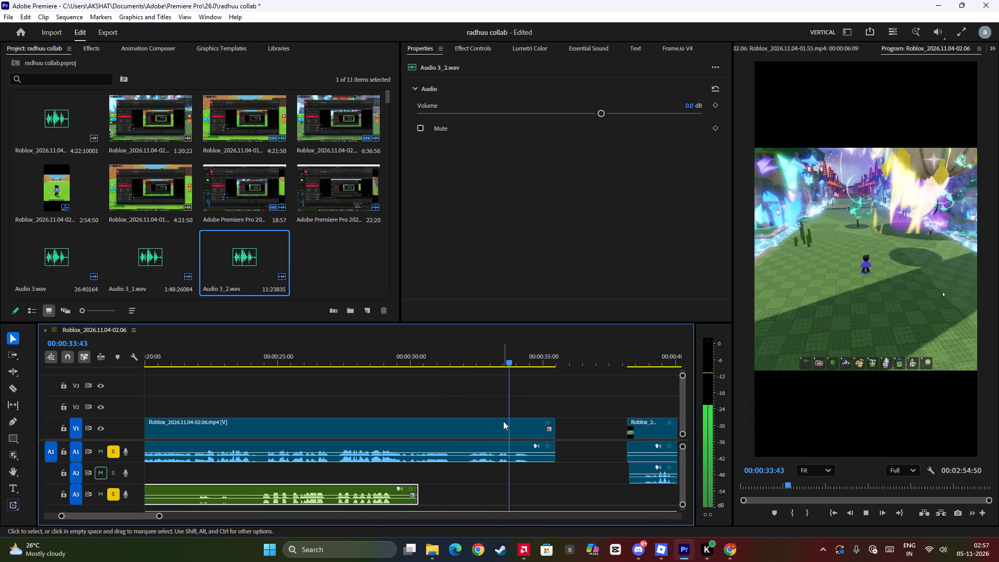
key(space)
scroll(517, 411, down, 3)
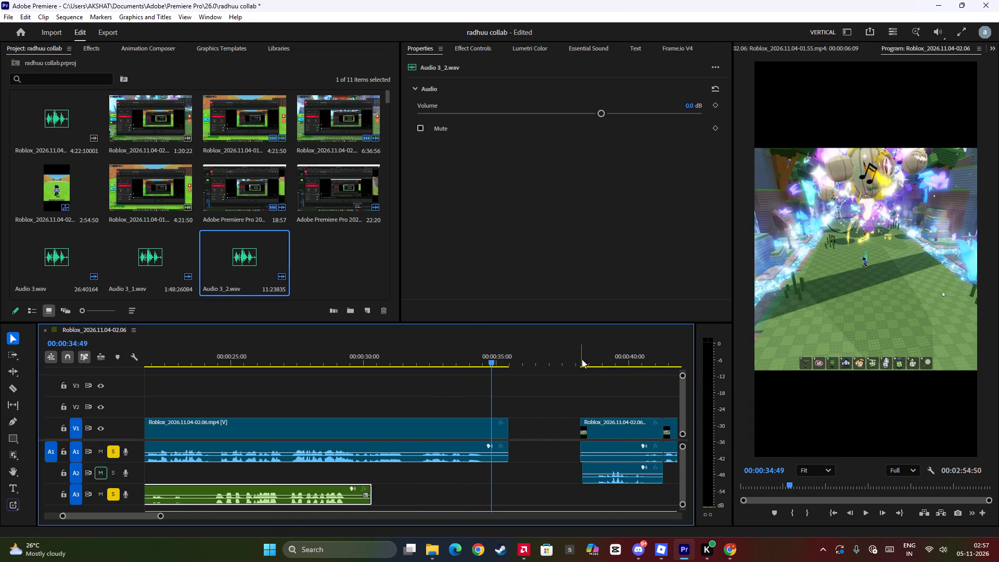
click(581, 368)
key(space)
click(585, 363)
key(space)
scroll(578, 399, down, 5)
key(space)
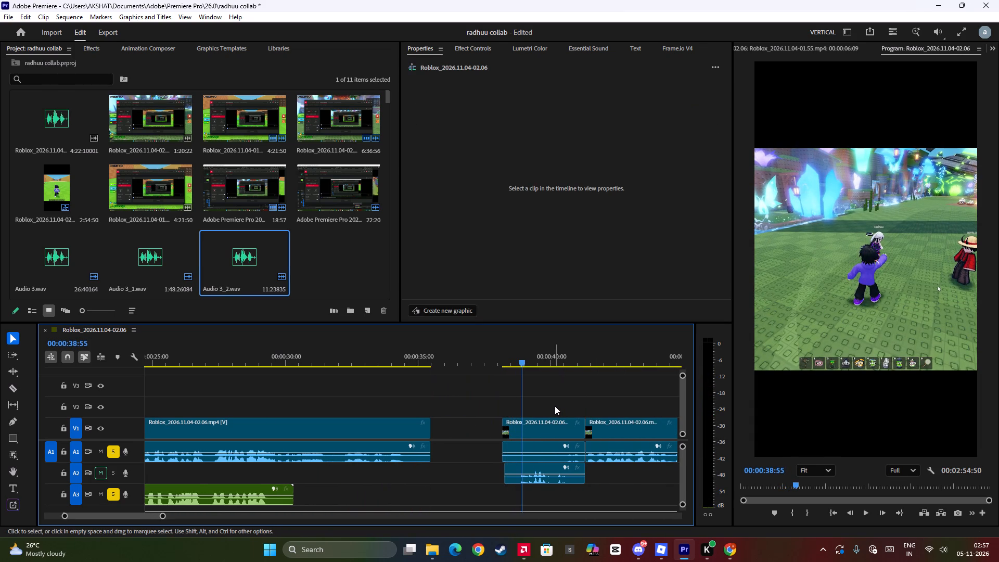
scroll(551, 406, down, 3)
scroll(429, 446, up, 6)
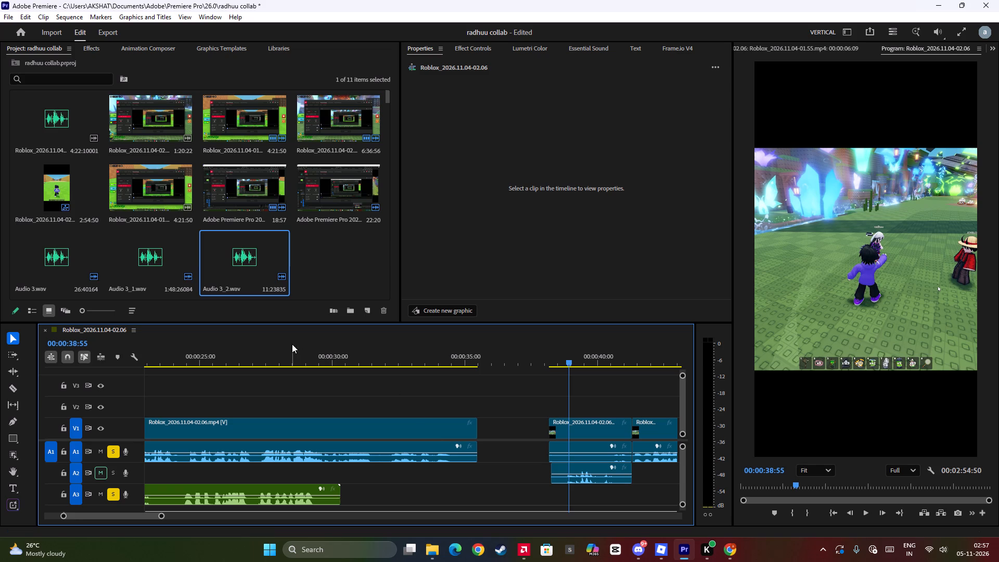
Replay the last phrases of the new A3 voice-over, from about 00:00:26 to 00:00:29, with the gameplay.
click(271, 356)
key(space)
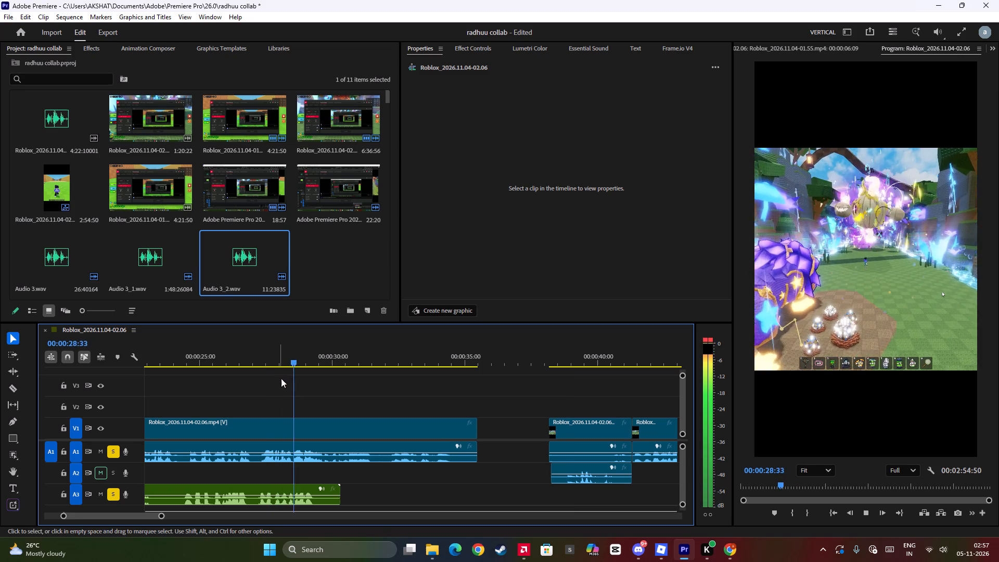
key(space)
scroll(342, 469, up, 6)
click(342, 366)
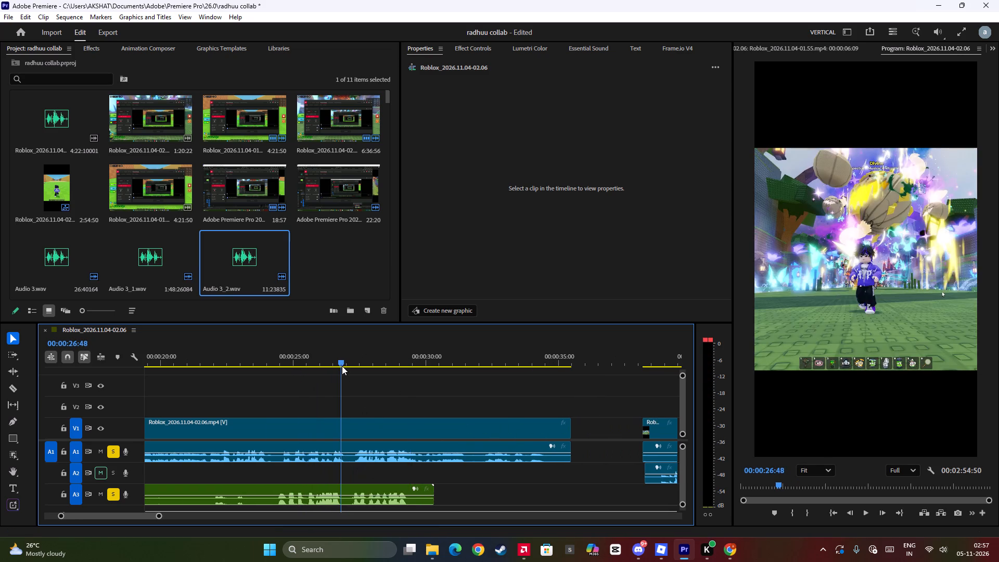
key(space)
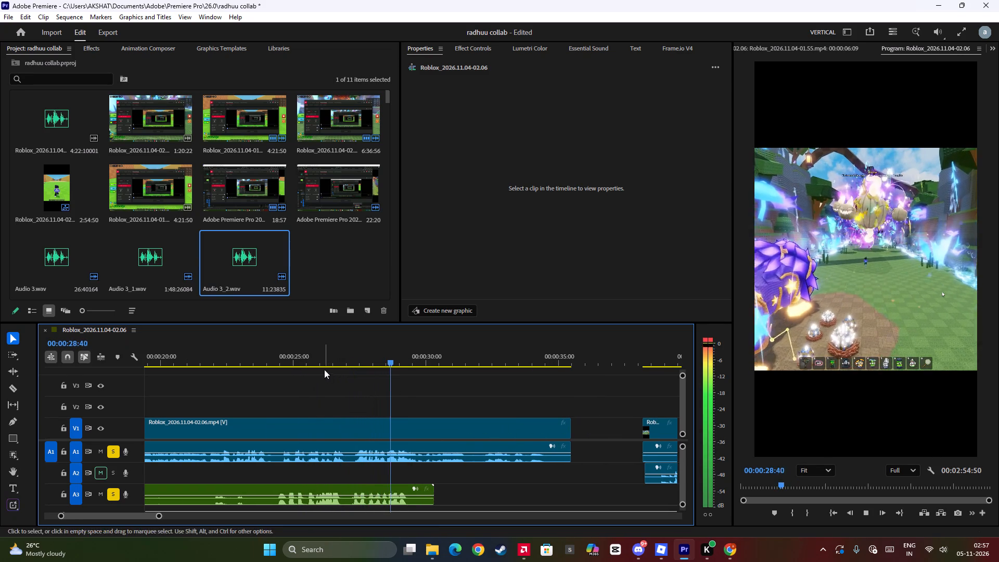
click(331, 360)
key(space)
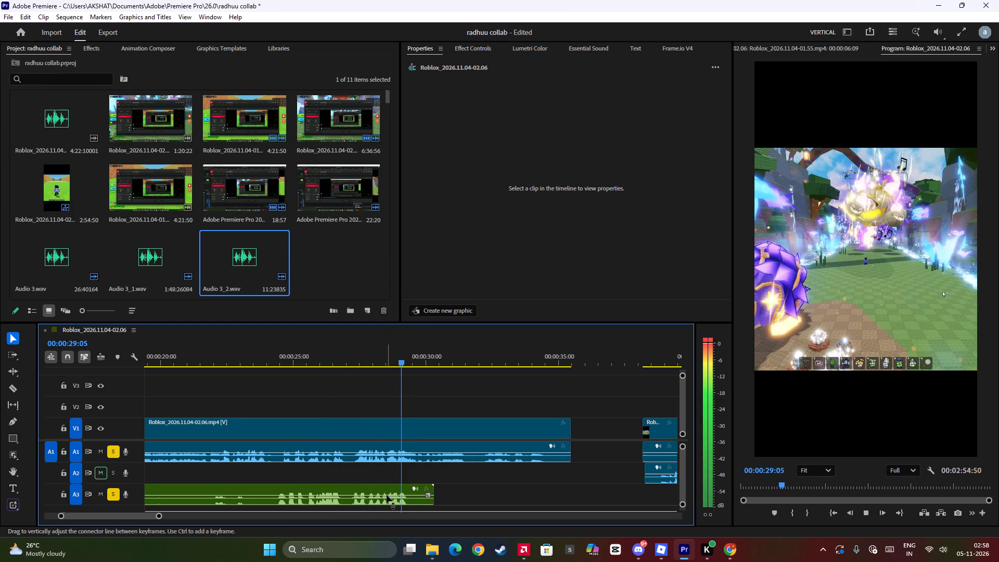
key(space)
Move the new voice-over recording from A3 up to A2, keeping its start at 00:00:18:50.
scroll(388, 490, up, 12)
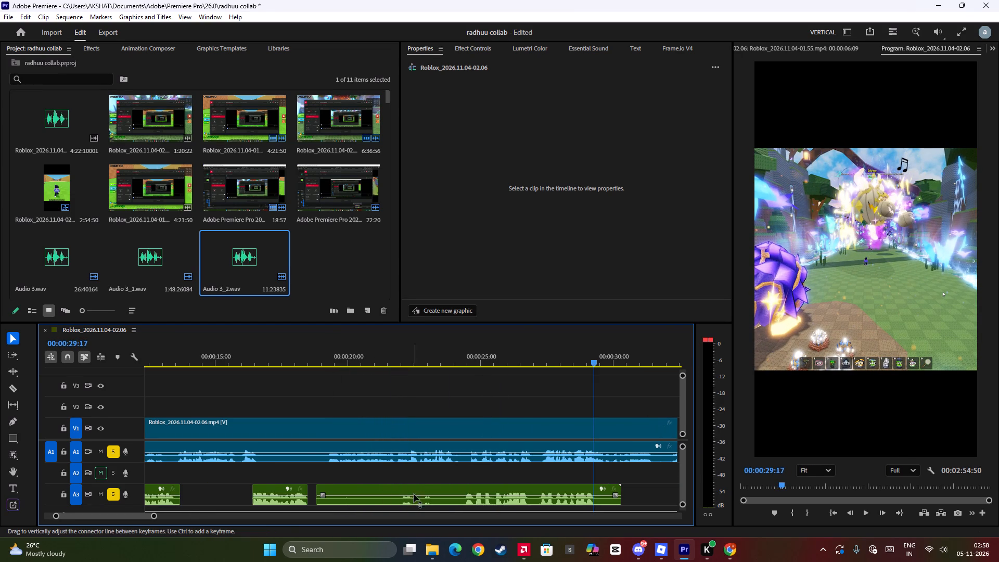
drag(422, 489, 422, 469)
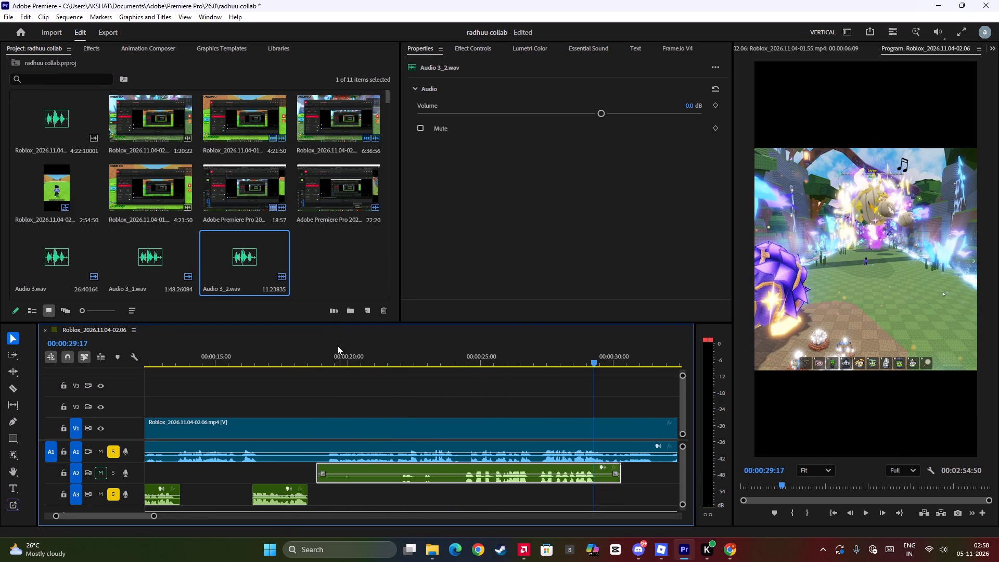
Record a second voice-over take on A3 from 00:00:19:17 to about 00:00:31.
click(306, 362)
key(space)
key(space)
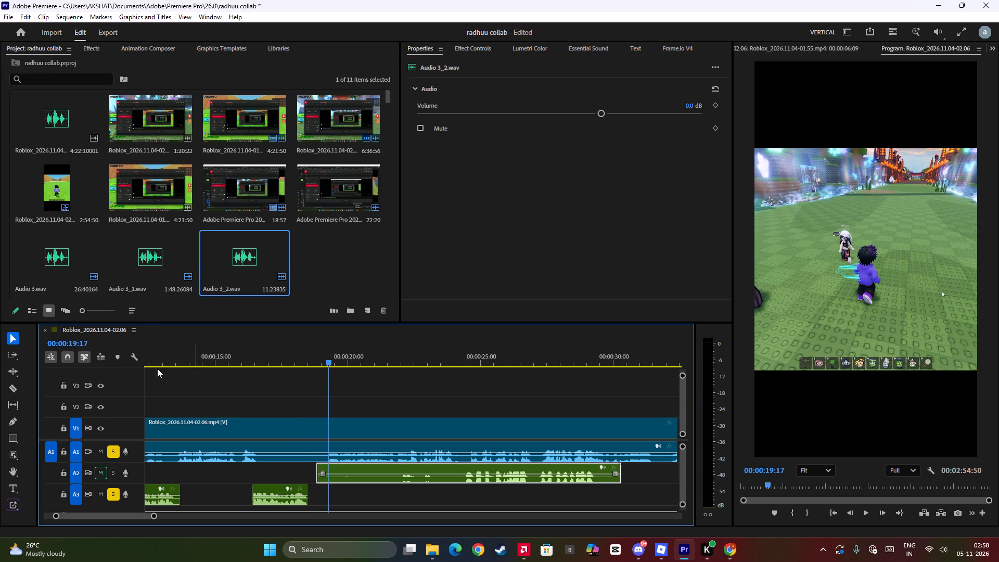
click(125, 491)
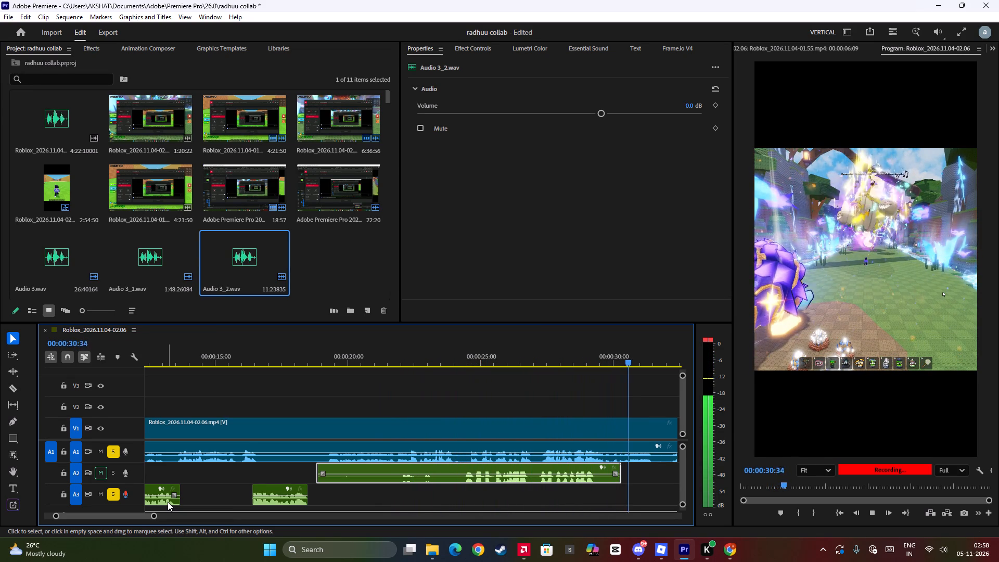
key(space)
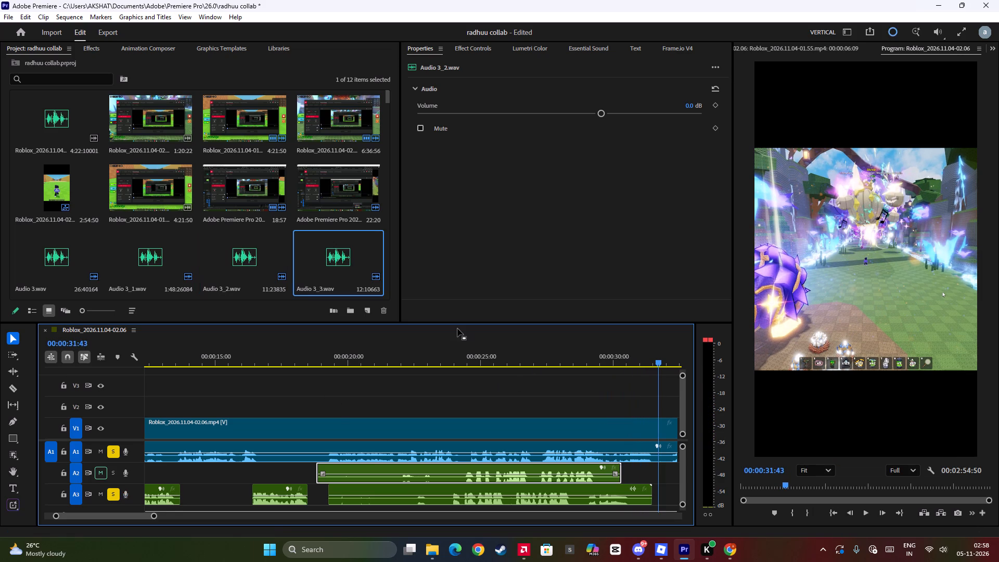
Move the second A3 voice-over take about one second later, starting near 00:00:20:20, and play it against the gameplay.
click(445, 346)
key(space)
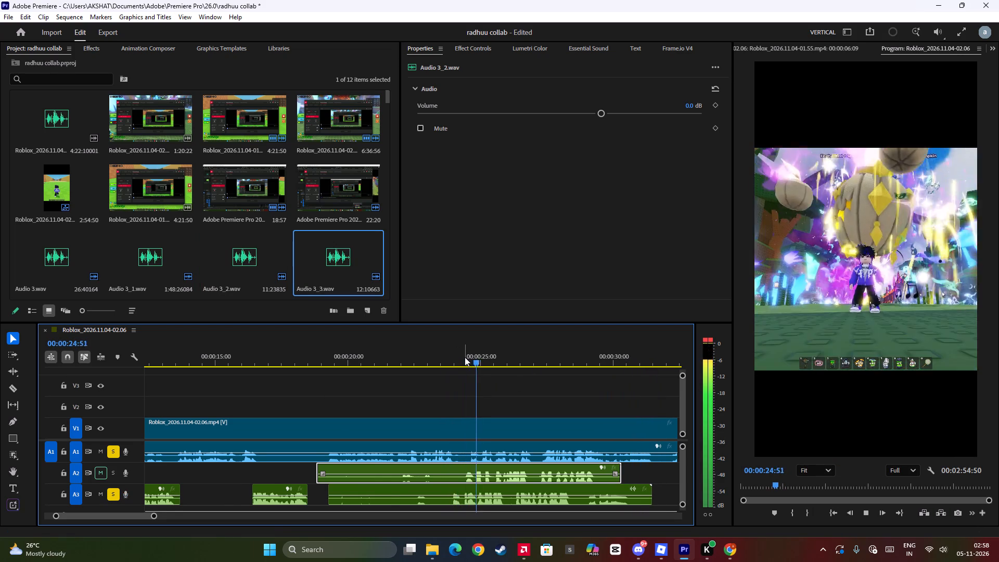
scroll(467, 357, down, 2)
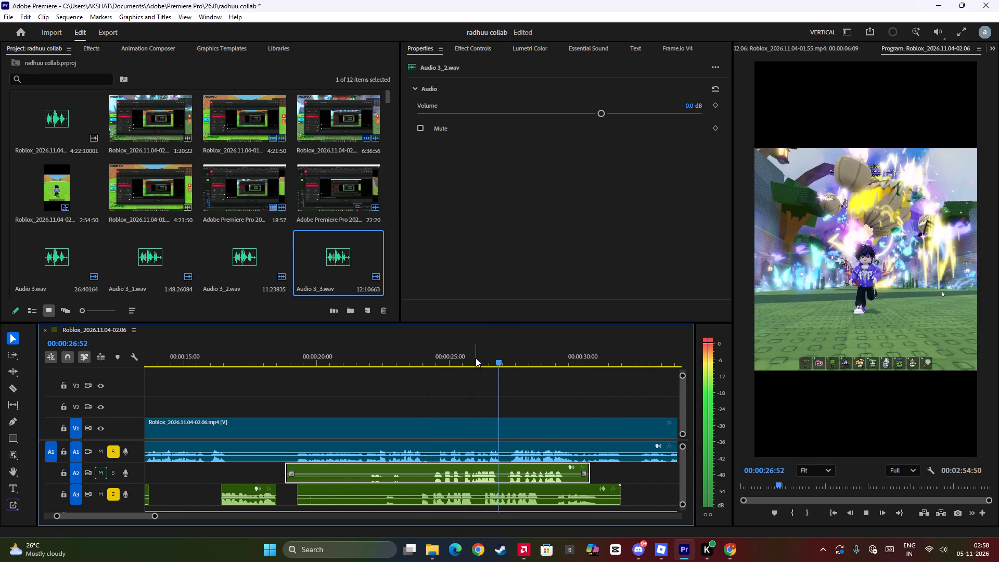
key(space)
click(532, 489)
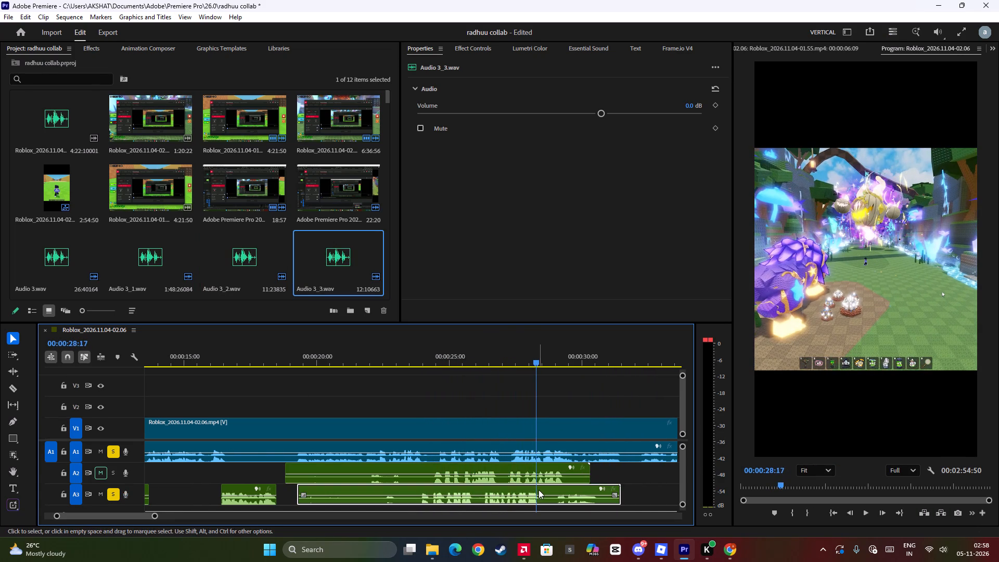
drag(540, 487, 570, 484)
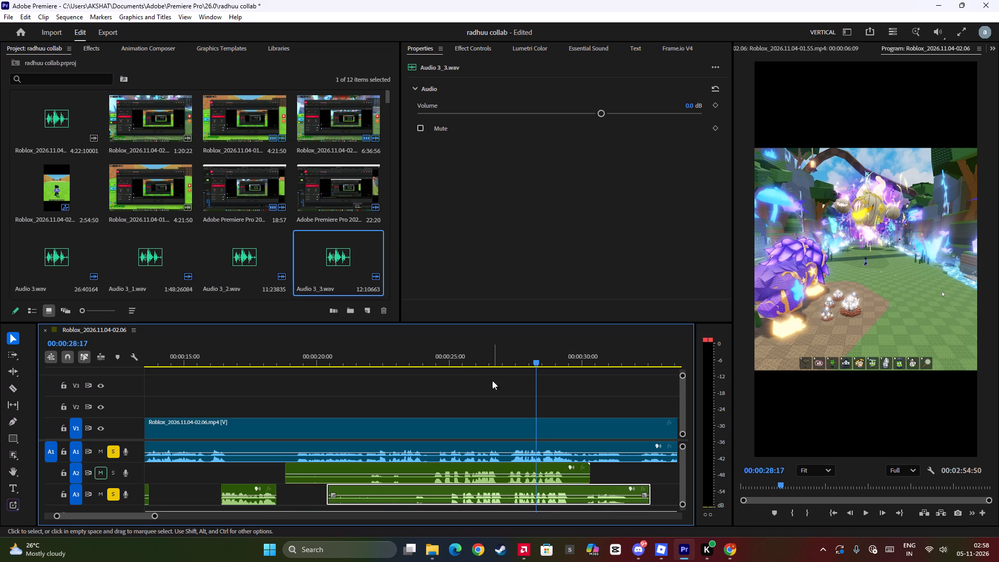
click(452, 362)
key(space)
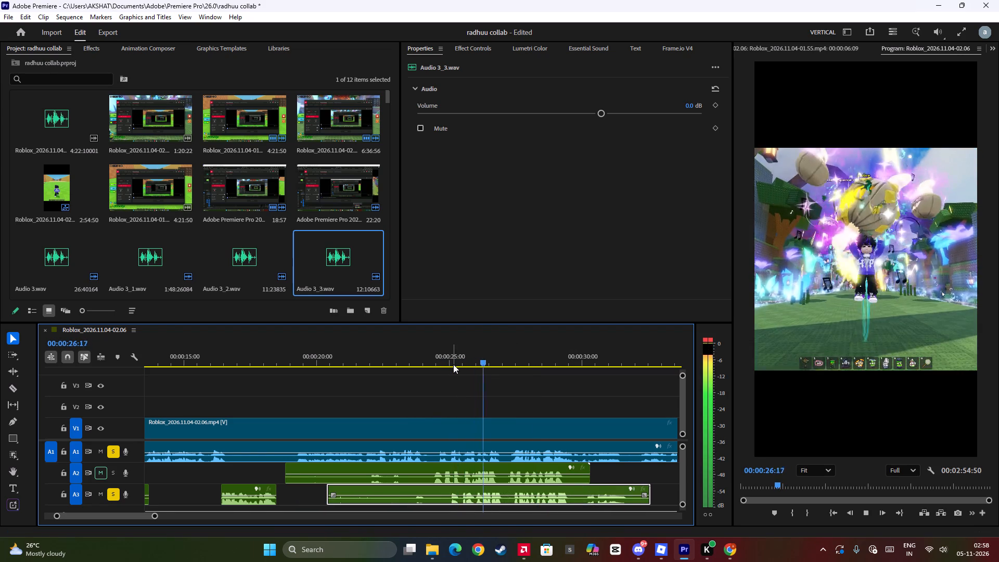
key(space)
key(space)
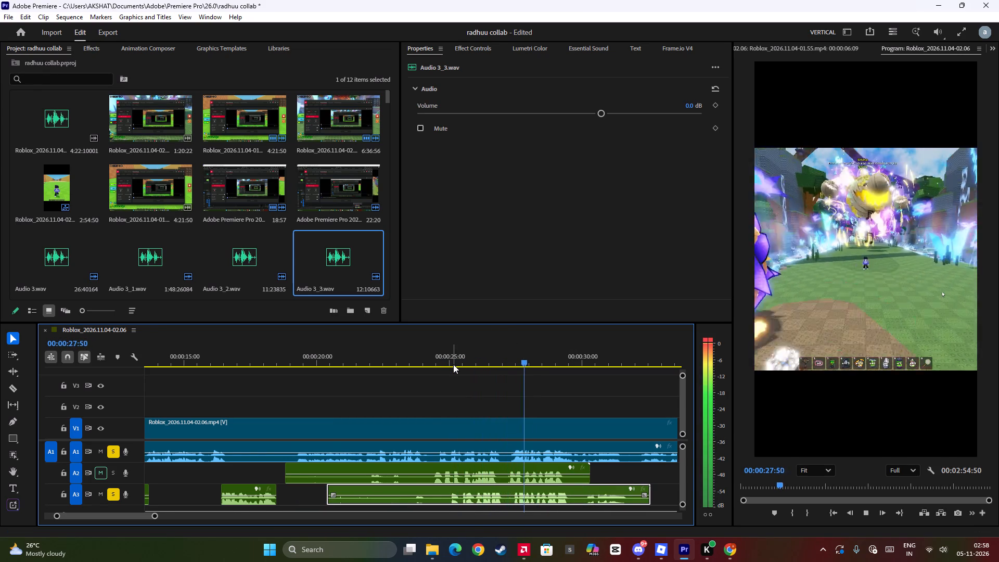
key(space)
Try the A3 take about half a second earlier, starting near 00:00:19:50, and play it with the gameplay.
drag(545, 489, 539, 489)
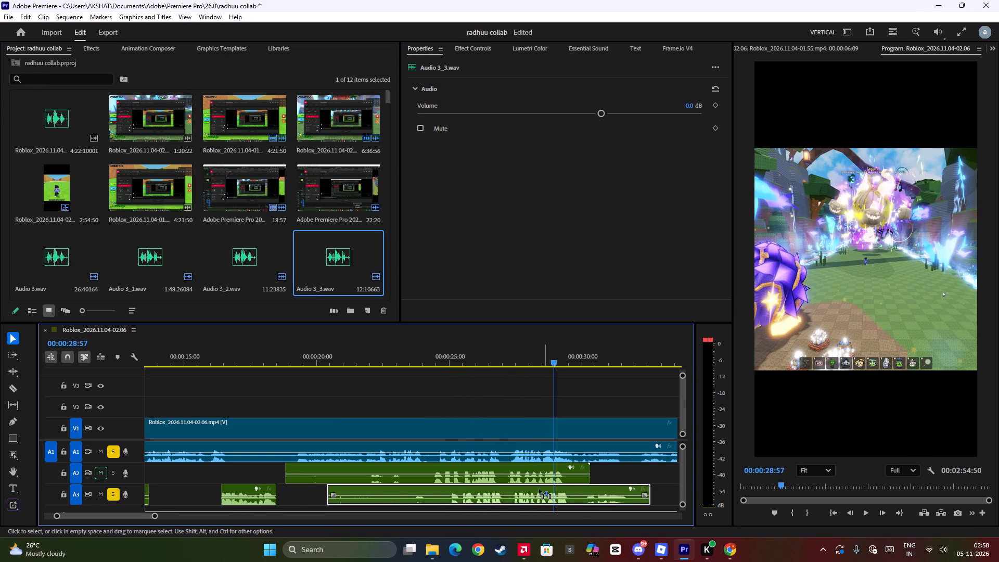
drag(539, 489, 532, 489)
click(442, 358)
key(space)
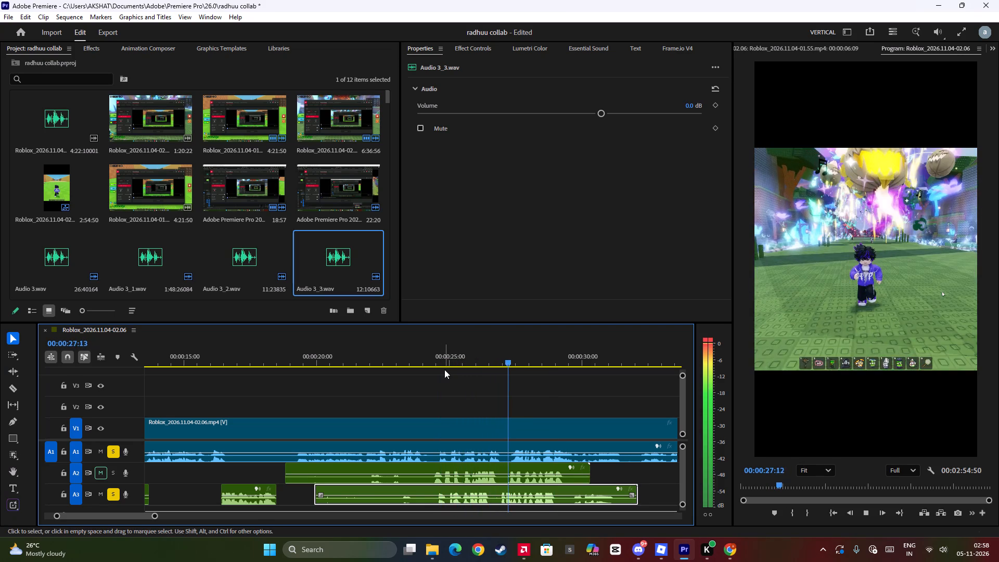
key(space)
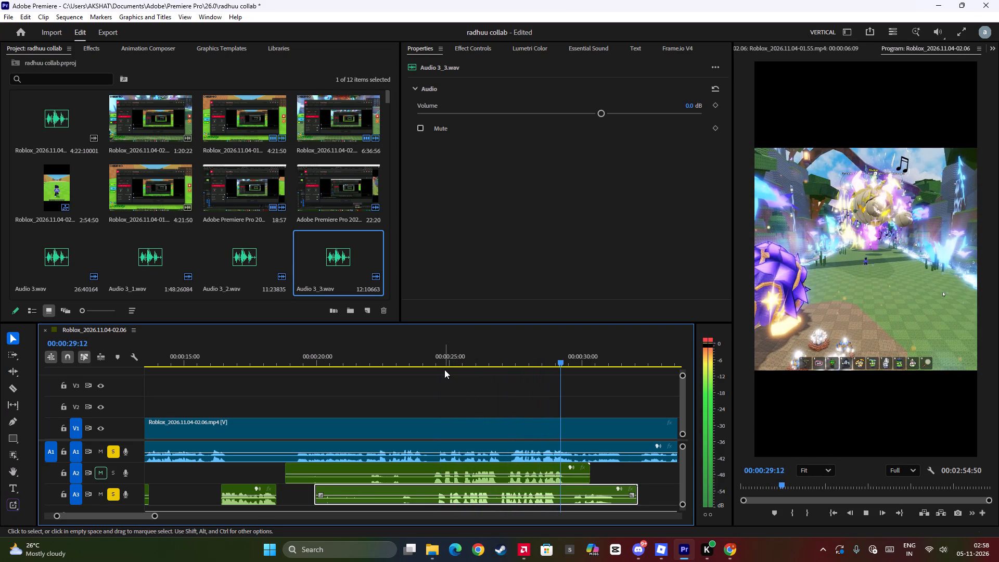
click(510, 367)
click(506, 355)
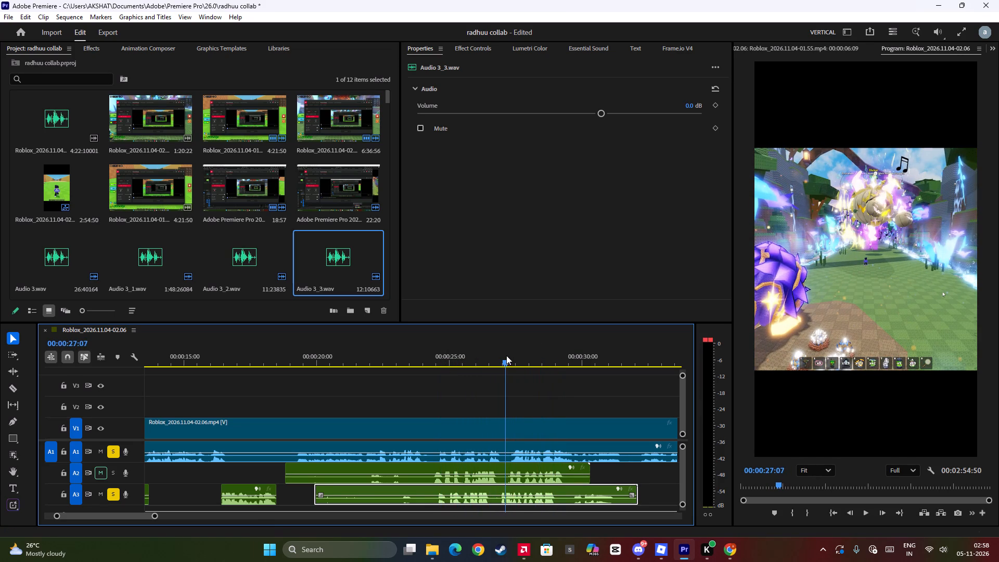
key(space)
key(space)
Shift the A3 take later so it starts near 00:00:20:20 and check its phrases against the gameplay.
drag(530, 491, 541, 490)
click(500, 358)
key(space)
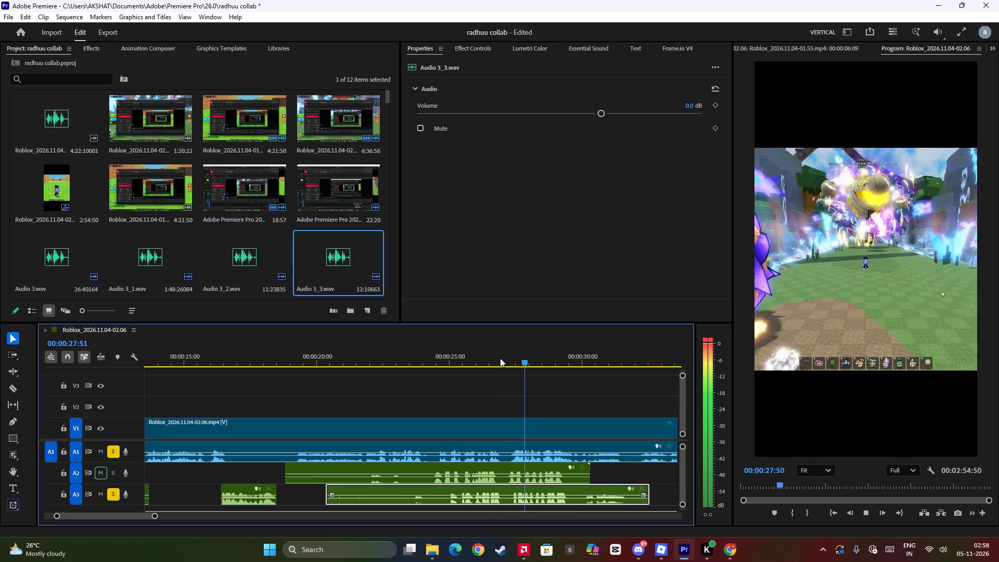
key(space)
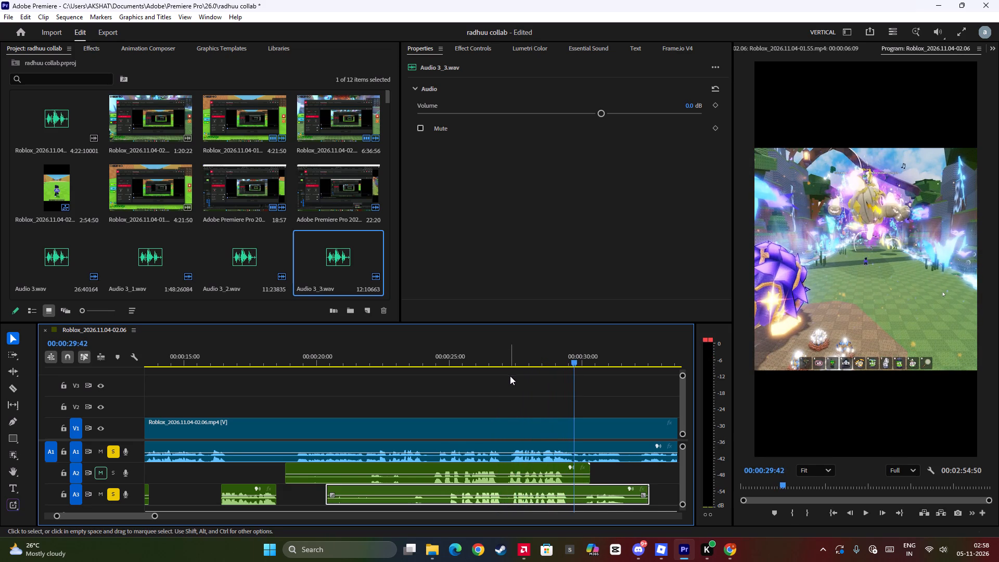
key(space)
scroll(511, 378, down, 2)
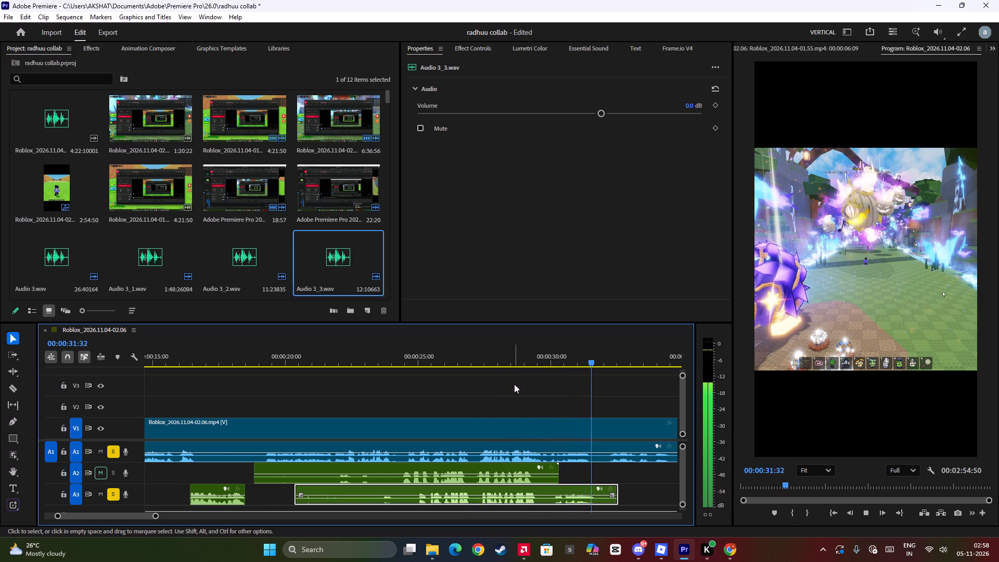
key(space)
click(400, 355)
key(space)
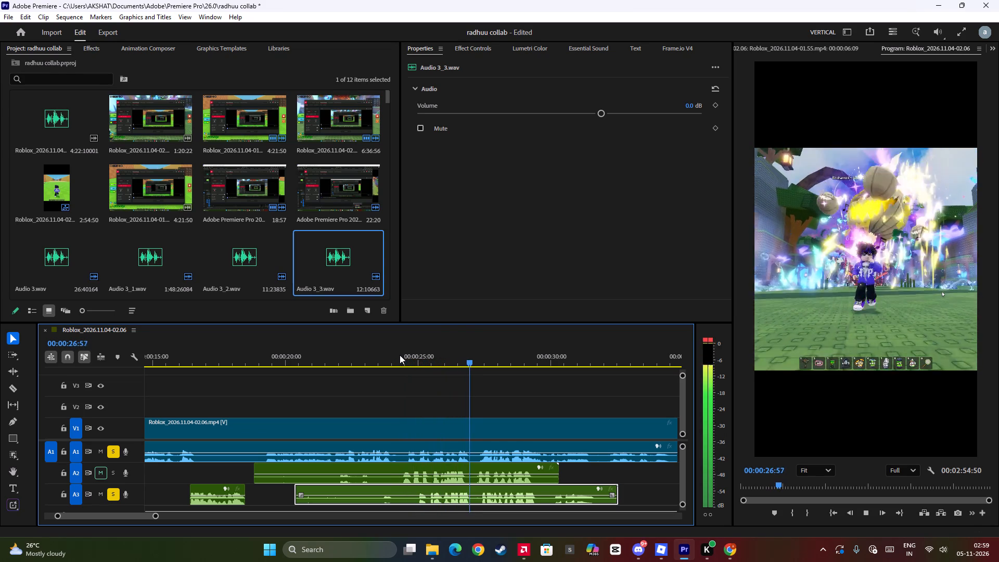
key(space)
Solo A2 and take A3 out of solo, and play the first take from about 00:00:24:50.
click(112, 471)
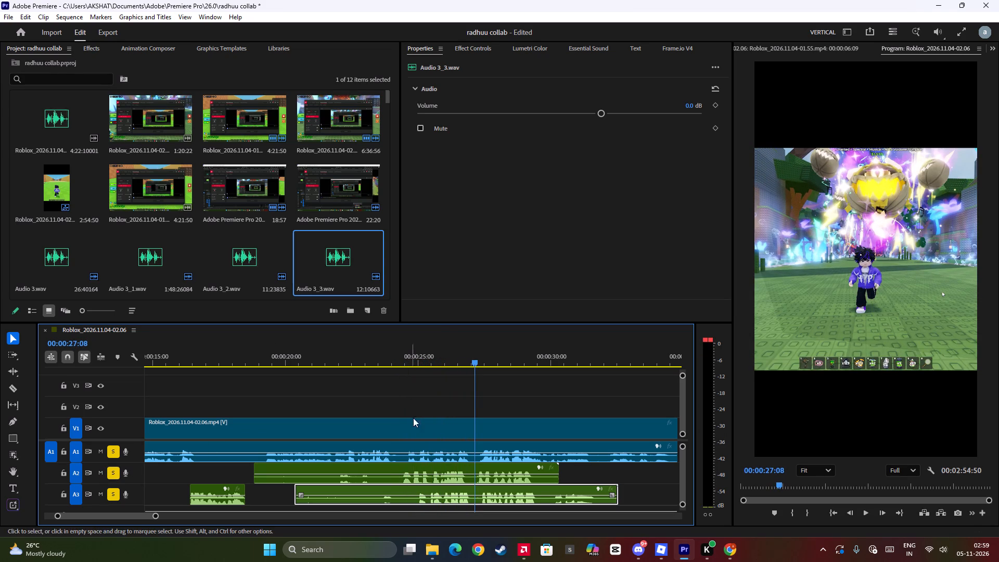
click(111, 495)
click(414, 356)
key(space)
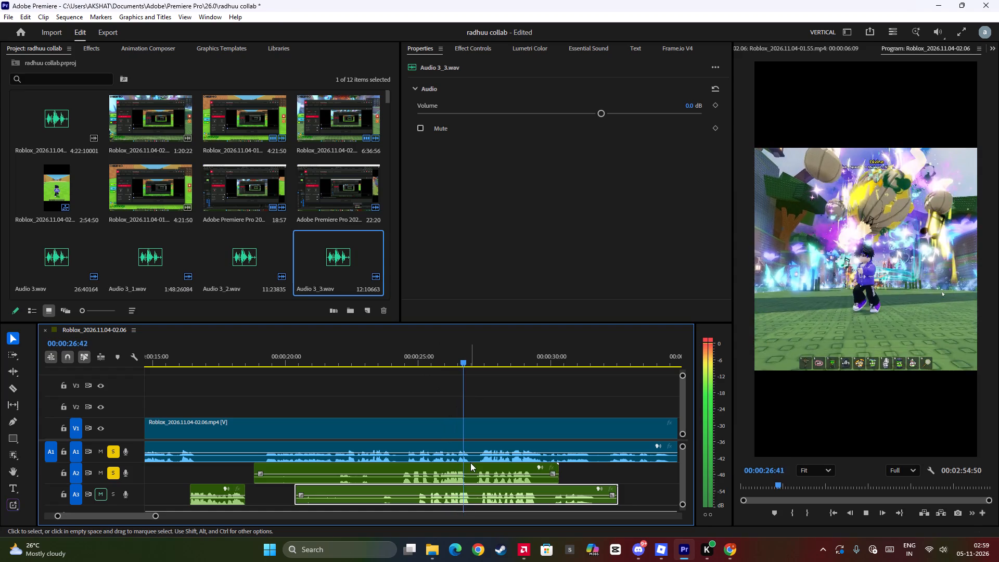
key(space)
Split both takes at 00:00:27:03, deleting the A2 part after the cut and the A3 part before it.
drag(502, 401, 486, 410)
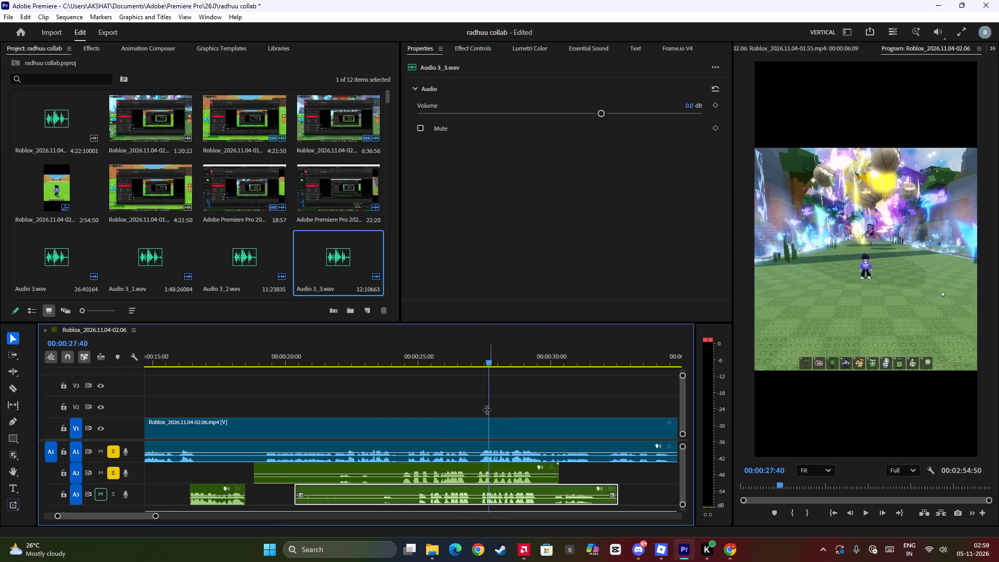
drag(486, 410, 472, 430)
key(ctrl+b)
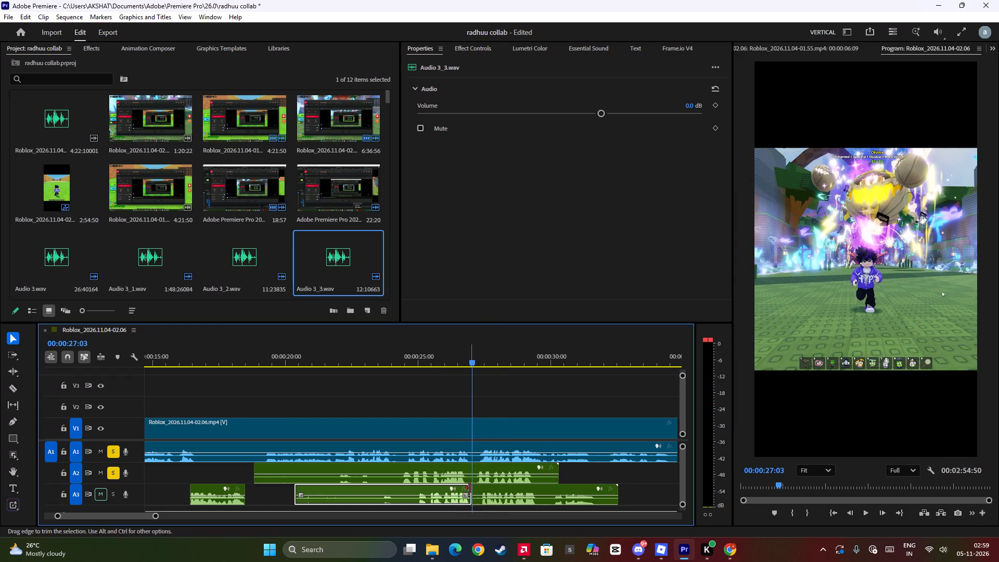
click(486, 476)
key(ctrl+b)
click(492, 472)
key(space)
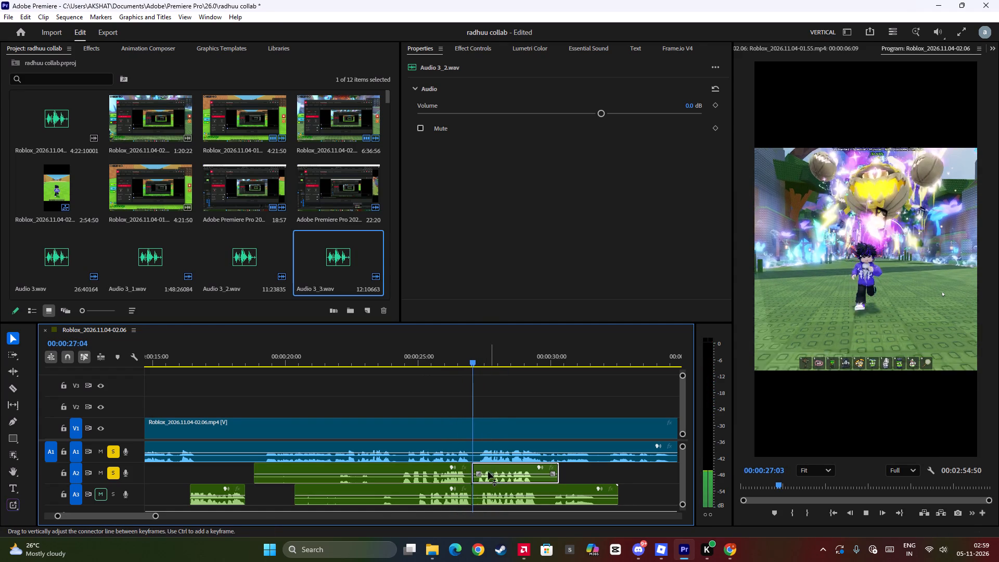
key(BackSpace)
click(442, 498)
key(BackSpace)
Solo A3 again alongside A2 and review the combined takes from about 00:00:23 to 00:00:30.
click(398, 356)
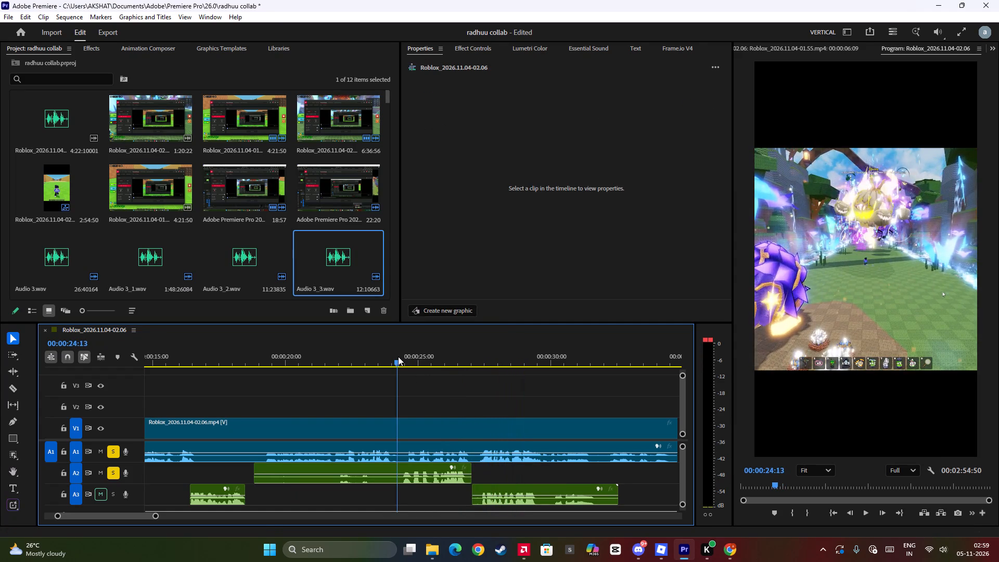
key(space)
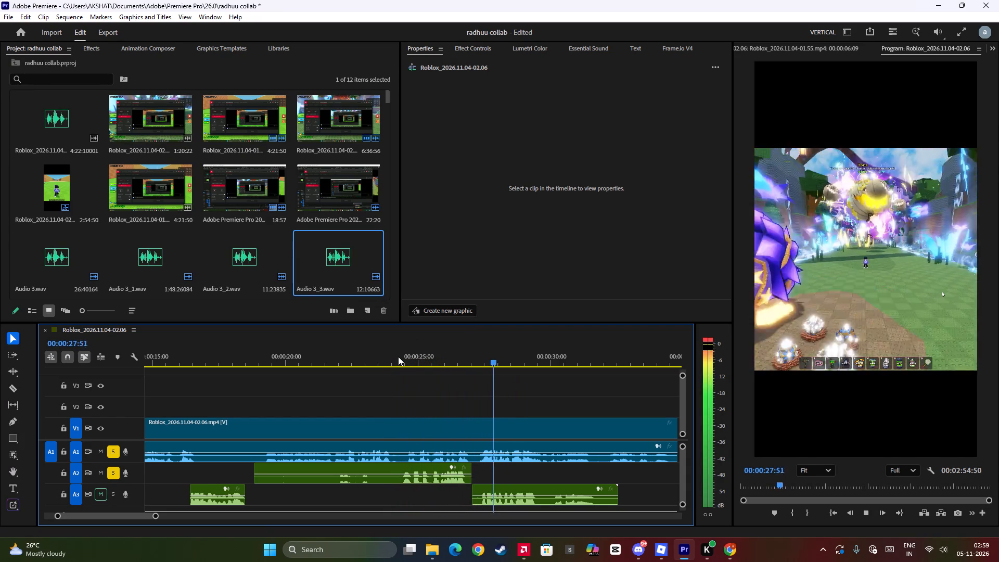
key(space)
click(112, 493)
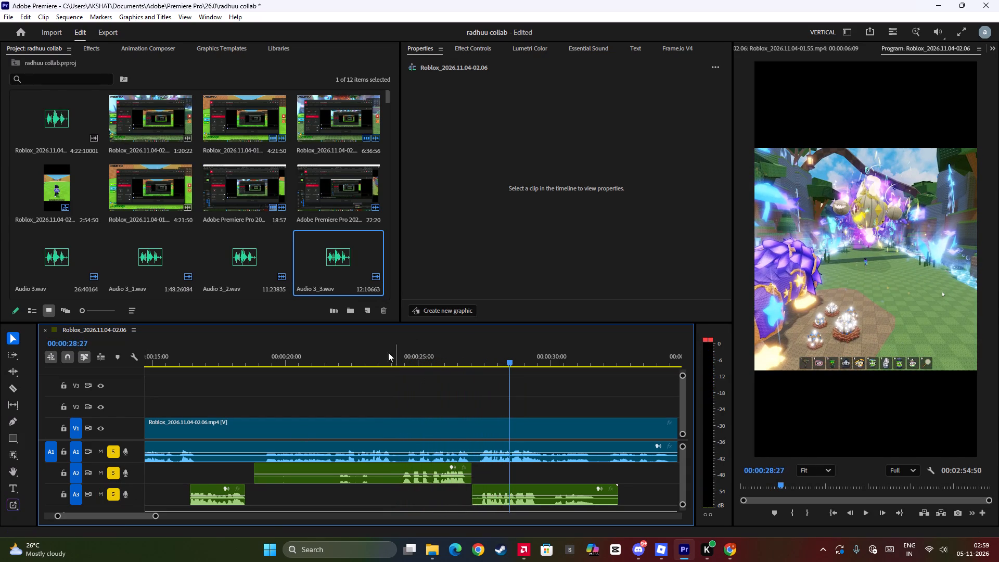
click(365, 356)
key(space)
scroll(367, 357, down, 2)
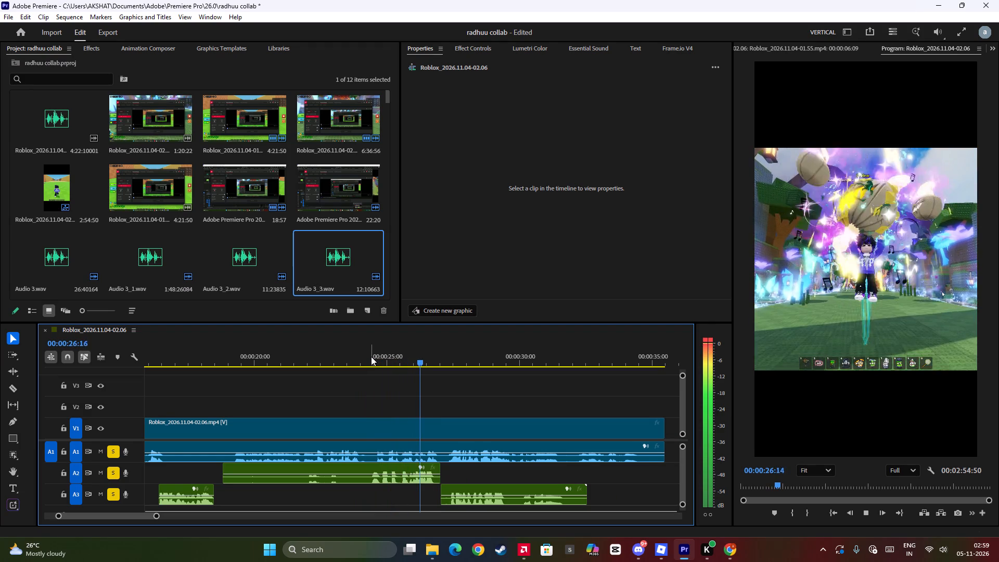
scroll(371, 356, down, 3)
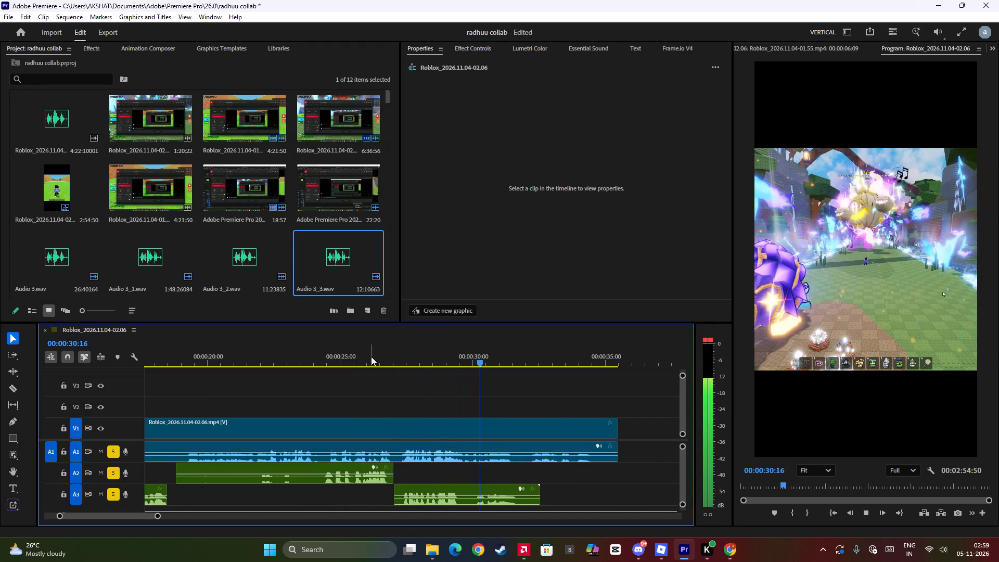
key(space)
Split the gameplay clip, its audio and the A3 take at 00:00:31:47 and delete the pieces after the cut.
key(space)
key(space)
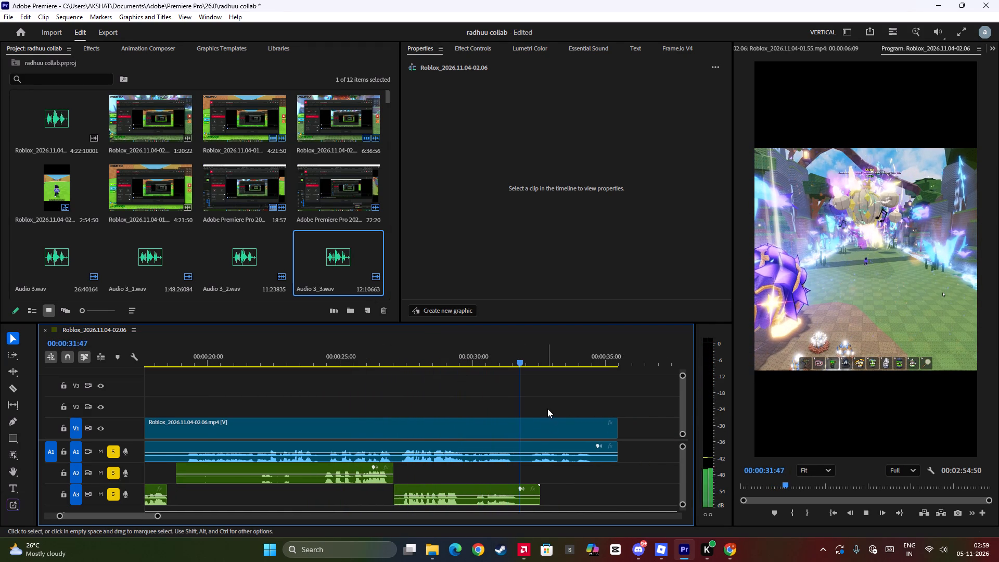
drag(550, 401, 528, 491)
key(ctrl+b)
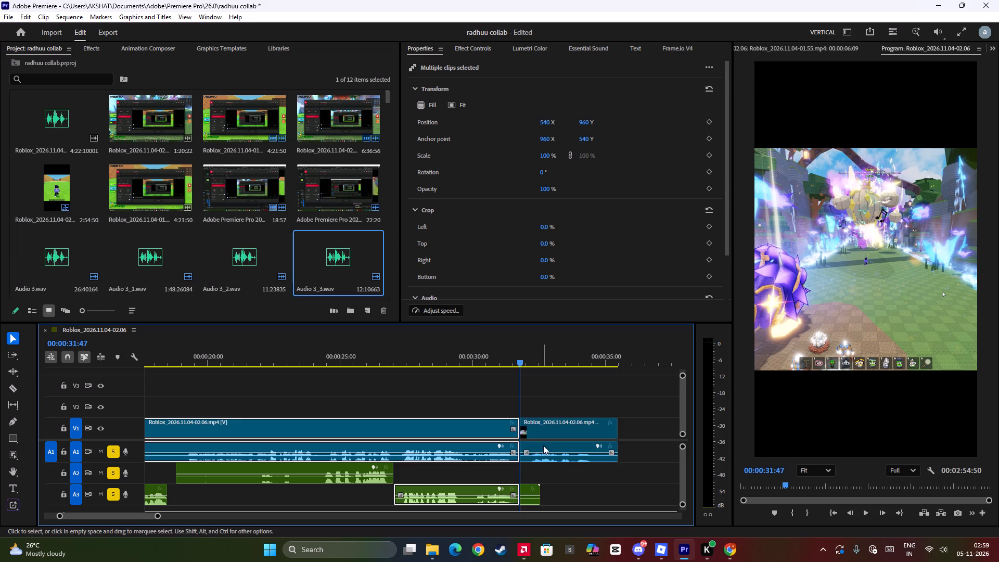
drag(567, 400, 525, 503)
key(BackSpace)
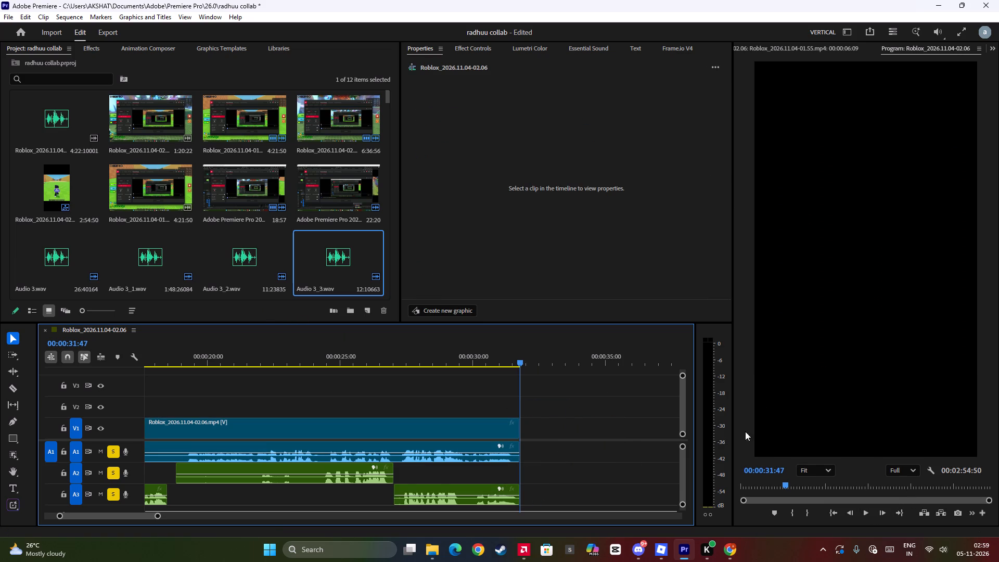
Record a new voice-over on A3 from 00:00:31:47 to about 00:00:54:16.
click(126, 490)
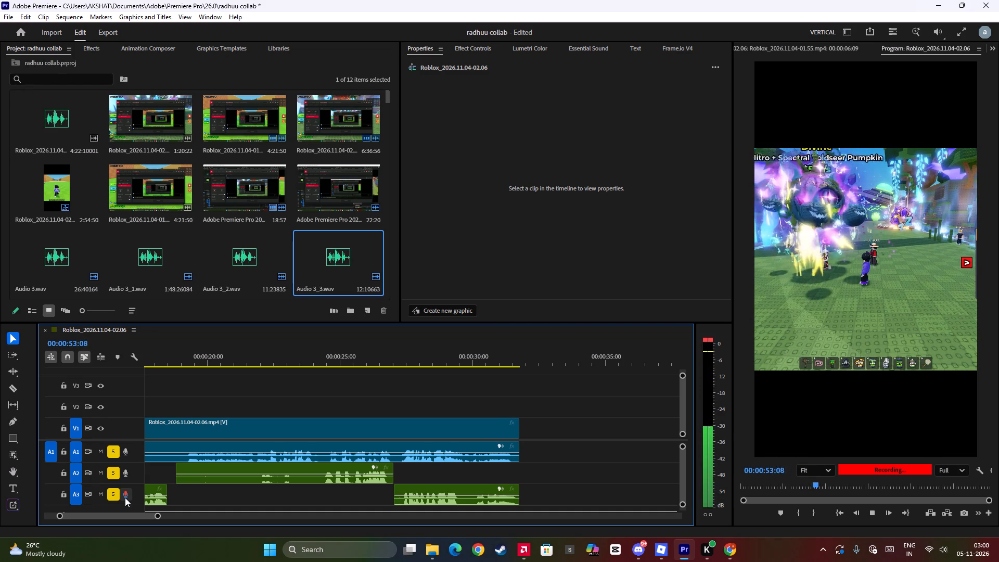
key(space)
Replay the last phrases of the new A3 recording, from about 00:00:48:30 to 00:00:52:56, with the gameplay.
key(space)
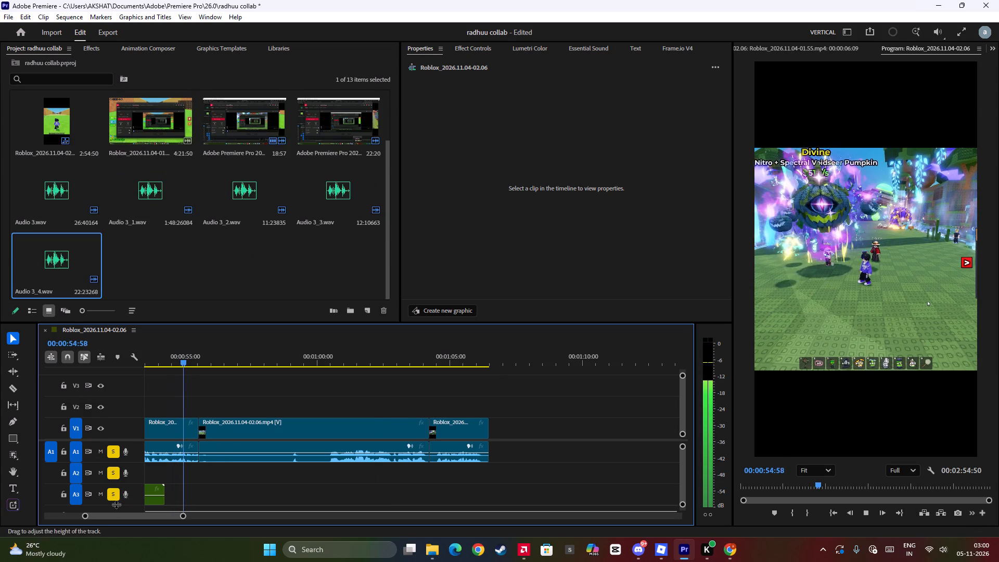
key(space)
scroll(139, 495, up, 14)
scroll(214, 451, up, 4)
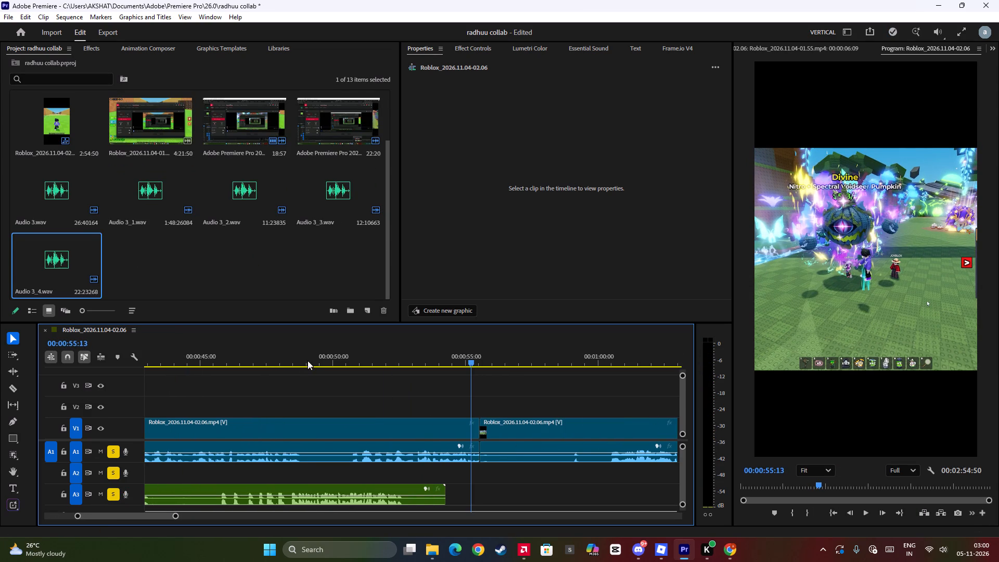
click(308, 360)
click(300, 360)
click(300, 360)
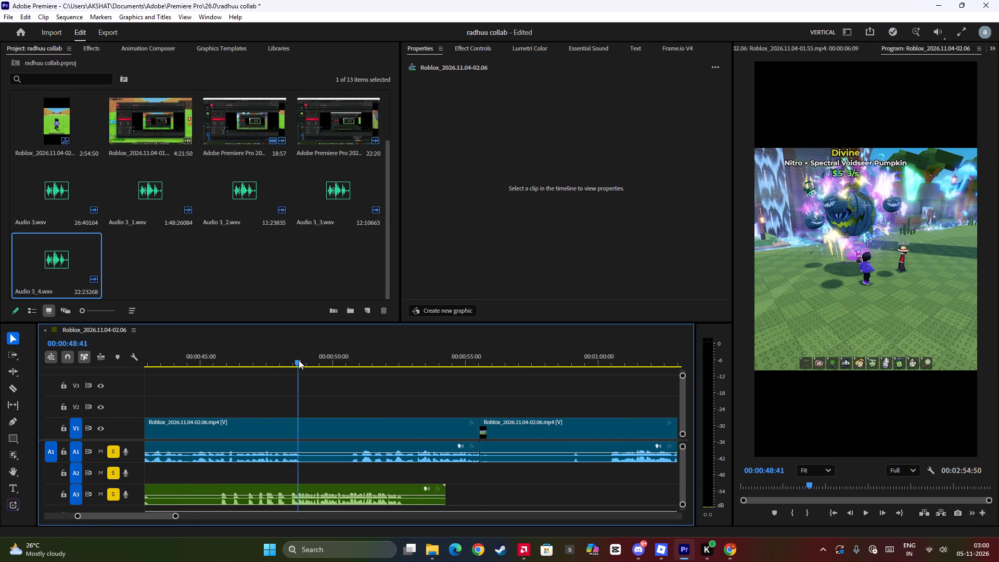
drag(298, 382, 293, 390)
key(space)
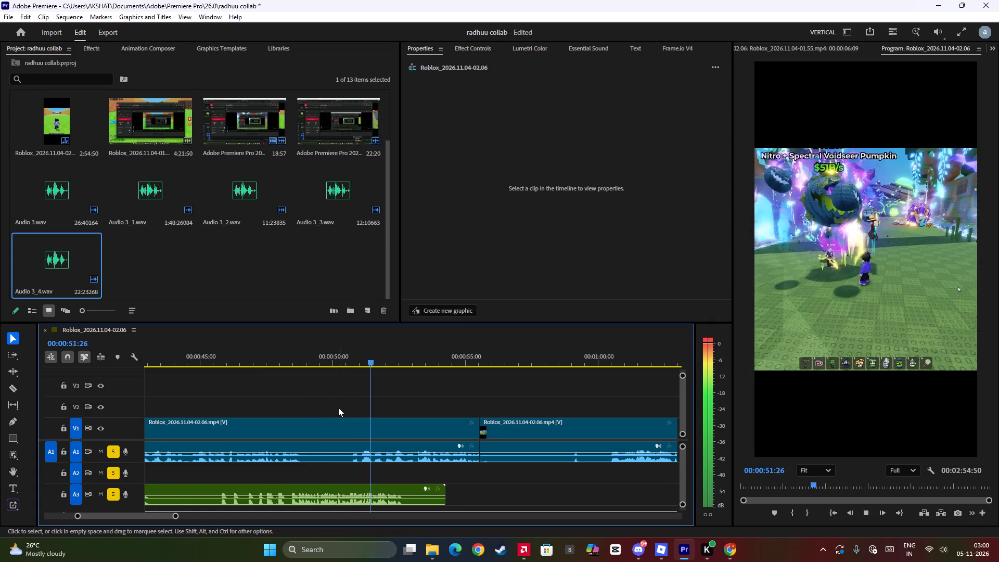
key(space)
Split the new A3 take at 00:00:52:47 and 00:00:48:25, and delete the pieces before and after that phrase.
click(407, 491)
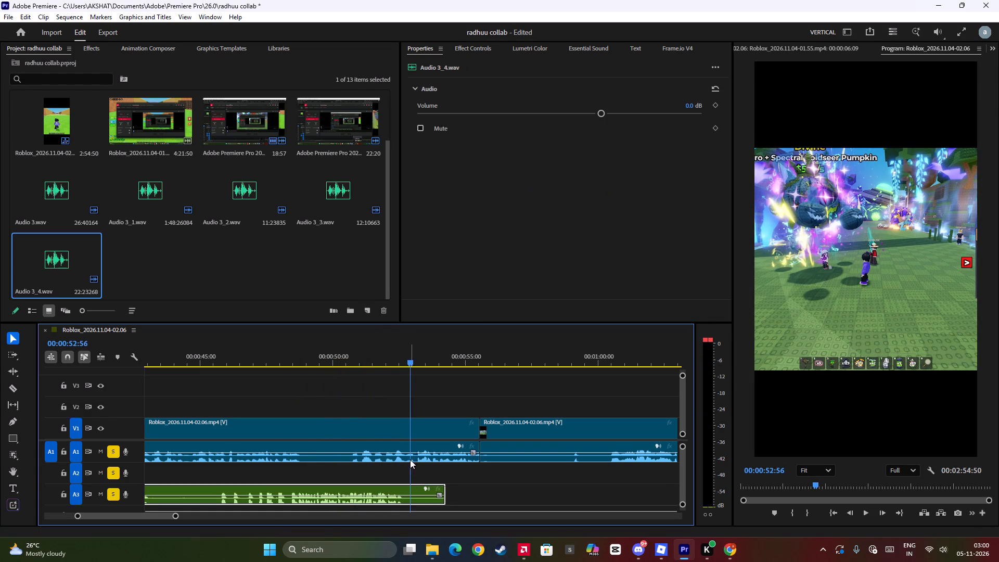
drag(410, 402, 407, 406)
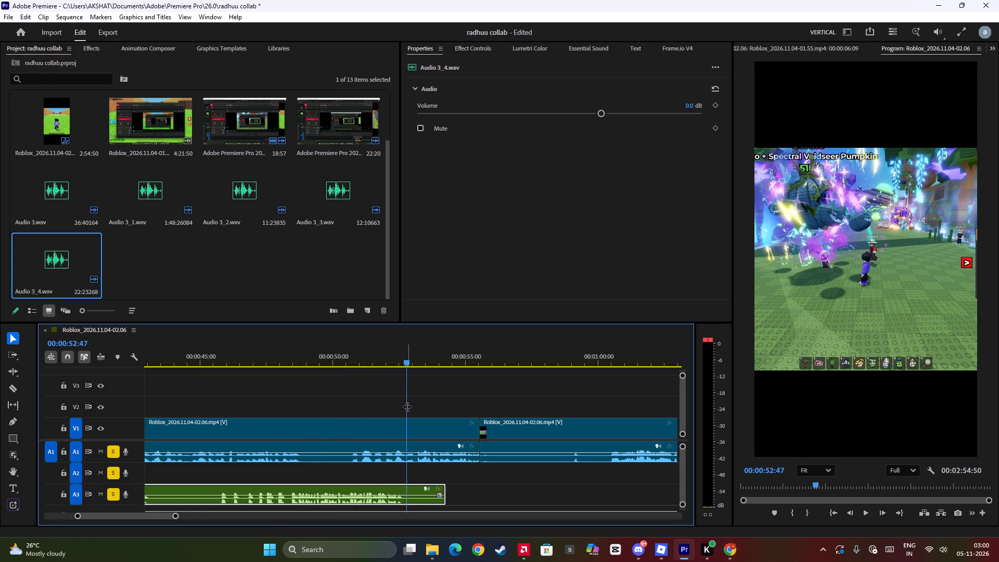
key(ctrl+b)
drag(407, 406, 291, 472)
key(ctrl+b)
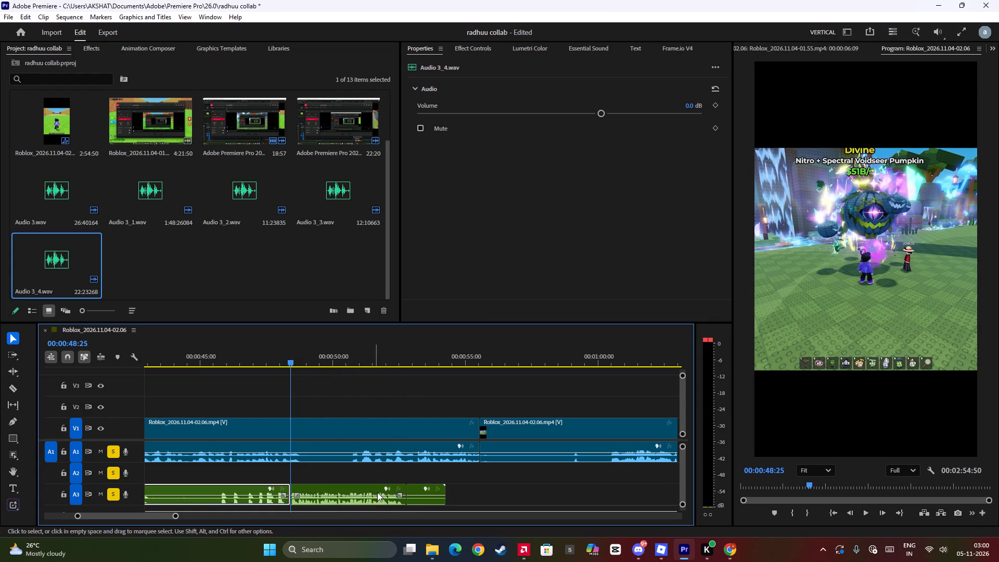
click(415, 490)
key(BackSpace)
click(253, 495)
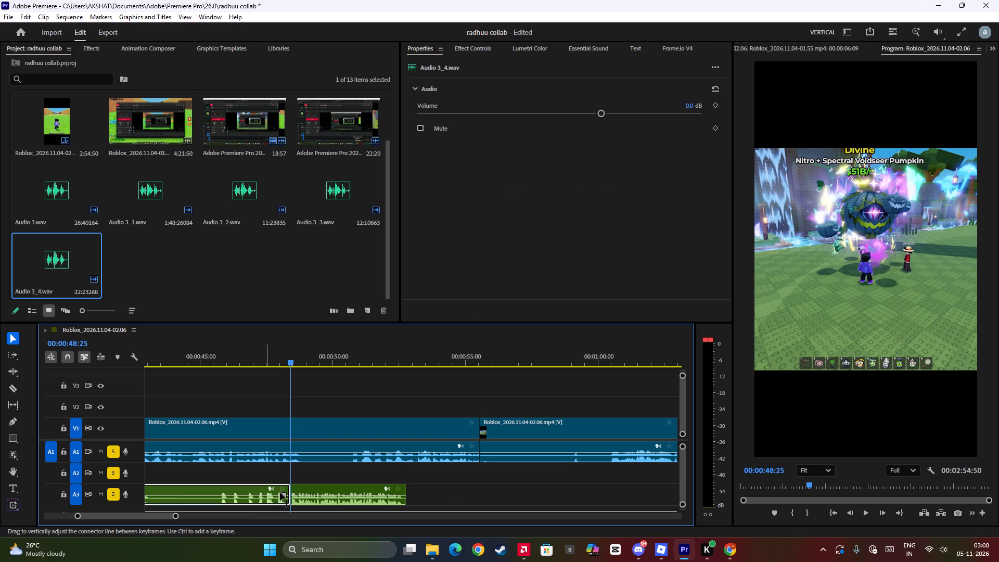
key(BackSpace)
Move the remaining A3 phrase back so it starts directly after the previous A3 clip, at about 00:00:31:47.
drag(333, 489, 146, 503)
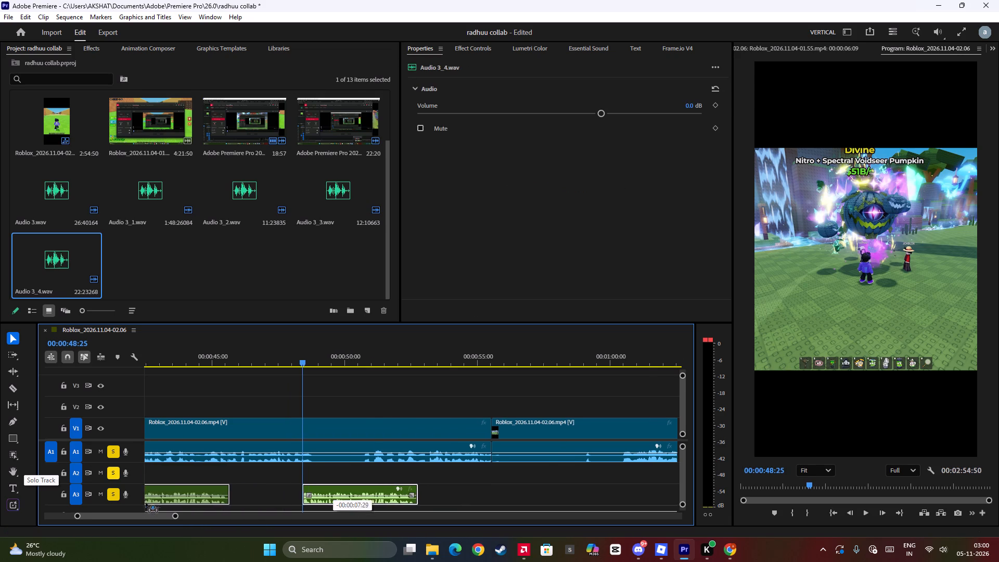
drag(146, 503, 718, 497)
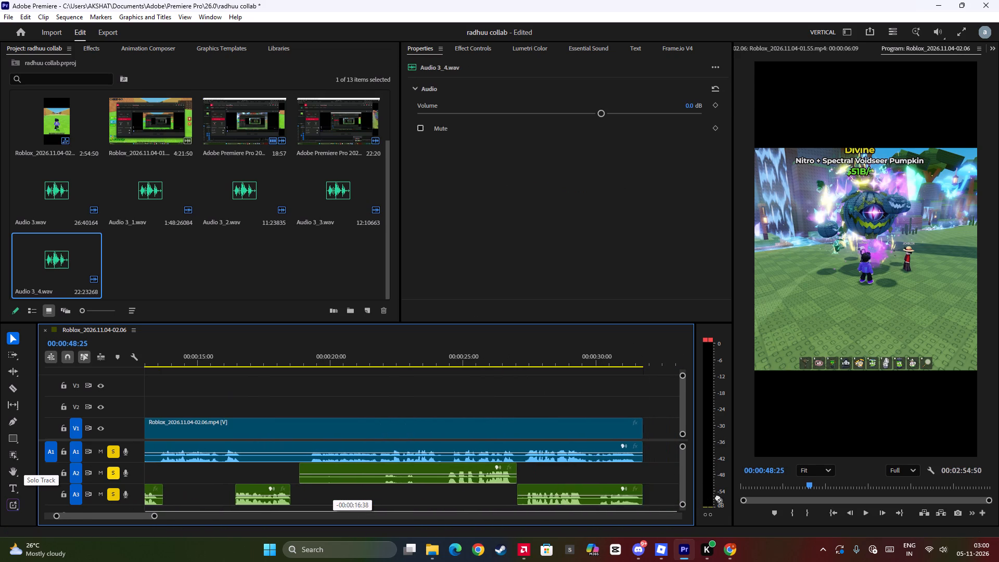
drag(718, 497, 420, 495)
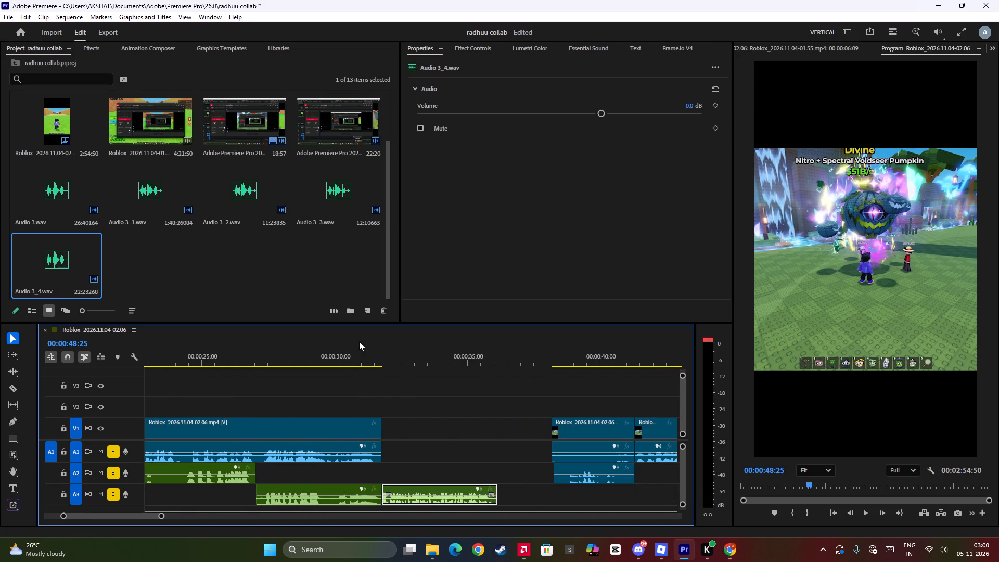
Play across the join between the two A3 clips, up to about 00:00:35:46.
click(367, 351)
key(space)
key(space)
scroll(398, 394, up, 7)
key(space)
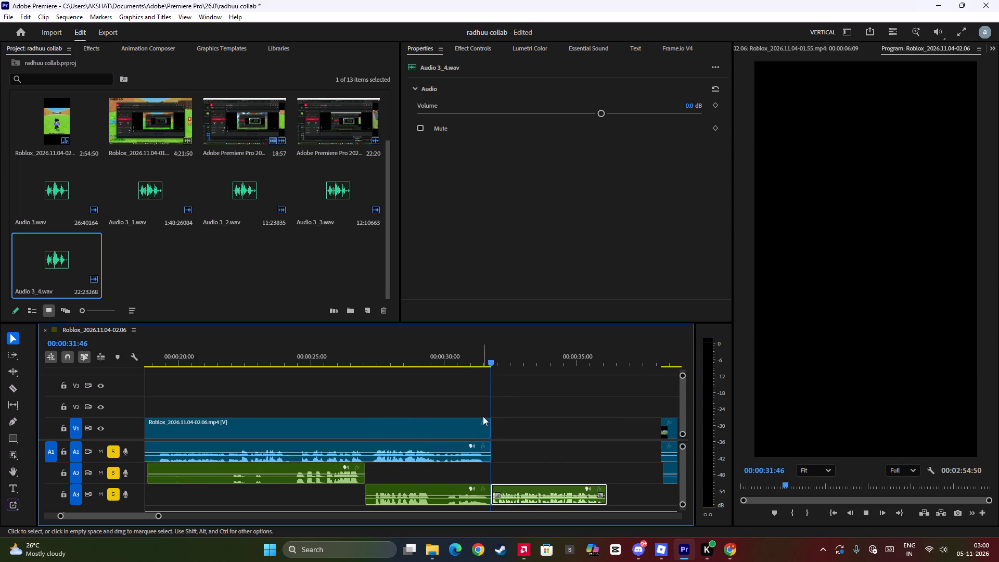
scroll(483, 416, down, 11)
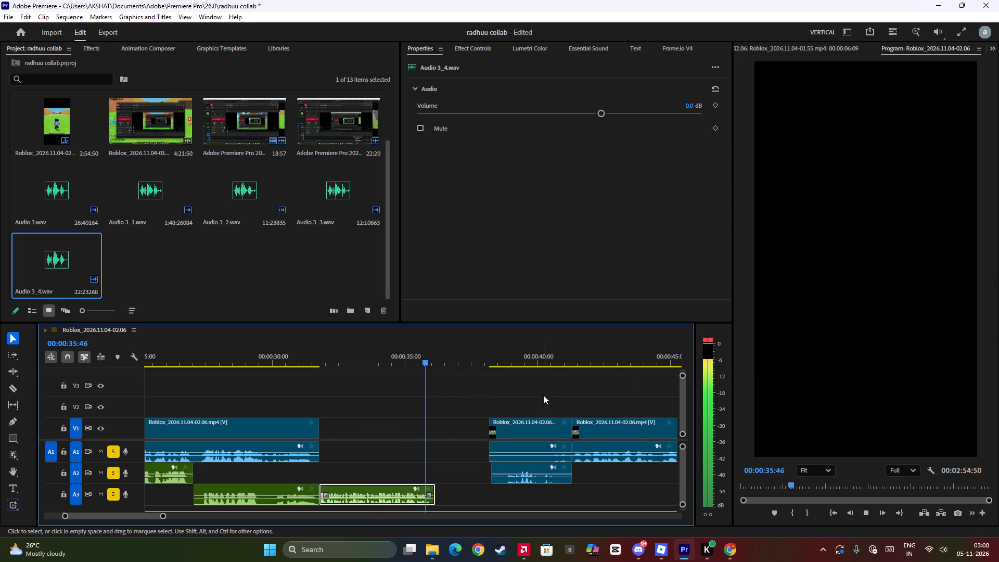
key(space)
Move the short gameplay clip with its A1 and A2 audio earlier so it ends level with the A3 phrase, near 00:00:36.
click(514, 355)
key(space)
key(space)
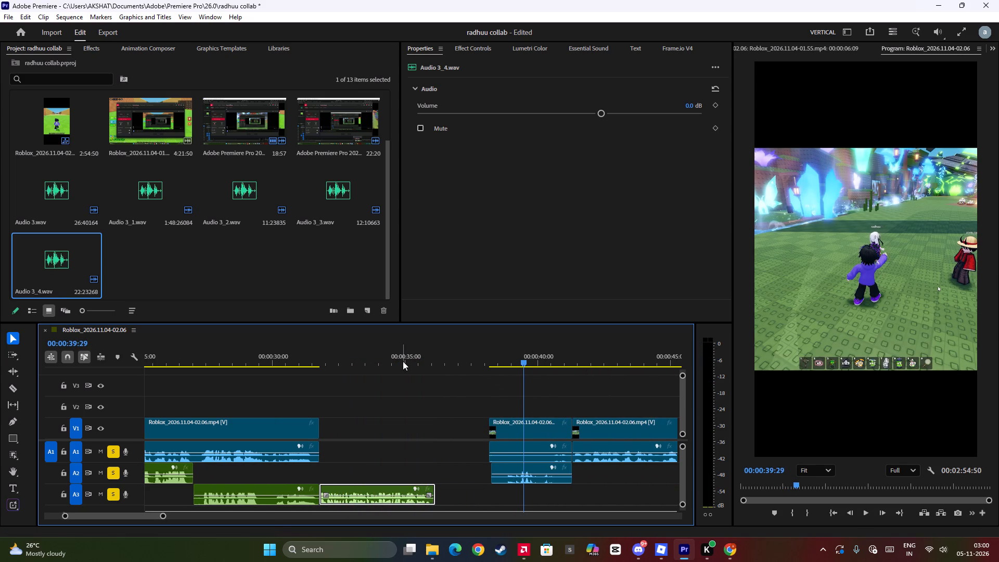
click(403, 361)
key(space)
key(space)
drag(504, 413, 524, 475)
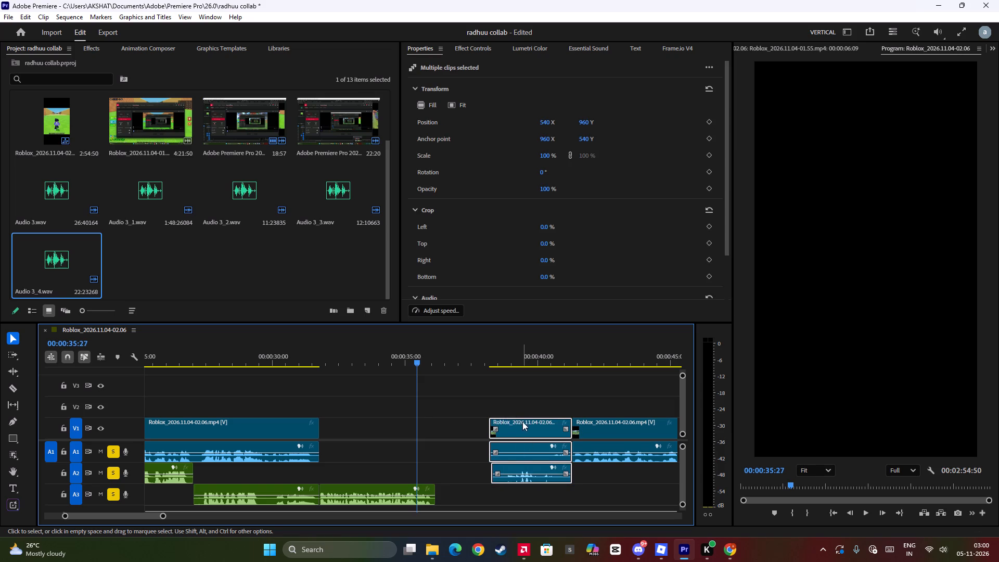
drag(522, 421, 387, 434)
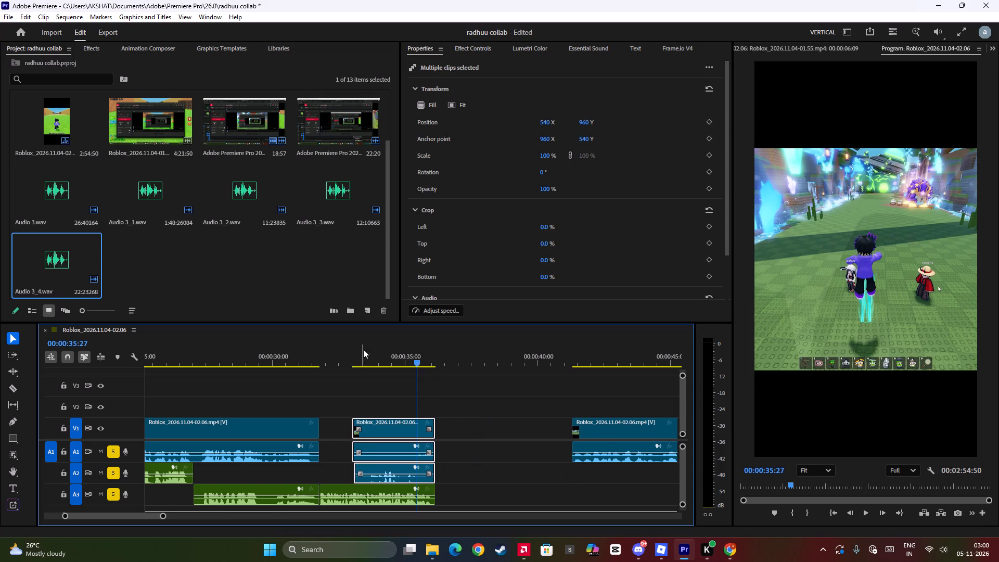
Review the moved gameplay clip against the voice-over and the opening seconds of the following gameplay clip.
click(374, 355)
key(space)
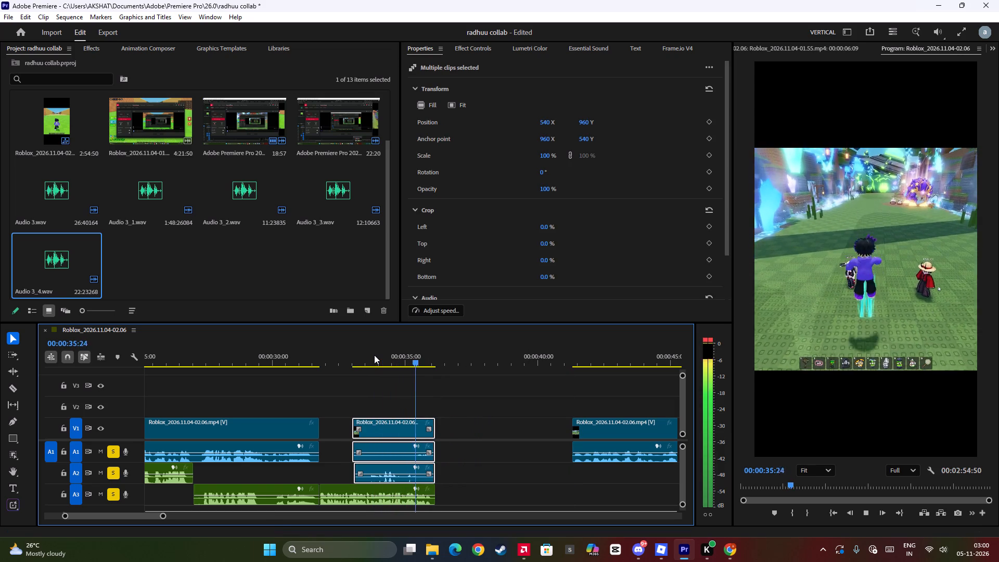
key(space)
click(576, 357)
key(space)
scroll(579, 377, down, 15)
key(space)
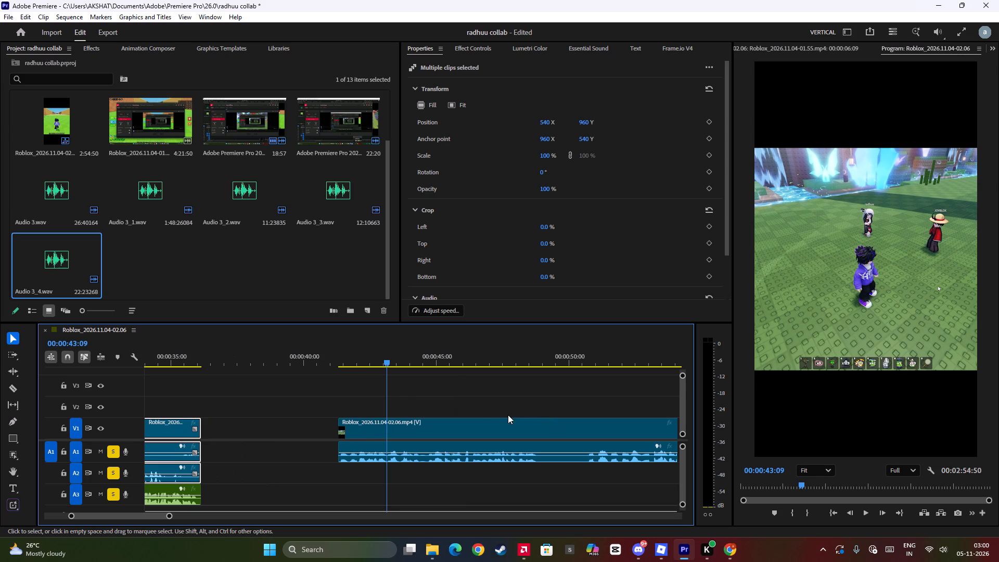
key(space)
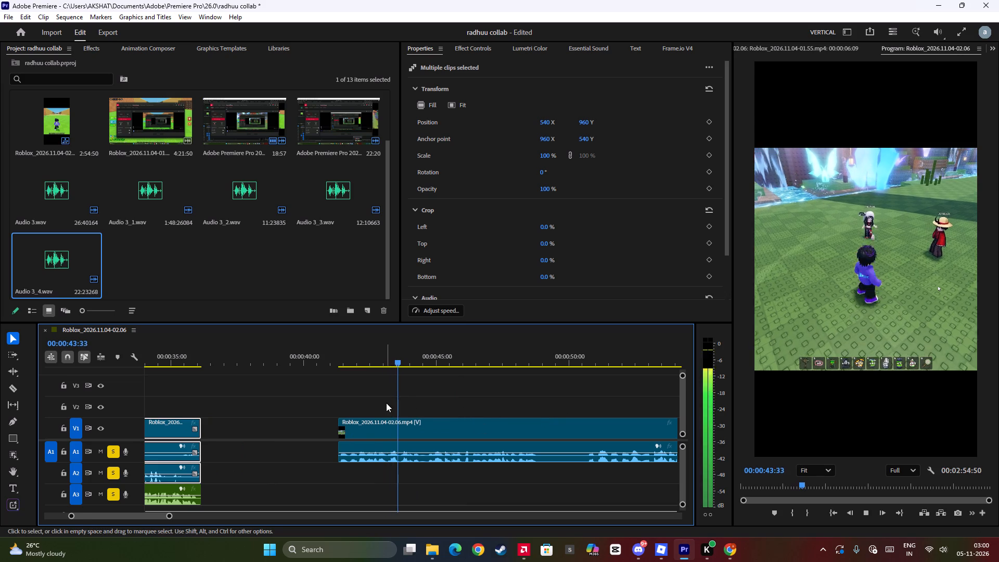
key(space)
drag(424, 403, 371, 414)
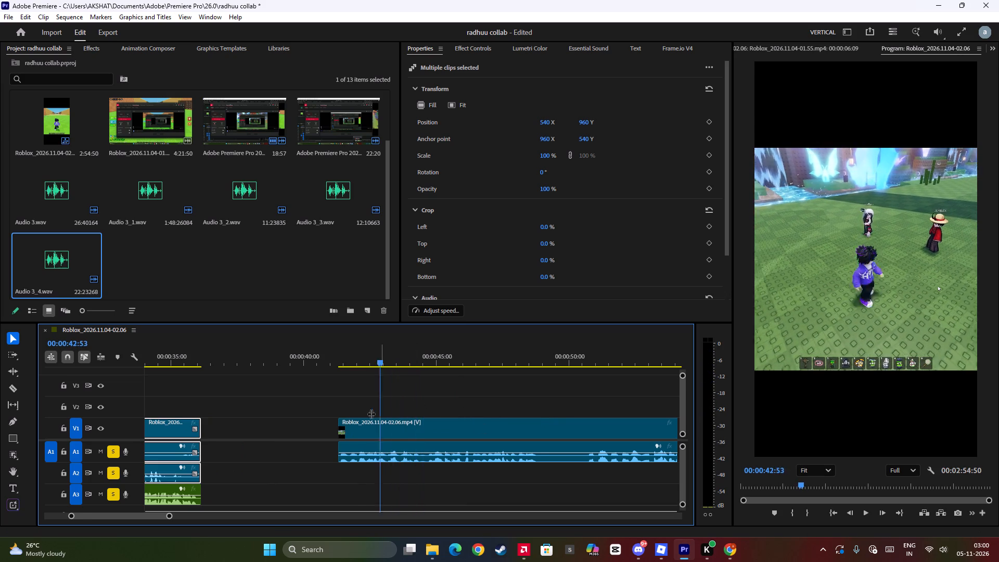
drag(371, 414, 340, 416)
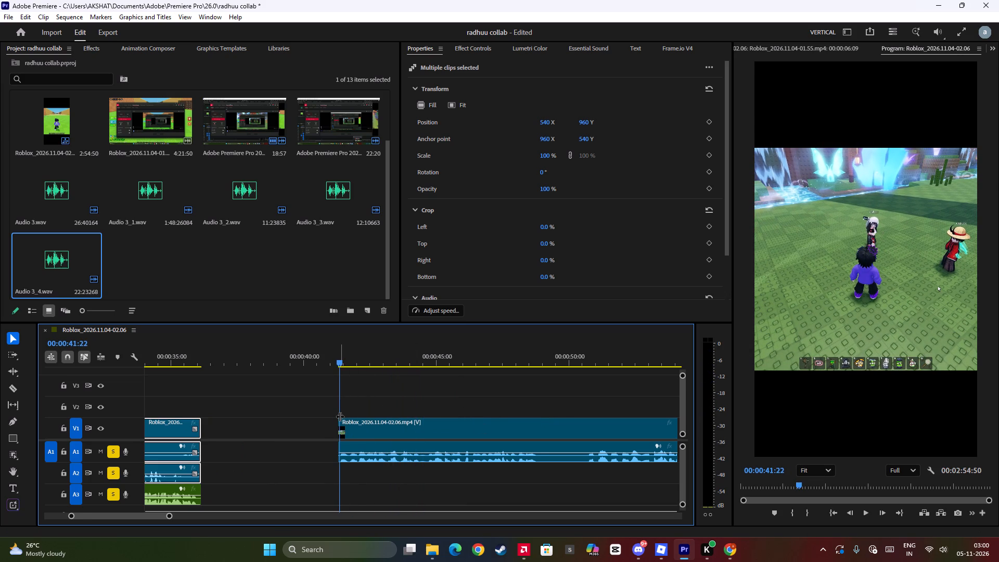
drag(340, 416, 188, 426)
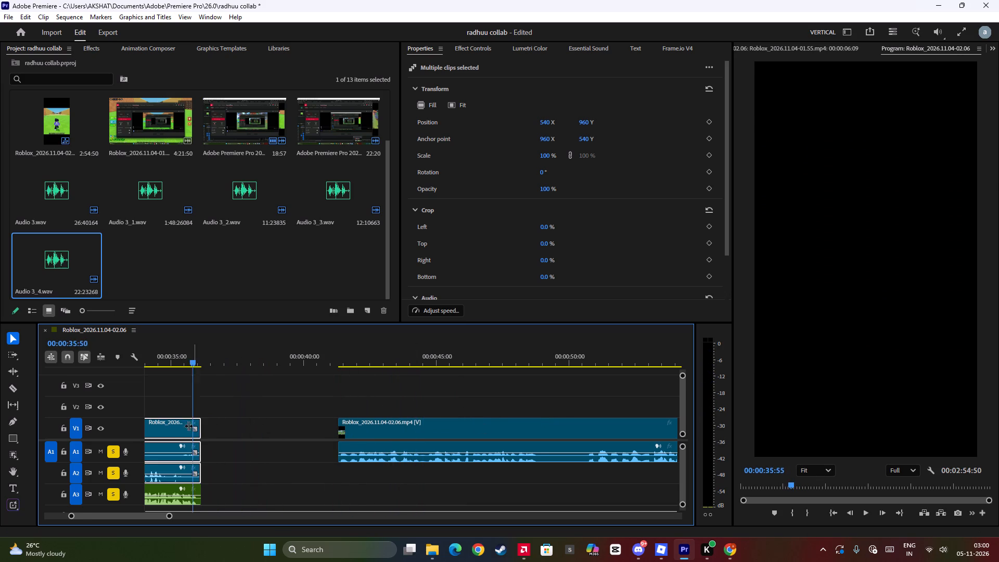
drag(188, 426, 203, 432)
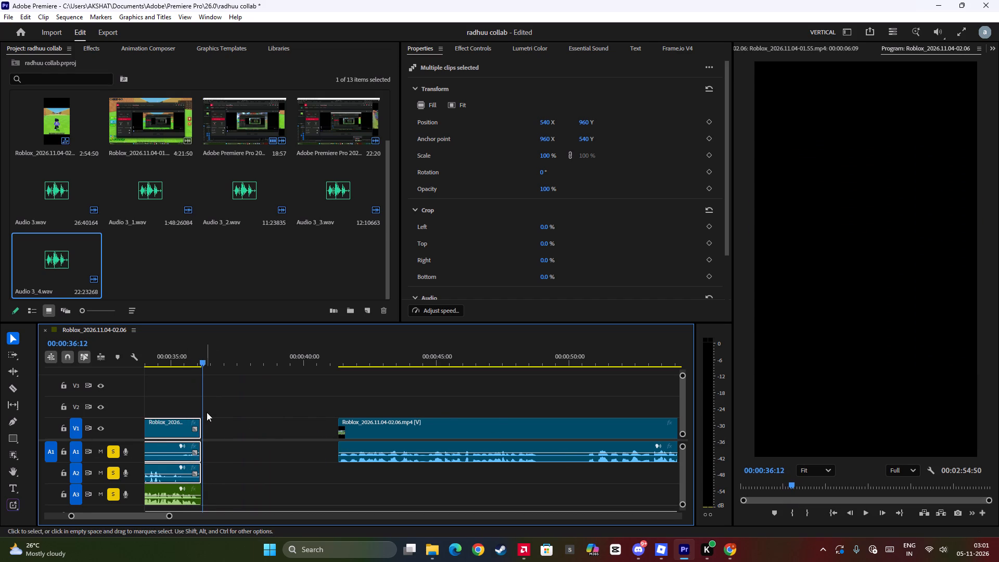
Play the edit from the beginning to about 00:00:36:01, rechecking the A3 narration from about 00:00:27.
scroll(207, 410, up, 6)
drag(294, 396, 230, 408)
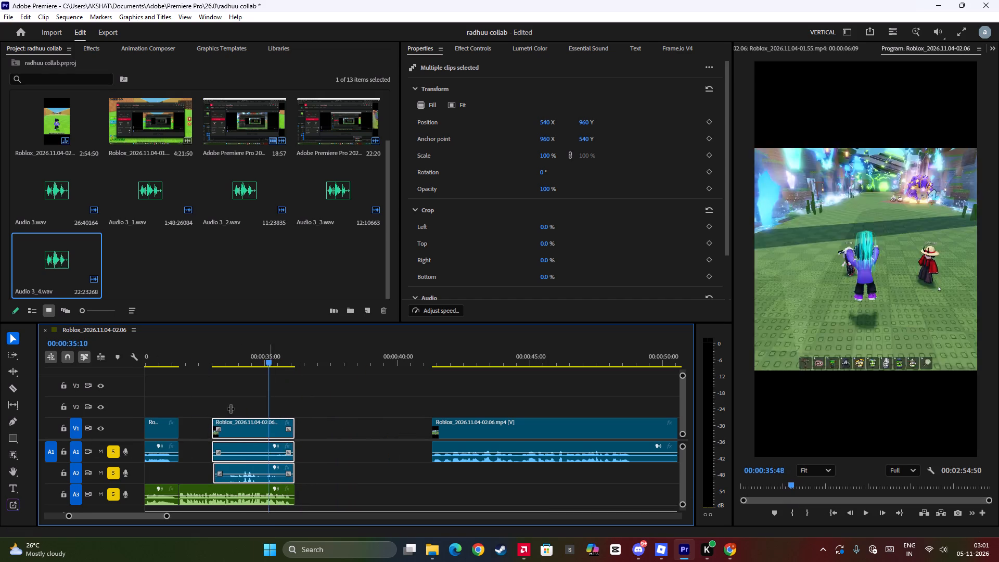
drag(230, 408, 60, 423)
key(space)
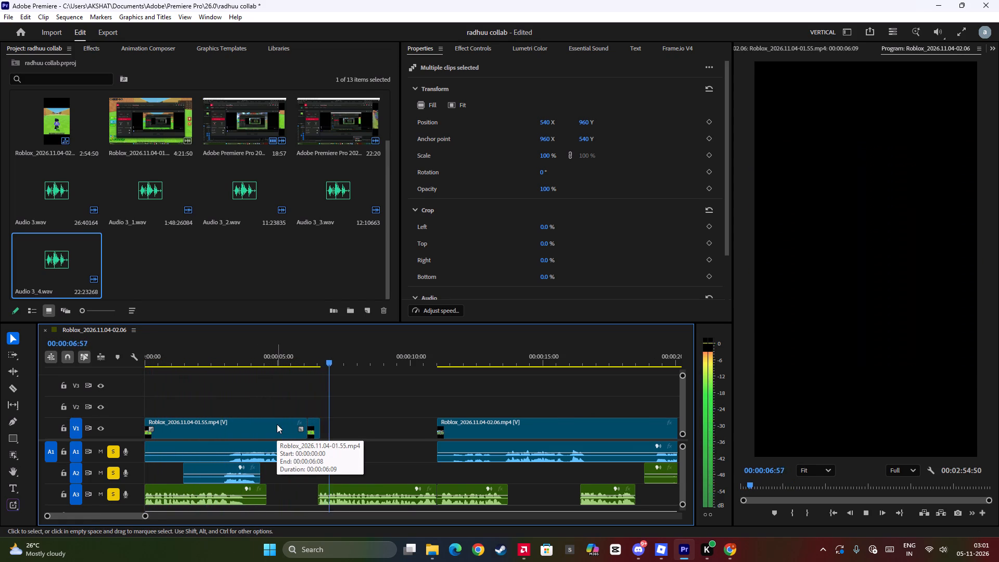
scroll(277, 424, down, 5)
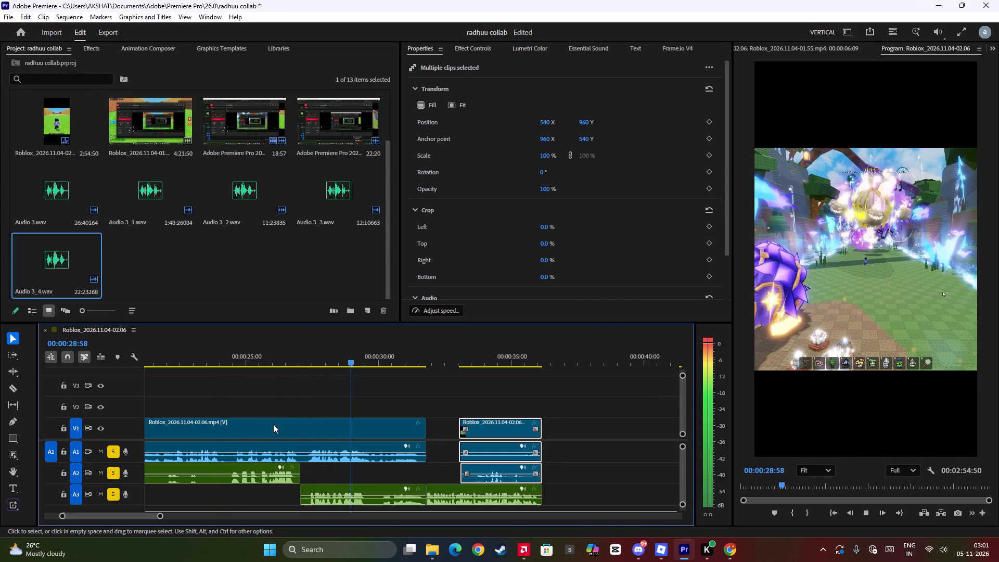
key(space)
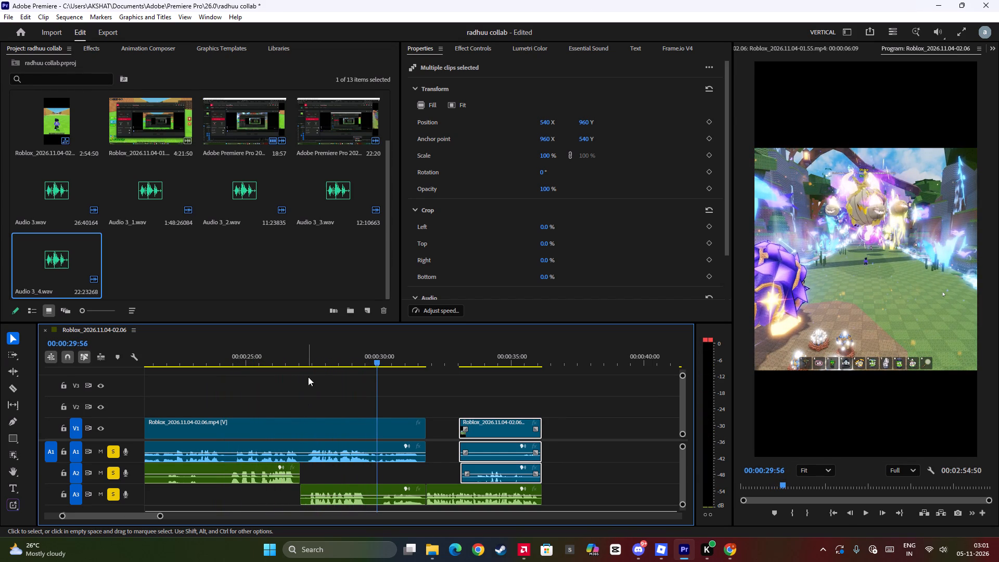
click(301, 363)
key(space)
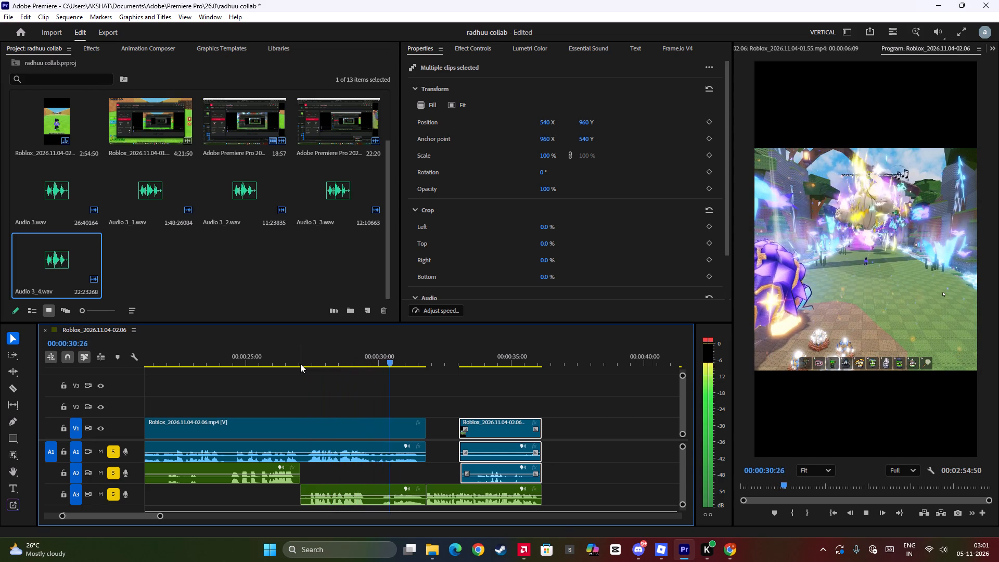
key(space)
scroll(302, 353, down, 5)
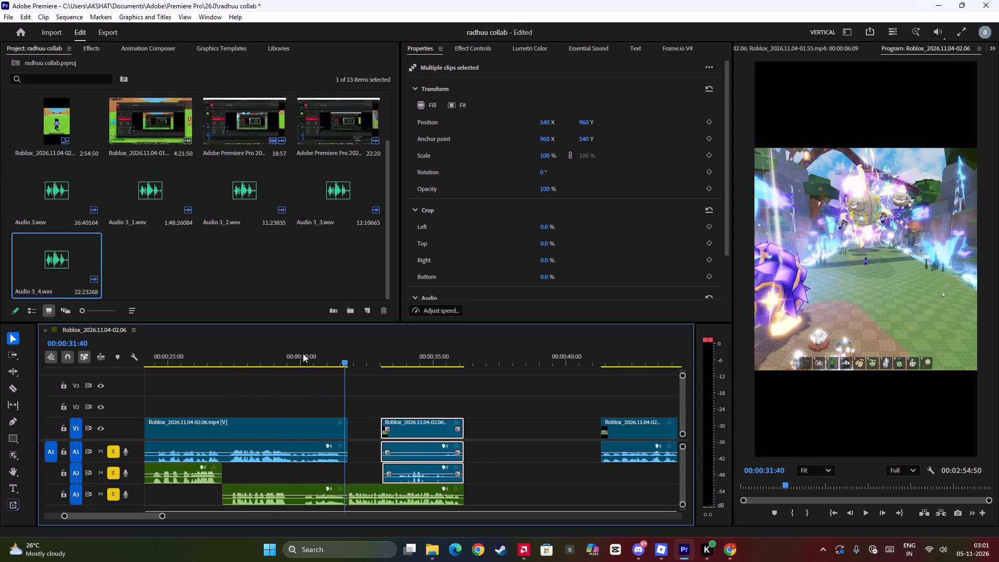
key(space)
scroll(304, 353, down, 5)
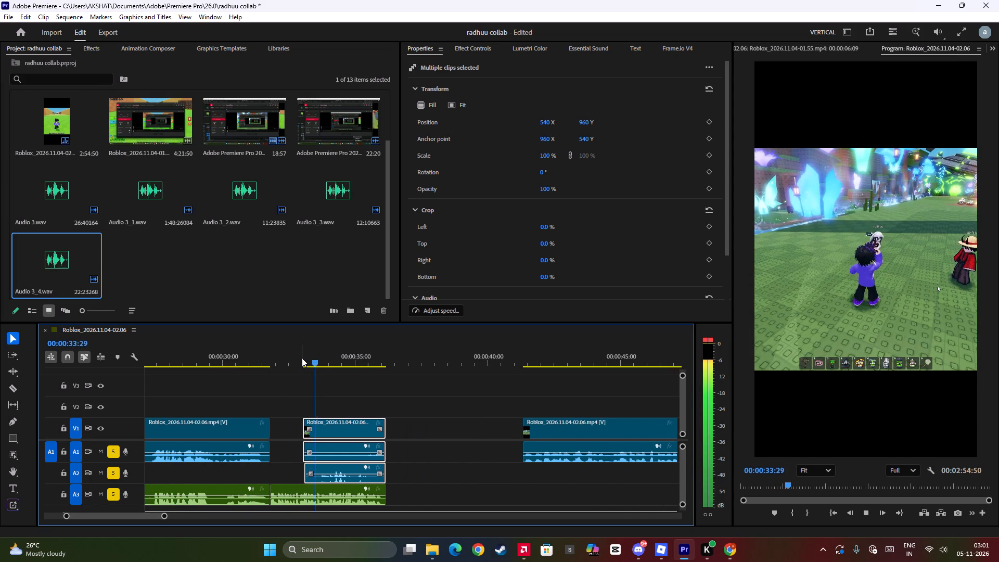
scroll(302, 358, down, 4)
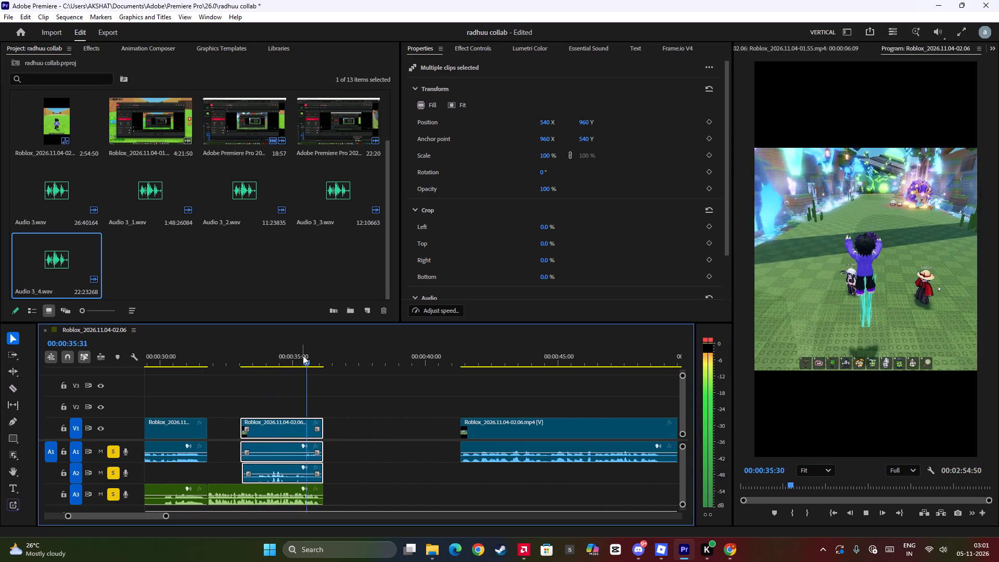
key(space)
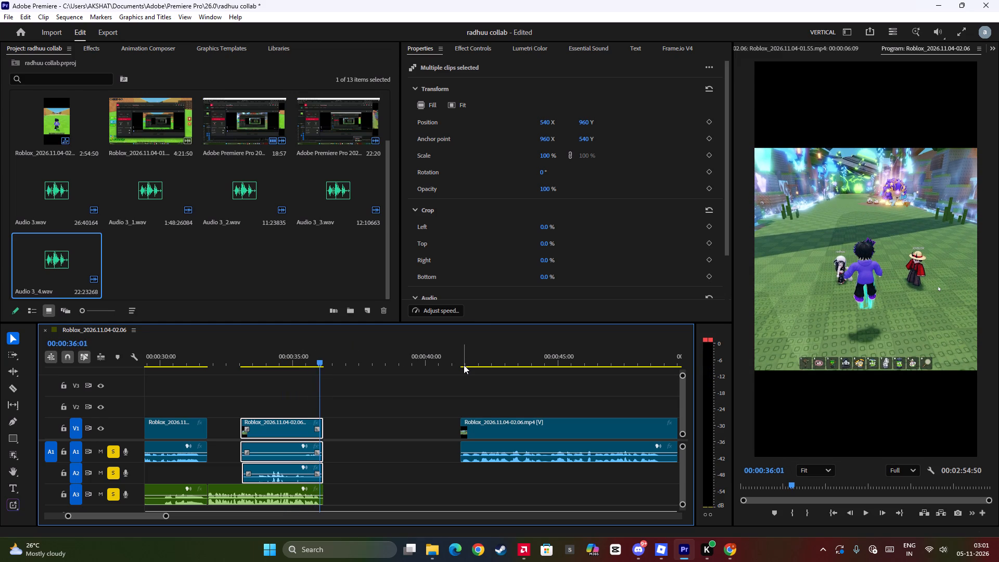
Replay the opening of the next gameplay clip, from about 00:00:41 to 00:00:43:39.
click(463, 359)
key(space)
scroll(471, 381, down, 4)
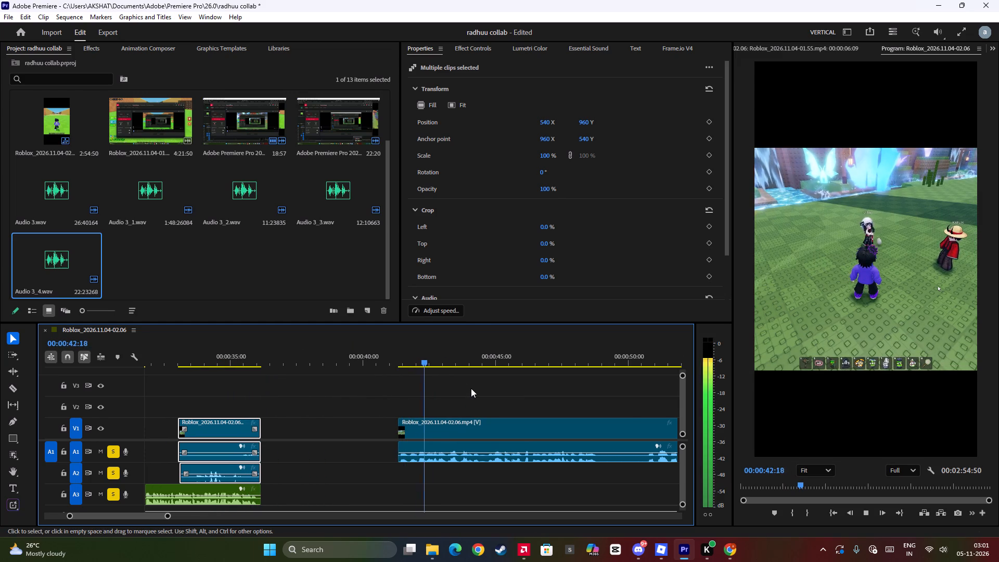
key(space)
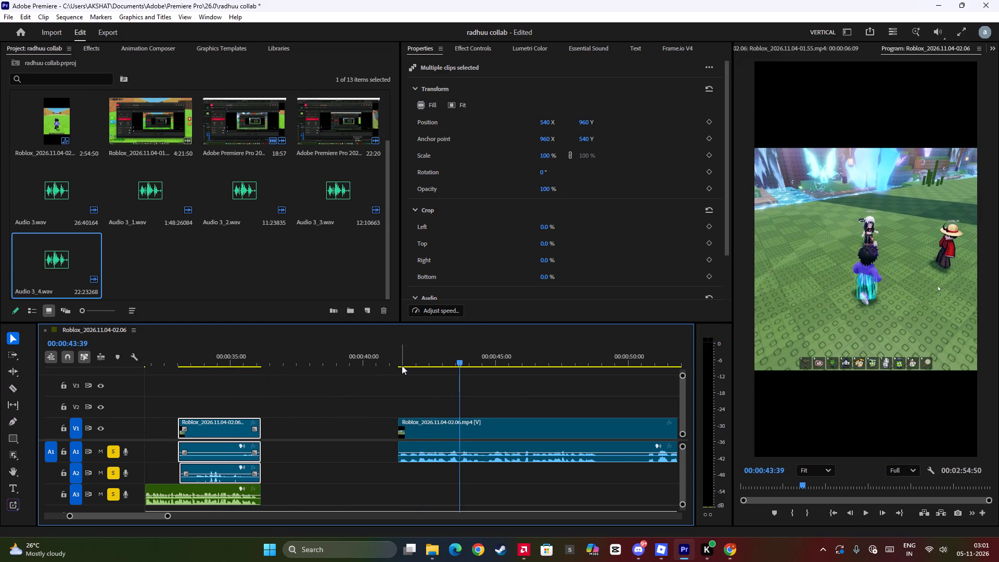
drag(418, 402, 446, 474)
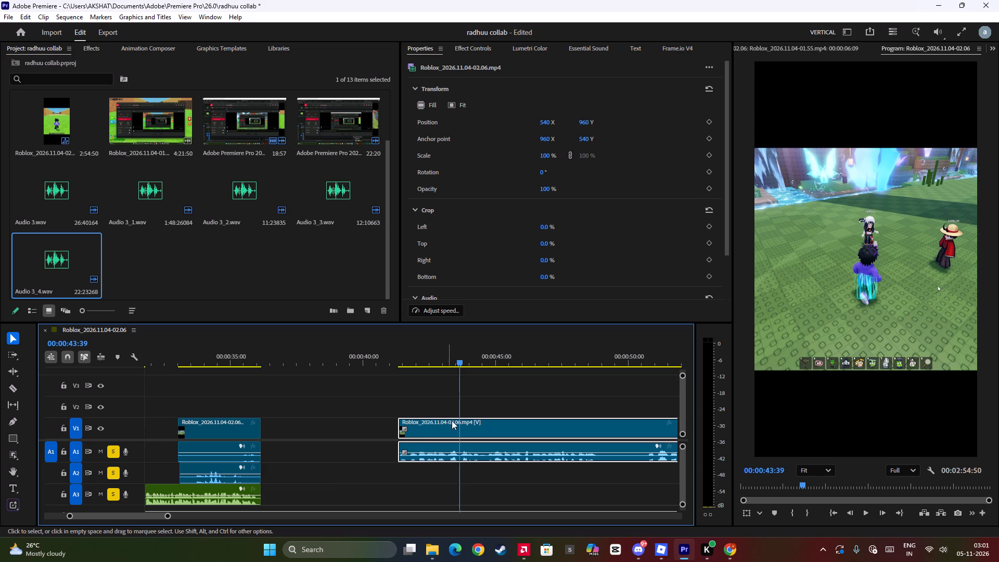
alt+scroll(456, 415, down, 12)
drag(470, 397, 497, 417)
Record a new voice-over on A3 from 00:00:36:11 to about 00:00:55:07.
drag(457, 406, 404, 428)
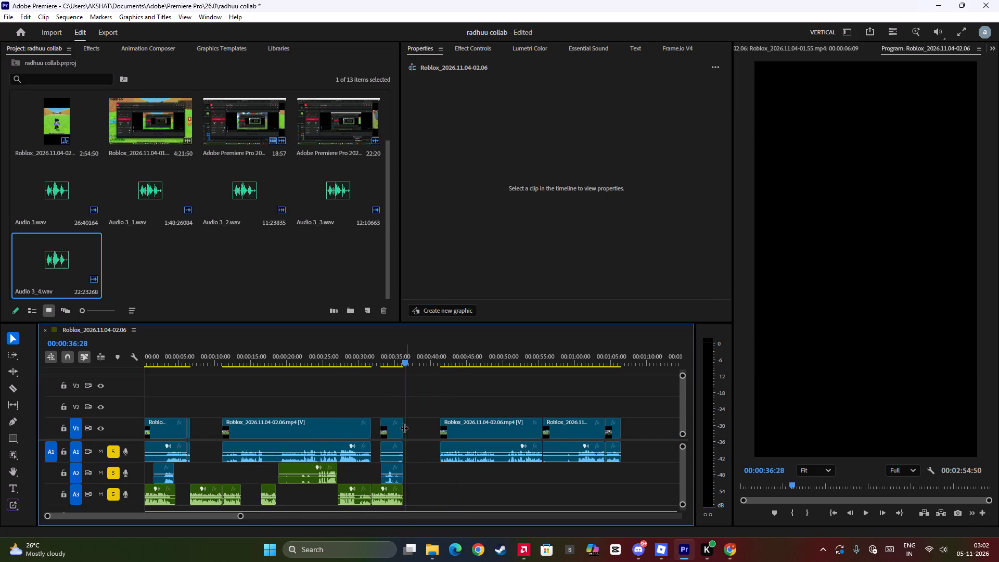
drag(404, 428, 403, 426)
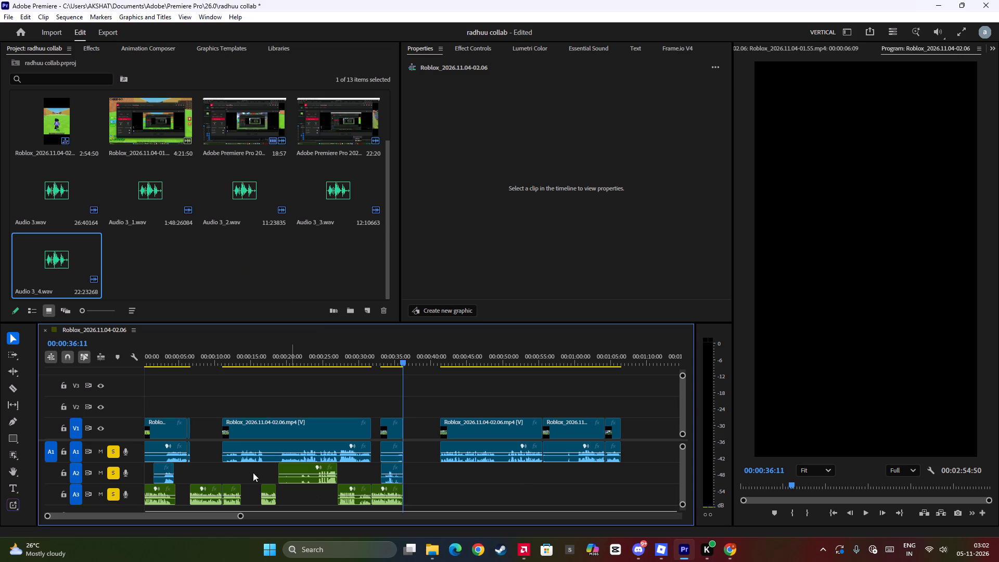
click(127, 495)
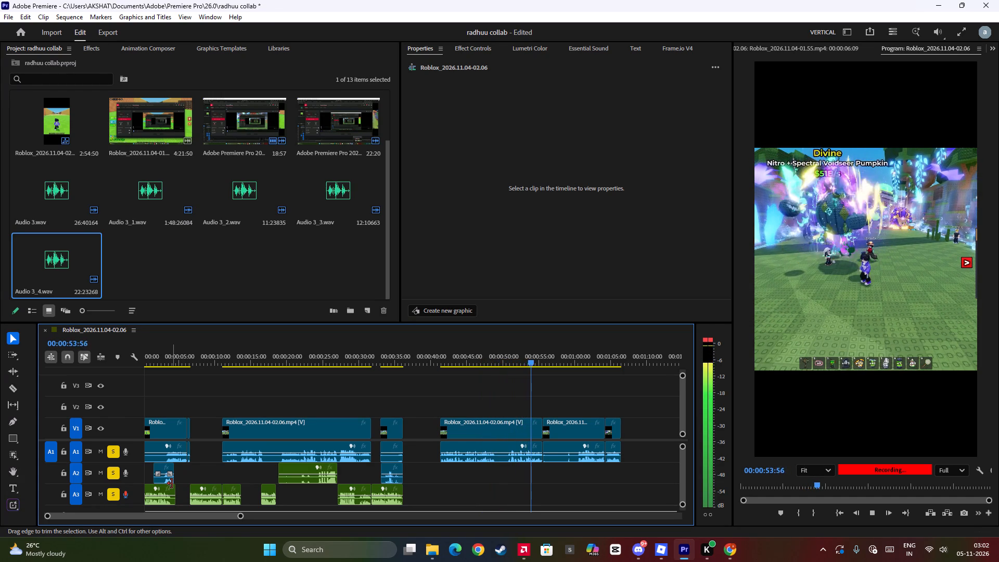
key(space)
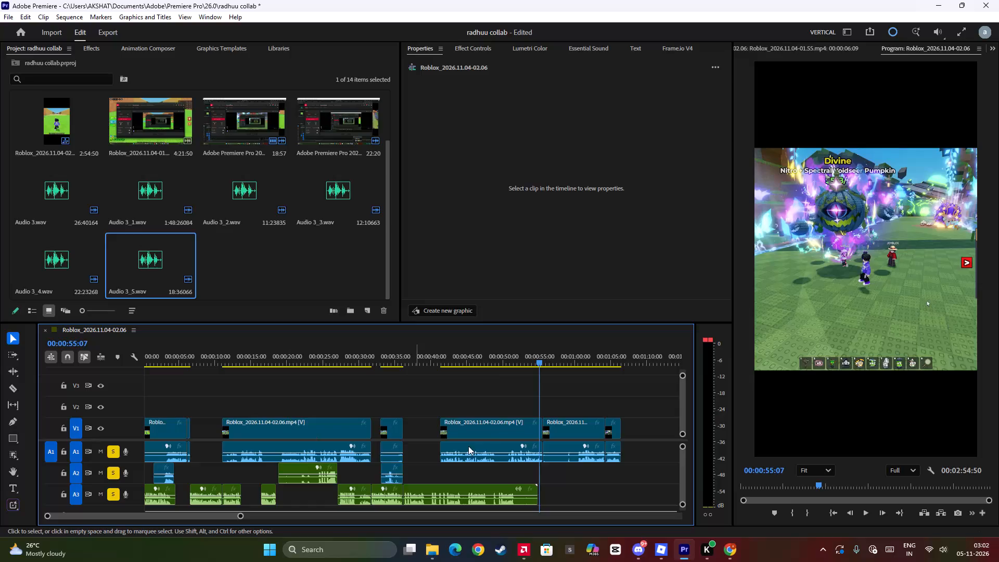
Record a new voice-over on A3 from about 00:00:52 to 00:01:01:43, after previewing the preceding section.
click(477, 351)
key(space)
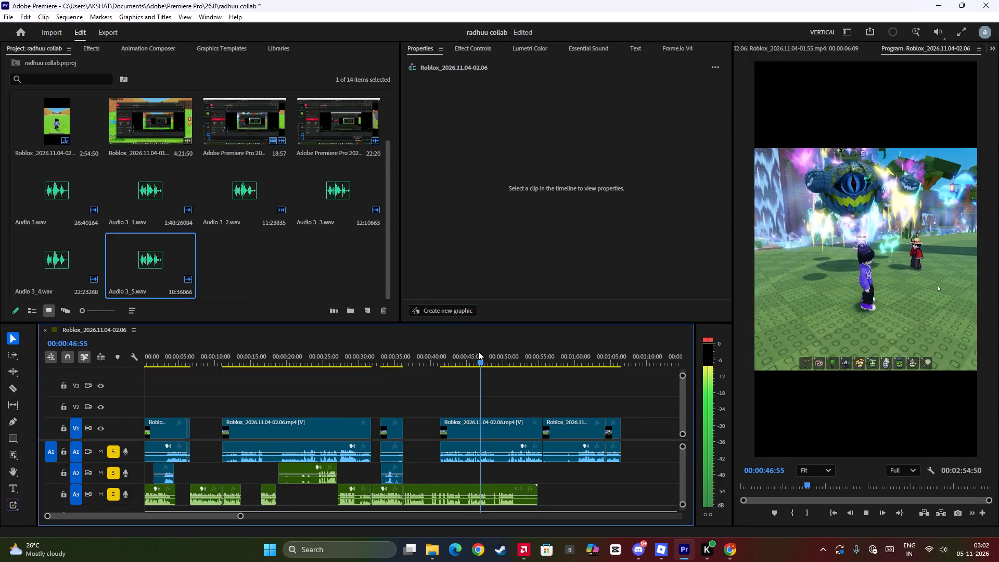
key(space)
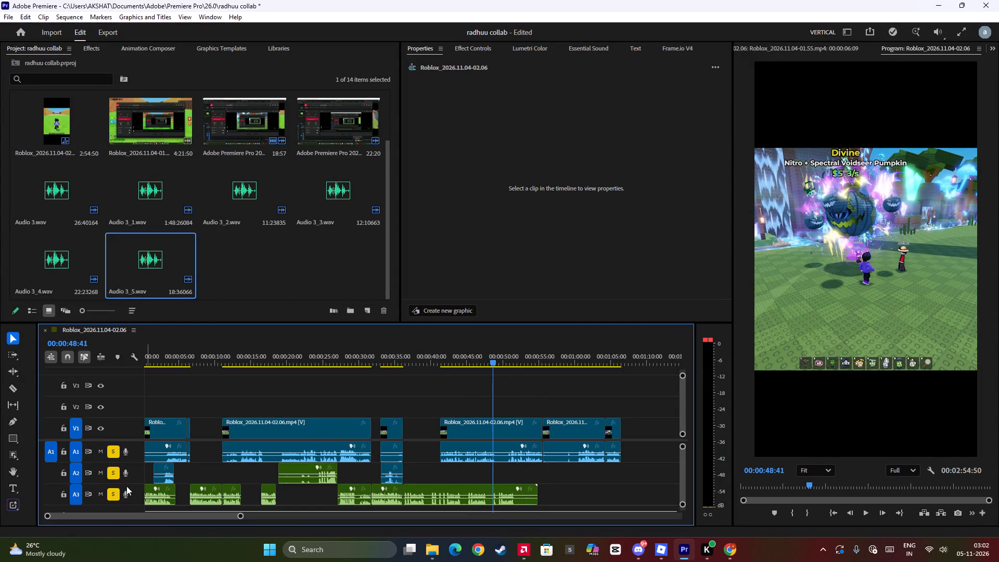
drag(494, 392, 495, 392)
drag(495, 392, 520, 410)
click(128, 496)
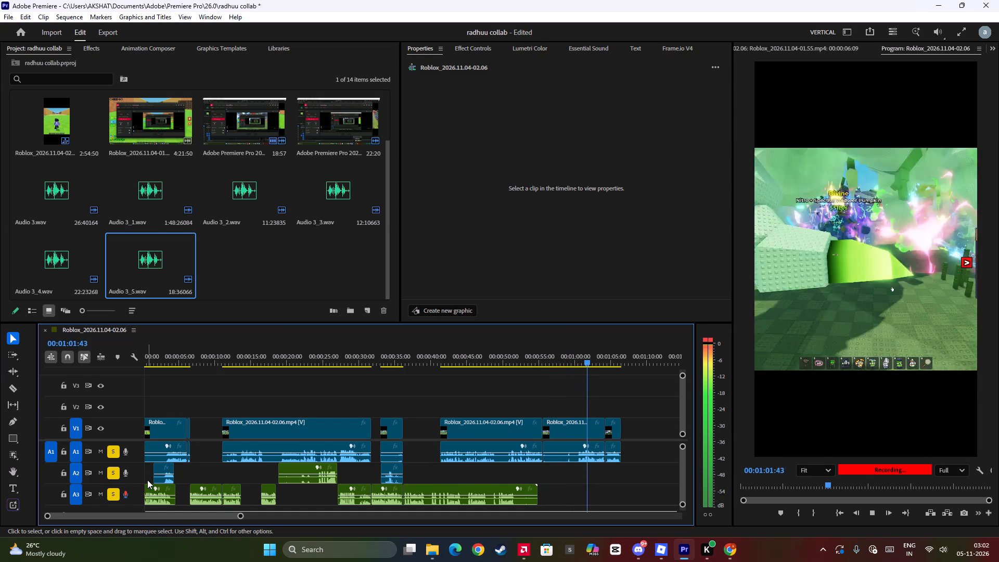
key(space)
Play back the new A3 voice-over from about 00:00:54, plus the section from about 00:00:33 to 00:00:36:05.
click(534, 350)
key(space)
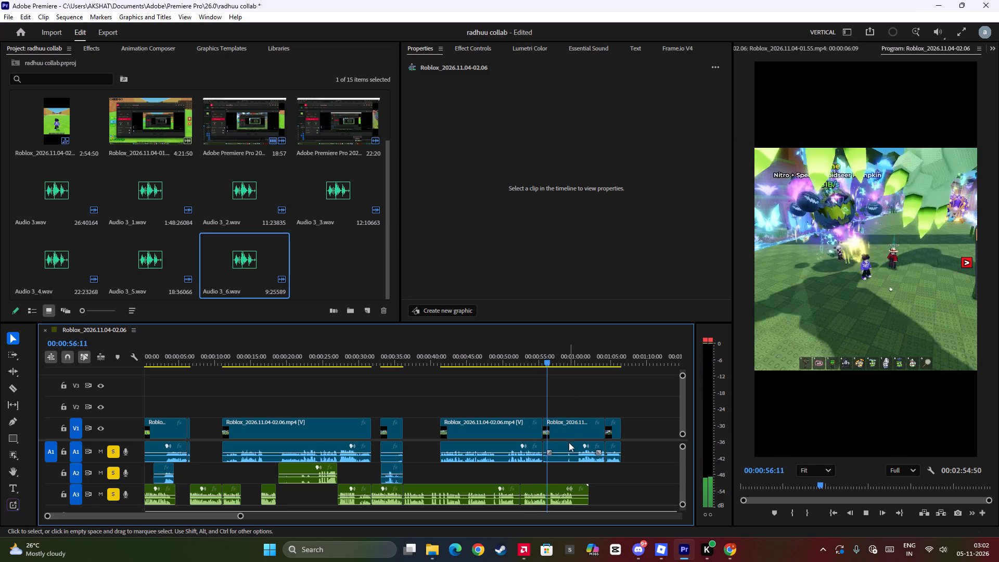
alt+scroll(569, 441, up, 6)
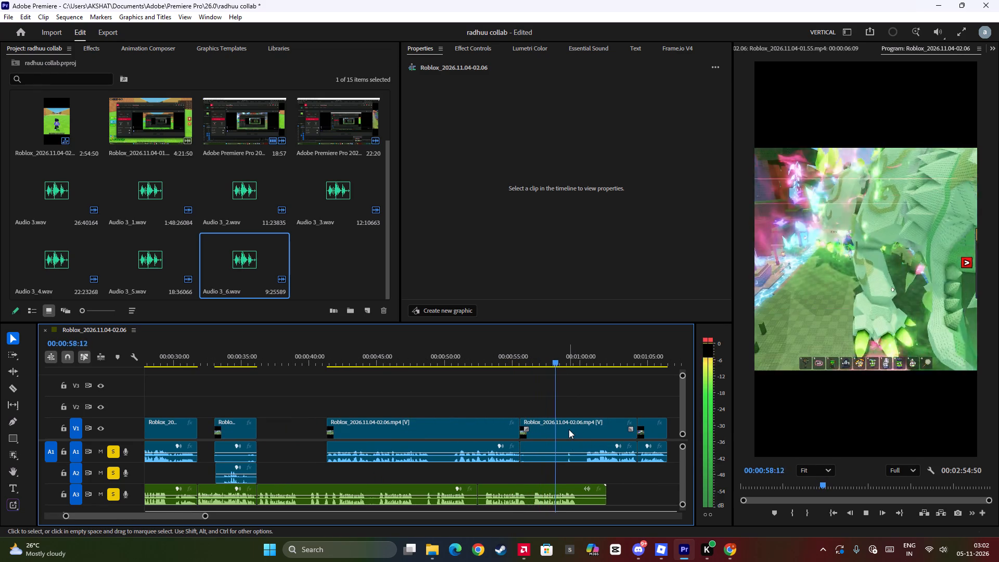
key(space)
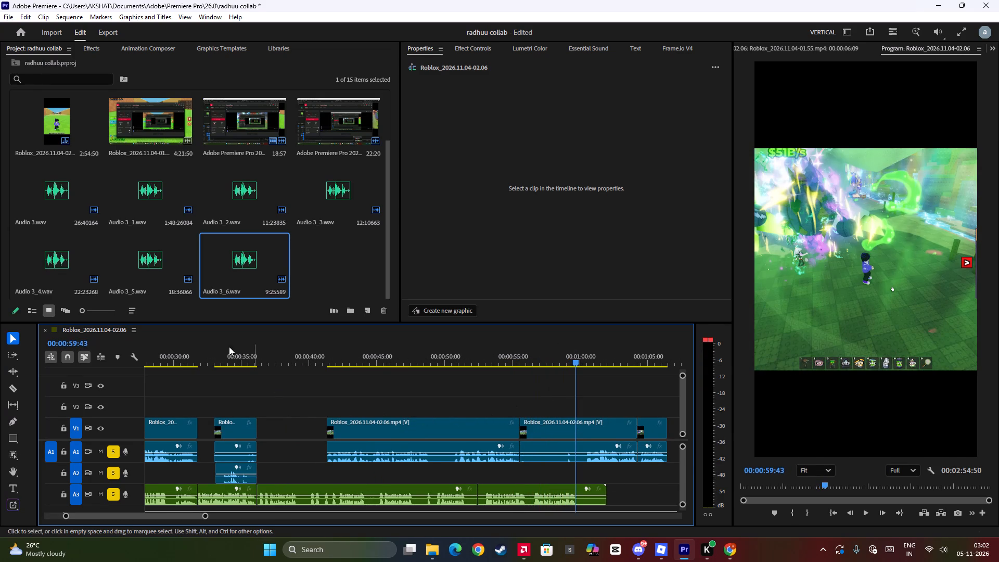
click(218, 356)
key(space)
alt+scroll(276, 416, up, 6)
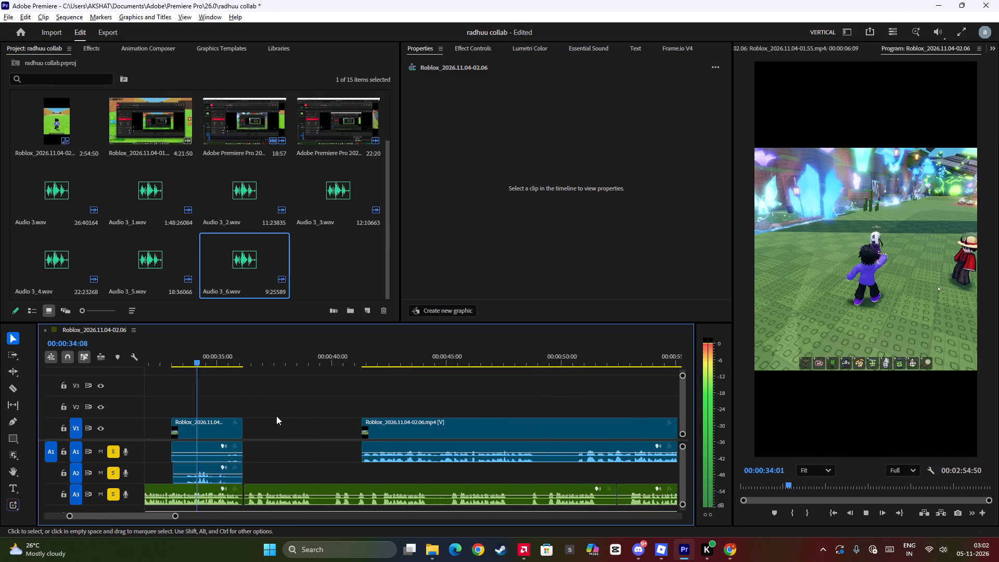
key(space)
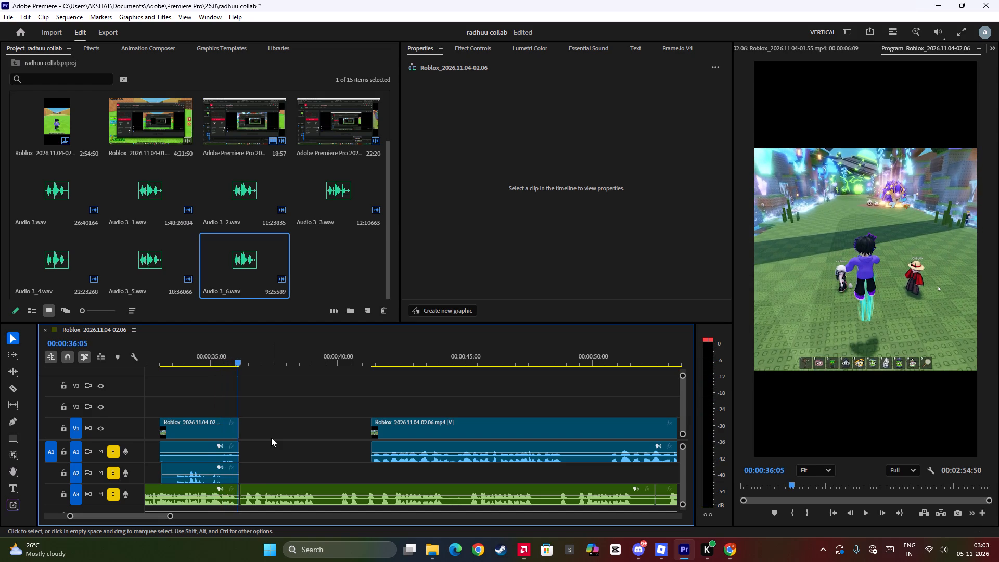
Split the A3 voice-over at 00:00:42:10, delete the part before the cut, and ripple-close the gap after 00:00:36:09.
click(270, 364)
key(space)
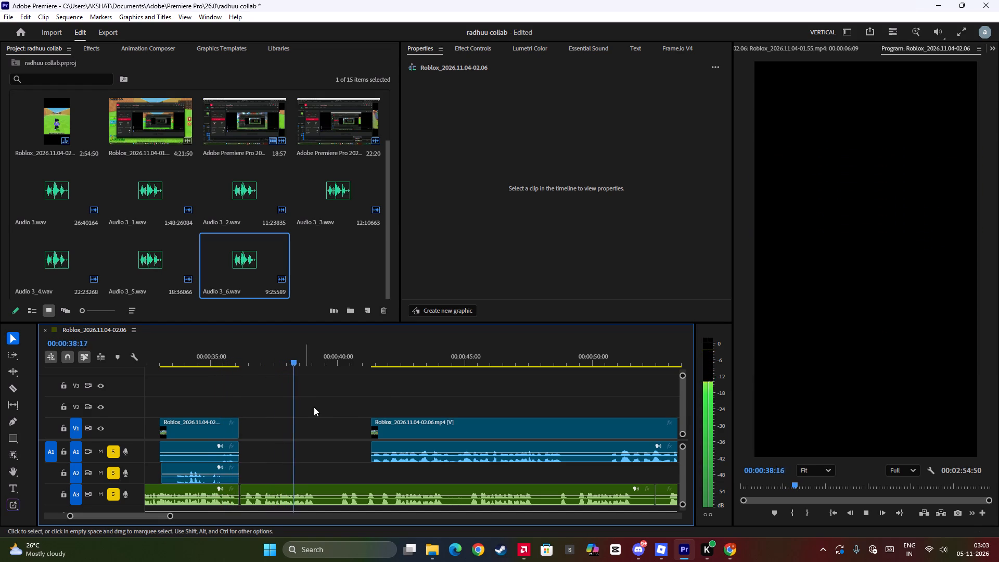
click(405, 357)
key(space)
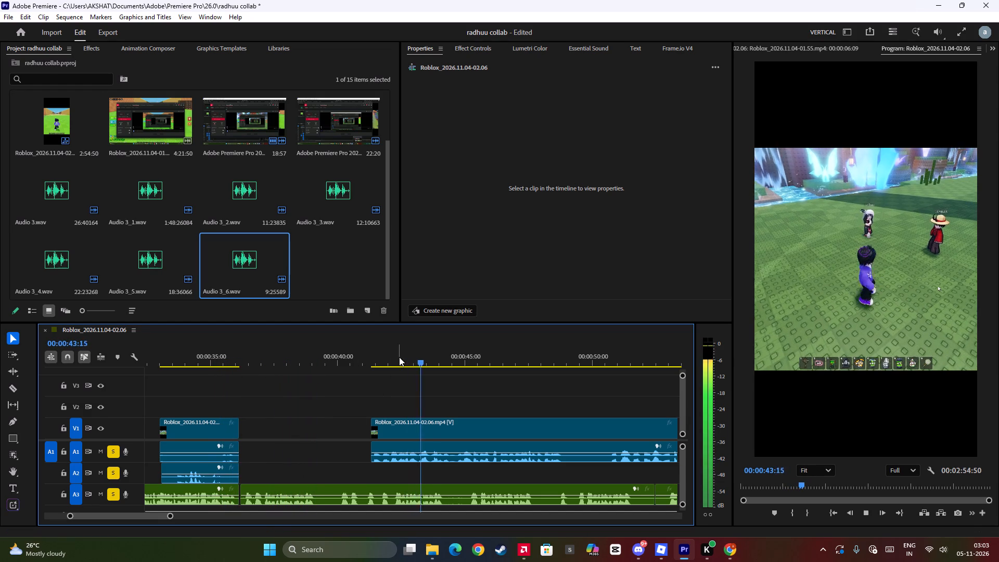
click(394, 358)
key(space)
click(394, 358)
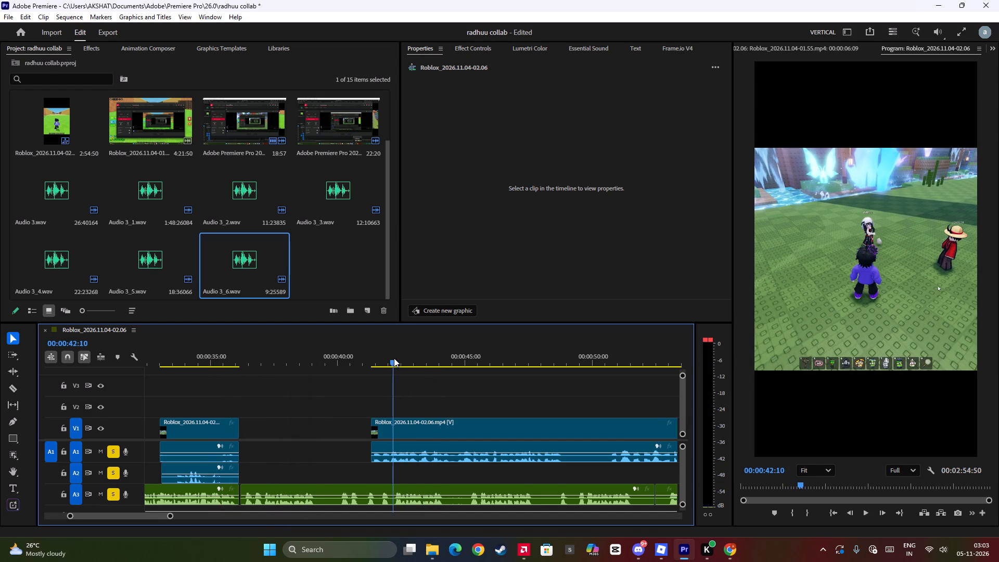
click(393, 489)
key(ctrl+b)
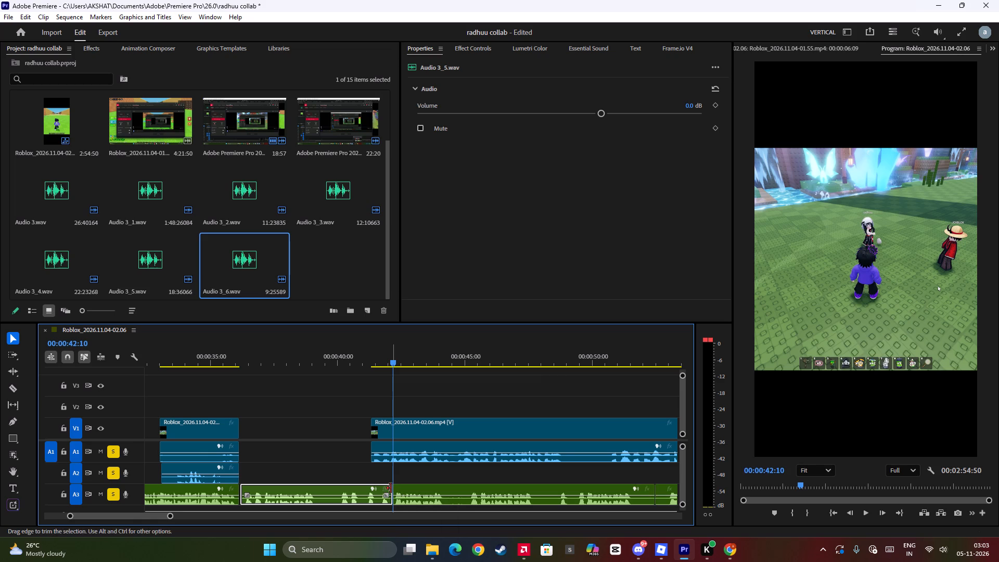
key(BackSpace)
click(341, 495)
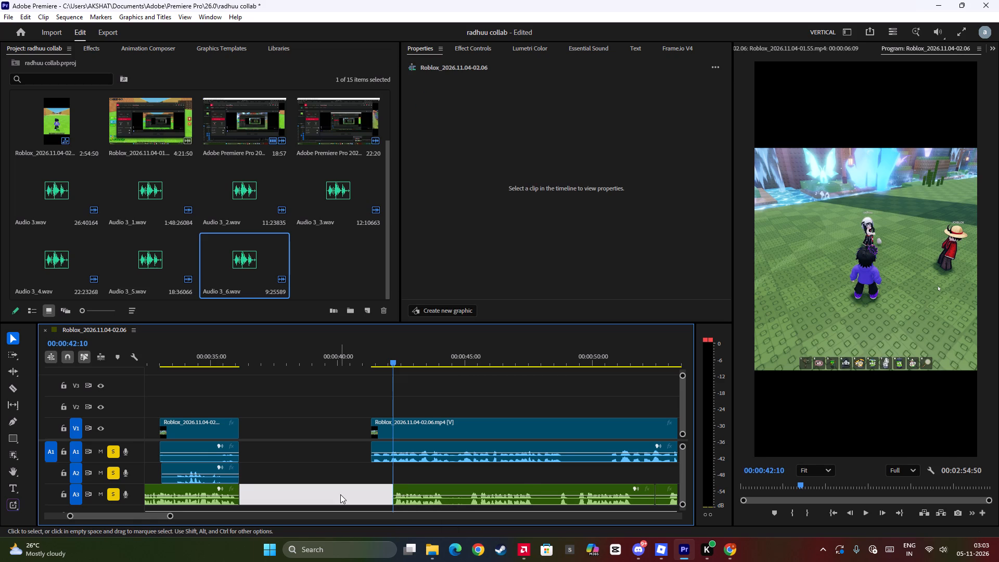
key(w)
Move the trimmed A3 voice-over to 00:00:36:09 against the preceding narration and play it to 00:00:38:02.
click(306, 490)
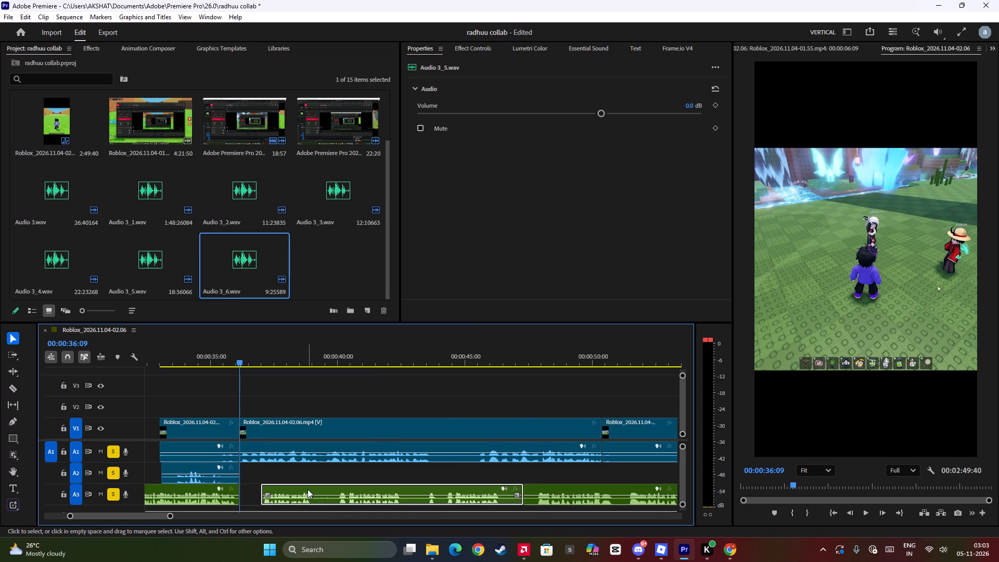
drag(308, 489, 287, 491)
key(space)
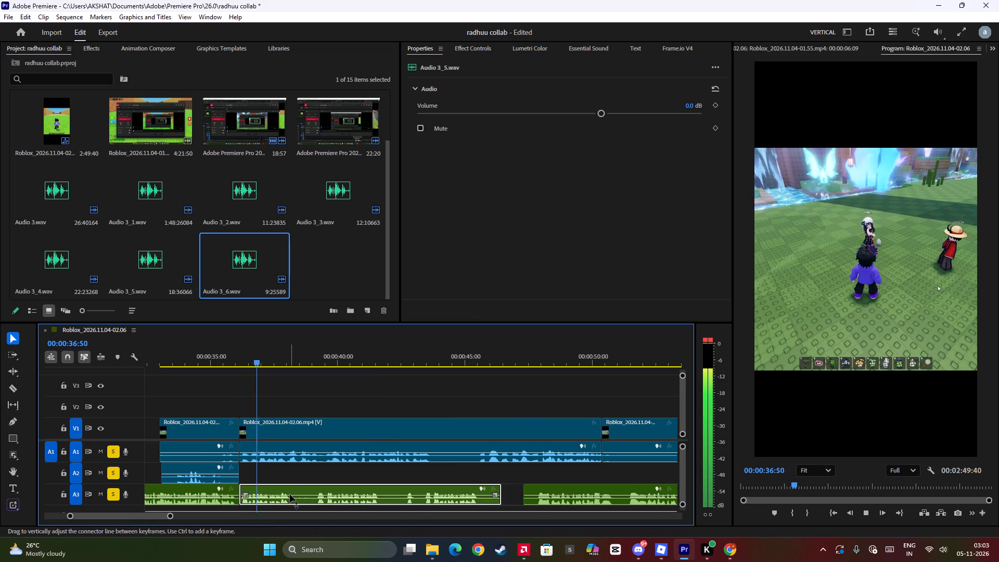
key(space)
key(space)
key(space)
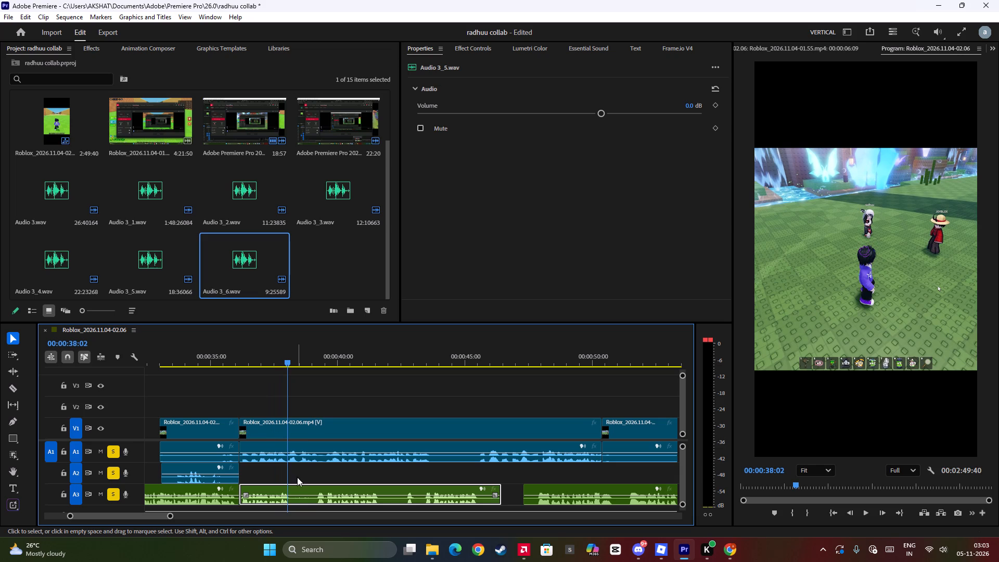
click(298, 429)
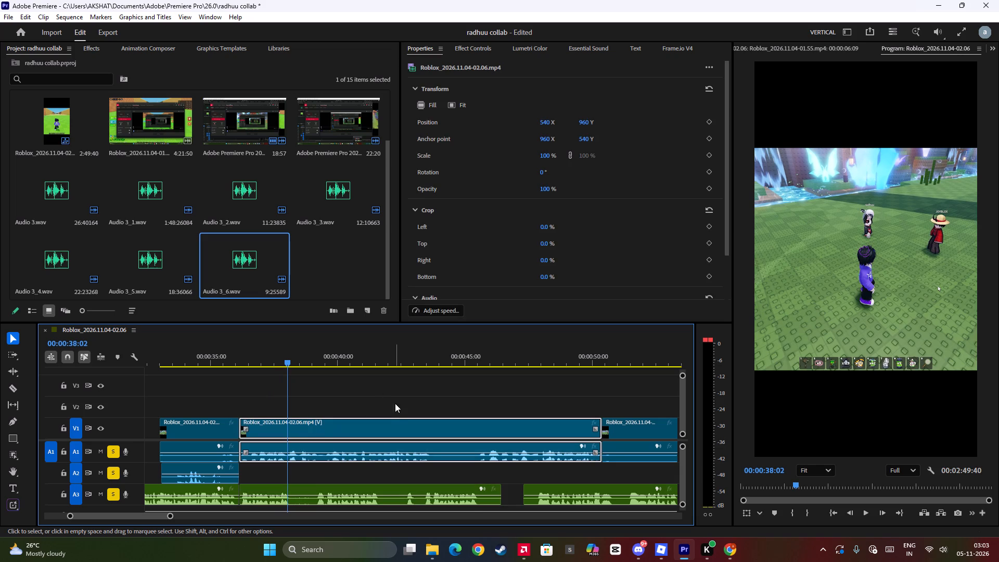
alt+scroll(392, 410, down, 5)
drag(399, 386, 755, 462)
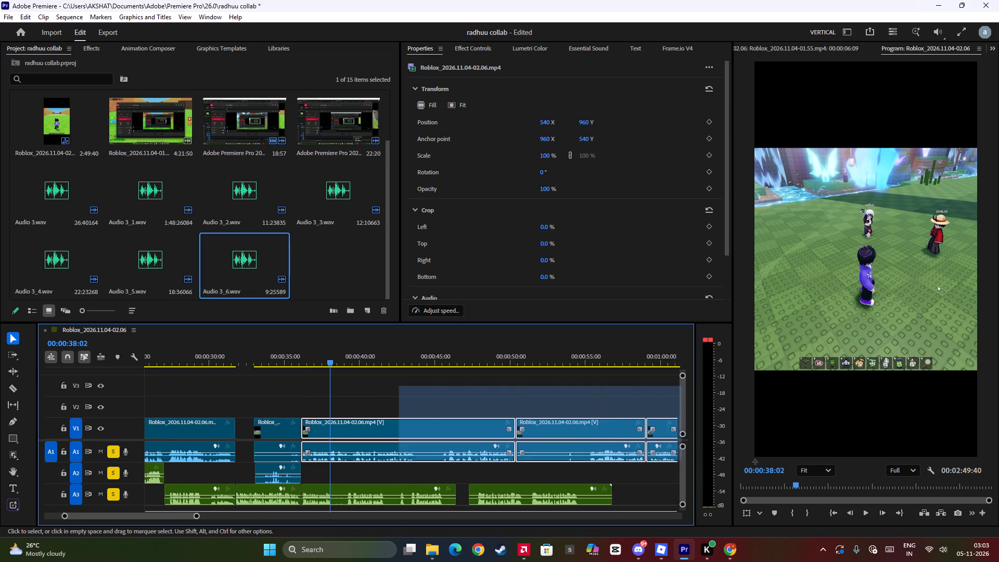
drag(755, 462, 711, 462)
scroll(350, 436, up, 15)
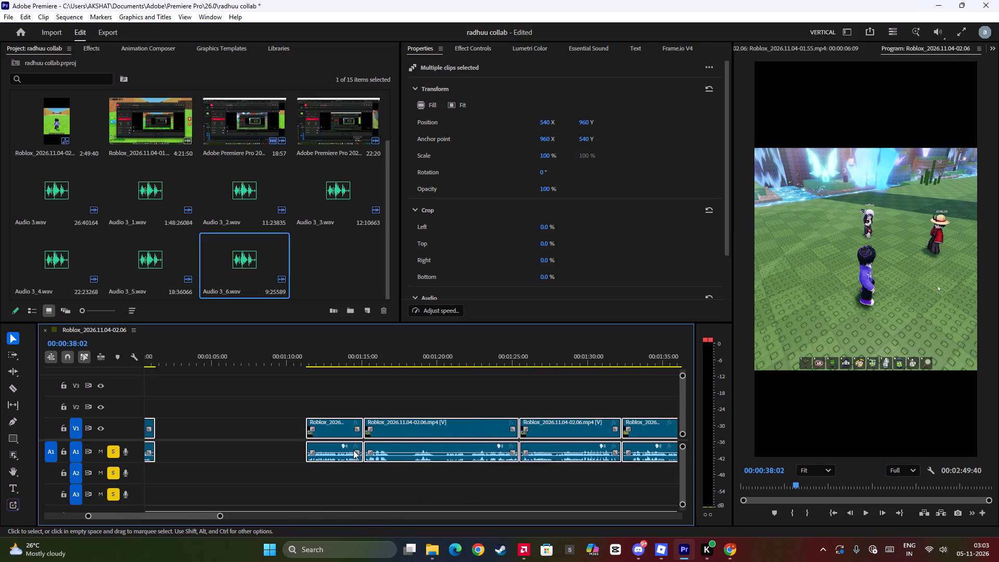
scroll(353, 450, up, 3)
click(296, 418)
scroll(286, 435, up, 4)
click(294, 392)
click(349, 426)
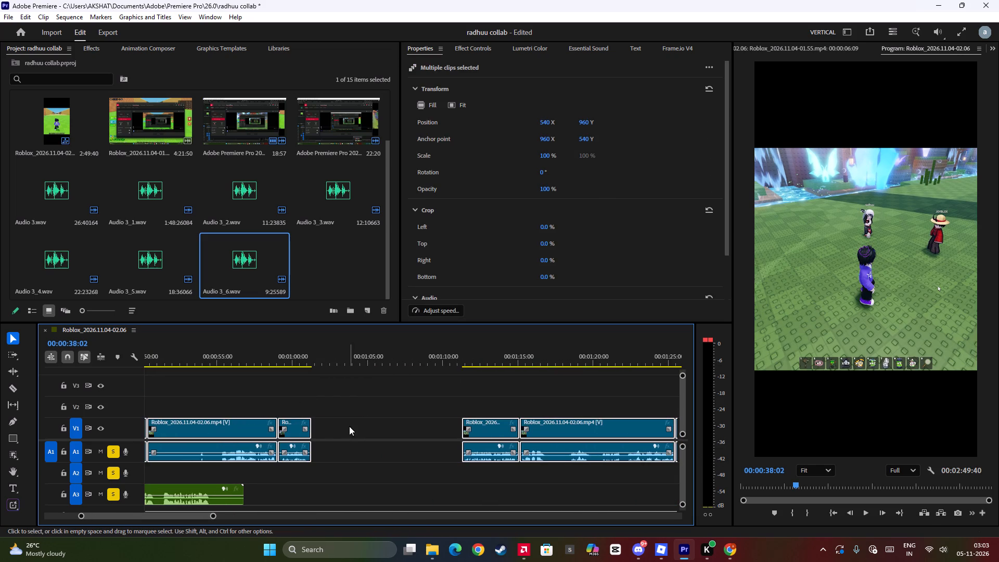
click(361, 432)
Shift the three gameplay clips after 00:00:36:09 to start at 00:00:38:02 and extend the first clip's start back to 00:00:36:09.
drag(360, 426, 361, 446)
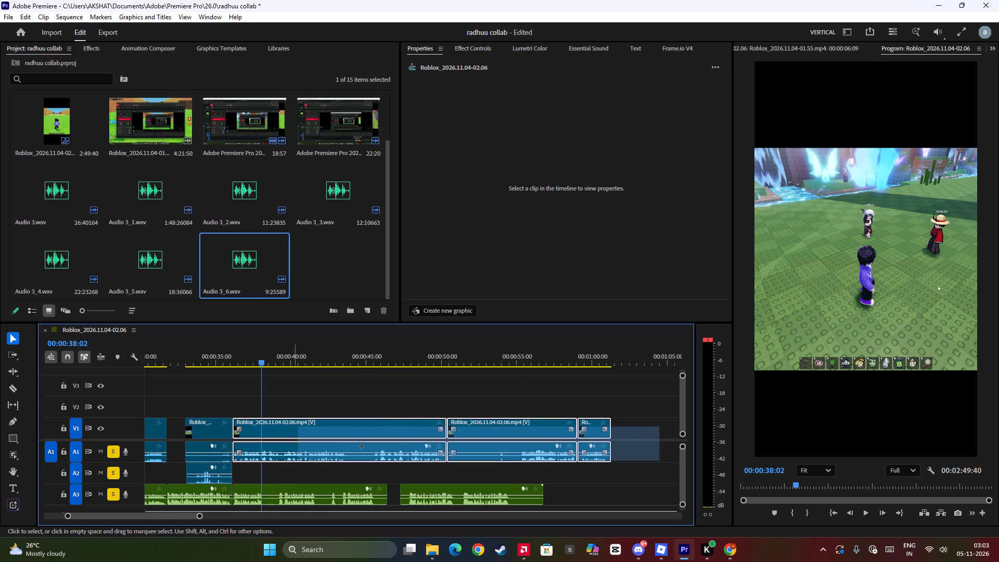
drag(361, 446, 315, 459)
drag(296, 423, 323, 428)
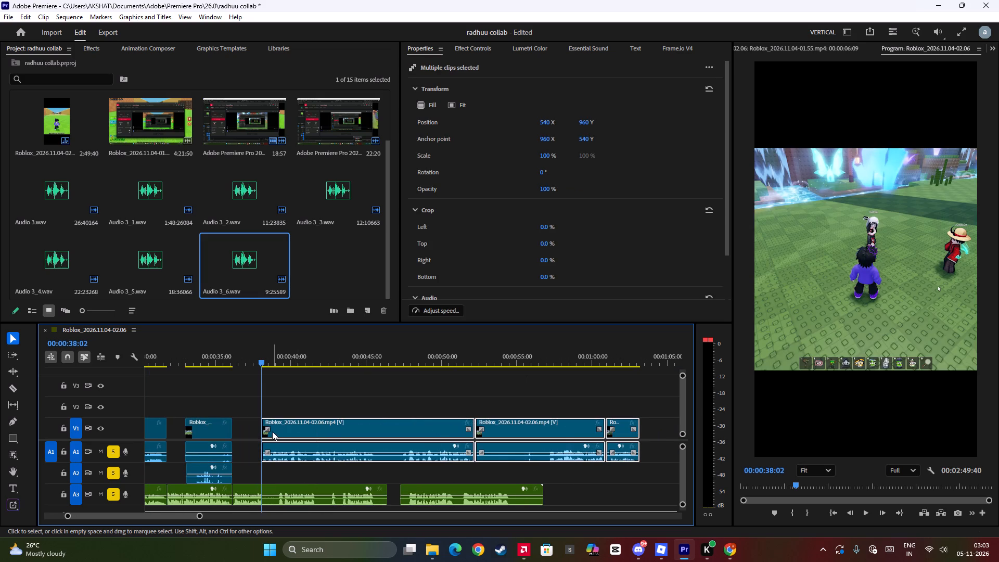
drag(264, 425, 231, 428)
Check the extended opening, trim about half a second off its start, and move the three gameplay clips back against the preceding clip.
click(240, 365)
key(space)
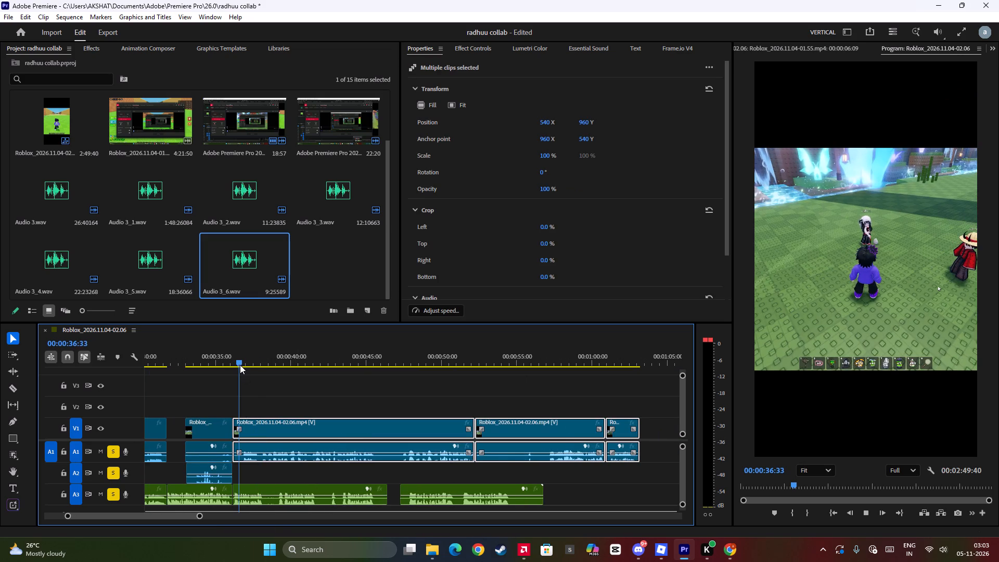
key(space)
key(space)
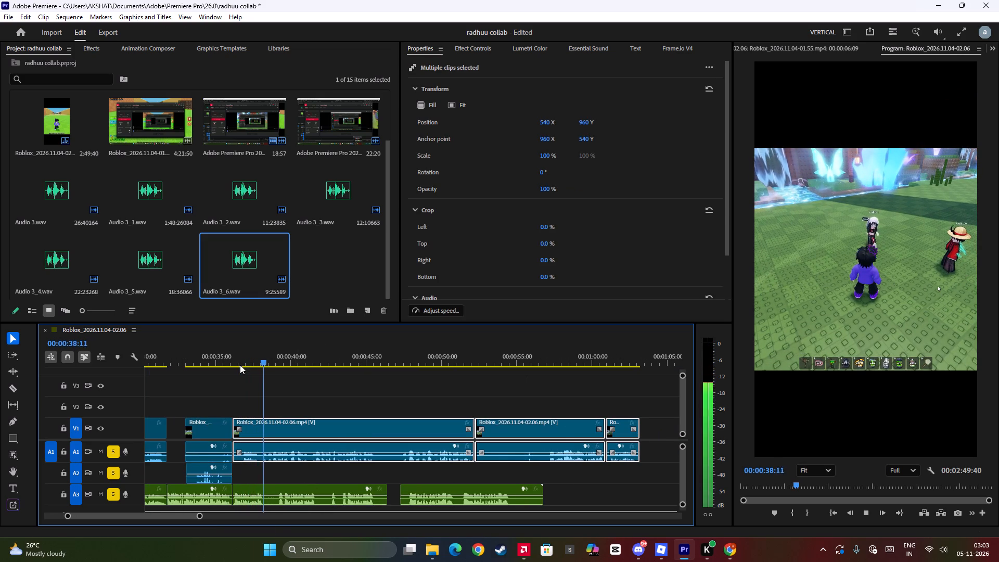
key(space)
click(242, 357)
key(space)
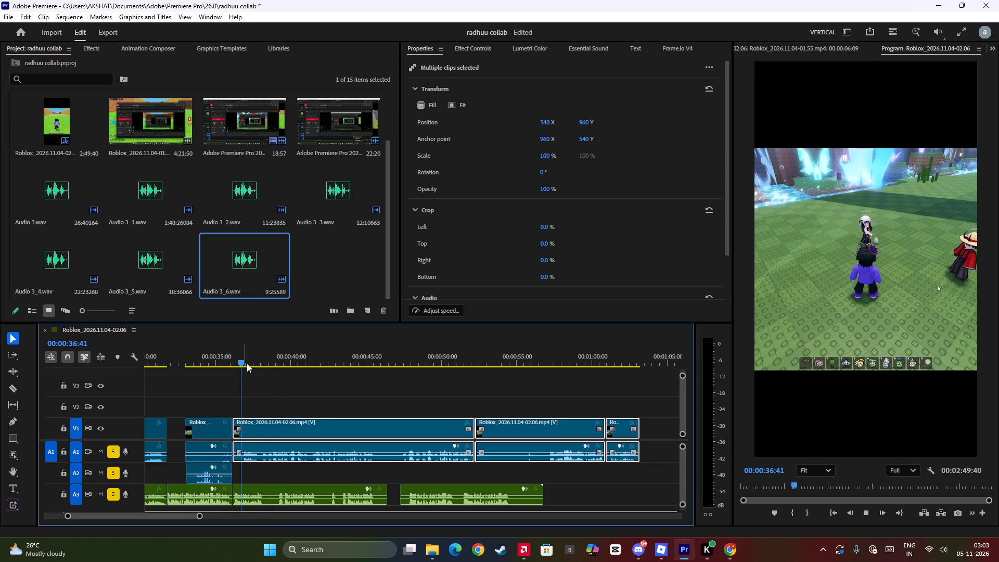
key(space)
click(278, 427)
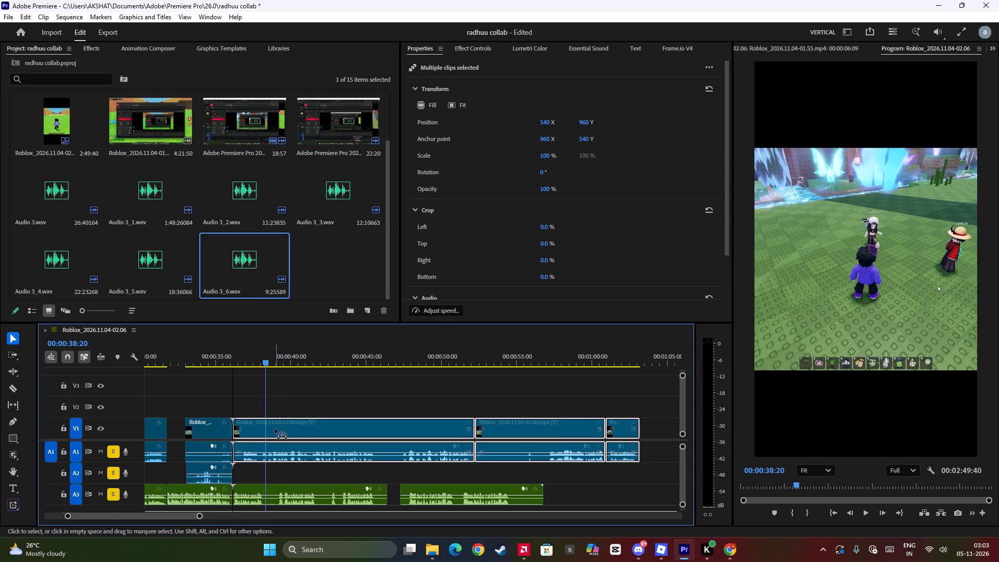
drag(234, 431, 241, 437)
drag(270, 426, 260, 427)
Review the realigned gameplay with the A3 narration from about 00:00:37 onward, then from about 00:00:48 to 00:00:53:17.
click(248, 356)
key(space)
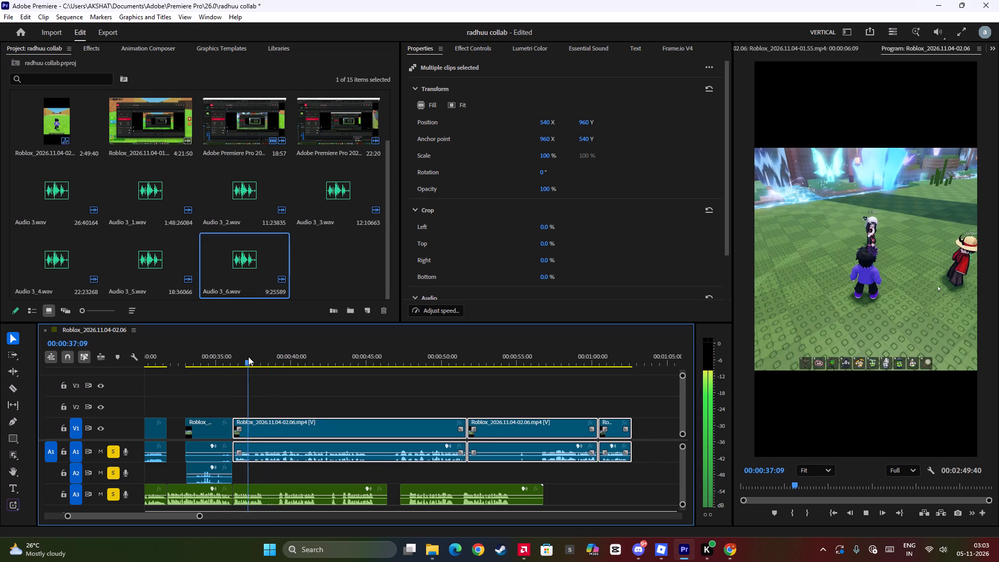
key(space)
key(space)
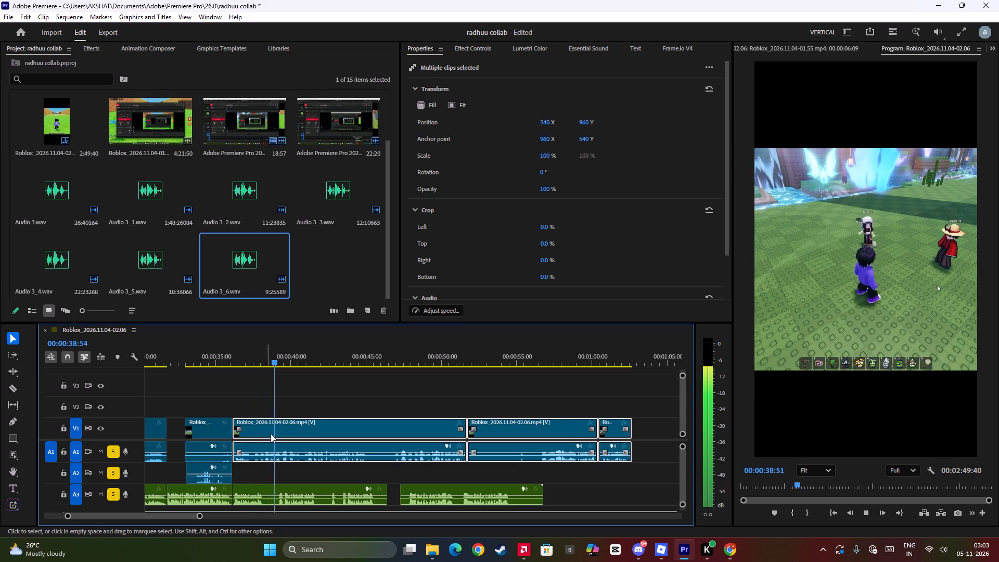
scroll(274, 437, down, 2)
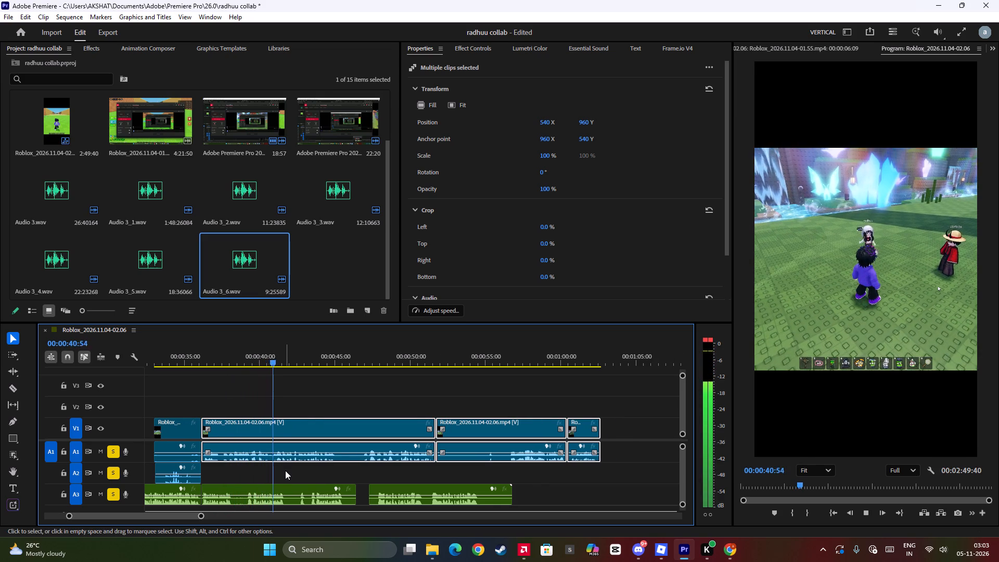
scroll(285, 470, down, 4)
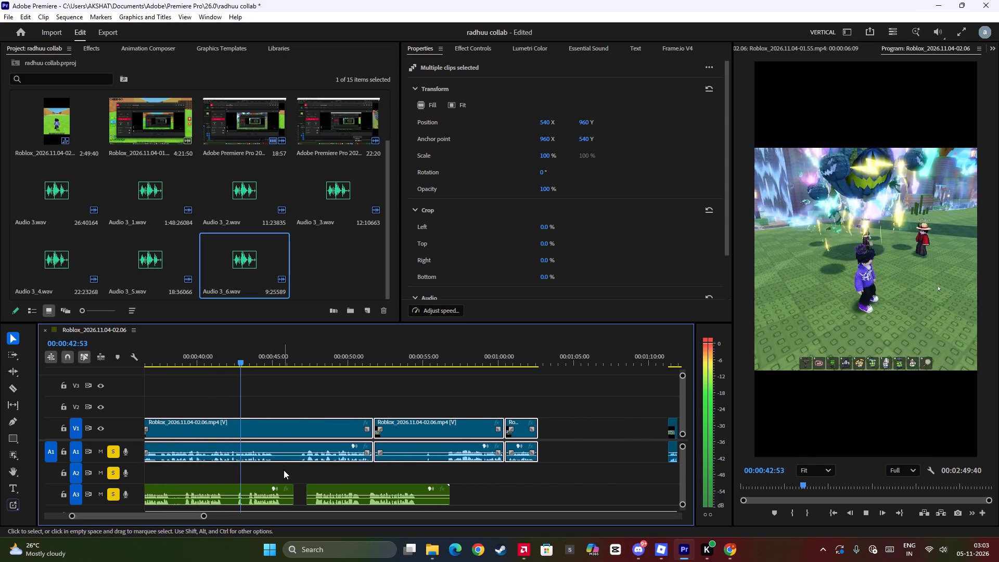
key(space)
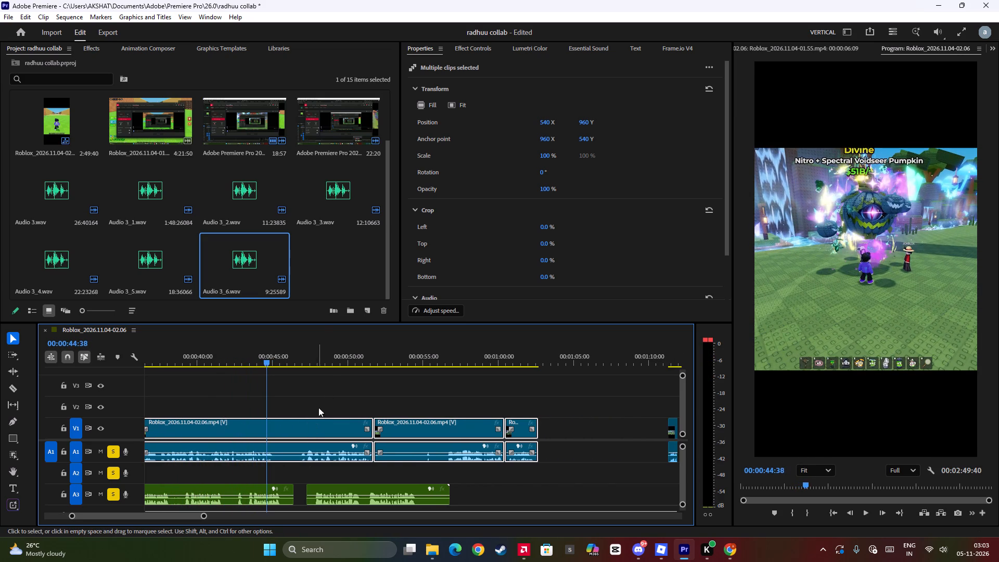
key(space)
key(space)
click(328, 354)
key(space)
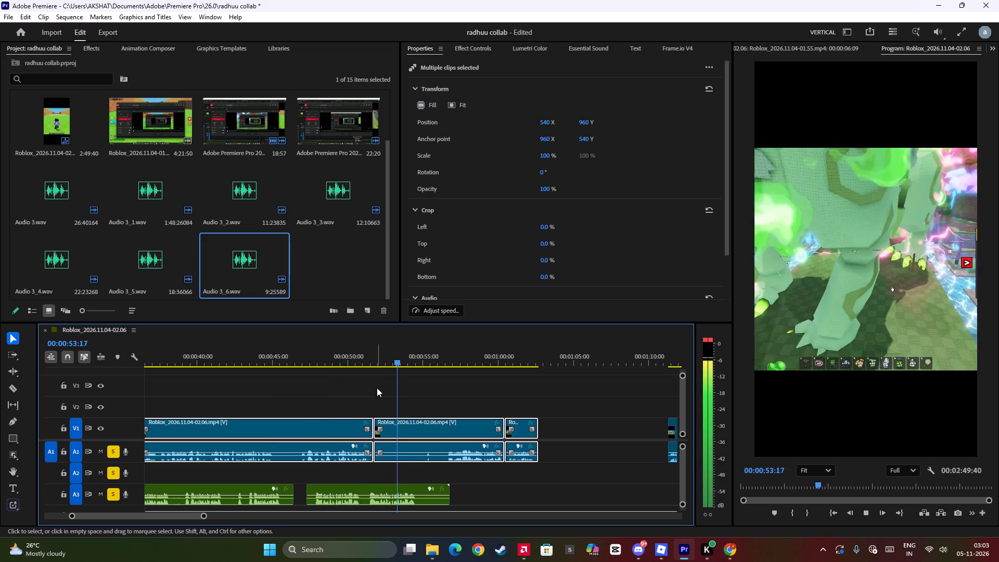
Split the Audio 3_6 voice-over on A3 at 00:00:51:12 and delete the portion before the cut.
click(362, 359)
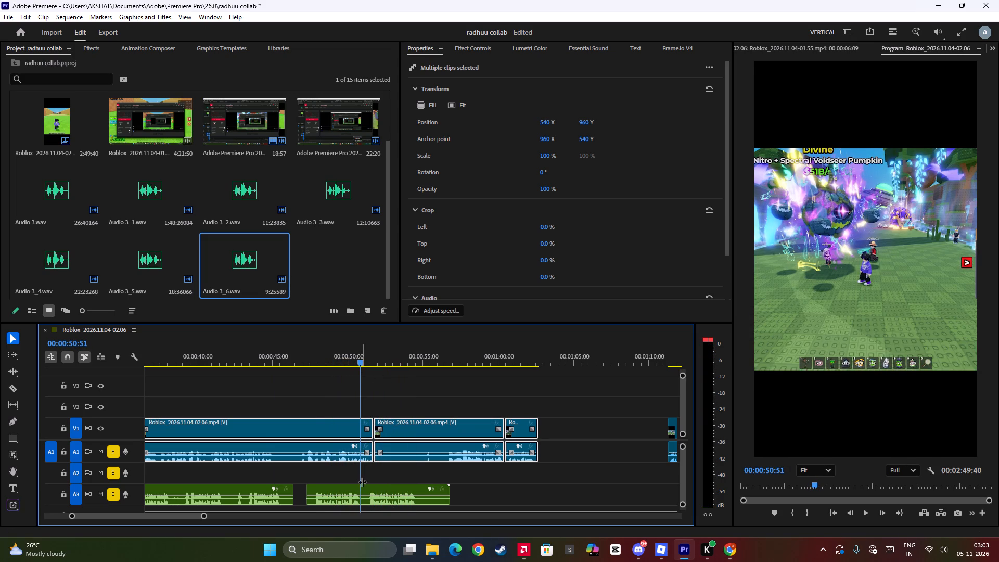
drag(359, 476, 366, 481)
click(365, 487)
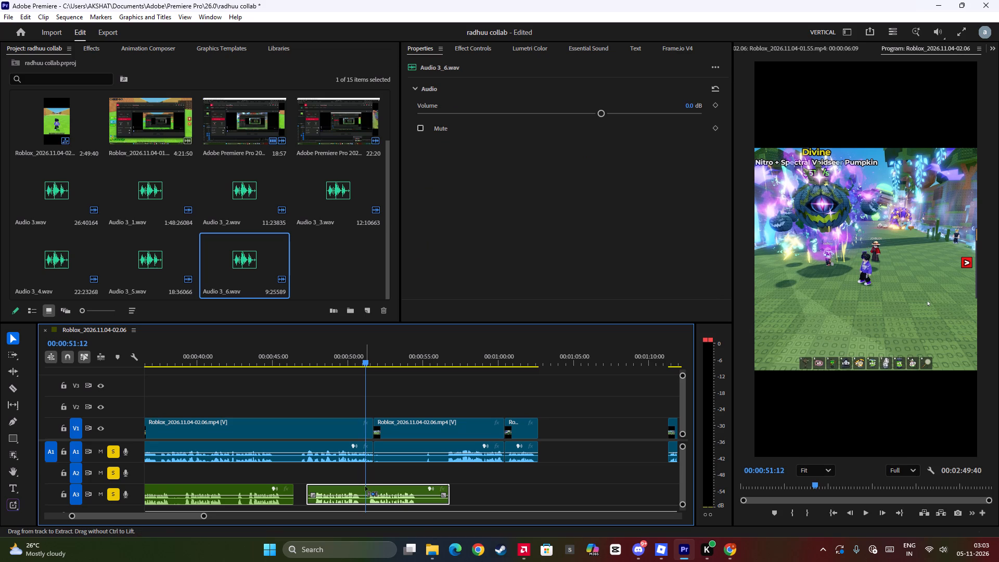
key(ctrl+b)
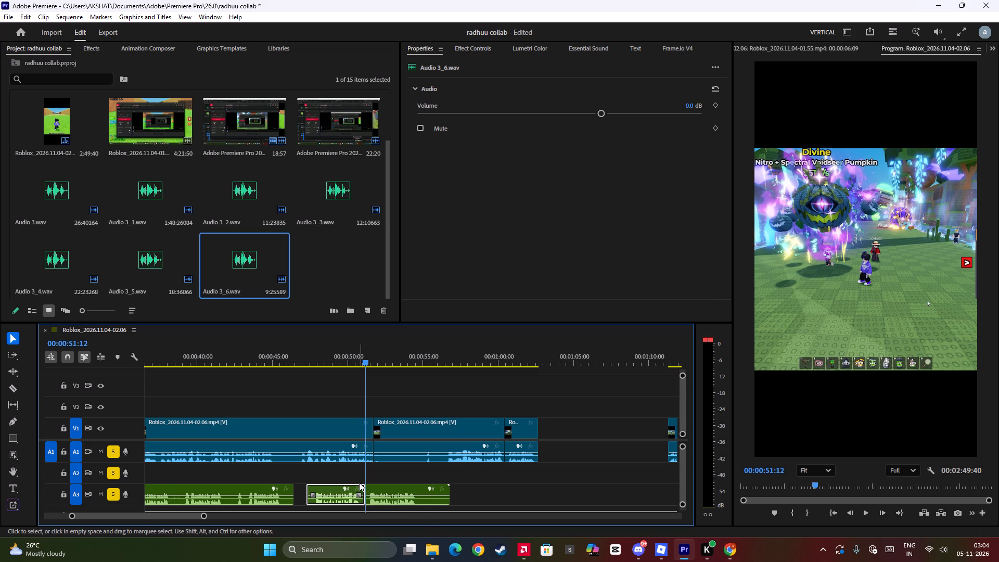
key(BackSpace)
Play the Audio 3_5 narration from about 00:00:36, split it at 00:00:38:16 and delete the portion after the cut.
scroll(328, 484, up, 5)
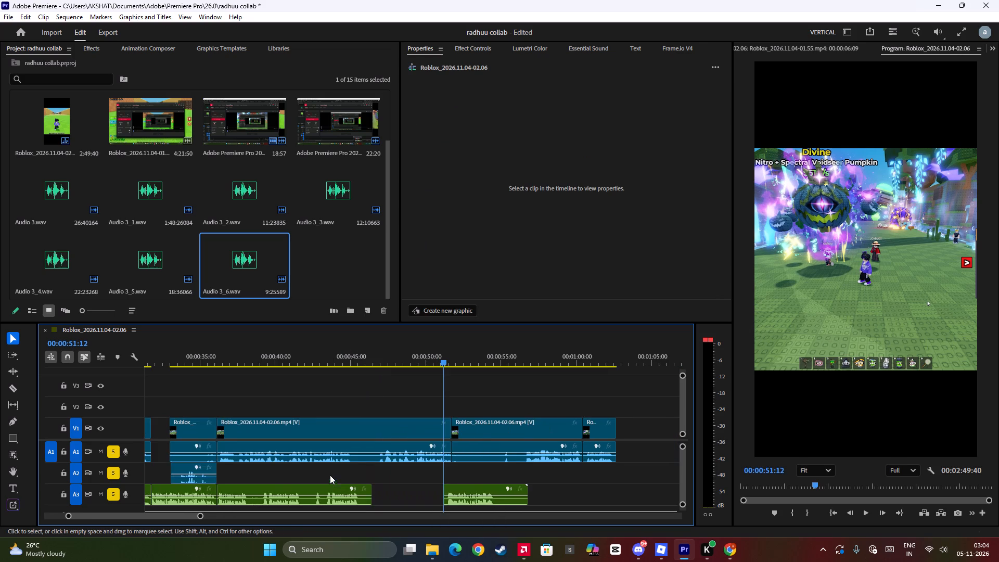
scroll(326, 467, up, 4)
scroll(466, 465, down, 4)
key(space)
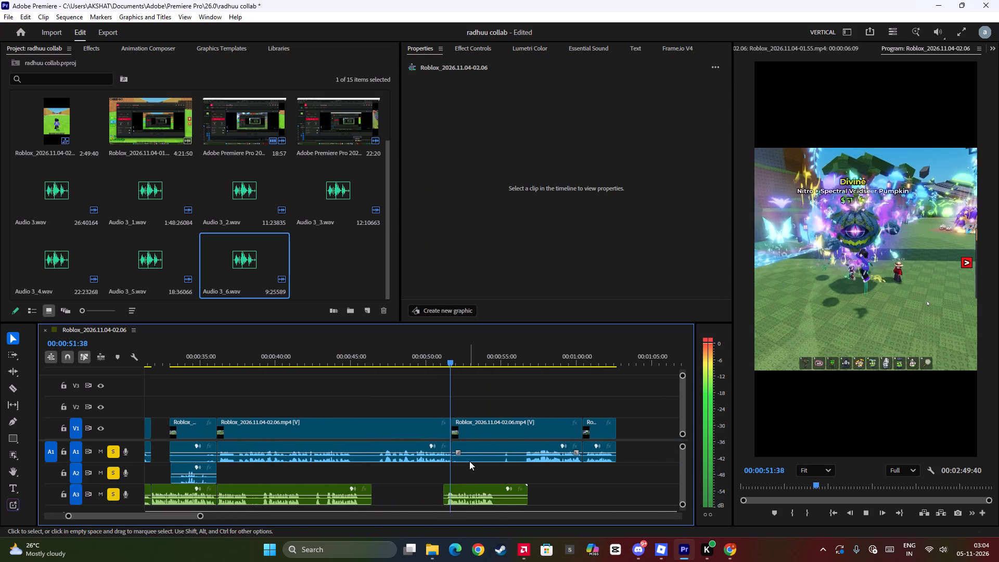
key(space)
click(223, 350)
key(space)
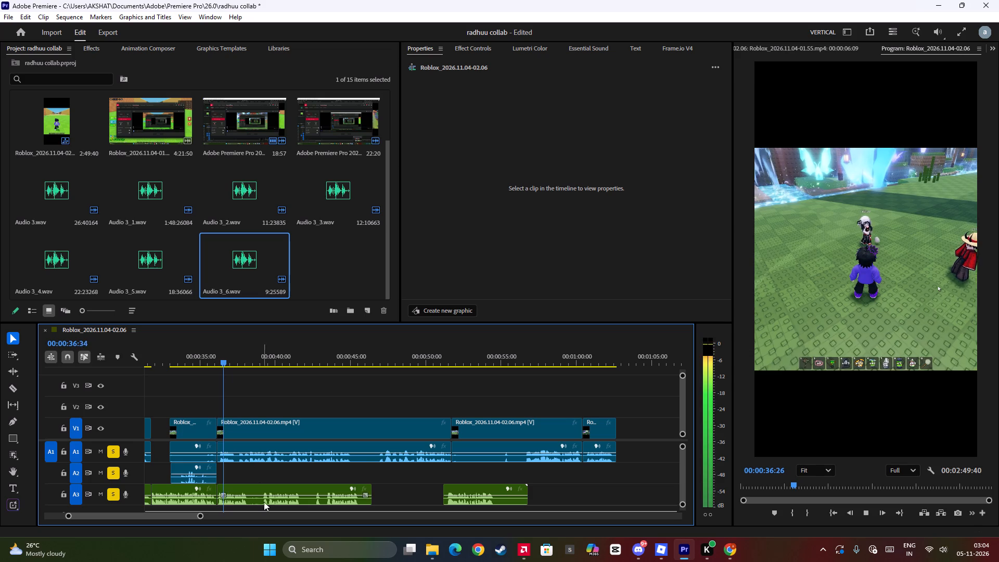
key(space)
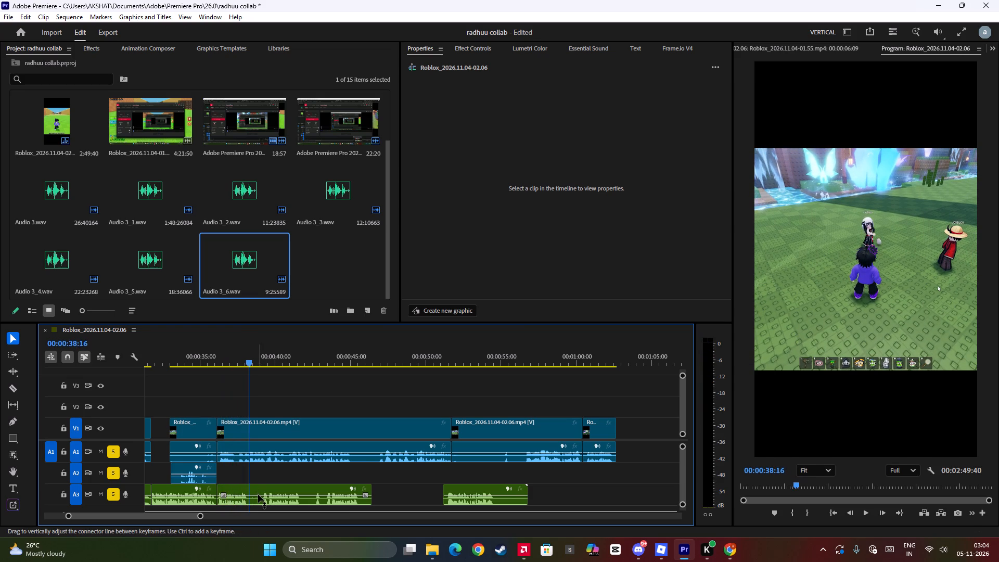
click(258, 494)
key(ctrl+b)
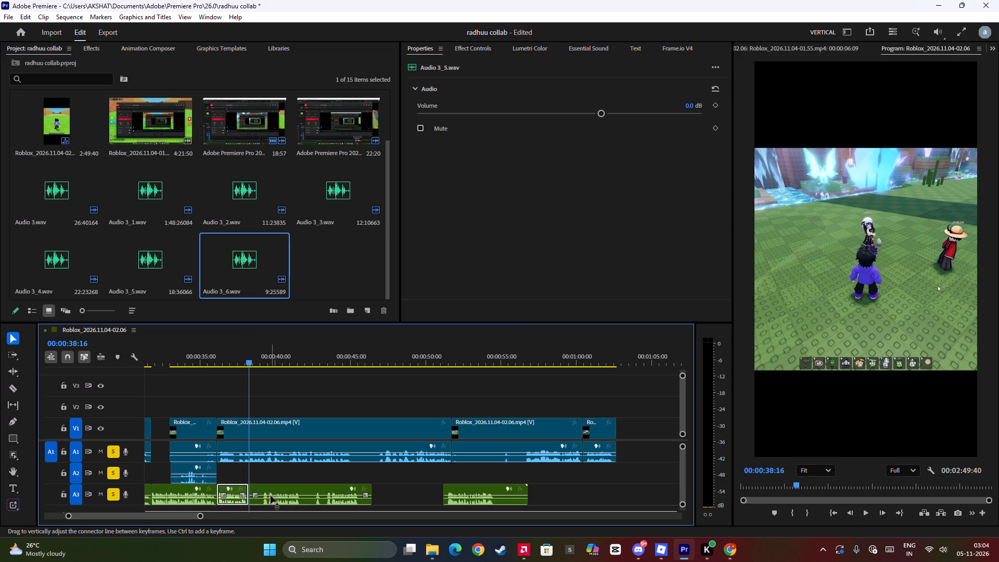
click(271, 495)
key(BackSpace)
Move the remaining Audio 3_6 voice-over on A3 about 7 seconds earlier, to start near 00:00:44.
drag(467, 488, 360, 494)
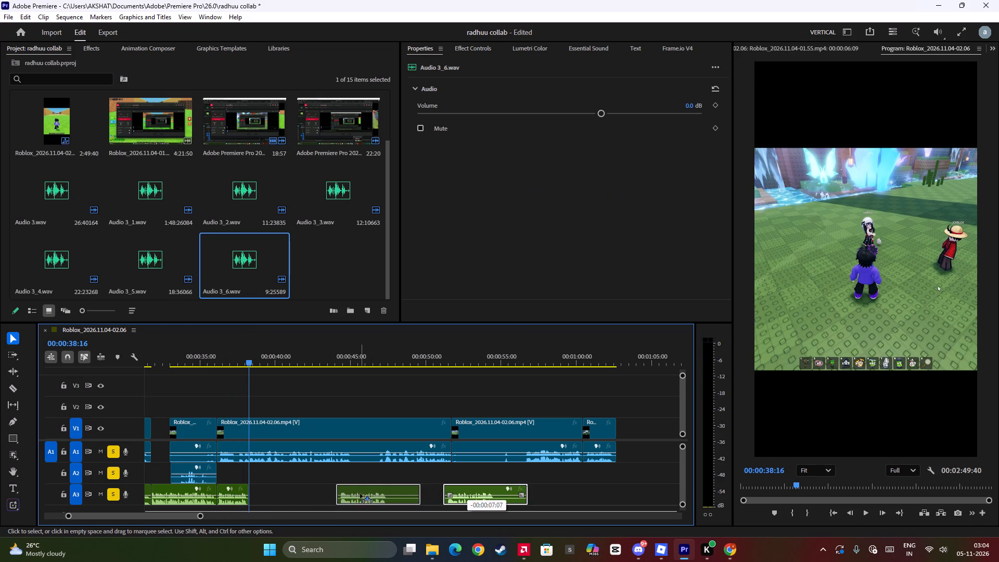
drag(360, 494, 359, 494)
Review the gameplay against the moved narration from 00:00:38:16, then from about 00:00:42 to 00:00:49:32.
key(space)
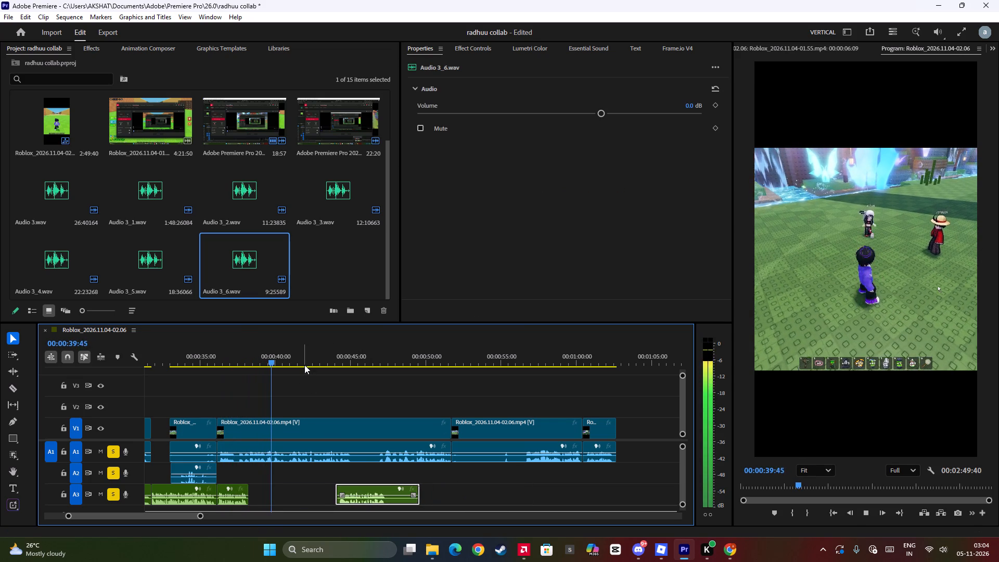
click(305, 360)
key(space)
scroll(302, 415, down, 4)
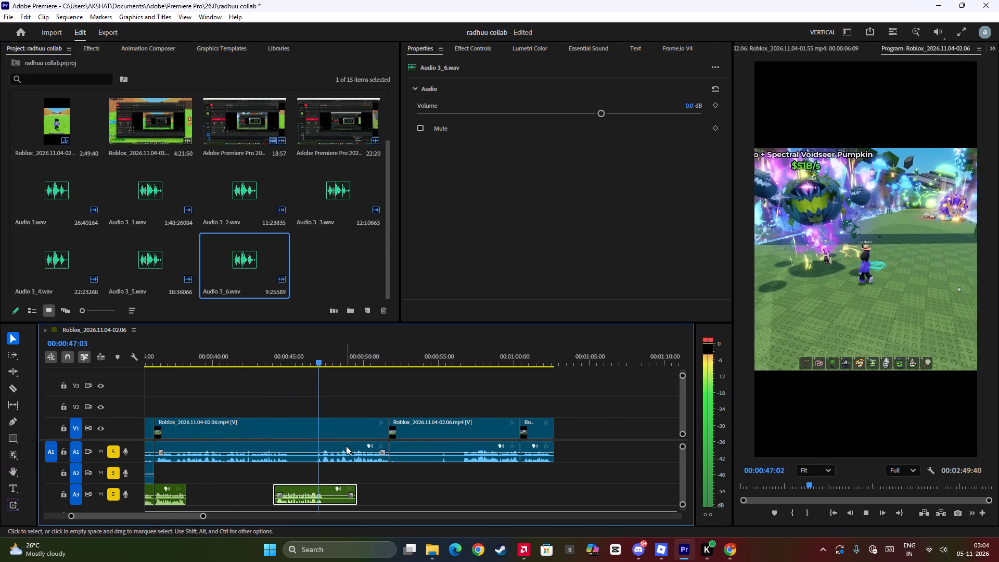
key(space)
key(space)
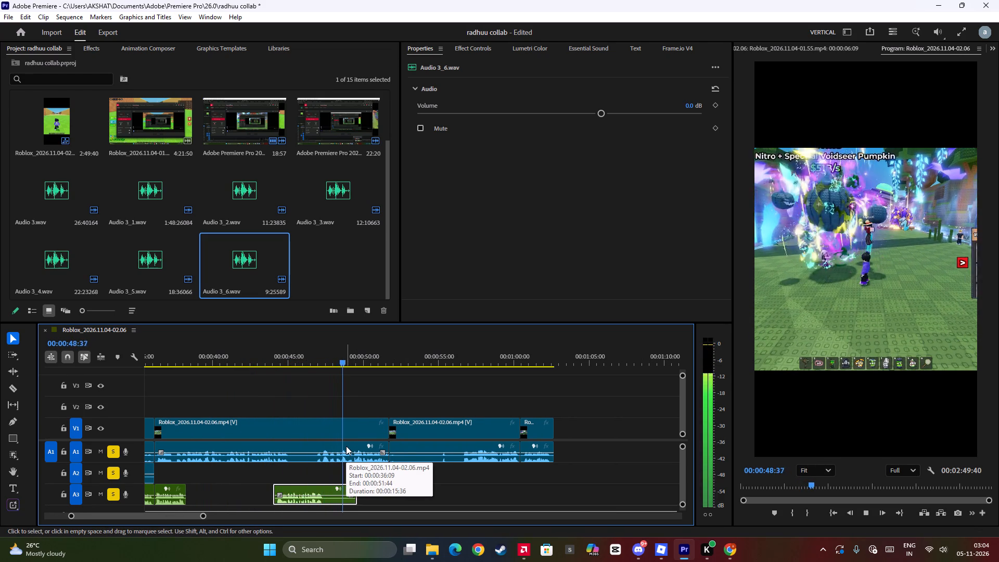
key(space)
key(space)
key(space)
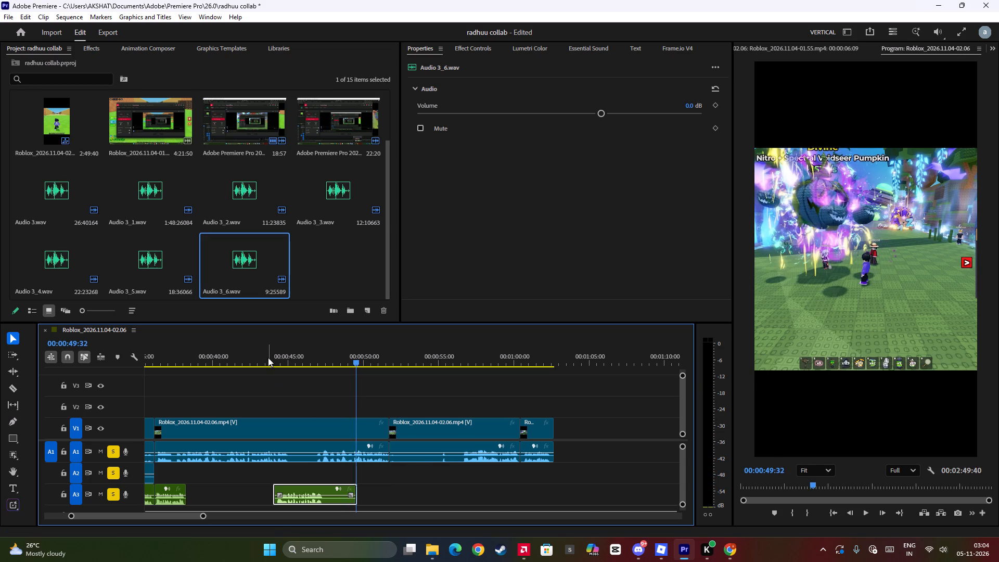
Replay the Audio 3_6 phrase over the gameplay from about 00:00:44 to its end near 00:00:49:32.
click(263, 348)
key(space)
key(space)
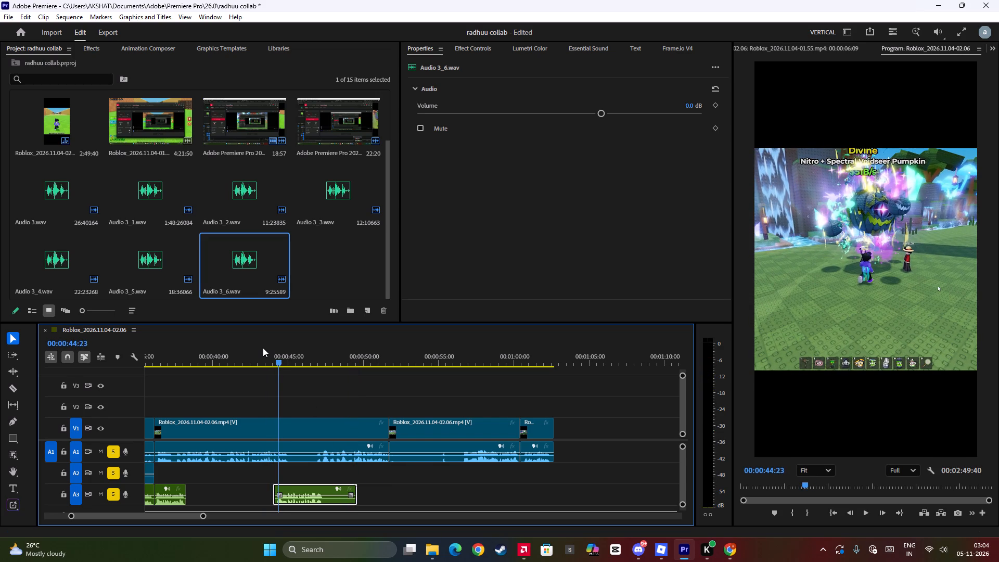
key(space)
key(space)
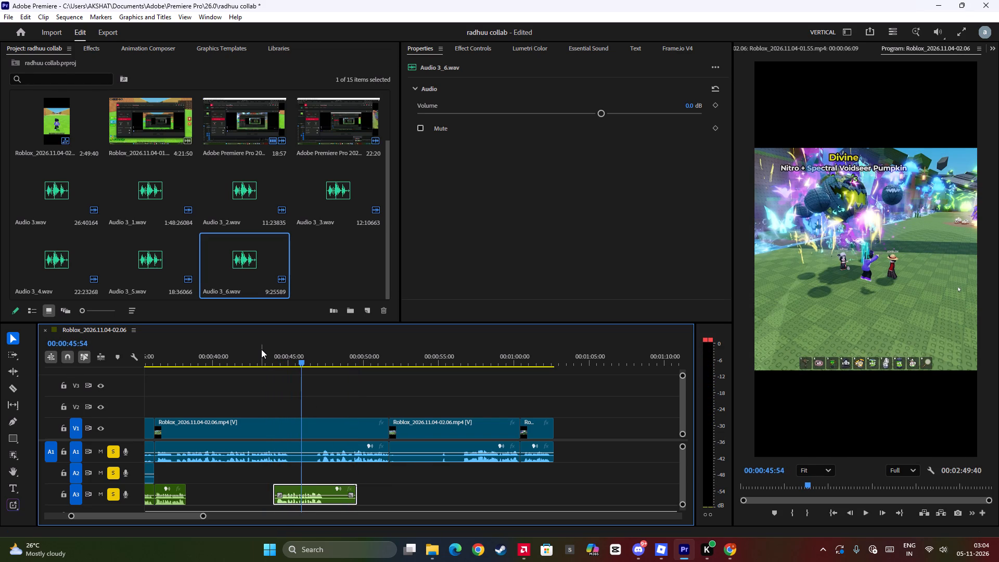
click(261, 349)
key(space)
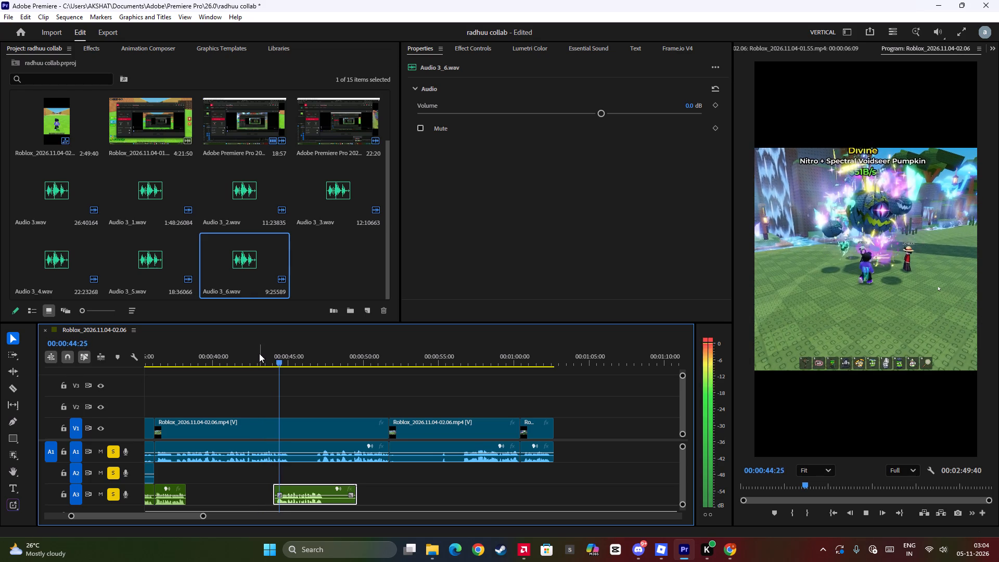
key(space)
key(space)
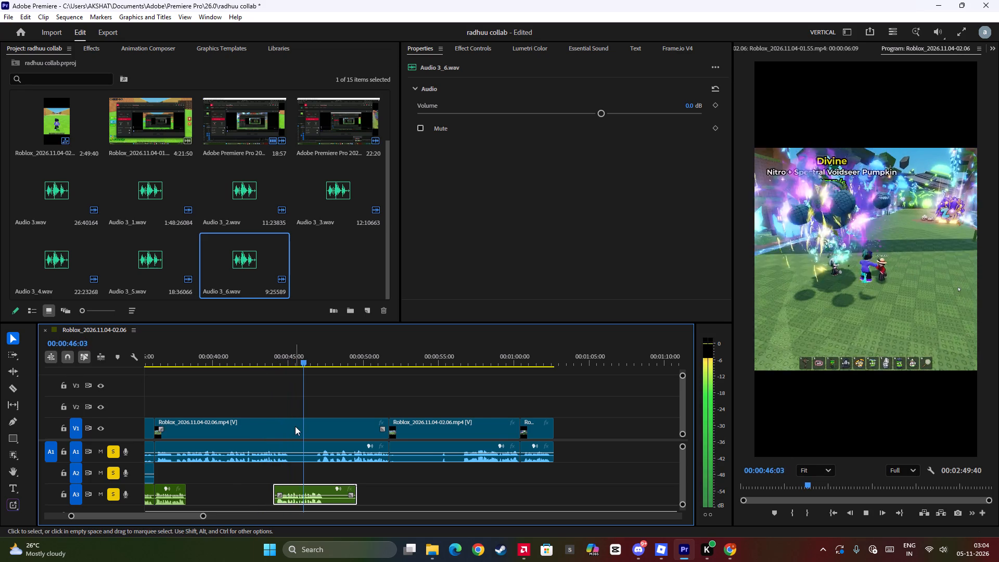
scroll(296, 433, down, 3)
key(space)
key(space)
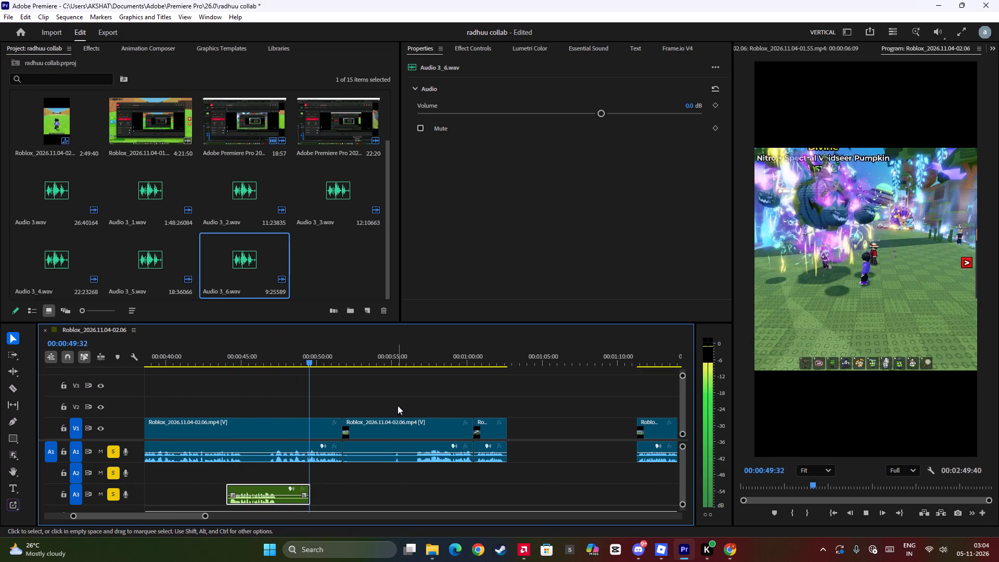
Examine the gameplay following the voice-over from 00:00:49:16 and across the clip cut at 00:00:51:45, up to 00:00:53:31.
click(306, 358)
key(space)
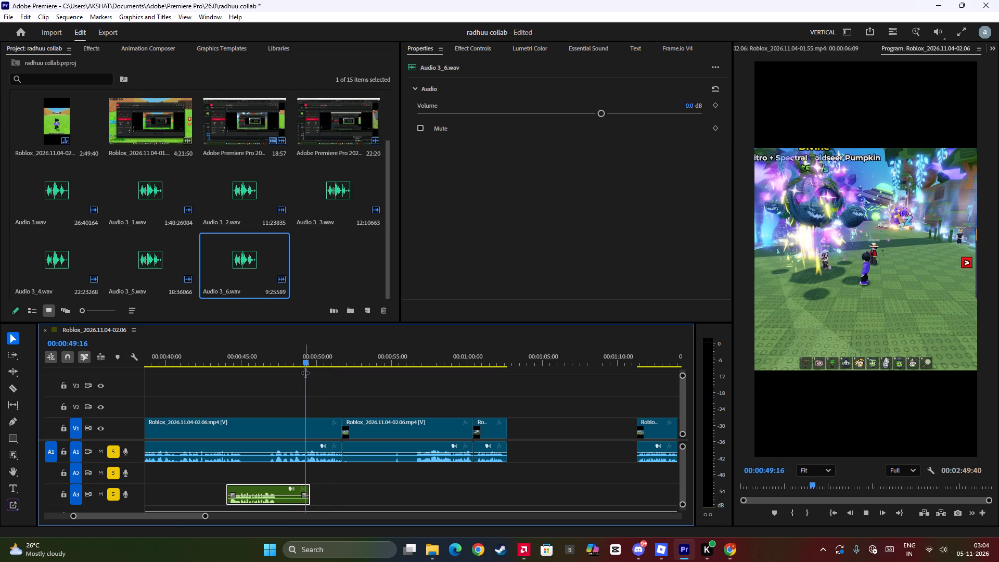
key(space)
drag(315, 398, 306, 419)
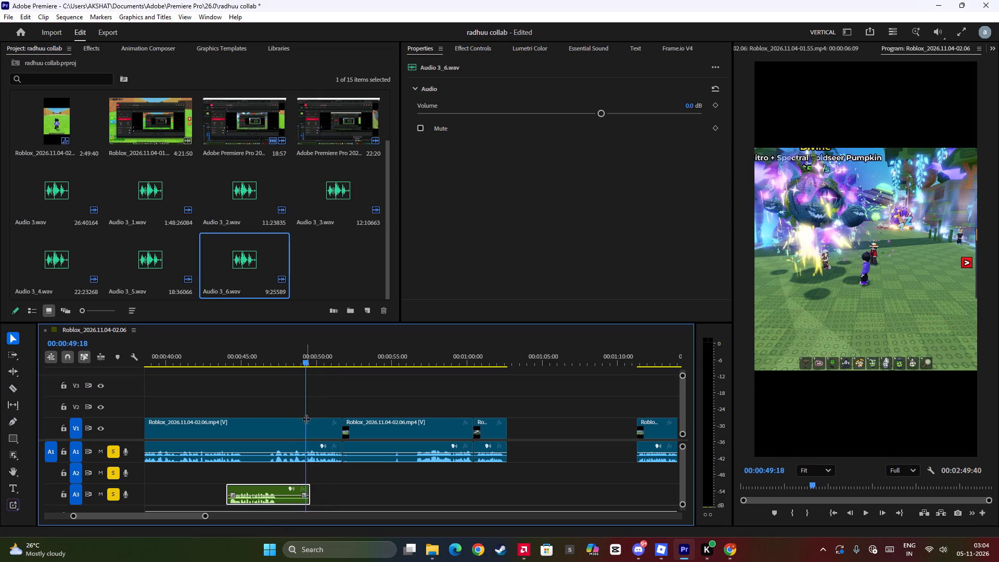
drag(306, 419, 305, 420)
key(space)
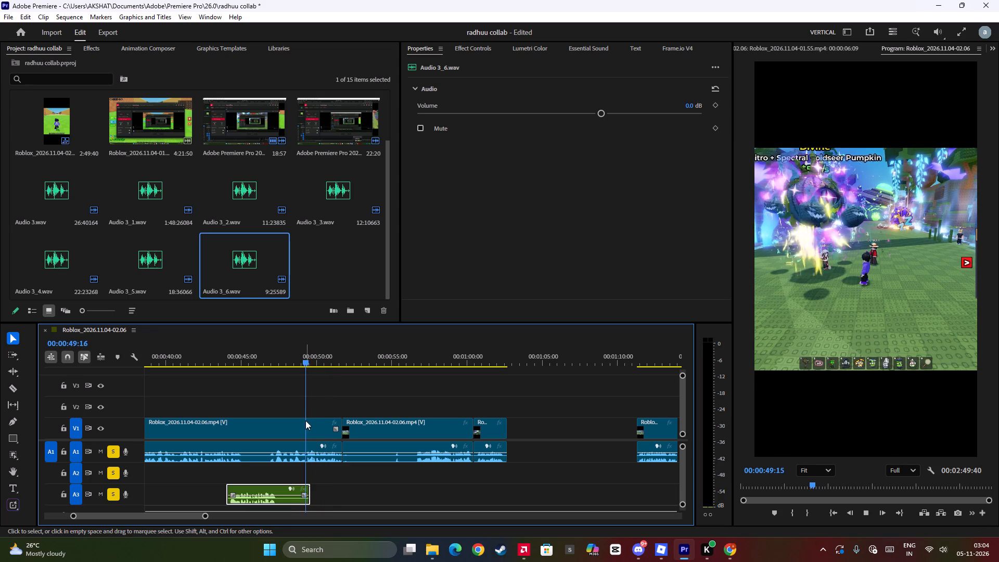
scroll(347, 431, down, 5)
key(space)
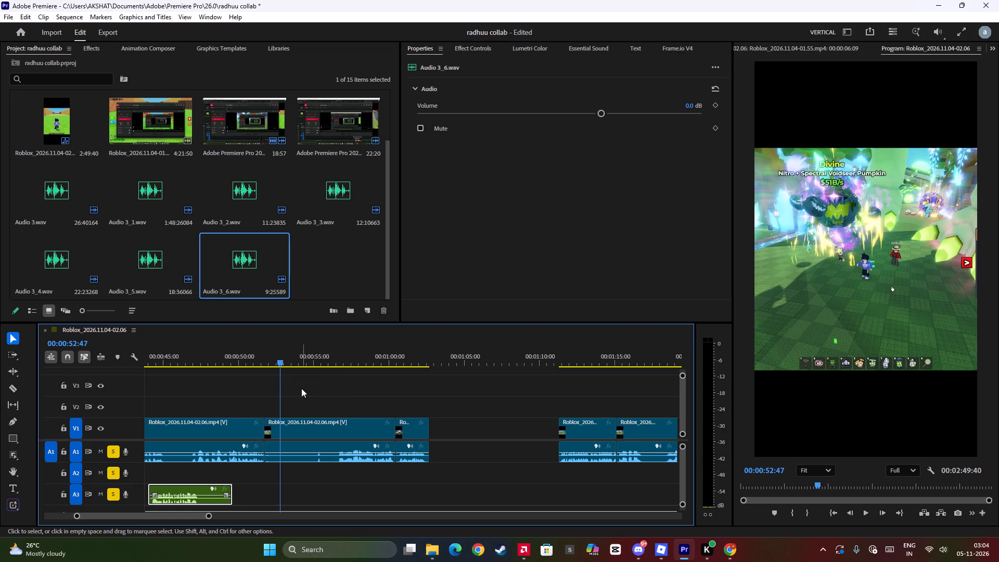
drag(280, 398, 265, 419)
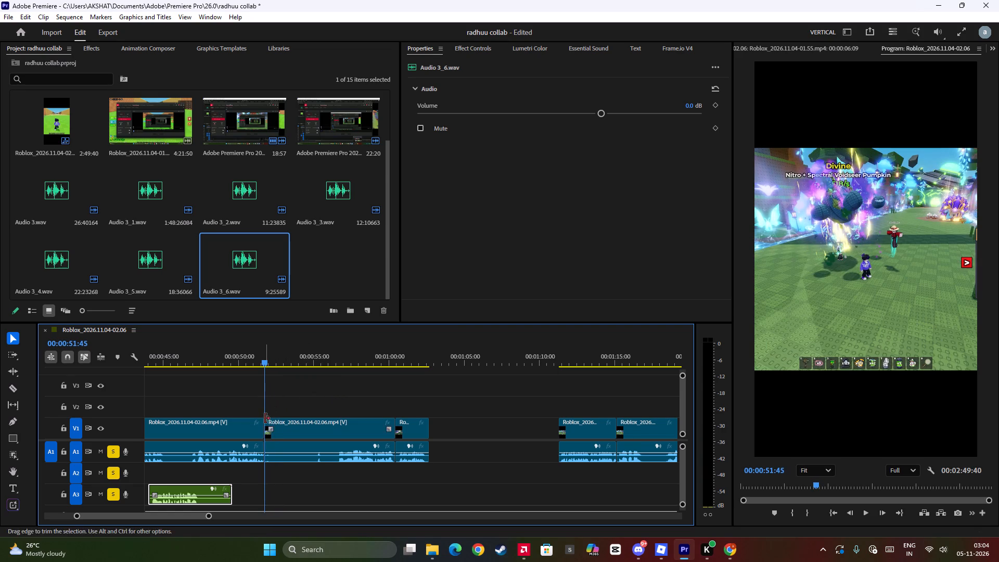
key(space)
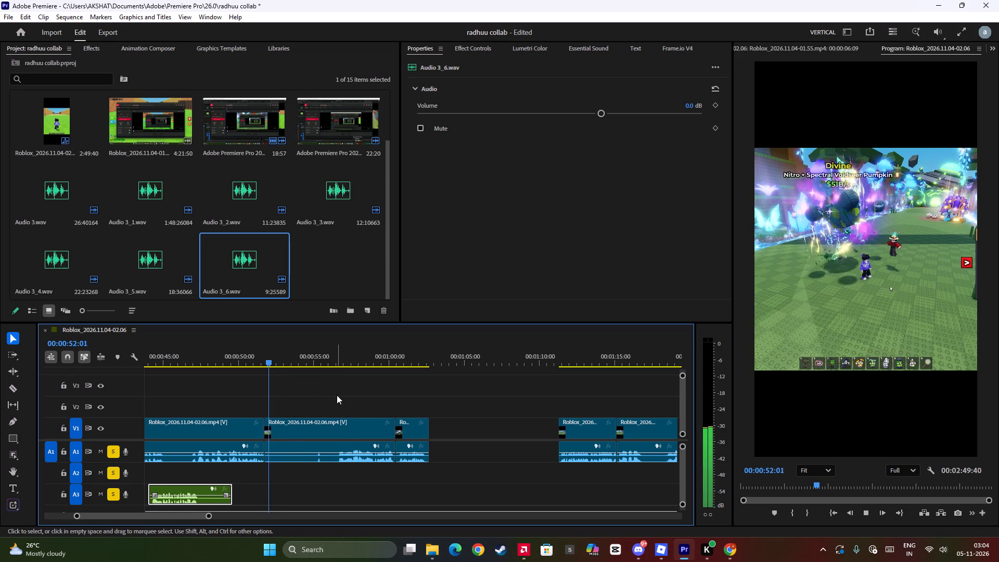
key(space)
key(space)
key(space)
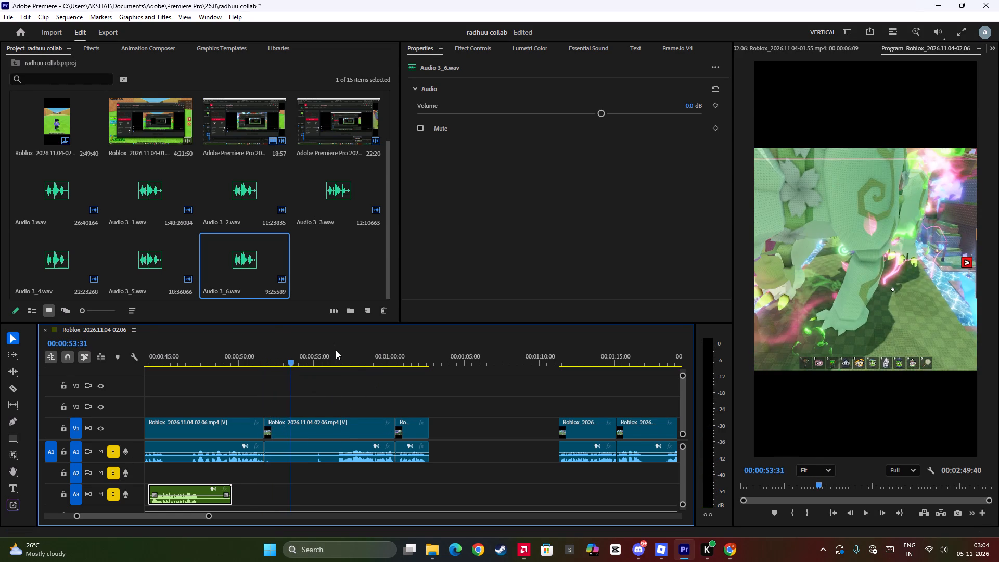
Review the rest of the gameplay clips from about 00:00:56 to 00:01:02:11.
click(336, 350)
key(space)
scroll(341, 413, down, 4)
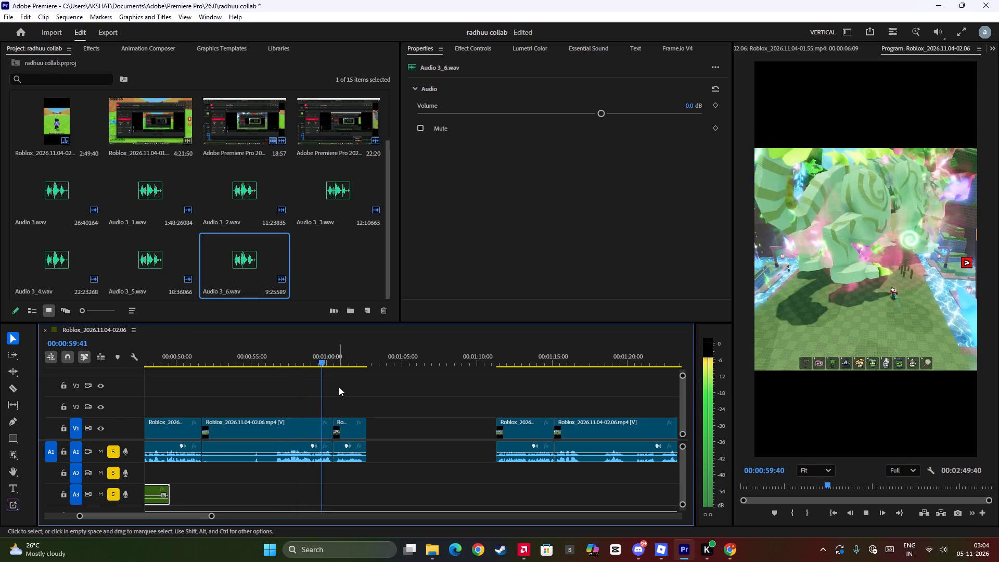
scroll(333, 384, down, 3)
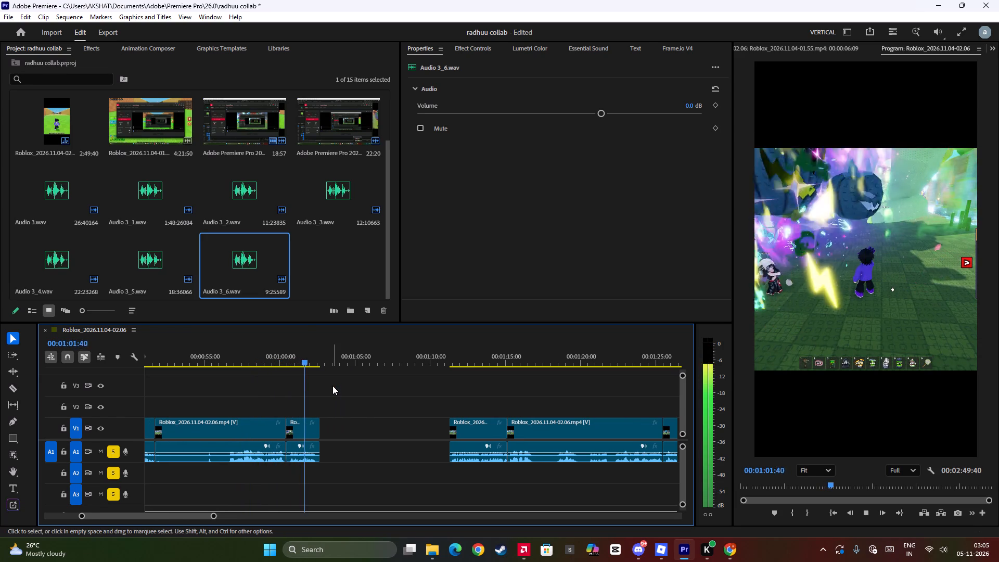
key(space)
scroll(331, 390, up, 4)
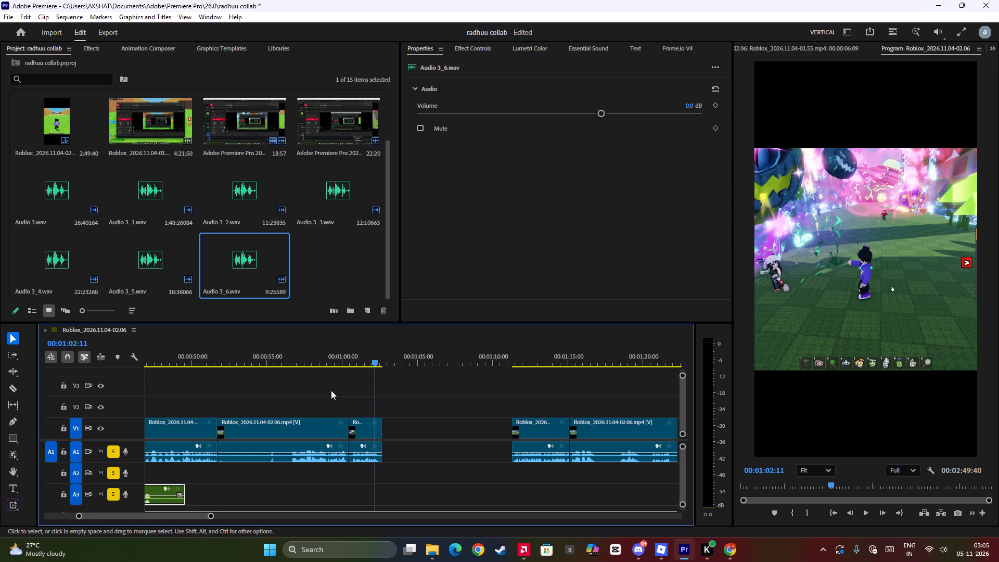
scroll(331, 390, down, 3)
scroll(311, 412, up, 4)
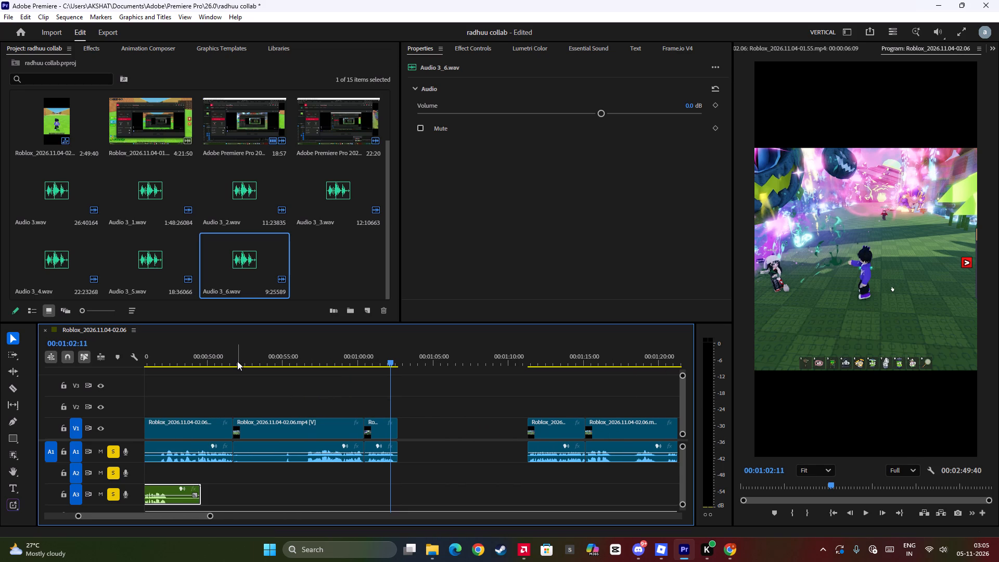
Review the end of the Audio 3_6 phrase and the gameplay following it, up to about 00:00:51.
click(234, 360)
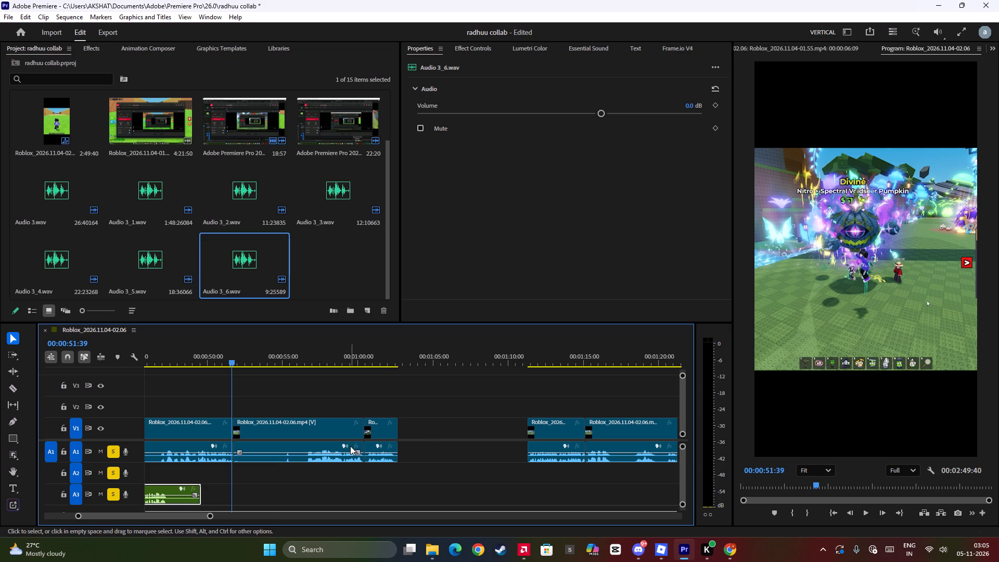
scroll(302, 431, down, 4)
alt+scroll(302, 431, down, 2)
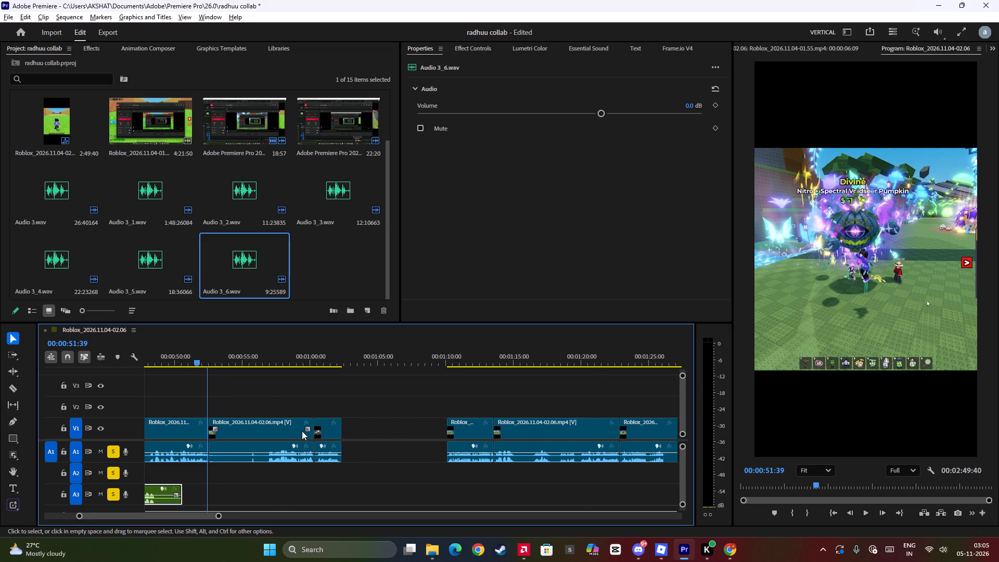
alt+scroll(302, 431, down, 1)
click(189, 356)
key(space)
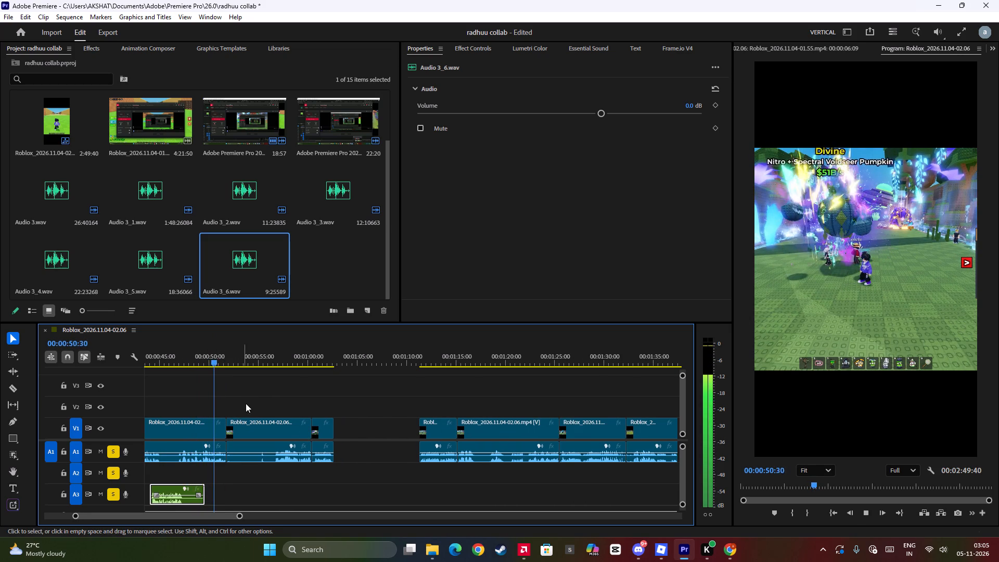
key(space)
scroll(252, 405, up, 12)
click(268, 341)
key(space)
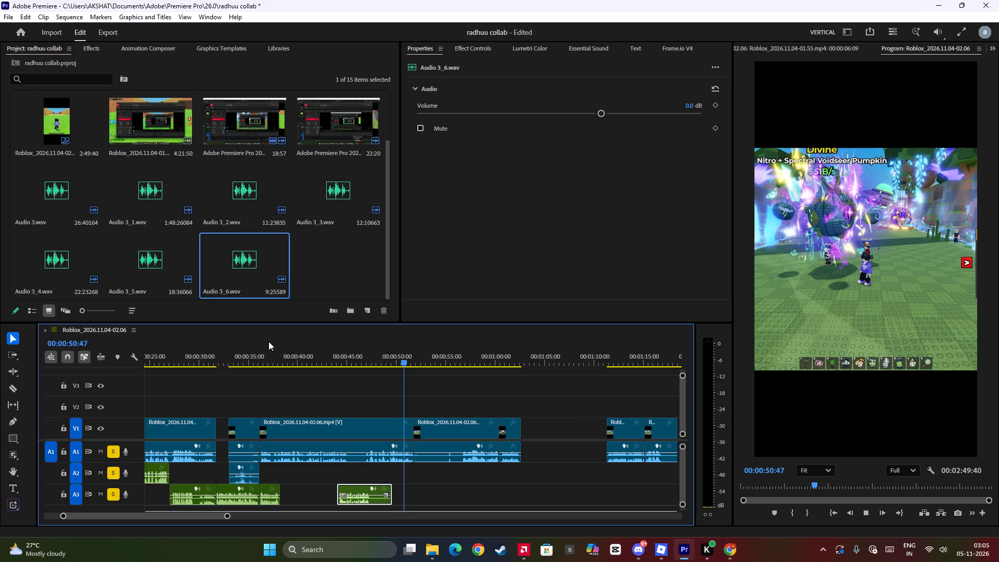
Replay the gameplay and narration from about 00:00:36 into the Audio 3_6 phrase, up to about 00:00:47.
click(257, 364)
key(space)
scroll(277, 376, down, 5)
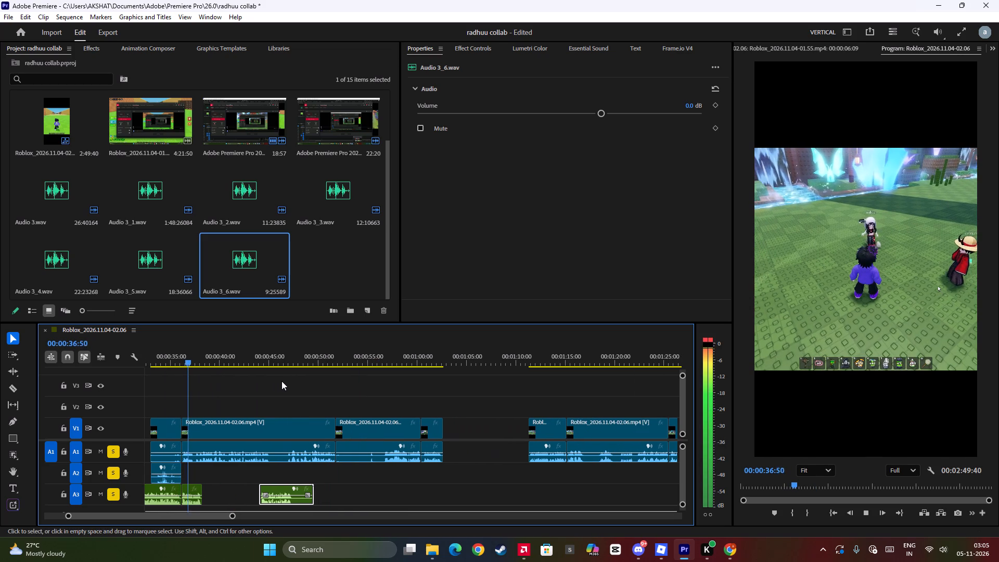
key(space)
key(space)
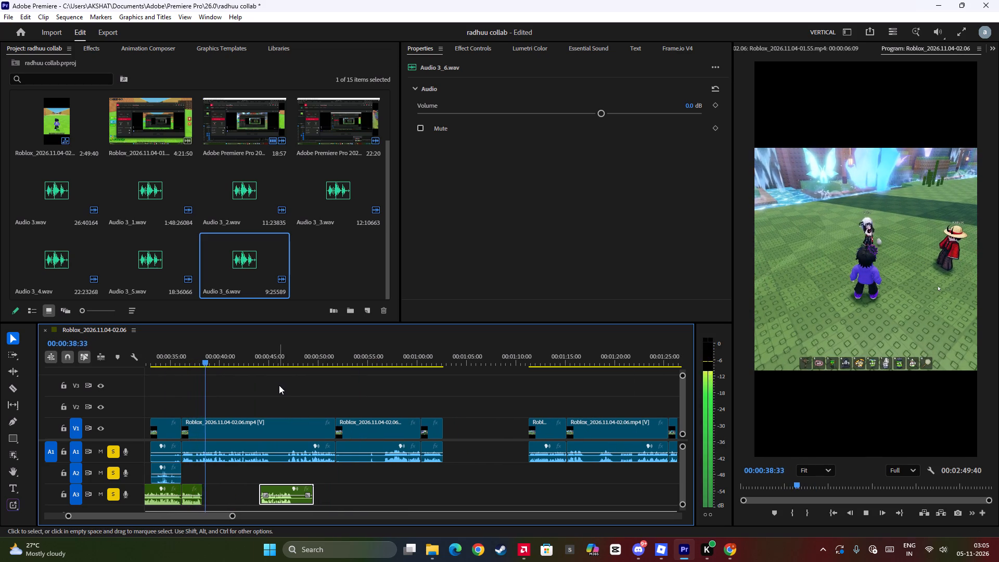
scroll(274, 389, up, 18)
scroll(278, 399, down, 8)
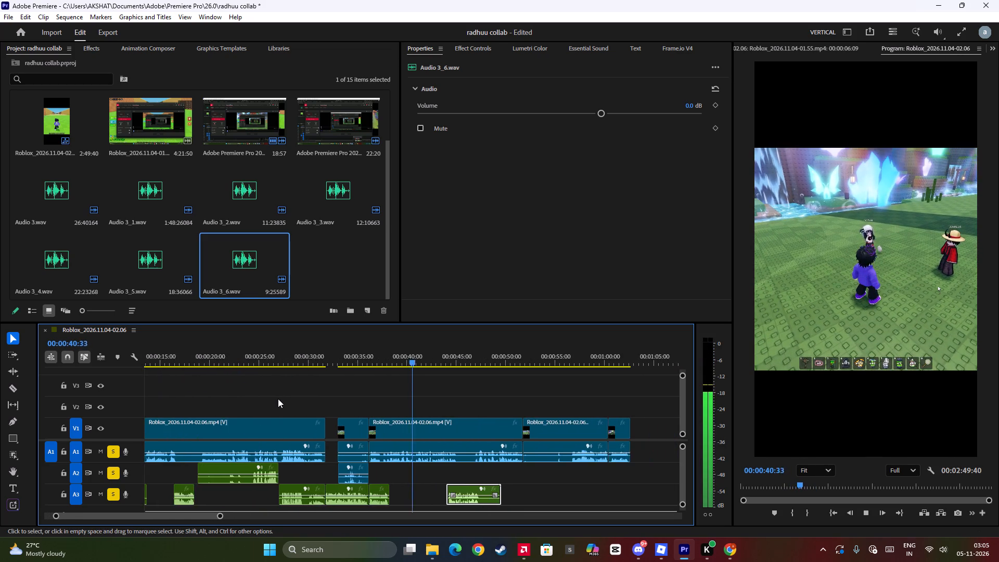
scroll(278, 399, down, 10)
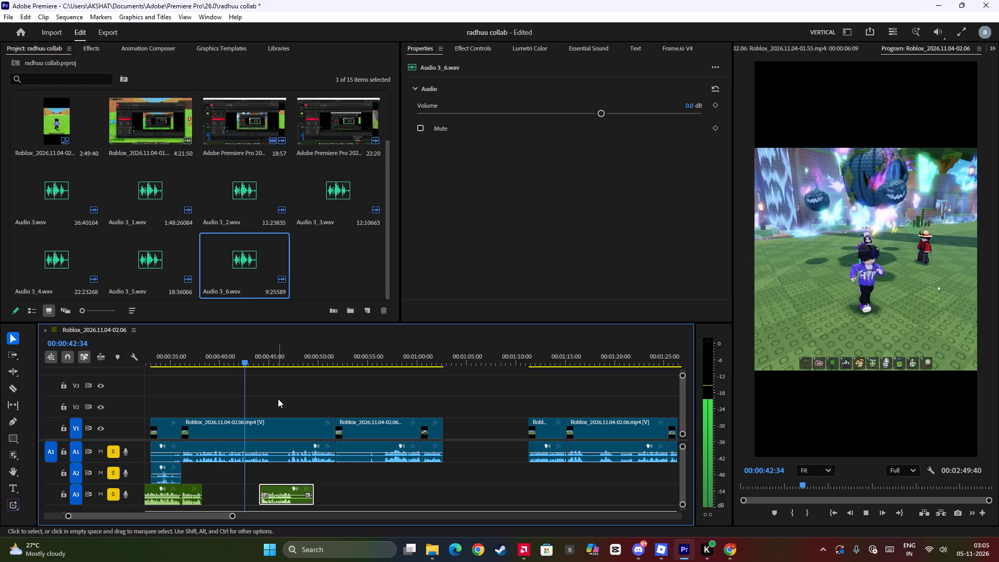
scroll(267, 399, down, 4)
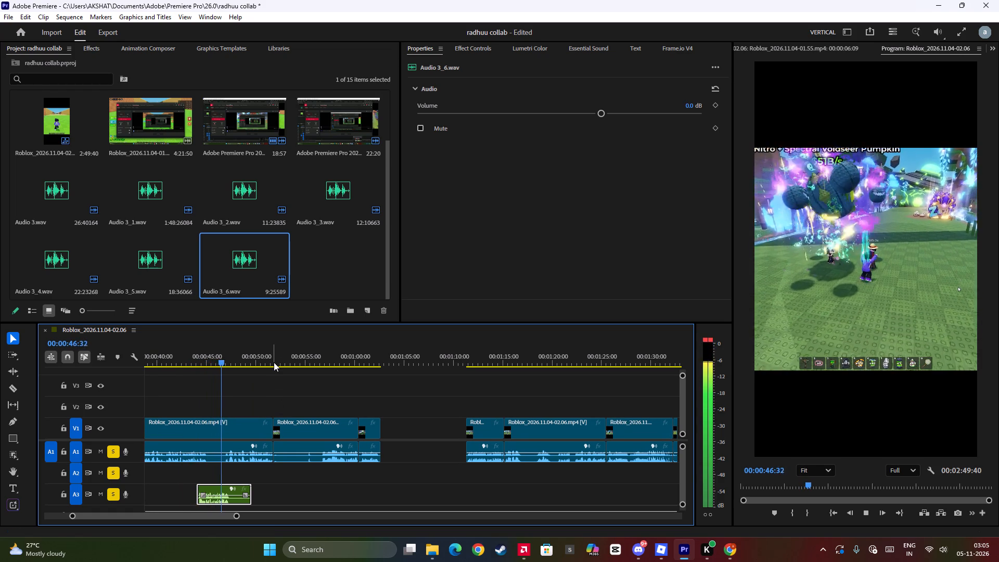
key(space)
Examine the gameplay around 00:00:59:43 and the clips after the gap, from 00:01:11:12 to 00:01:27:20.
click(352, 359)
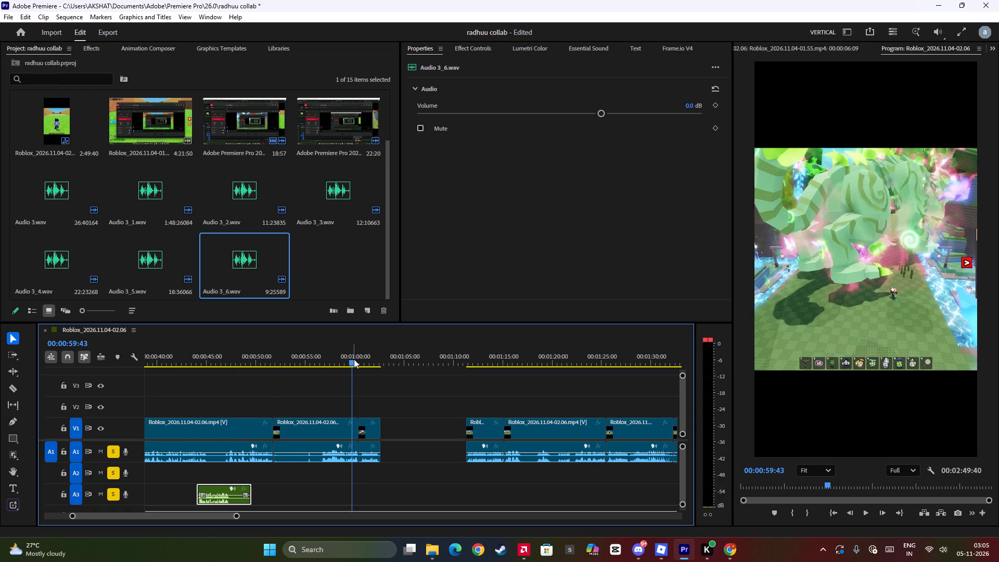
key(space)
key(space)
key(space)
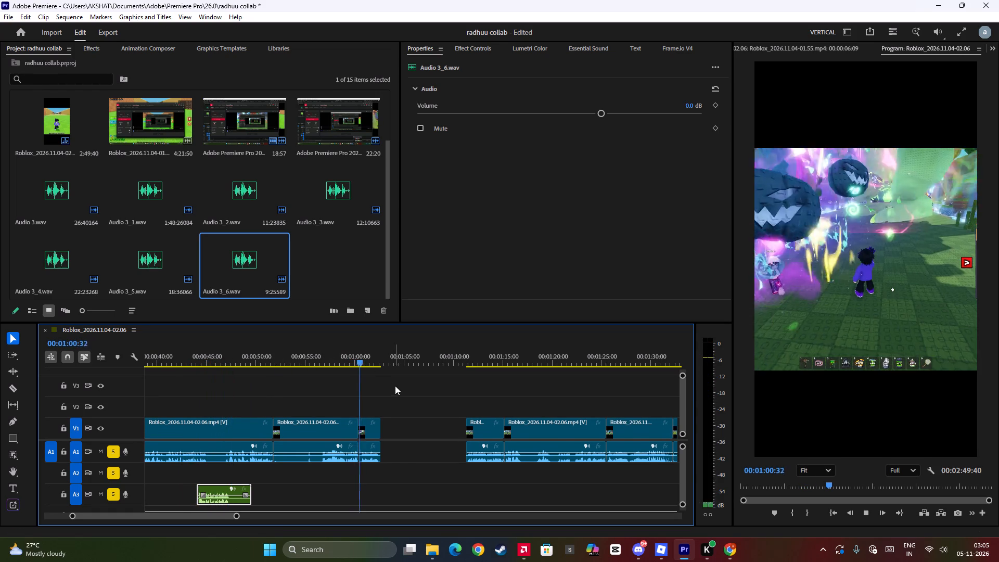
scroll(398, 390, down, 5)
click(388, 362)
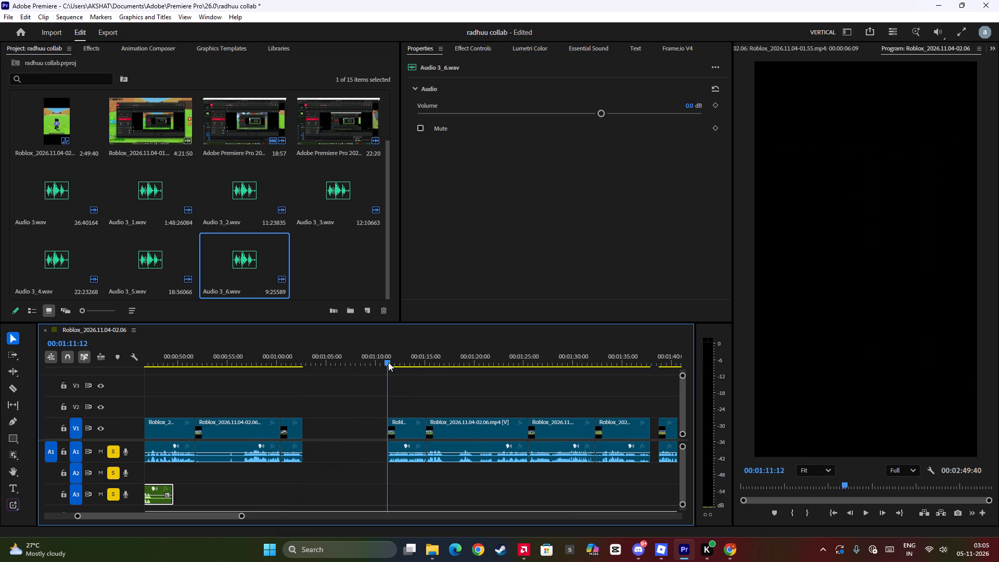
key(space)
scroll(386, 378, down, 5)
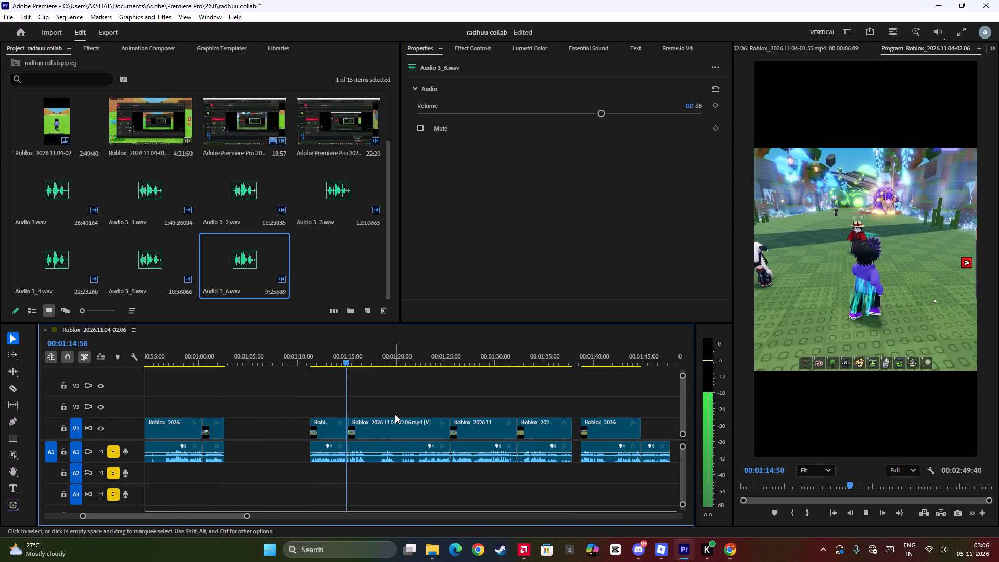
key(space)
key(space)
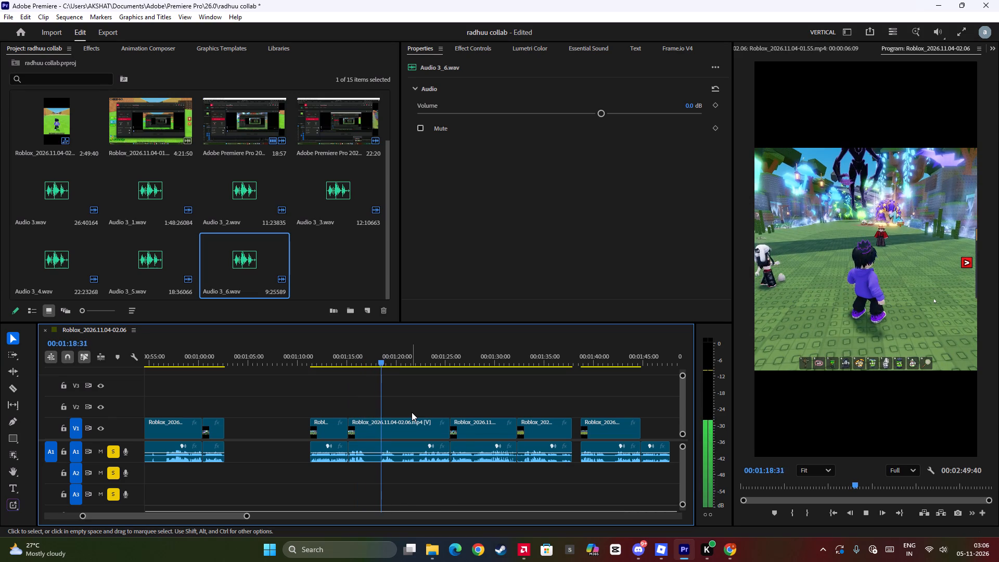
scroll(412, 412, down, 4)
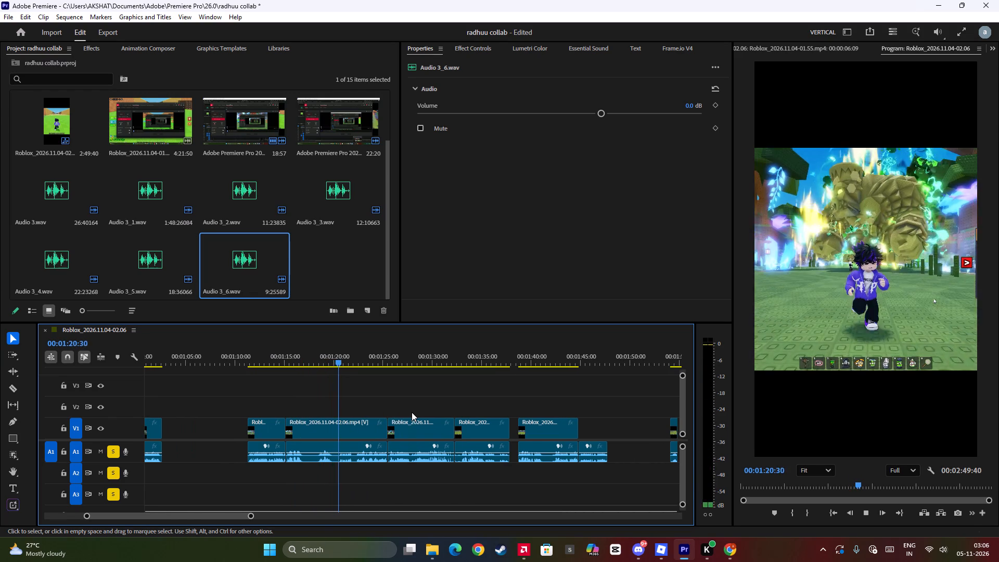
key(space)
key(space)
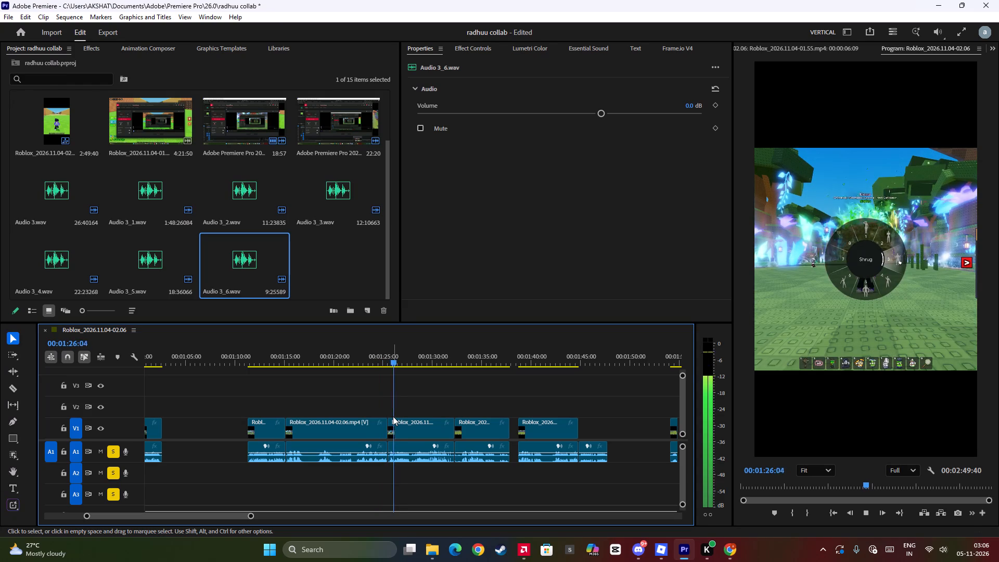
key(space)
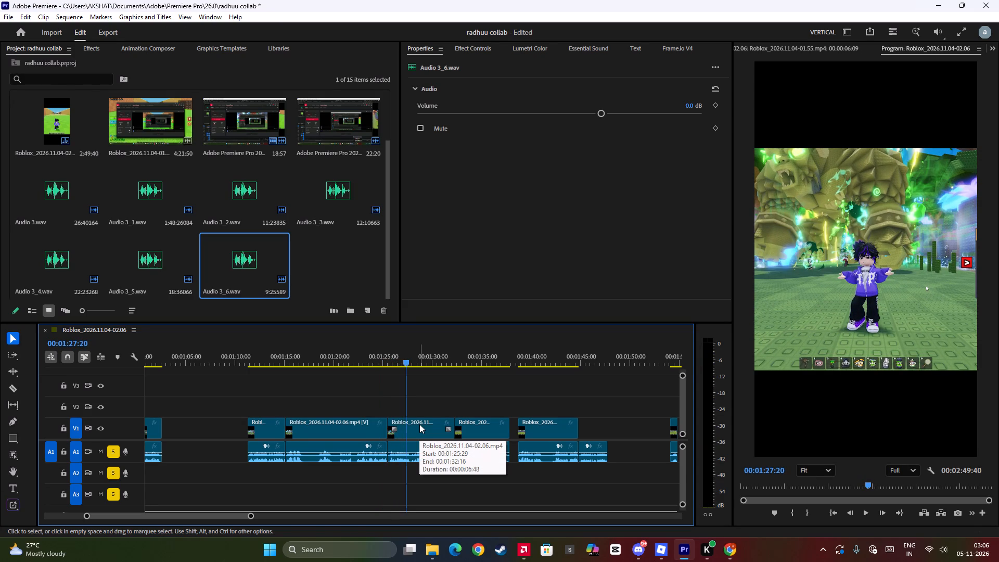
Replay the gameplay across the clip cut near 00:01:25:29, from about 00:01:25 to 00:01:26:35.
click(386, 358)
key(space)
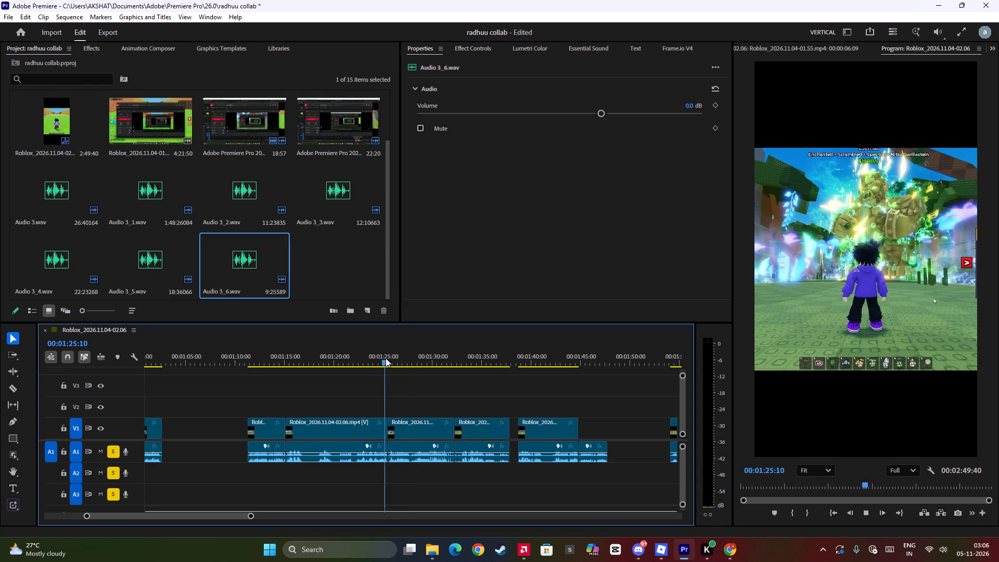
key(space)
key(space)
key(space)
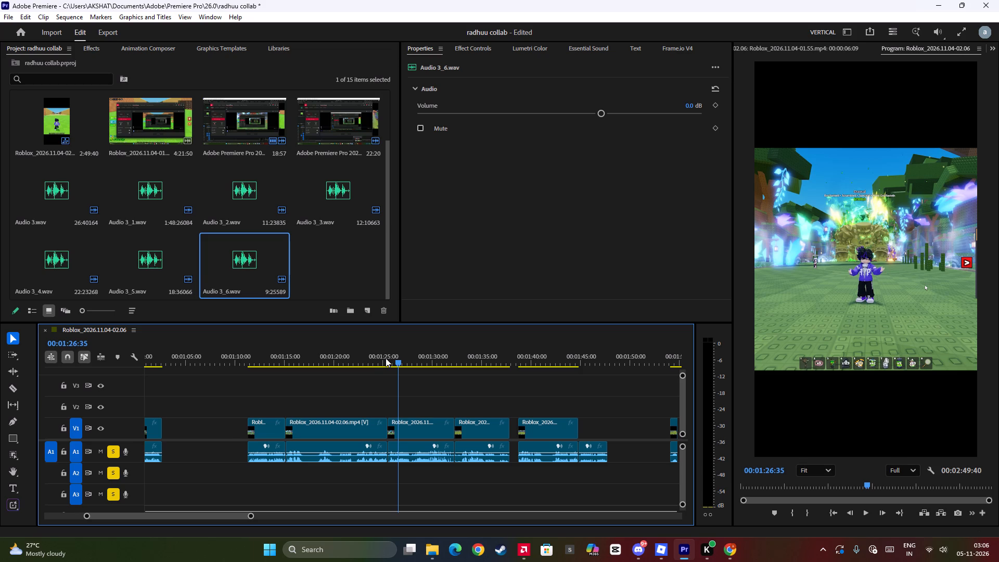
Record a new narration take on track A3 from 00:00:51:39 to about 00:01:18:59.
scroll(386, 358, up, 18)
click(325, 359)
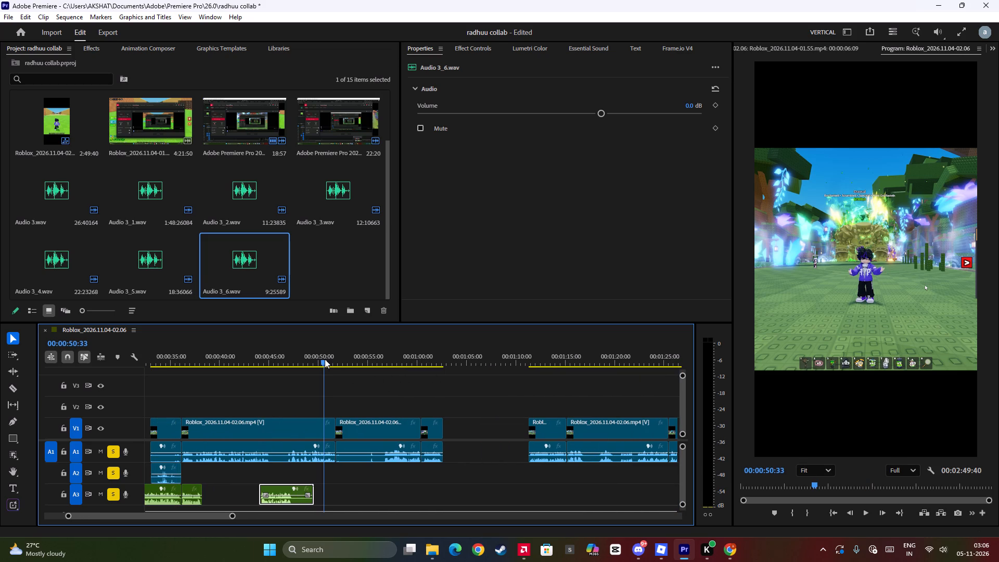
drag(323, 384, 335, 399)
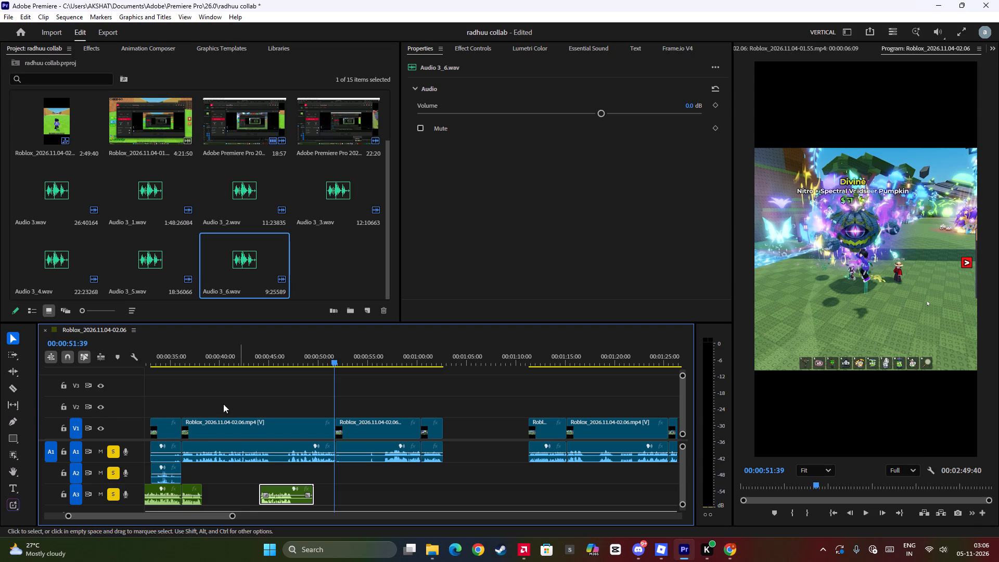
click(124, 497)
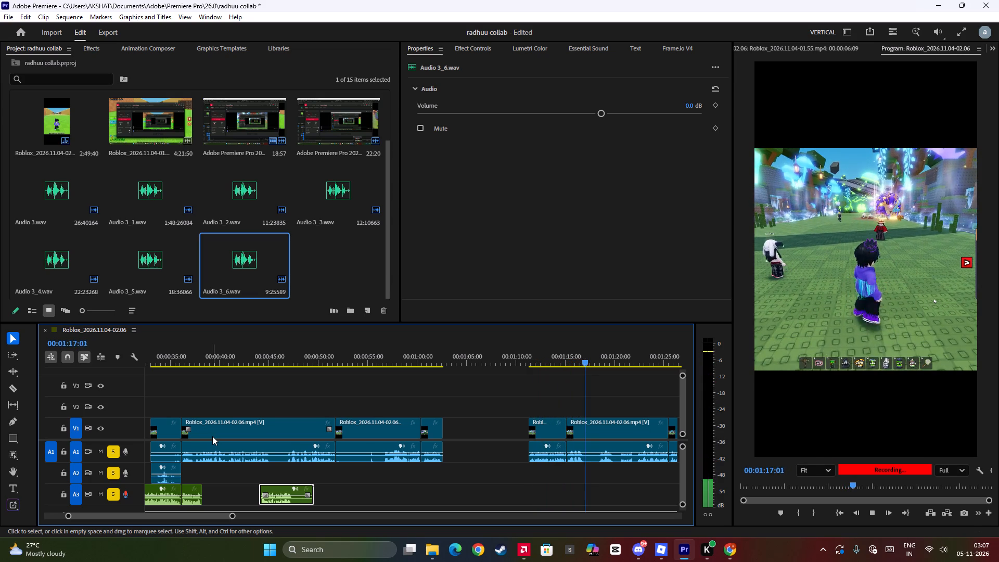
key(space)
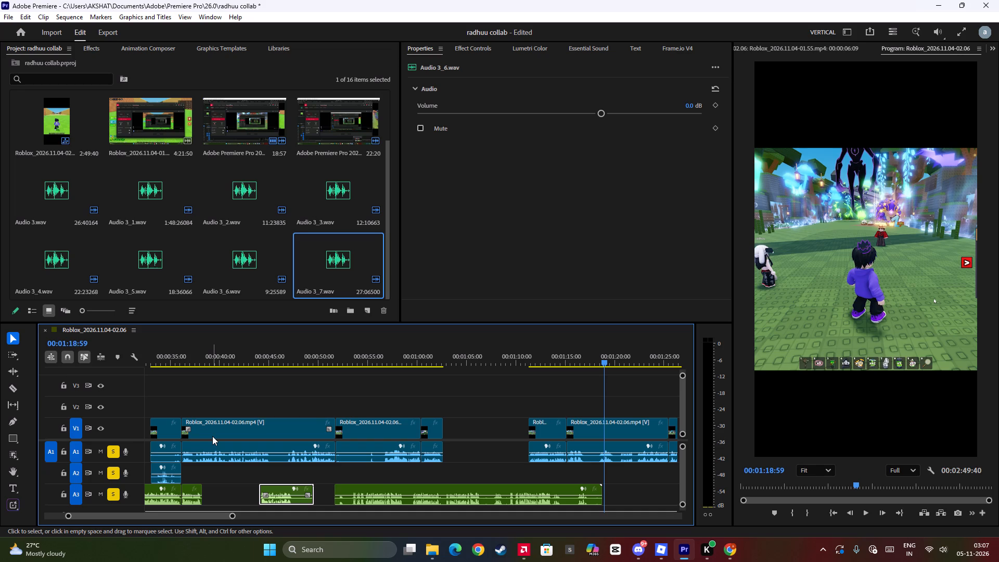
Review the Audio 3_6 phrase from 00:00:44:10 and the new take from about 00:00:55 to 00:01:01:38.
click(262, 353)
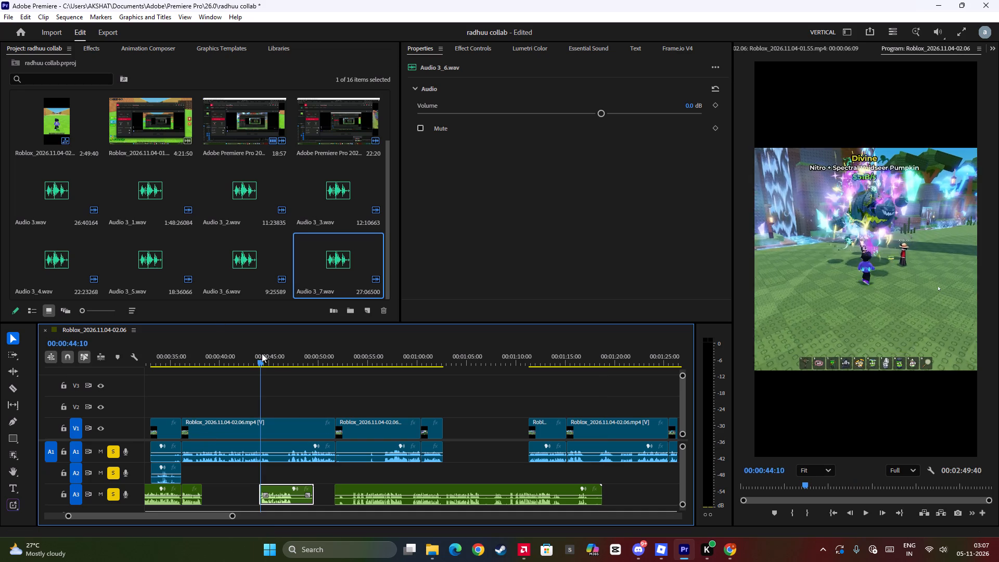
key(space)
alt+scroll(302, 381, up, 7)
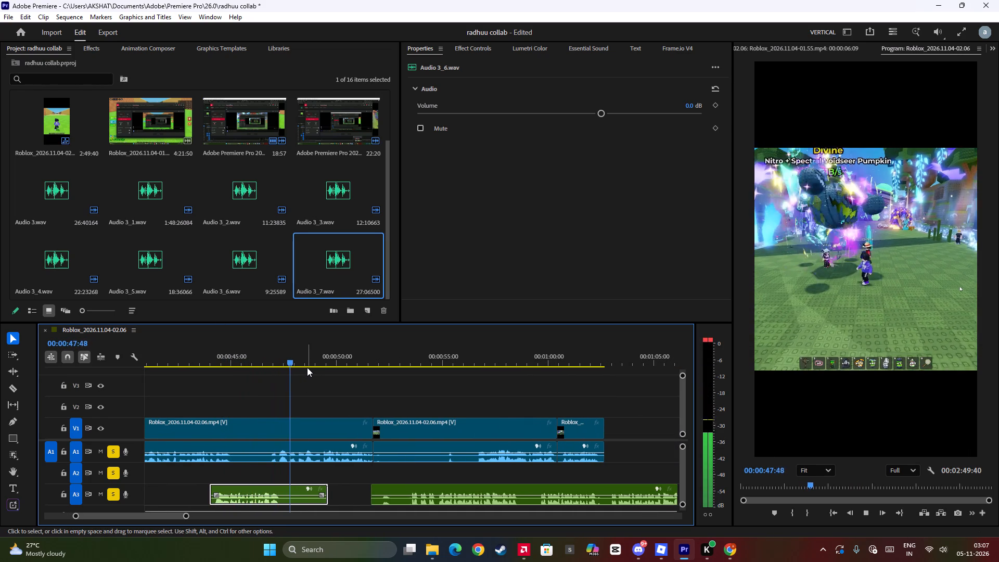
key(space)
click(451, 353)
key(space)
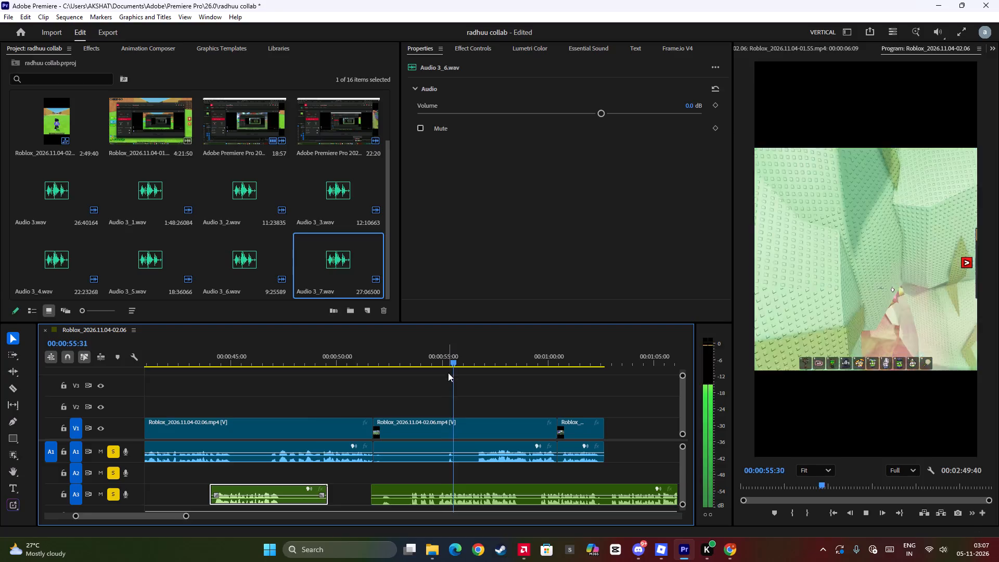
scroll(448, 373, down, 6)
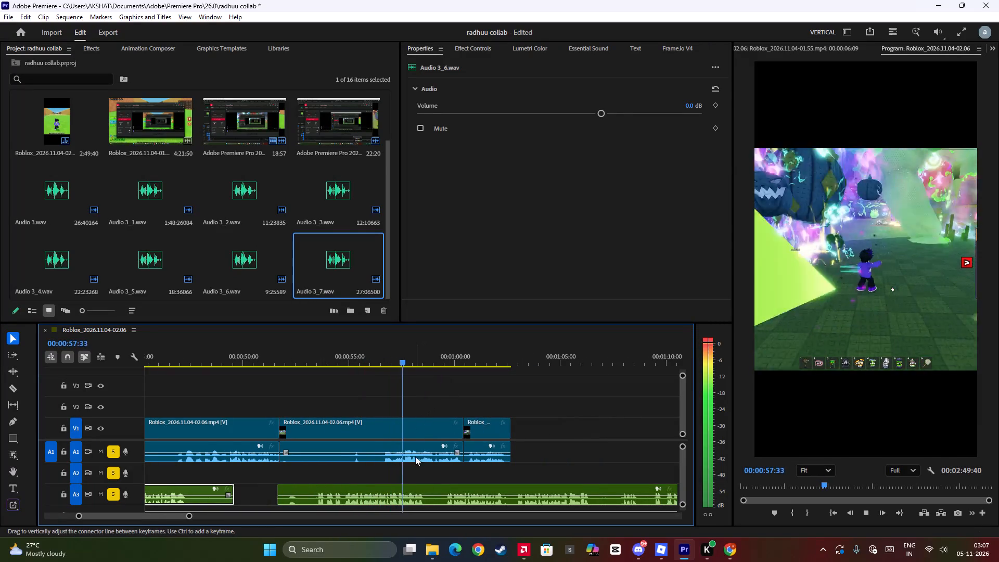
key(space)
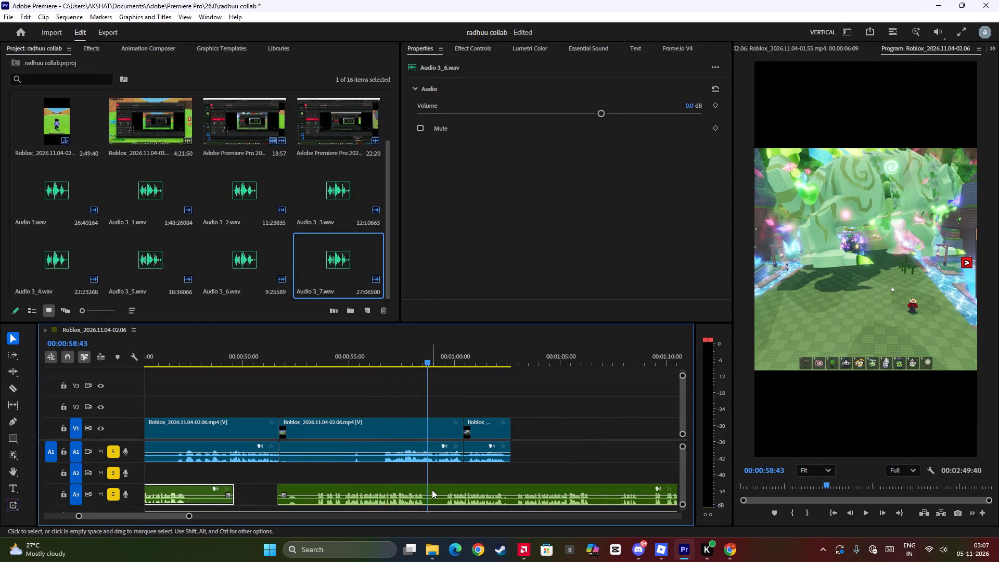
scroll(451, 475, down, 4)
key(space)
scroll(461, 425, down, 4)
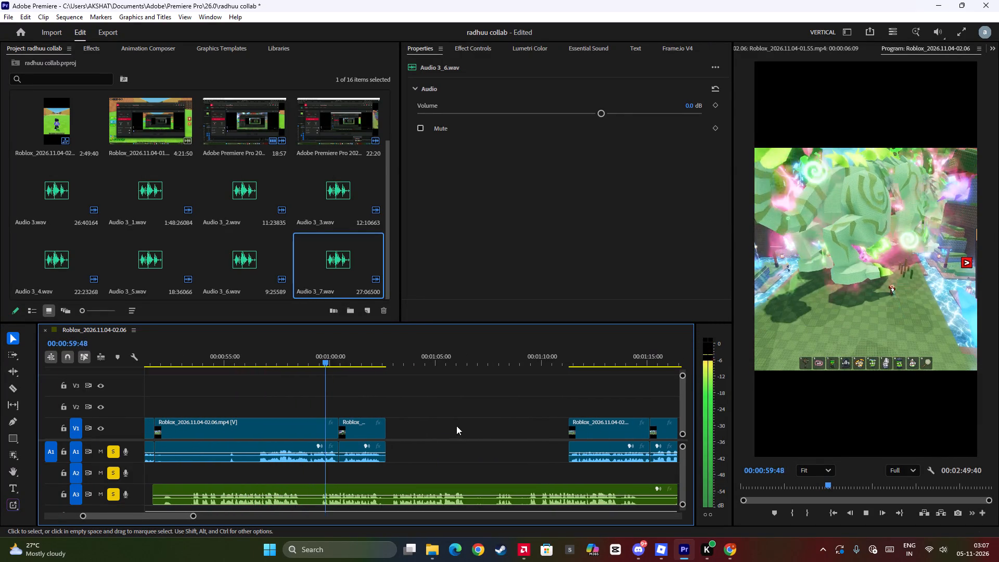
key(space)
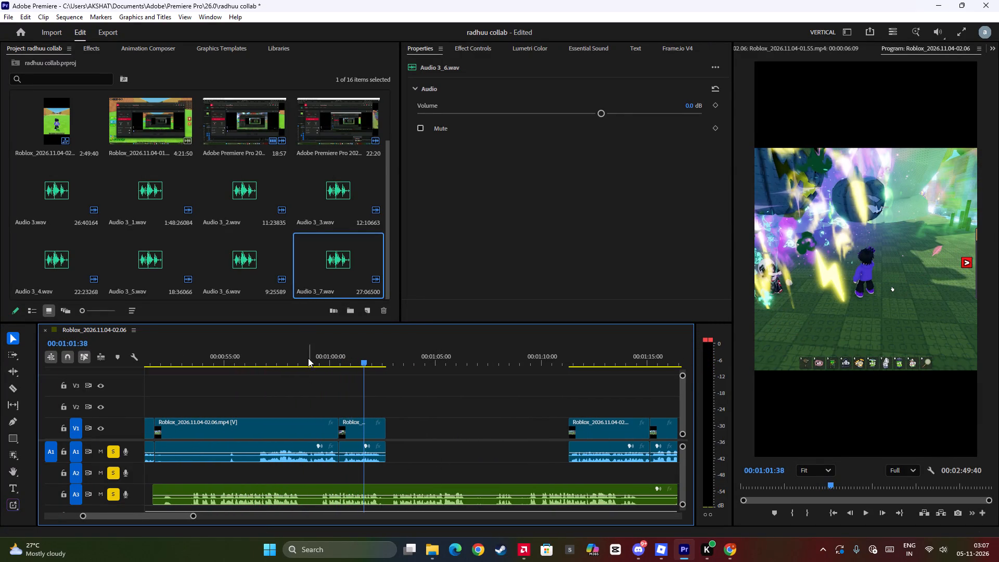
key(space)
key(space)
Split the new narration take on track A3 at 00:00:58:50.
click(306, 355)
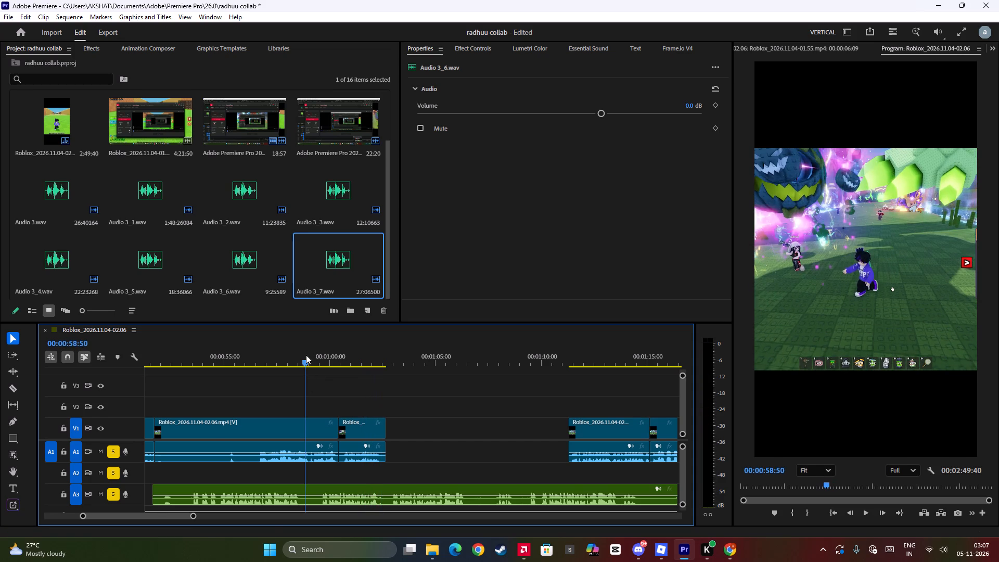
click(314, 495)
key(ctrl+b)
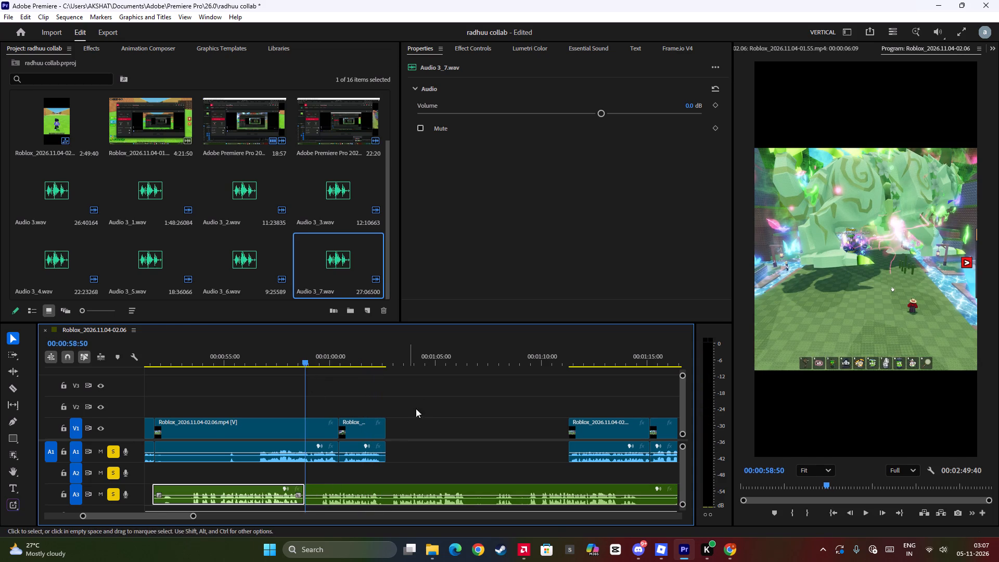
Review the Audio 3_7 take from about 00:01:04 to 00:01:11, plus the stretch from 00:00:56 to 00:00:58:31.
click(424, 358)
key(space)
scroll(422, 393, down, 3)
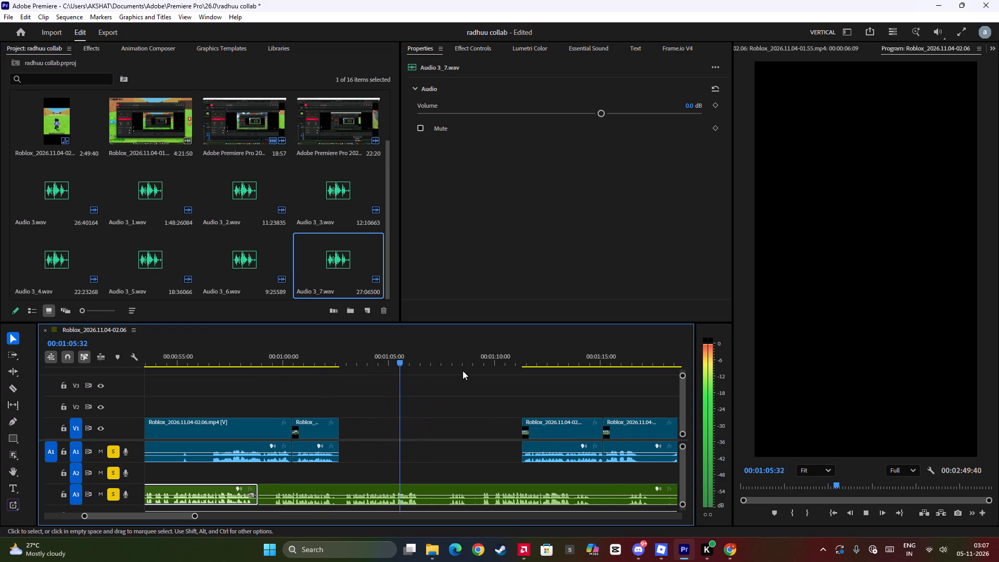
click(518, 355)
key(space)
key(space)
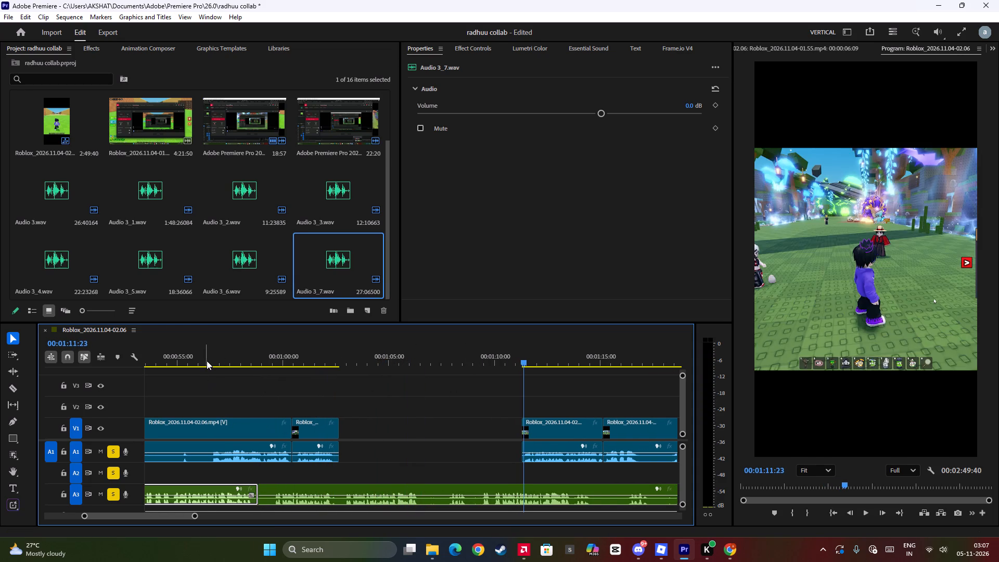
click(207, 361)
key(space)
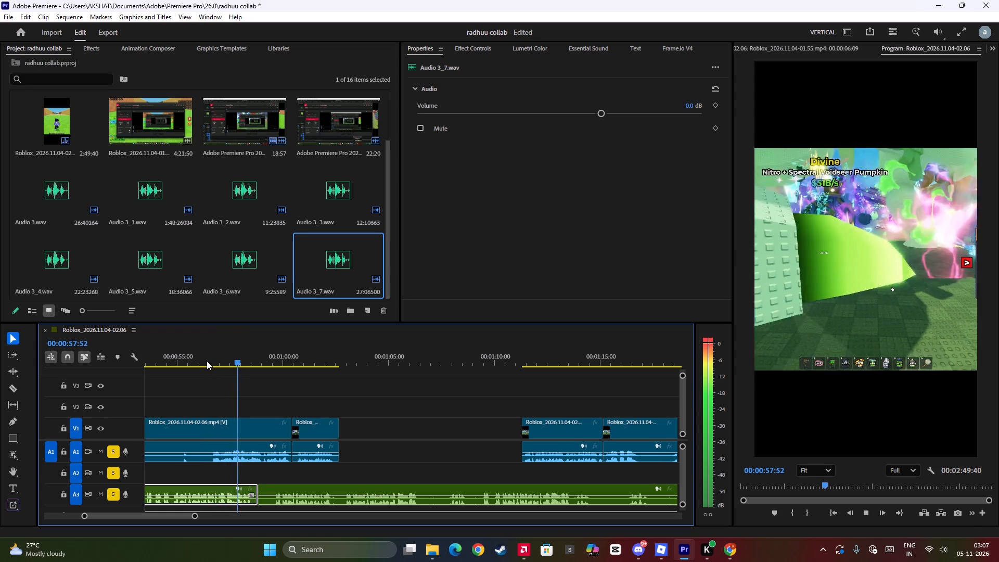
key(space)
Undo the split of the Audio 3_7 take at 00:00:58:50.
key(ctrl+z)
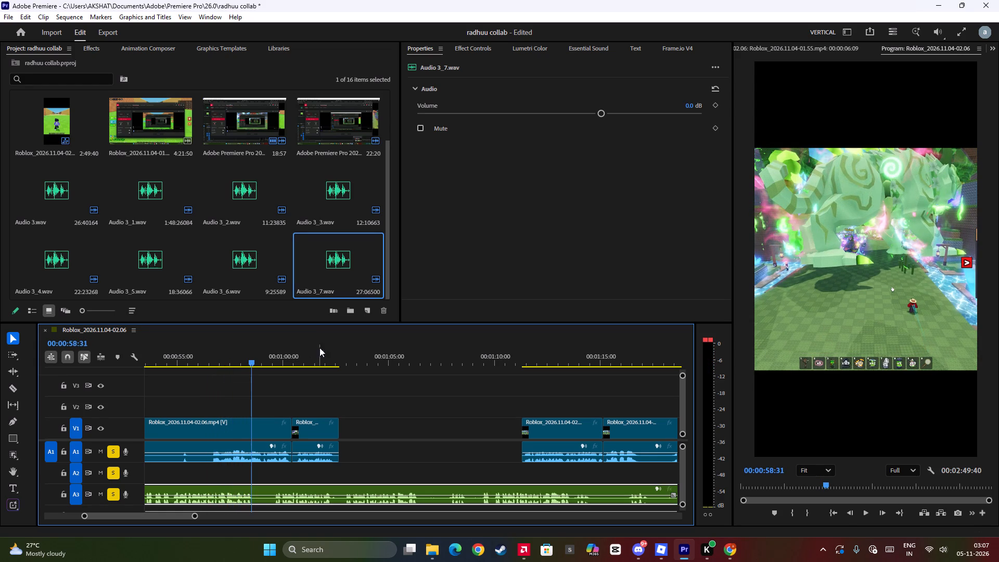
Find the start of the good phrase in the A3 take, split it at 00:01:09:58 and delete the earlier part.
click(353, 361)
key(space)
scroll(353, 361, down, 4)
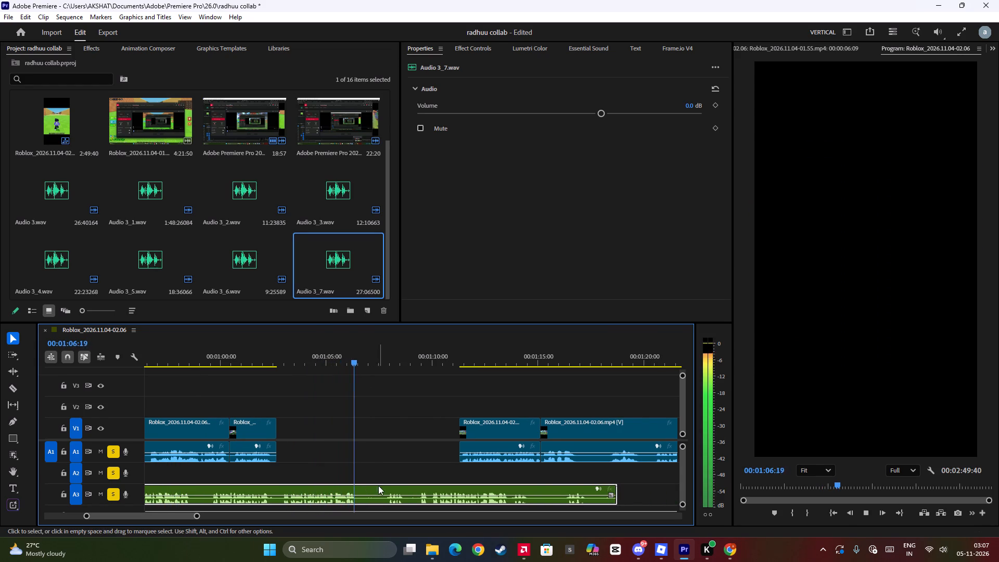
click(449, 354)
key(space)
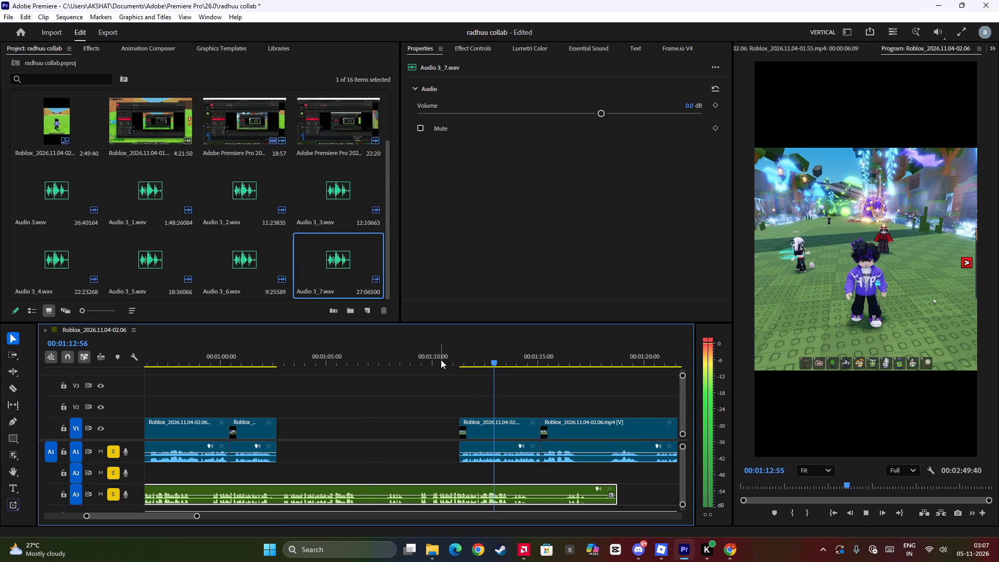
key(space)
click(440, 363)
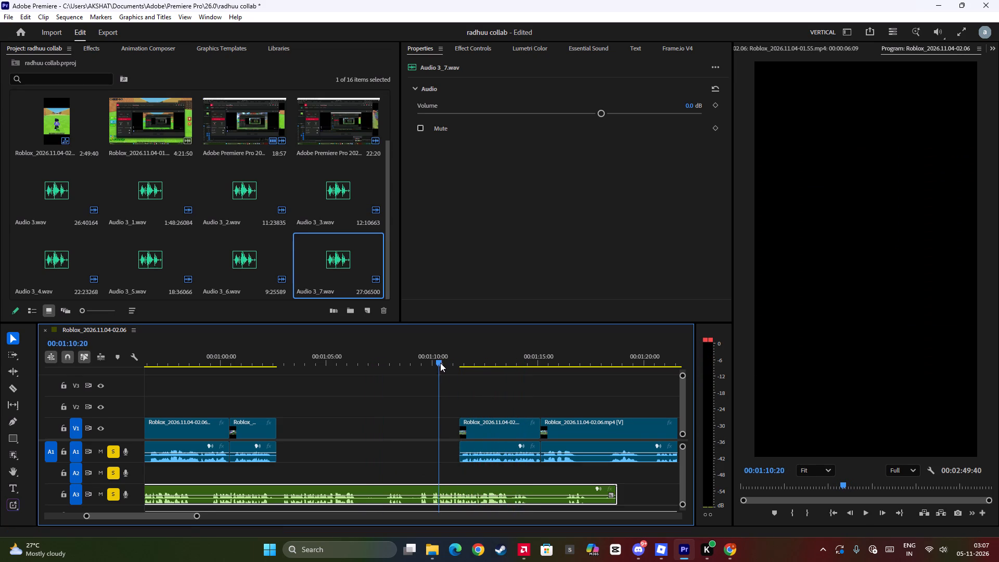
drag(439, 420, 431, 441)
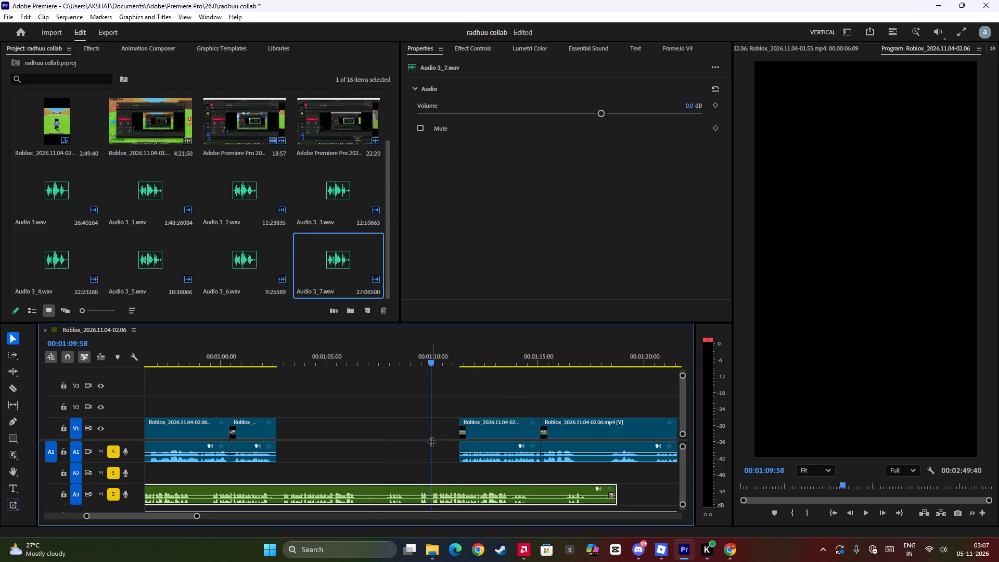
key(ctrl+b)
key(BackSpace)
Move the remaining A3 narration piece earlier so it starts at about 00:00:57:50.
drag(452, 492, 406, 490)
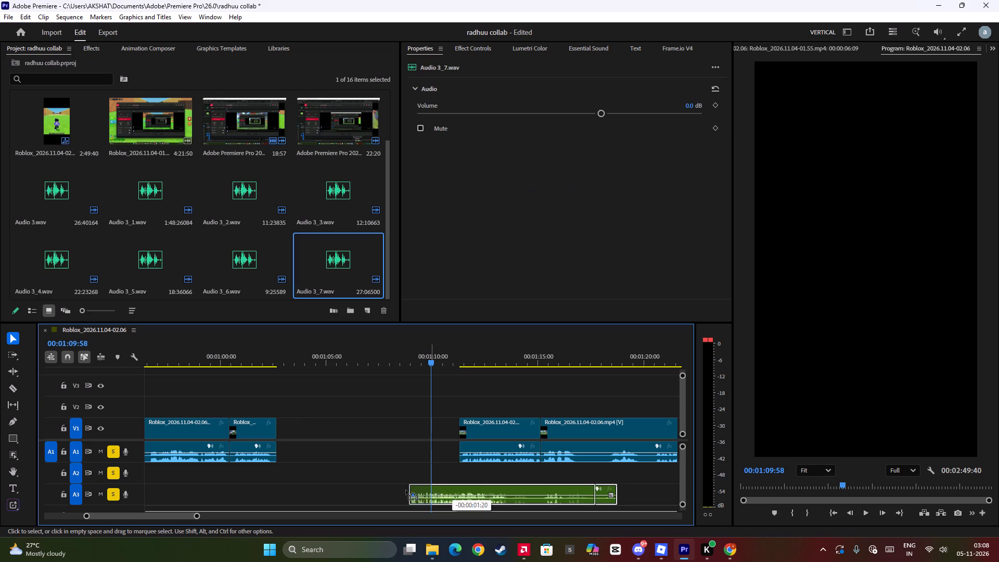
drag(406, 490, 195, 493)
click(225, 321)
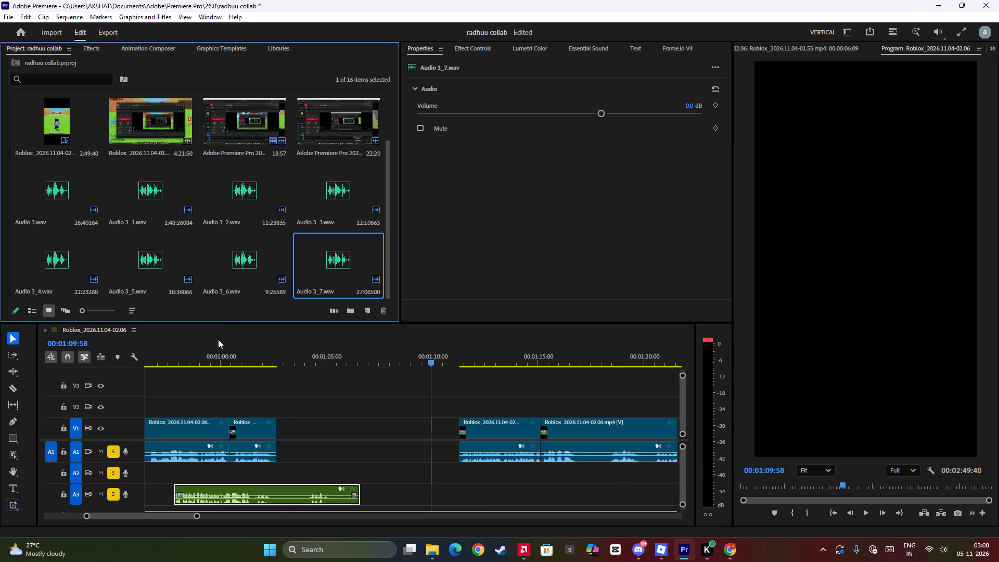
Play through the gameplay clips from about 00:01:11 to 00:01:21:13, rechecking the cut near 00:01:15.
click(463, 359)
key(space)
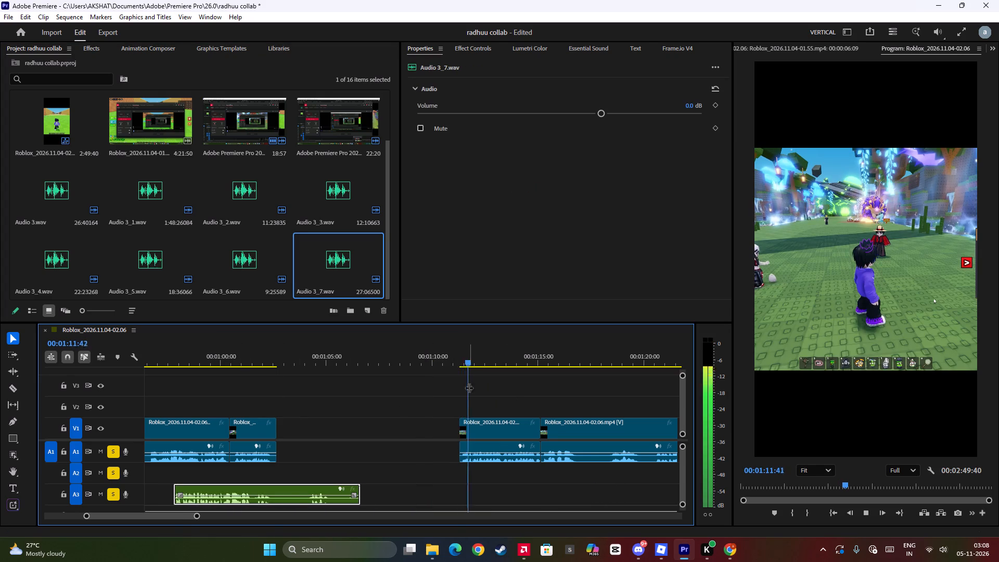
scroll(466, 397, down, 4)
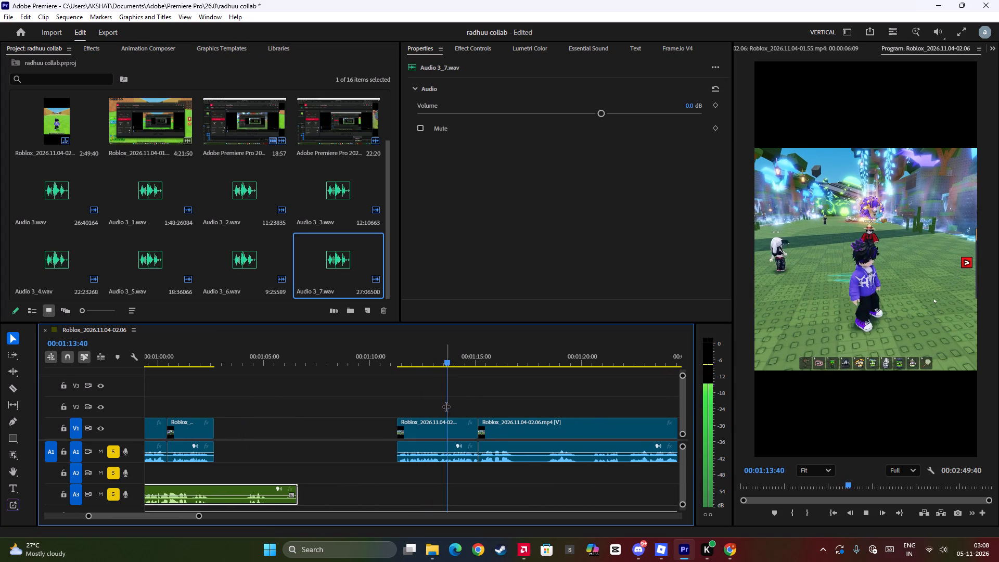
scroll(446, 406, down, 5)
key(space)
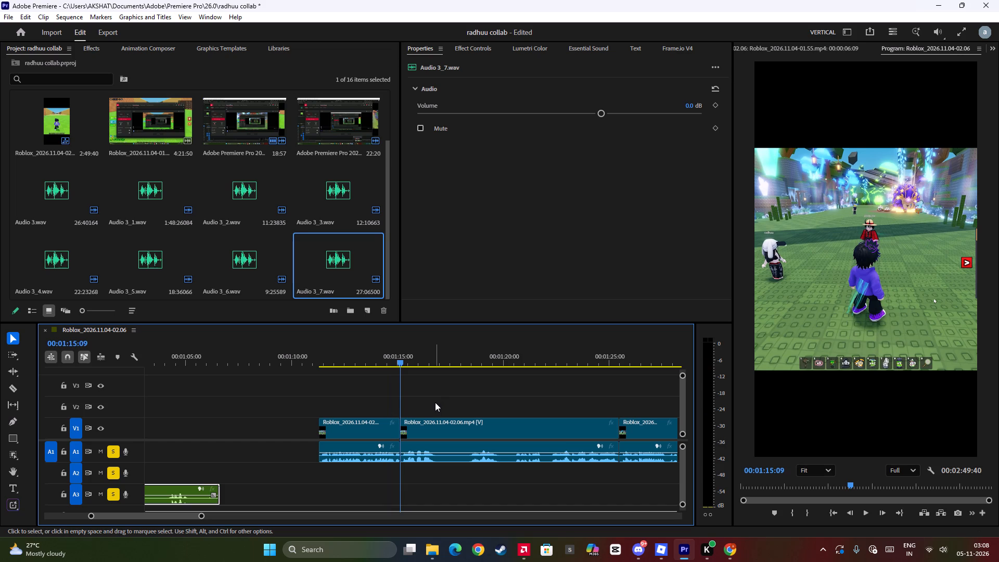
key(space)
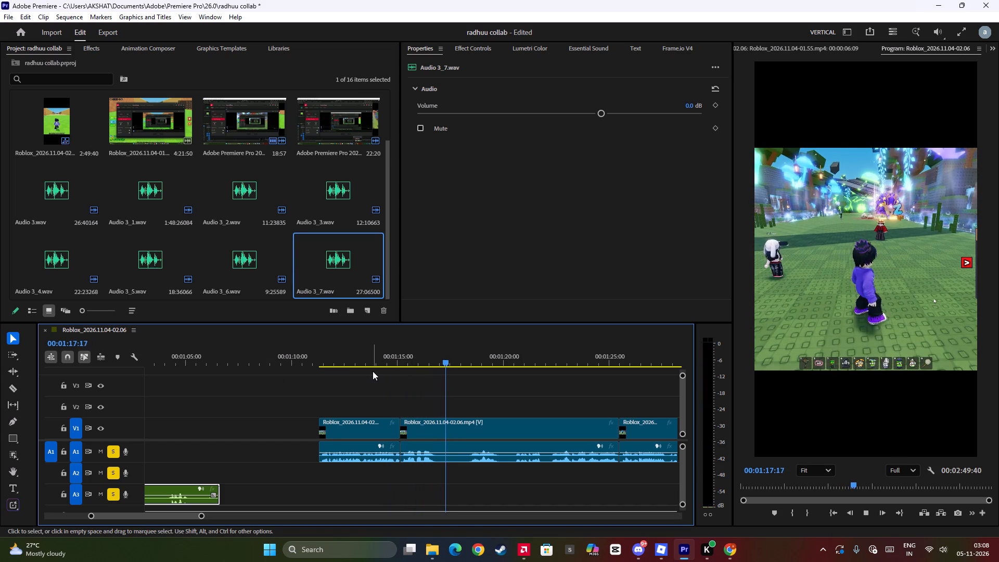
scroll(379, 369, down, 6)
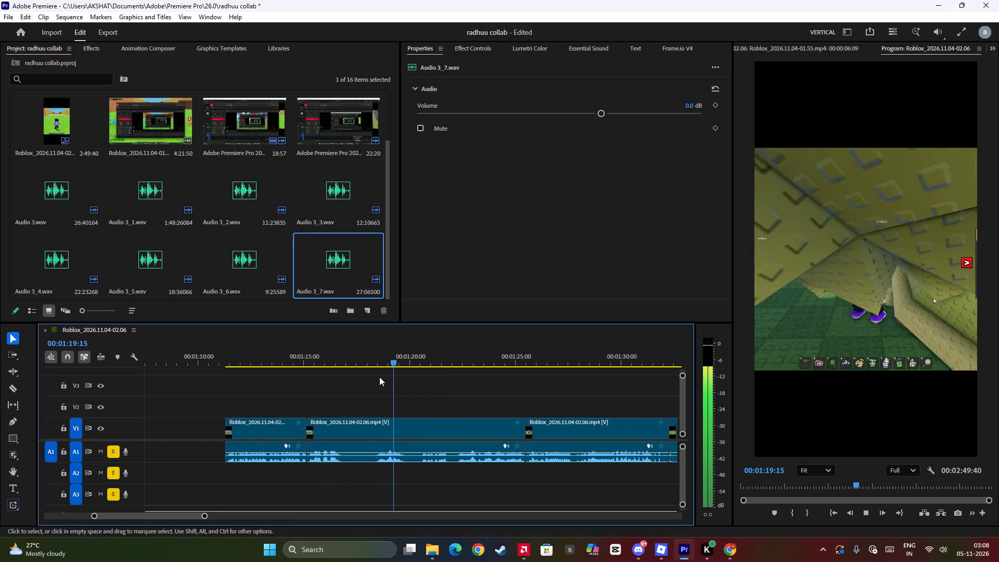
key(space)
click(306, 354)
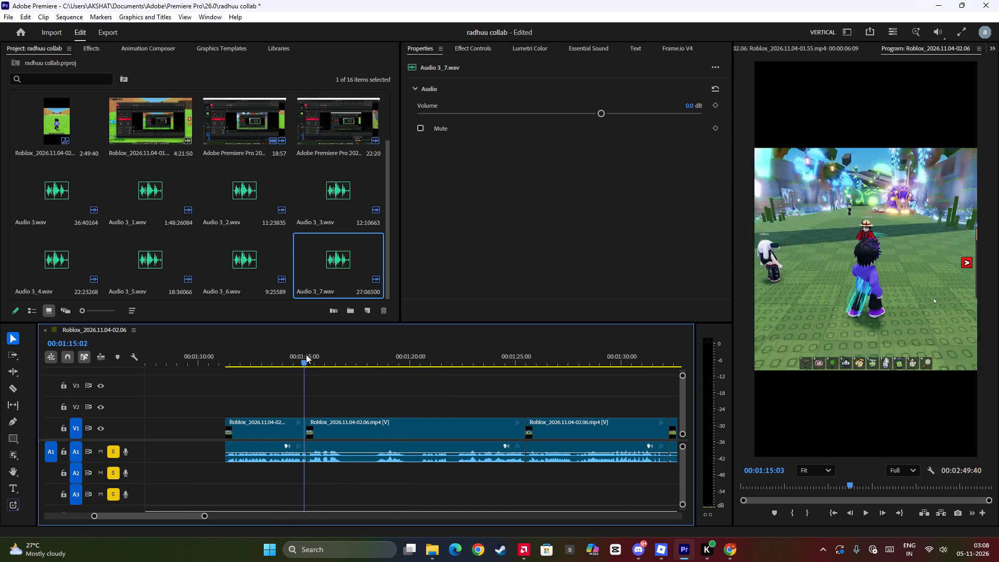
key(space)
key(space)
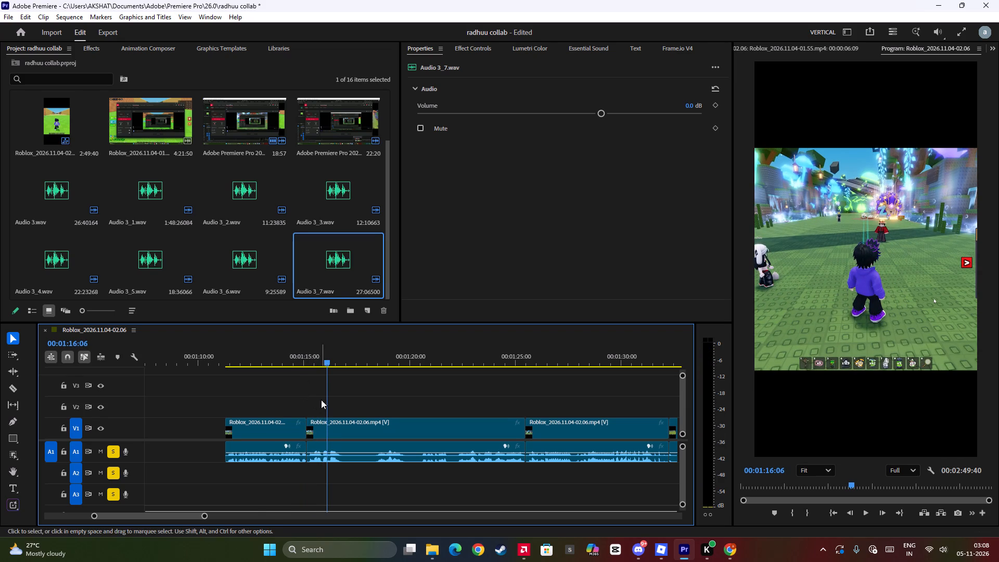
drag(326, 401, 314, 412)
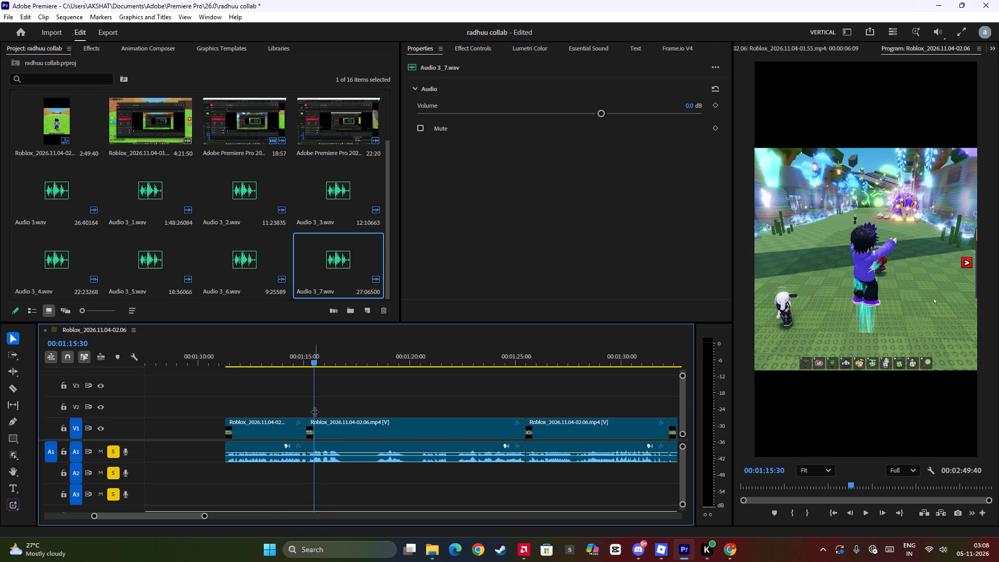
click(387, 347)
key(space)
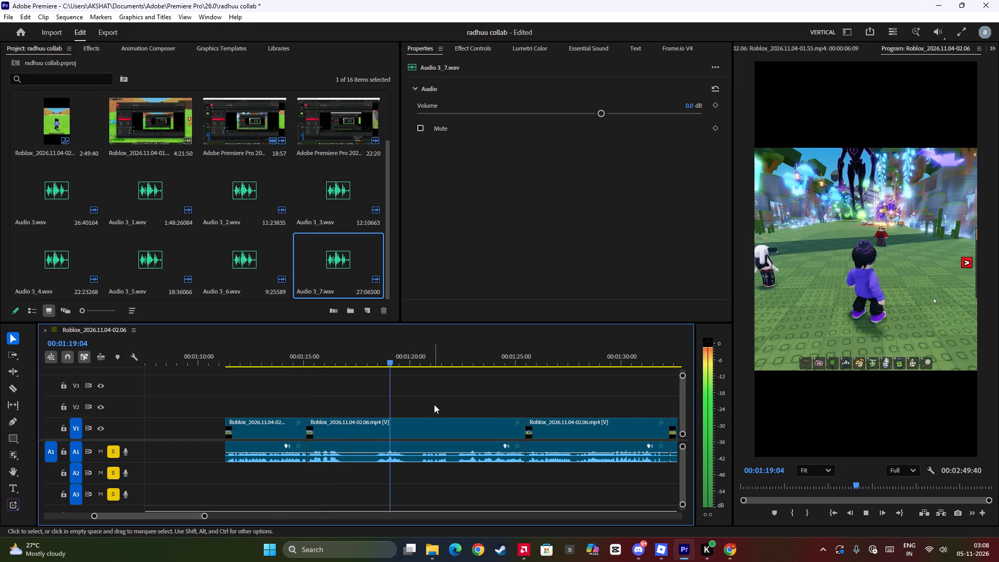
scroll(434, 404, down, 8)
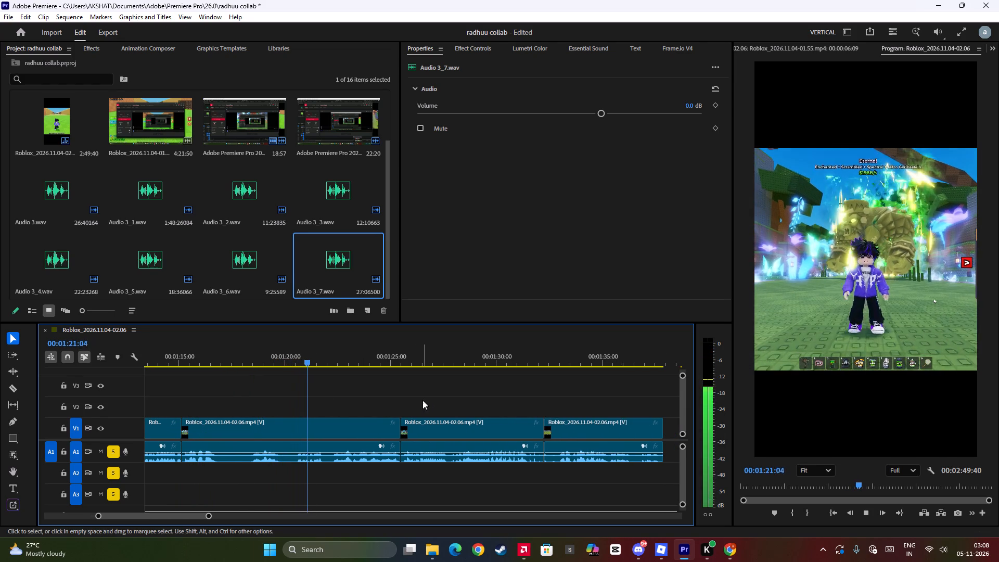
key(space)
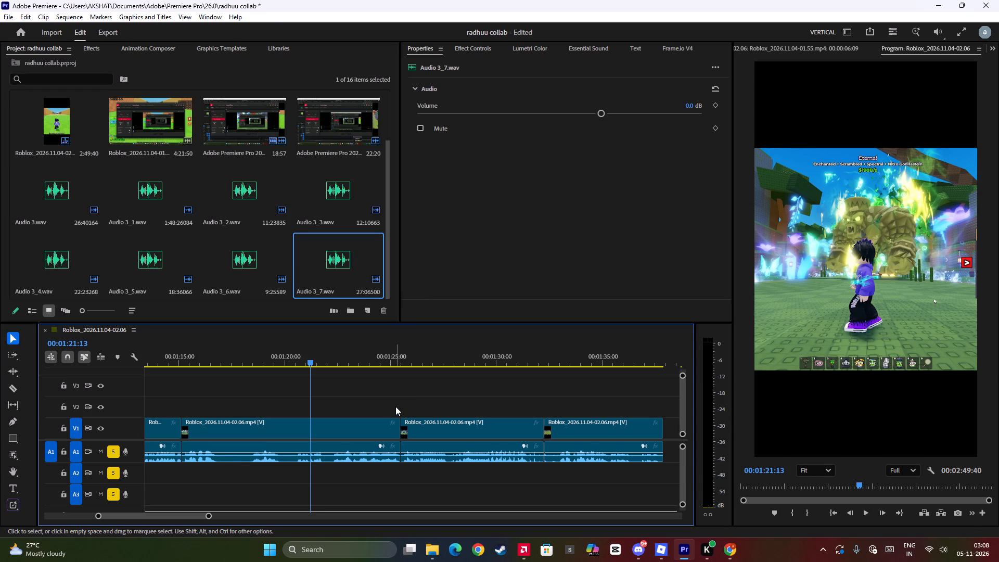
Scrub the gameplay again from about 00:01:12 and replay the section ending at 00:01:21:18.
scroll(339, 384, up, 6)
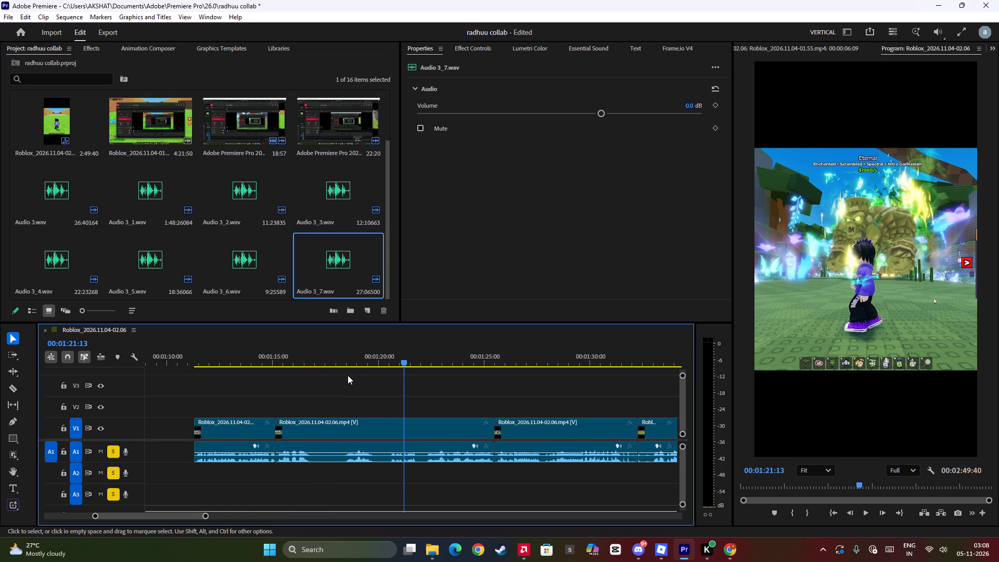
scroll(320, 374, up, 11)
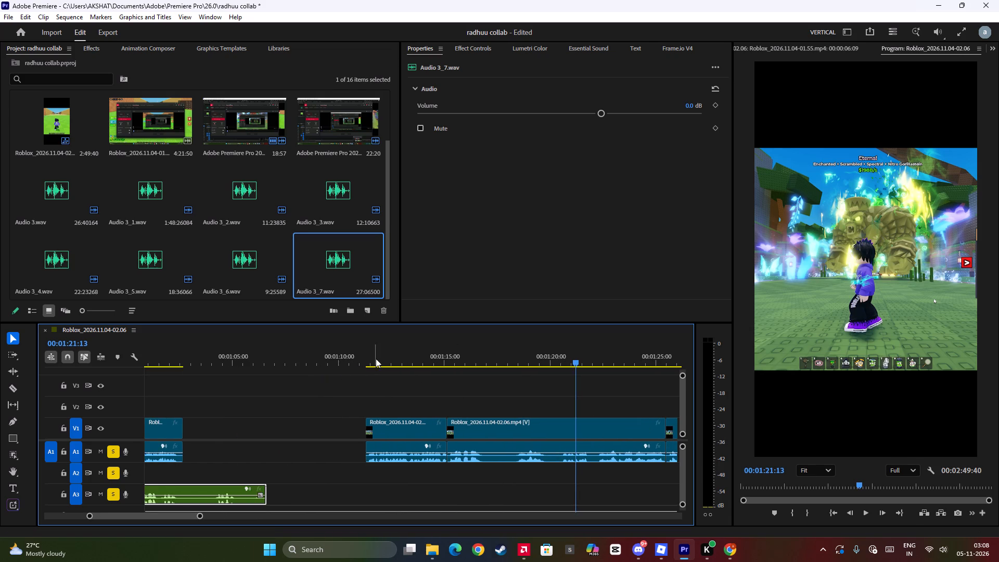
click(377, 356)
drag(377, 384, 480, 386)
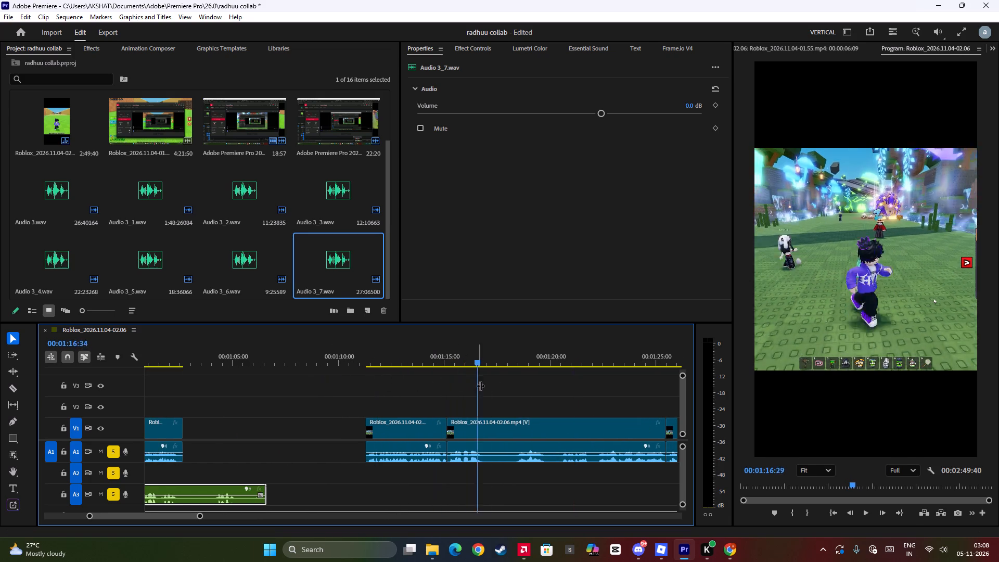
drag(480, 386, 574, 360)
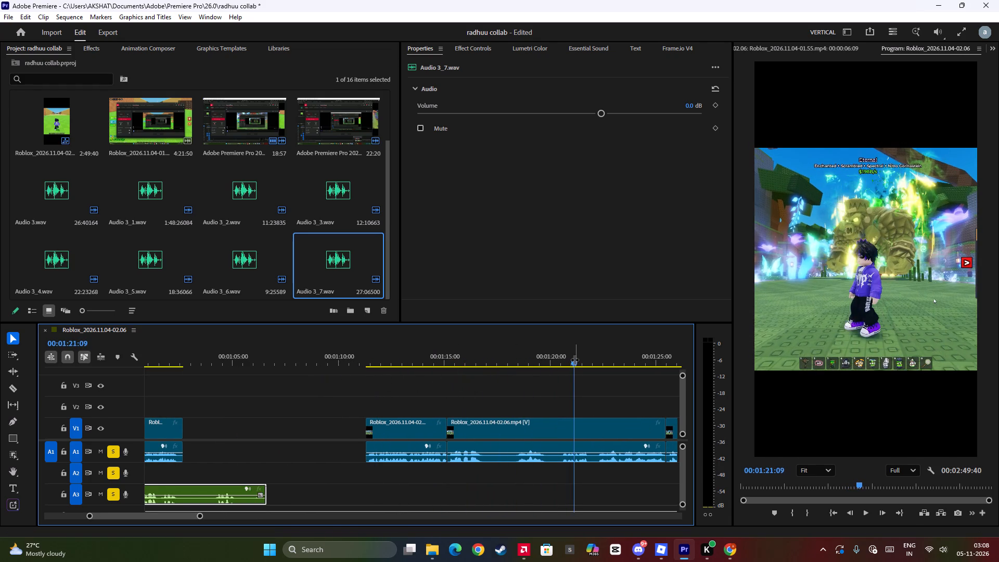
drag(574, 360, 538, 375)
key(space)
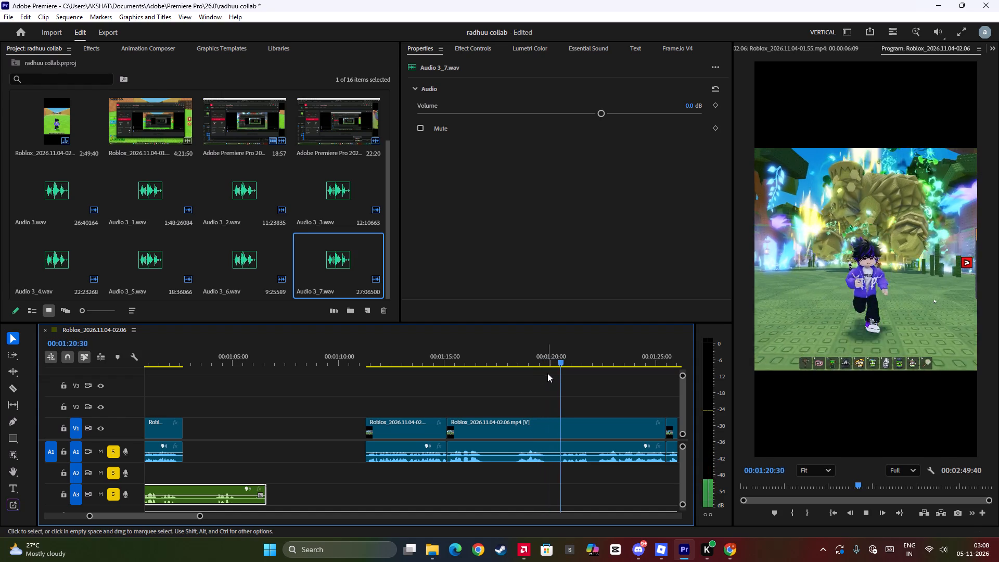
key(space)
key(space)
key(space)
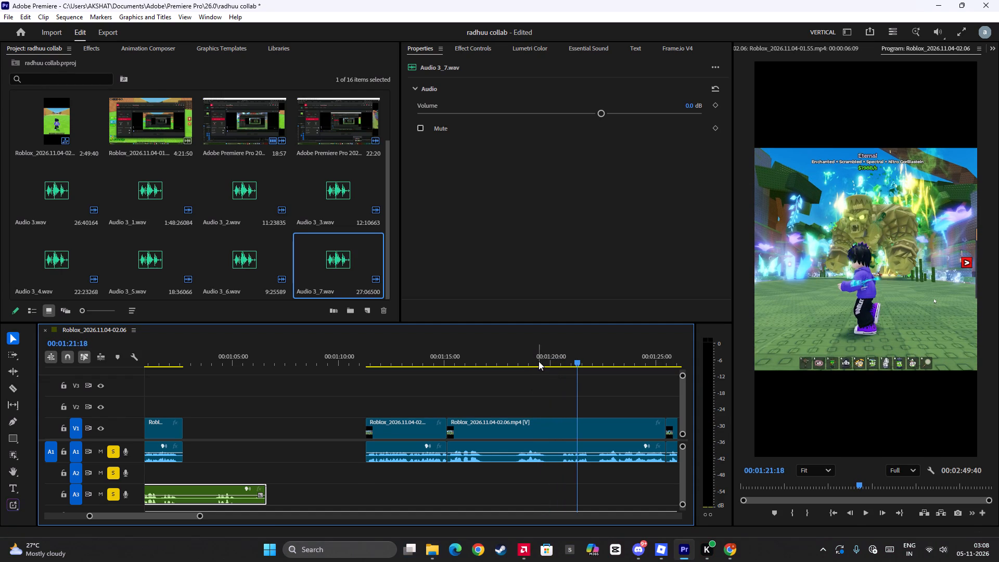
Listen to the moved A3 narration phrase from about 00:00:59 and stop near its end at 00:01:06:07.
click(232, 357)
key(space)
key(space)
click(199, 352)
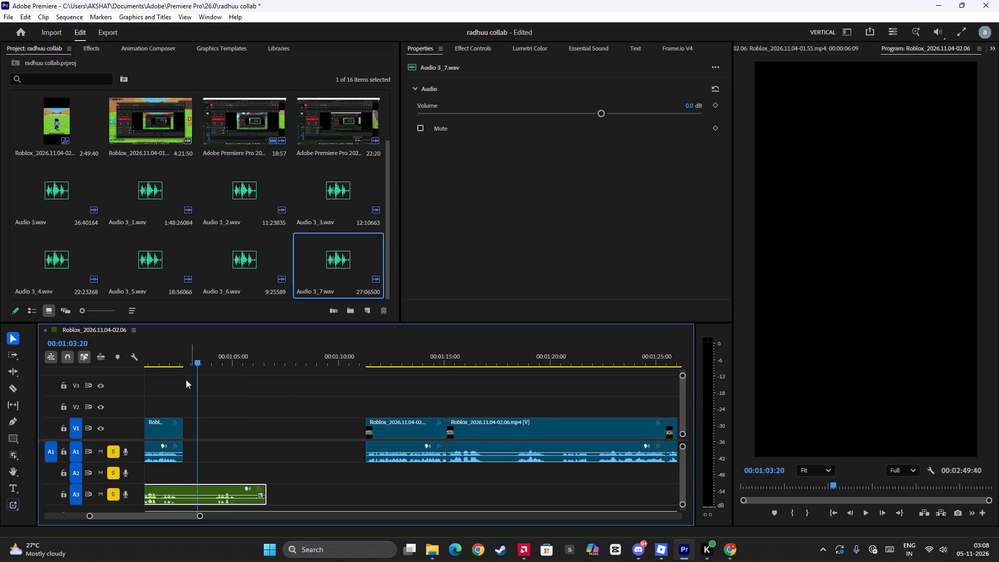
scroll(197, 403, up, 6)
click(207, 349)
key(space)
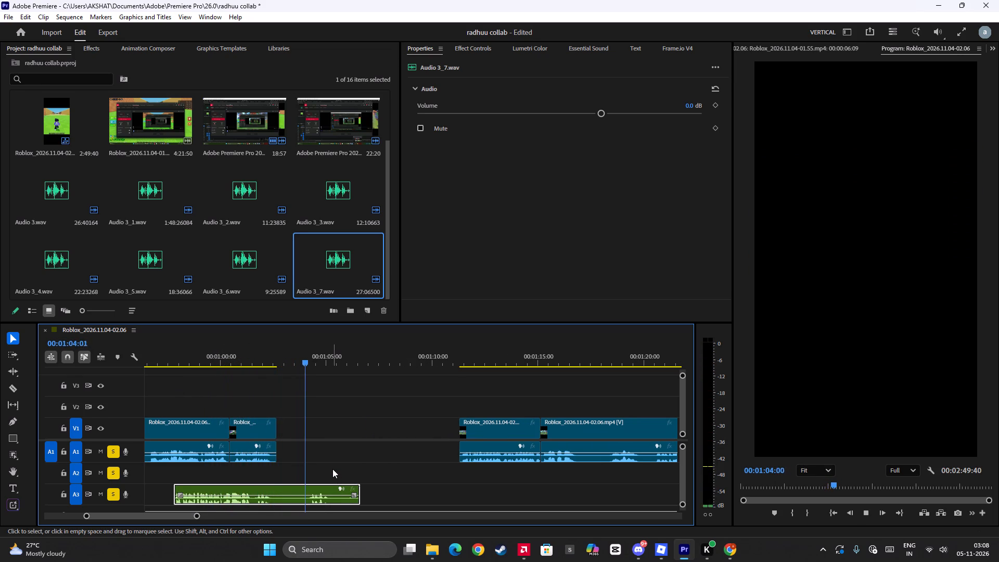
scroll(332, 469, down, 4)
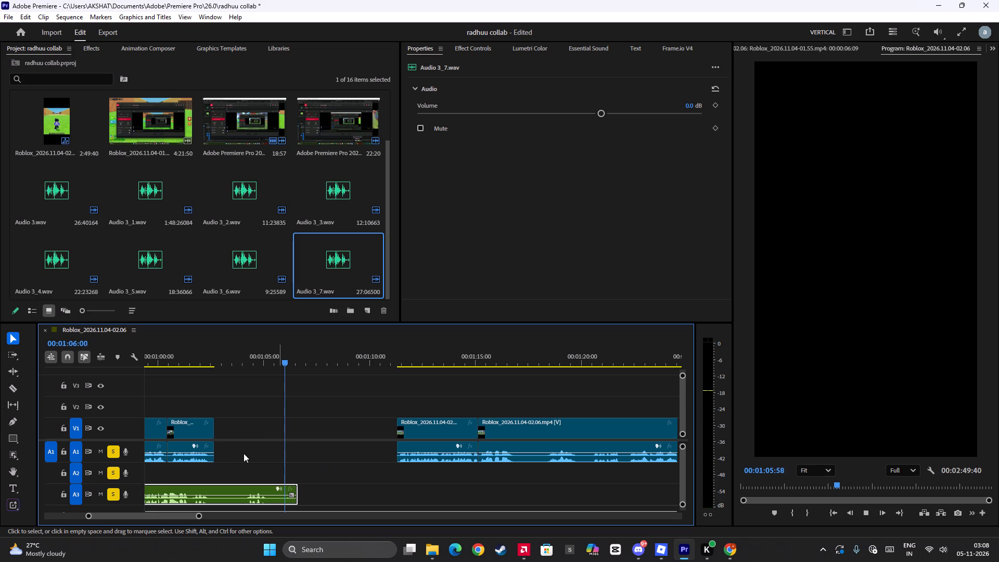
key(space)
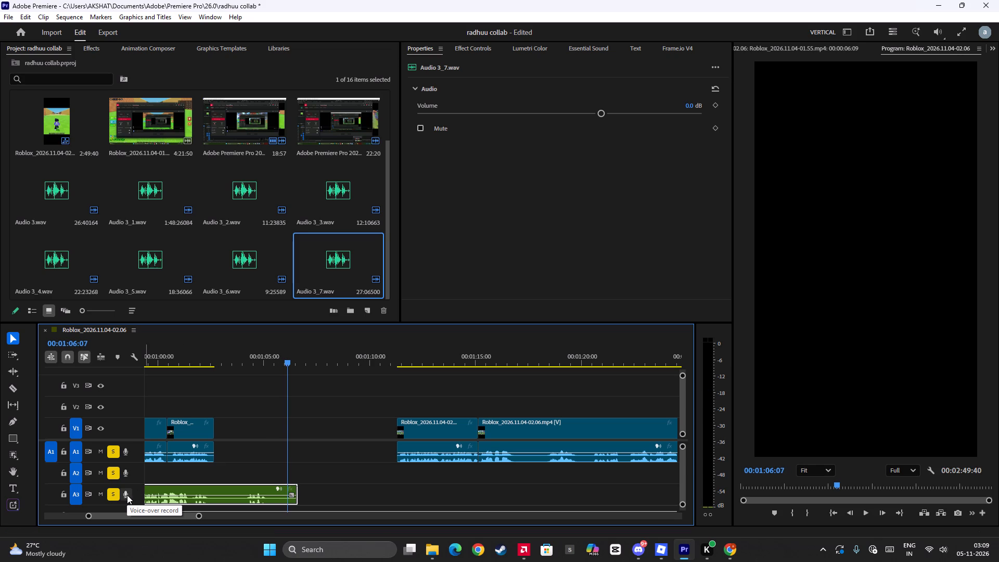
Start recording a new narration take on track A3 from 00:01:06:07.
click(127, 495)
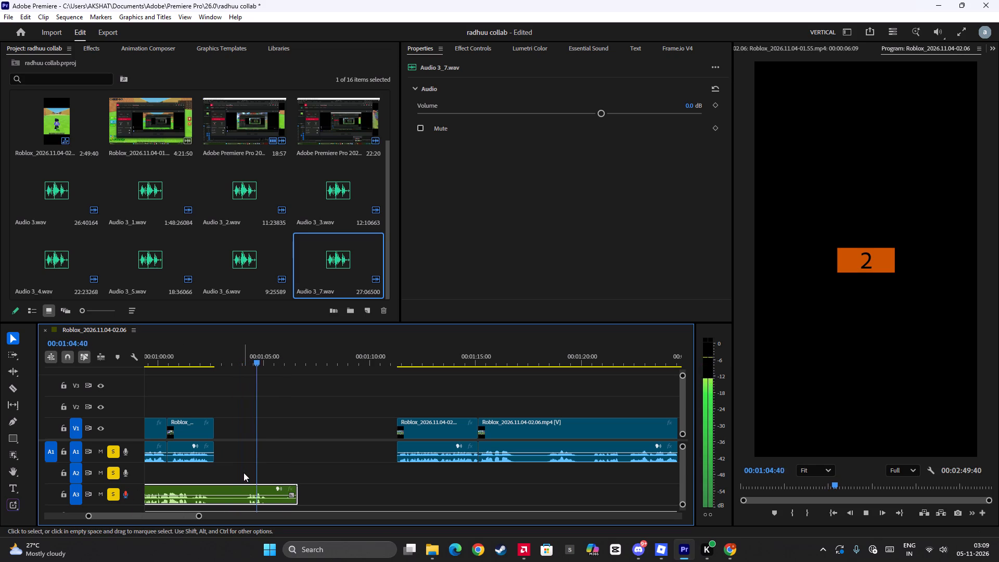
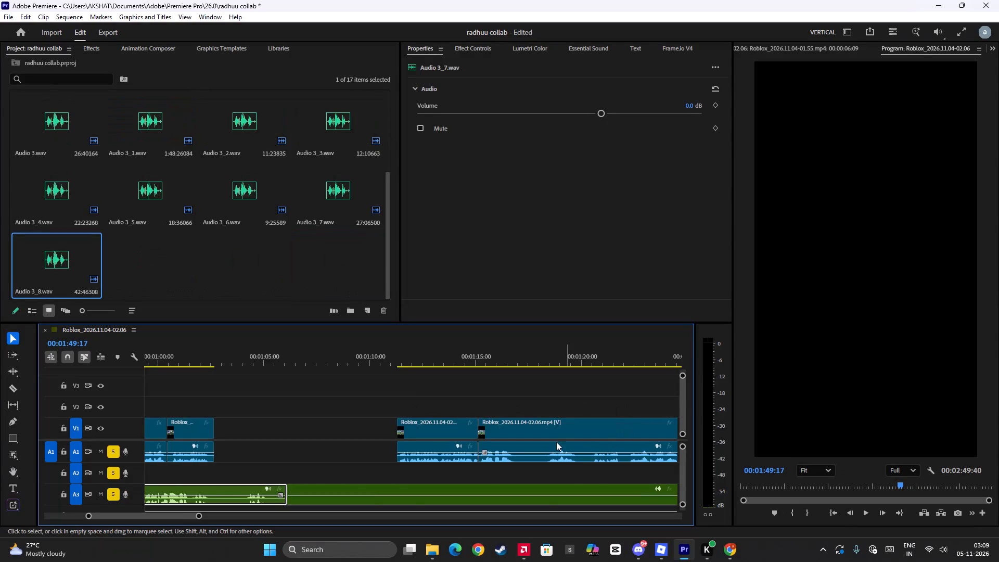
Play the long A3 narration take with the gameplay, sampling it from about 00:01:27, 00:01:30 and 00:01:36 up to about 00:01:40.
scroll(571, 418, down, 11)
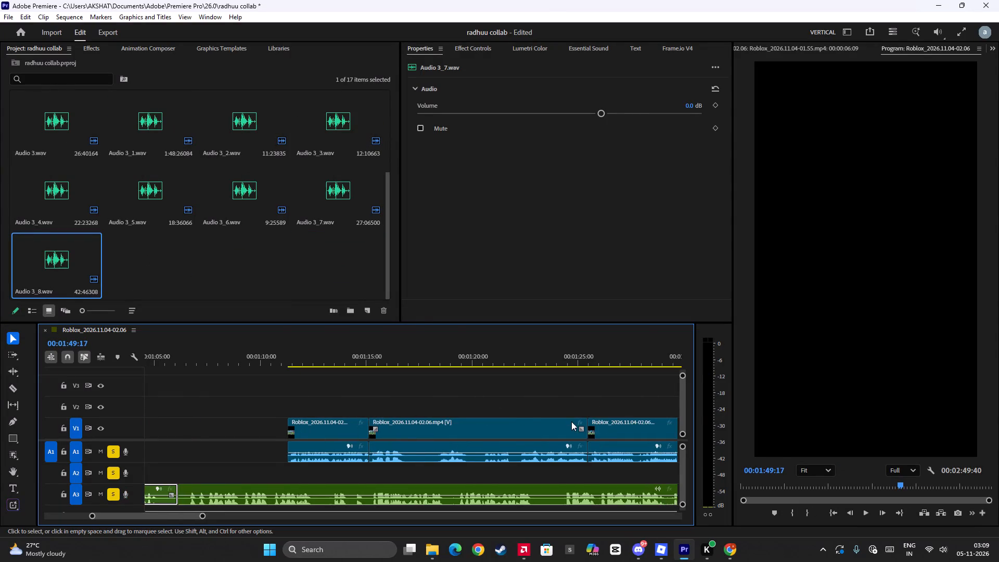
scroll(571, 421, down, 2)
click(520, 357)
key(space)
scroll(524, 361, down, 6)
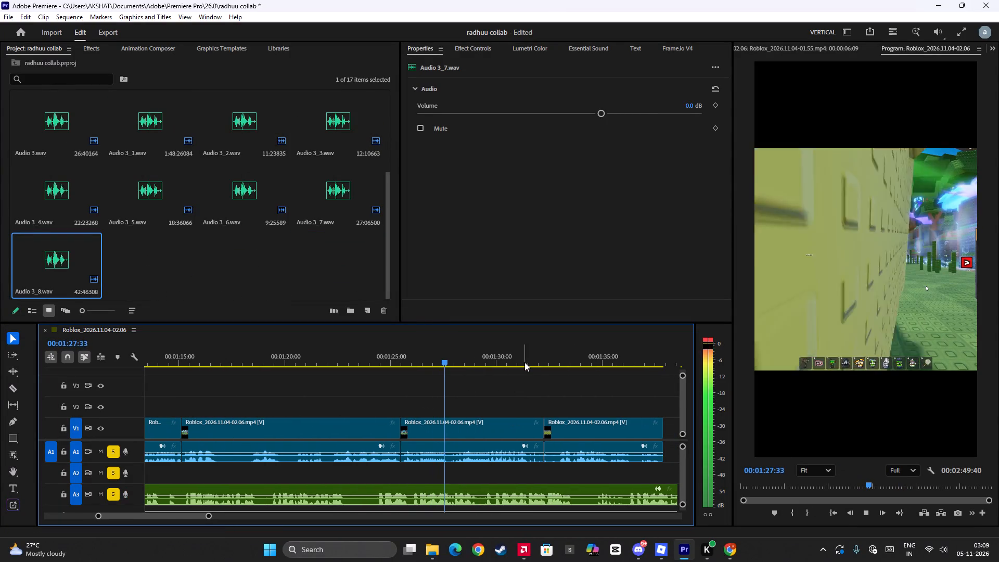
click(503, 356)
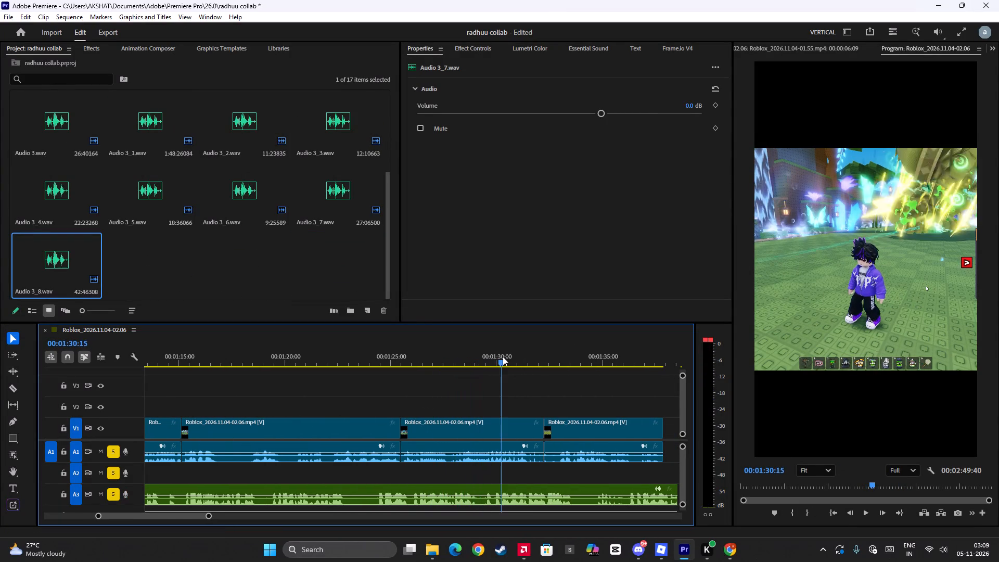
key(space)
scroll(503, 357, down, 7)
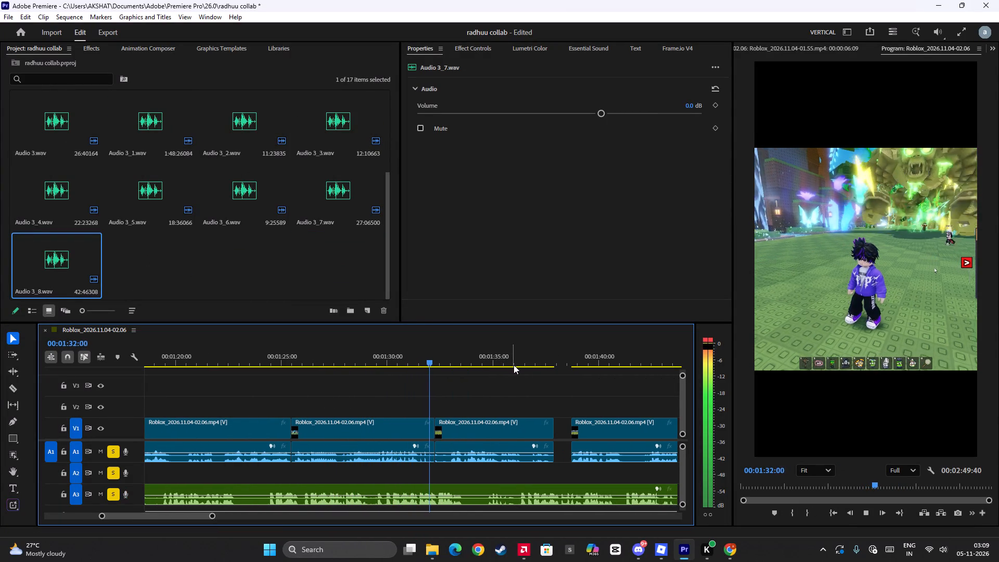
click(517, 354)
key(space)
scroll(517, 355, down, 5)
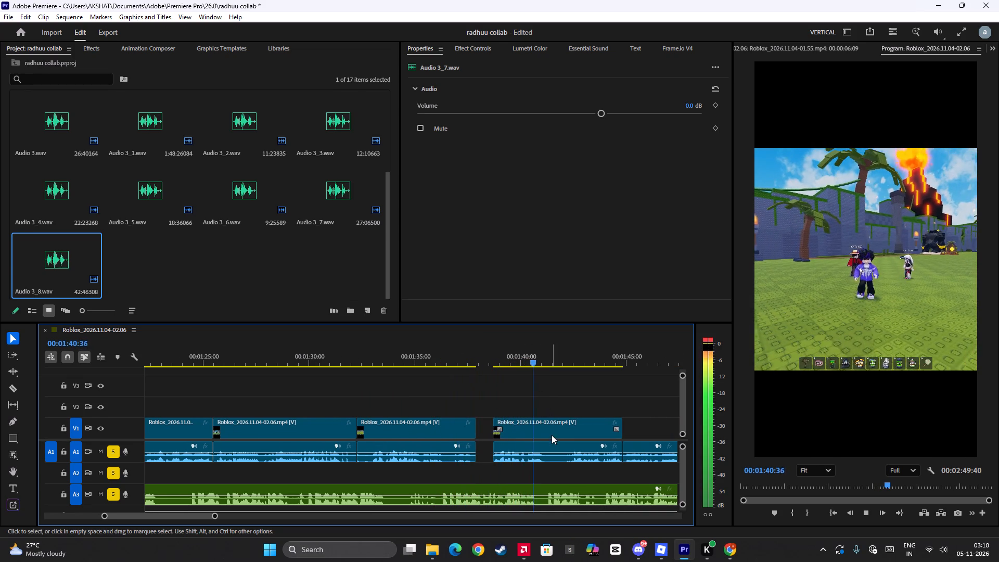
key(space)
Replay the narration and gameplay from about 00:01:36 to 00:01:43, rechecking the passage that ends at 00:01:40:46.
click(452, 358)
key(space)
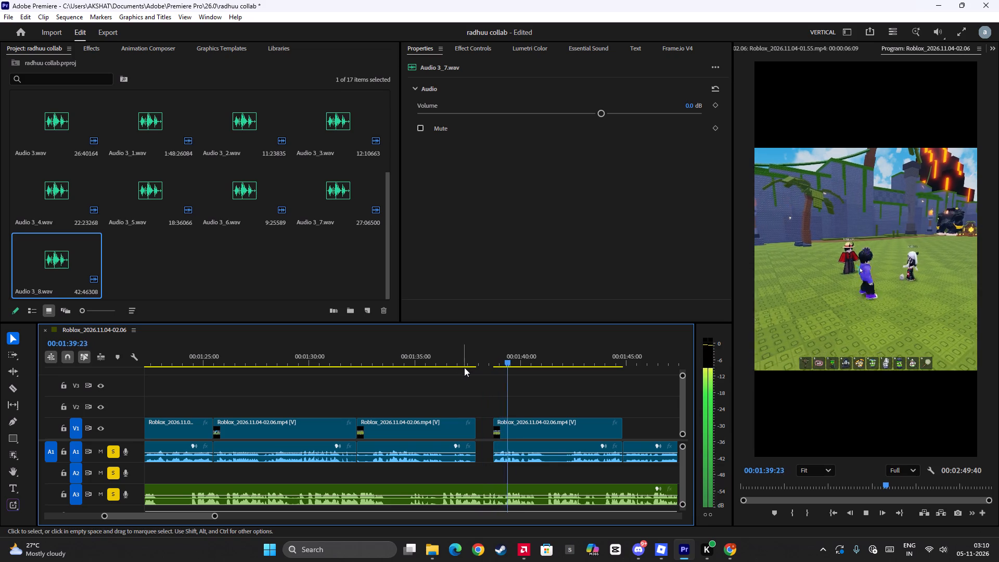
key(space)
click(550, 361)
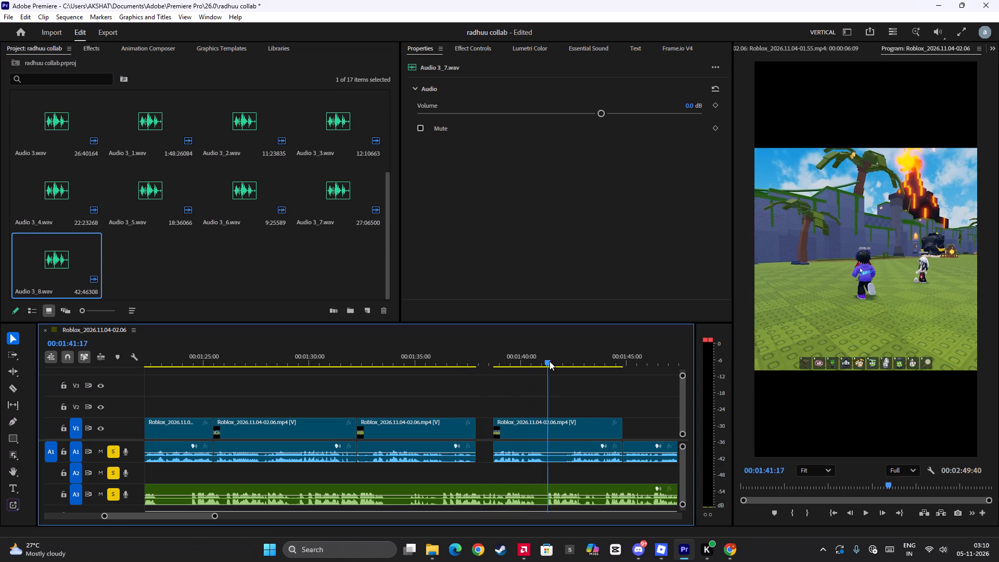
key(space)
scroll(546, 376, down, 6)
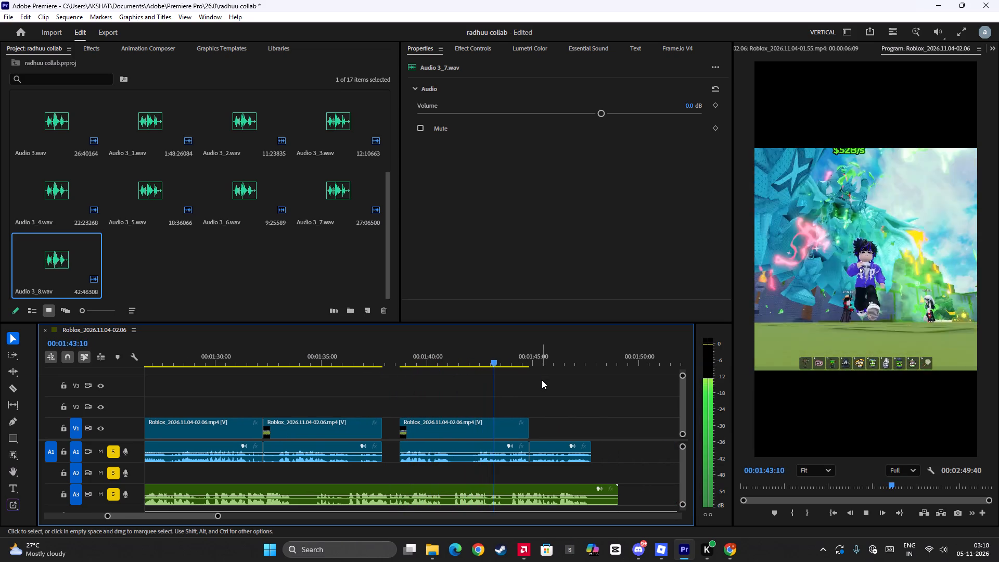
key(space)
click(360, 360)
key(space)
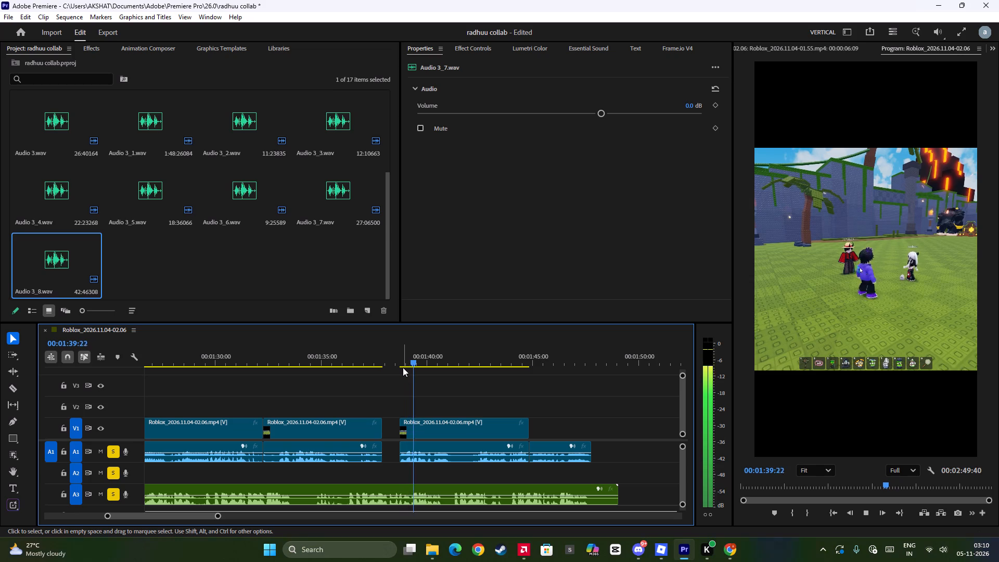
key(space)
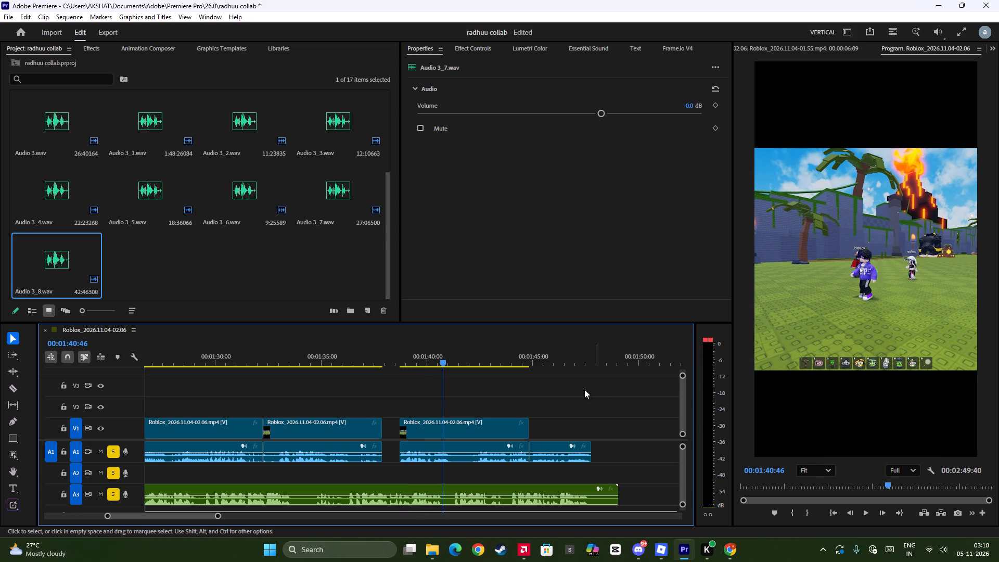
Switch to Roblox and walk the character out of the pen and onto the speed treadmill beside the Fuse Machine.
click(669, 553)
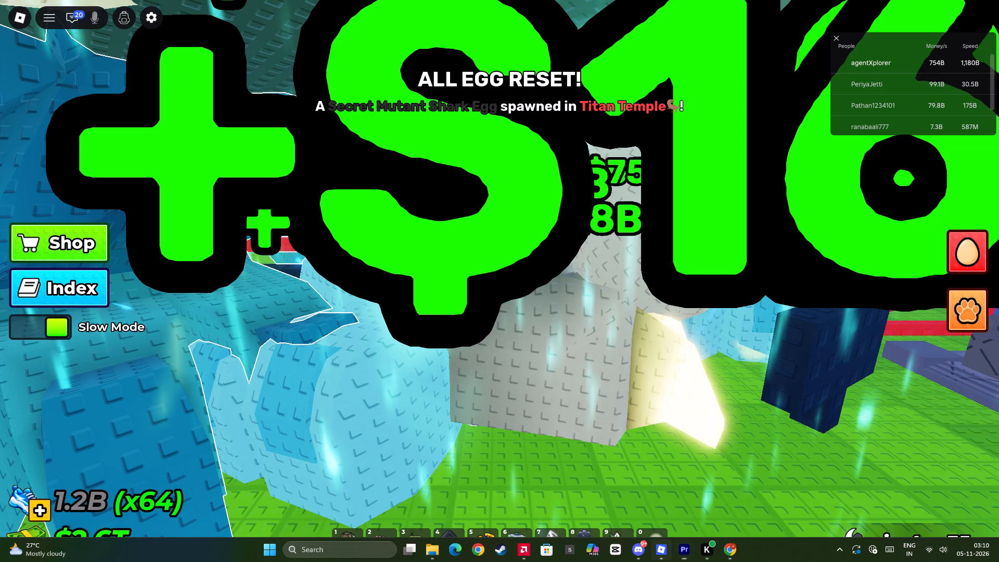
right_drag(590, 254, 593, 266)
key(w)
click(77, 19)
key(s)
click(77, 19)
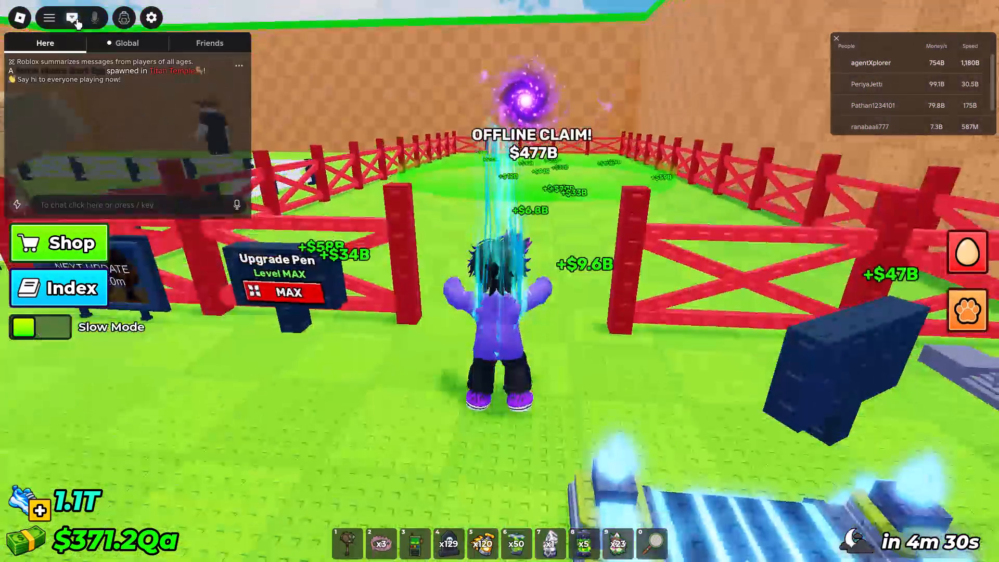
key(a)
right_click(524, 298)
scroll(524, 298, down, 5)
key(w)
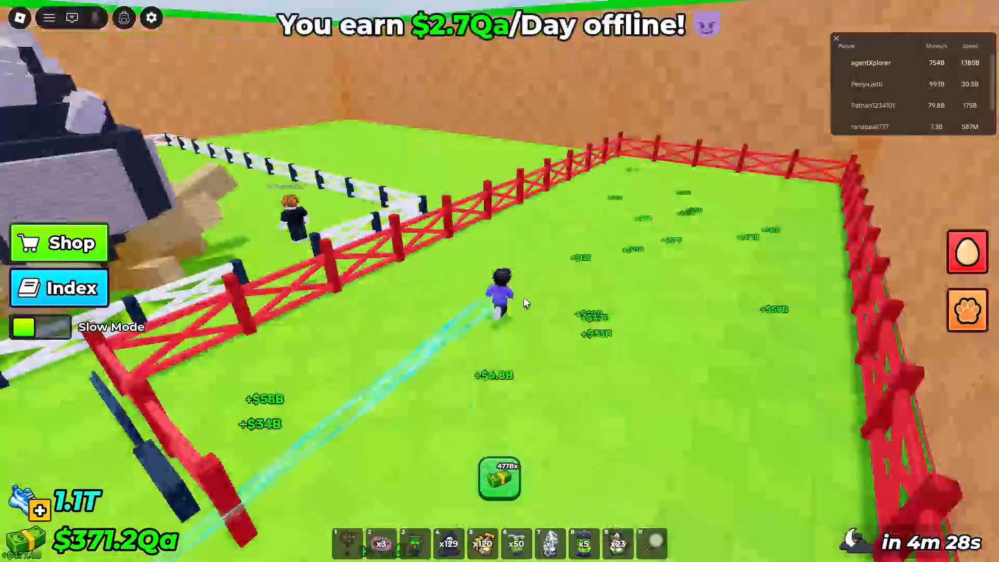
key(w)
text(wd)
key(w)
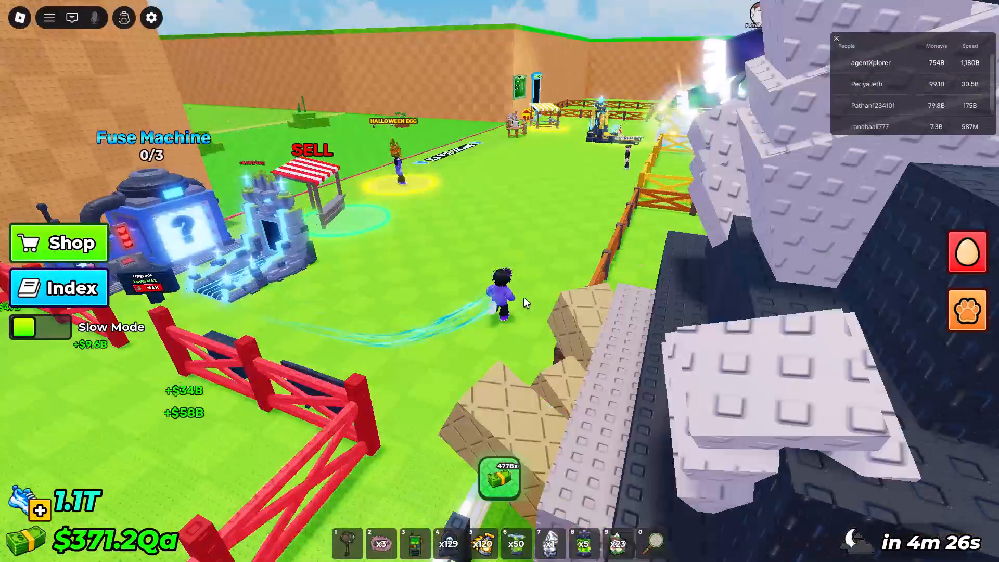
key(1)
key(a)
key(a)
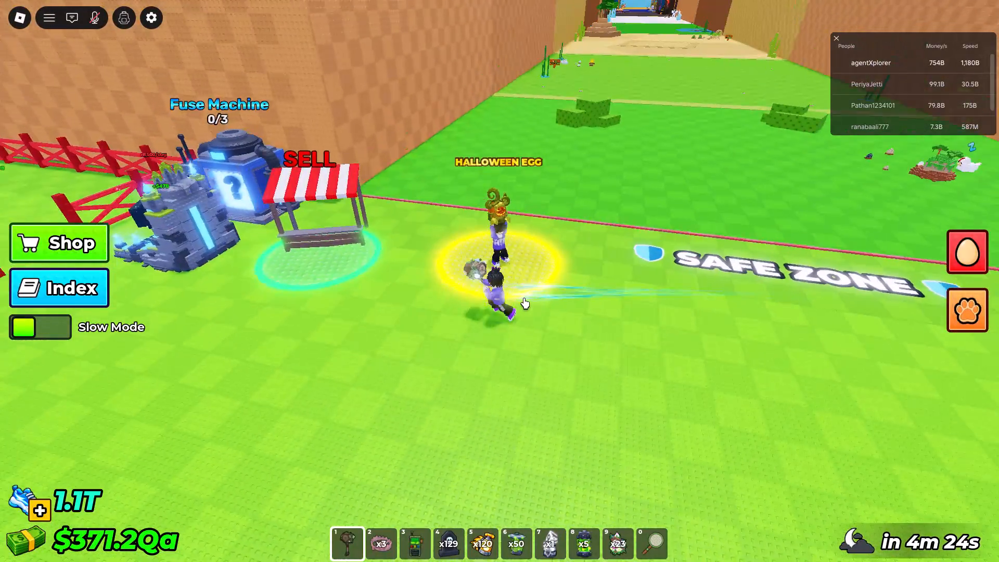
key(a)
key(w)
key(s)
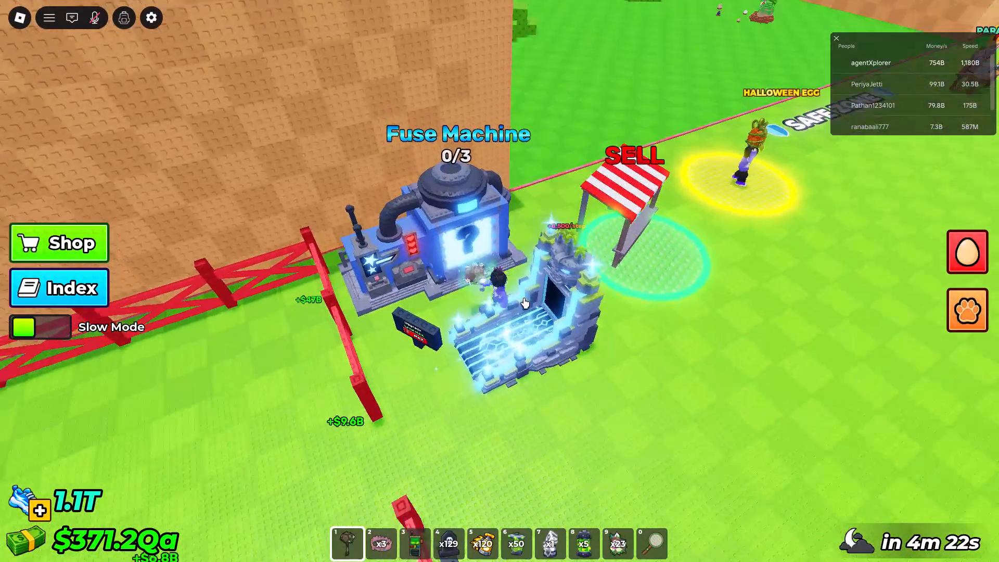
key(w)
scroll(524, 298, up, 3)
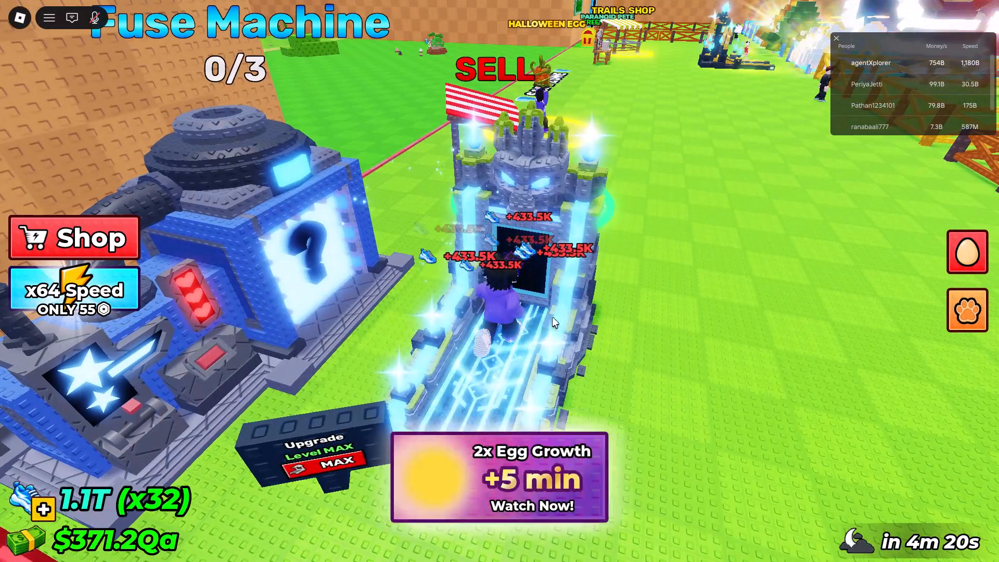
Return to Premiere Pro and play the narration and gameplay from 00:01:40:46, then again from about 00:01:39:30.
click(688, 554)
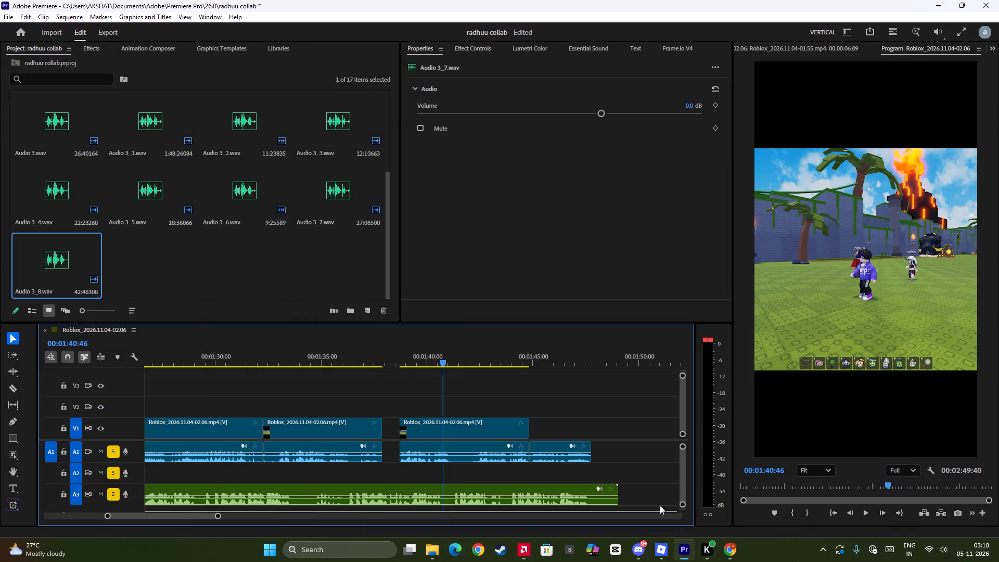
key(space)
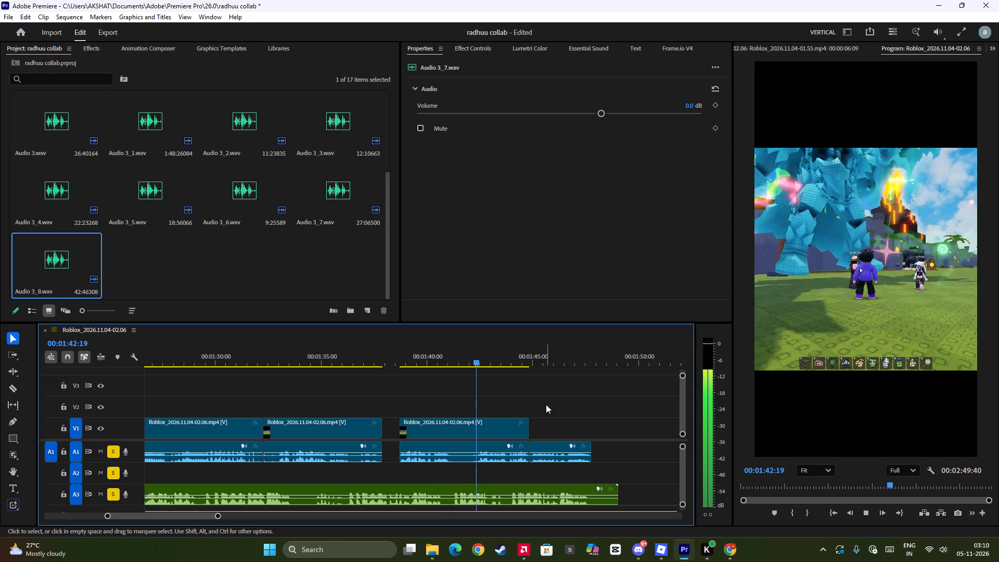
key(space)
click(418, 357)
key(space)
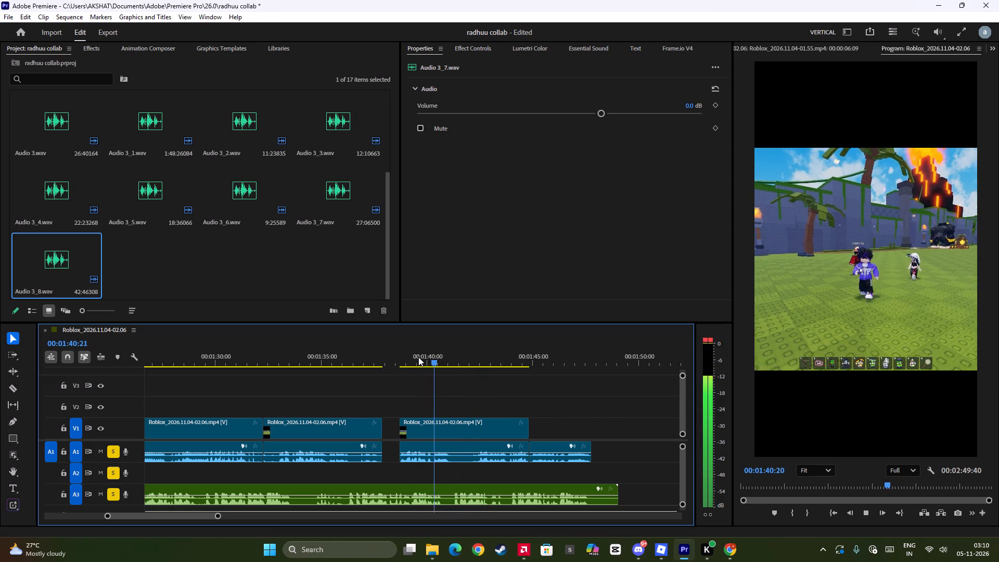
key(space)
Replay the narration and gameplay across the video gap, from 00:01:36:11 to 00:01:40:55.
scroll(483, 429, up, 5)
click(462, 363)
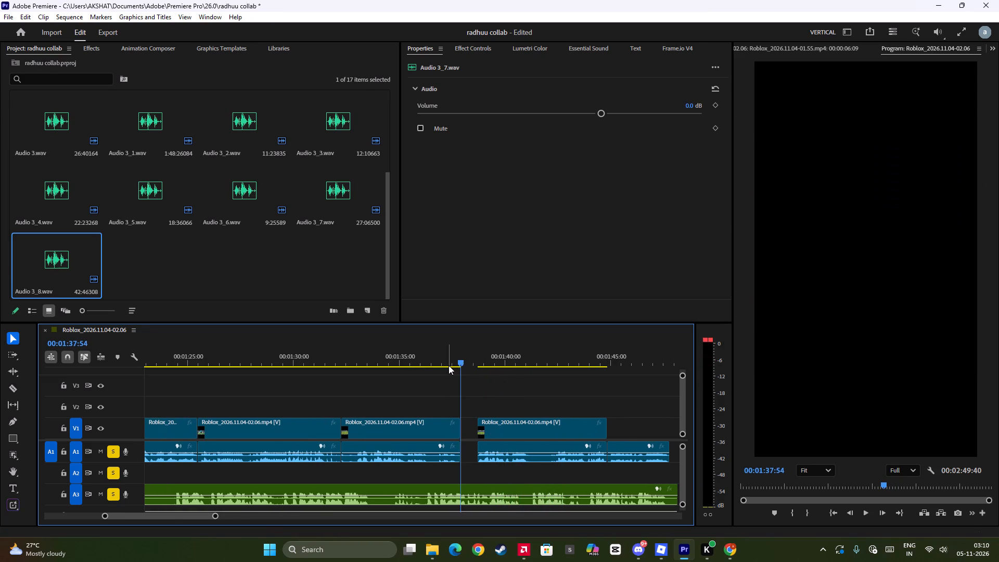
click(449, 365)
click(436, 367)
scroll(422, 369, up, 1)
click(422, 369)
click(441, 360)
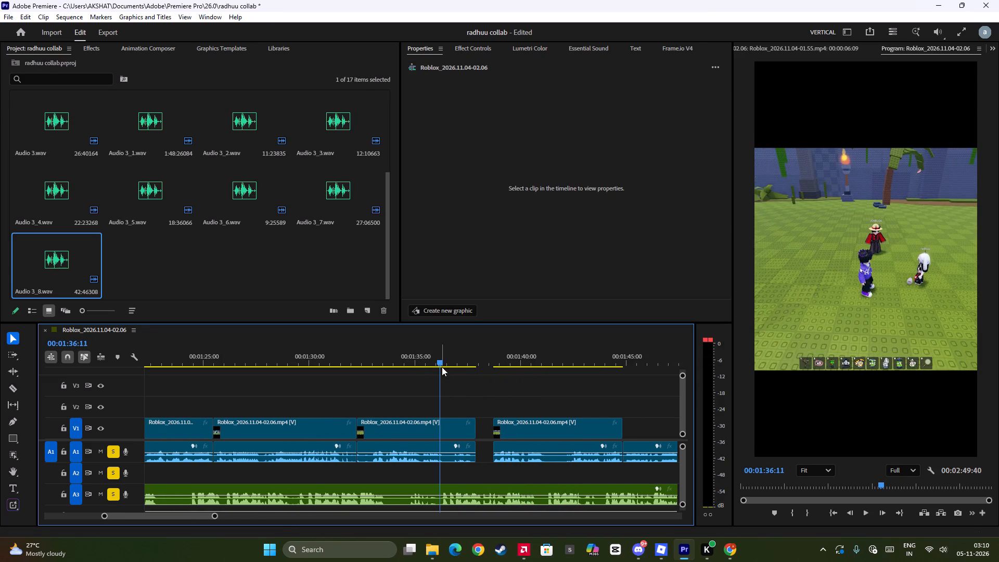
key(space)
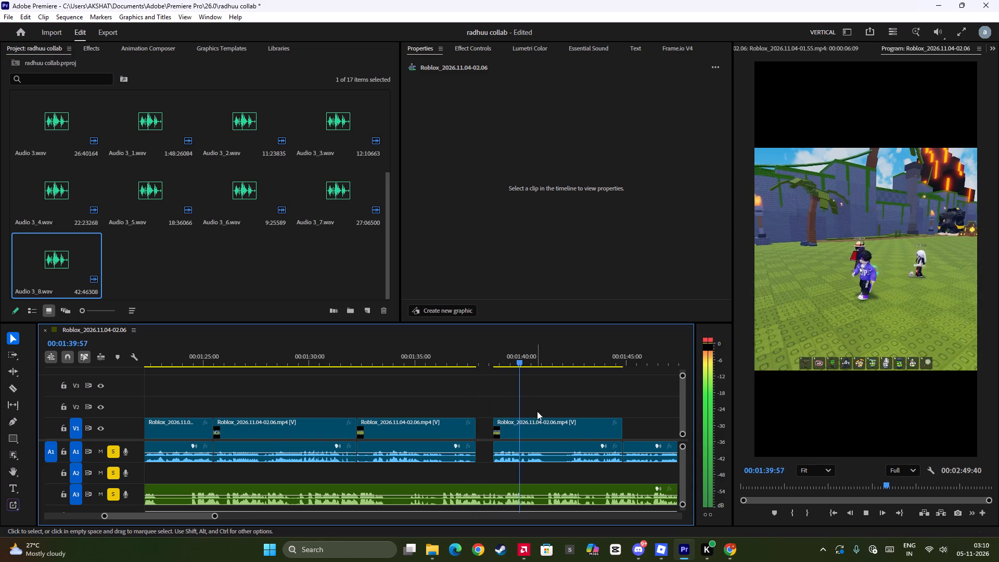
key(space)
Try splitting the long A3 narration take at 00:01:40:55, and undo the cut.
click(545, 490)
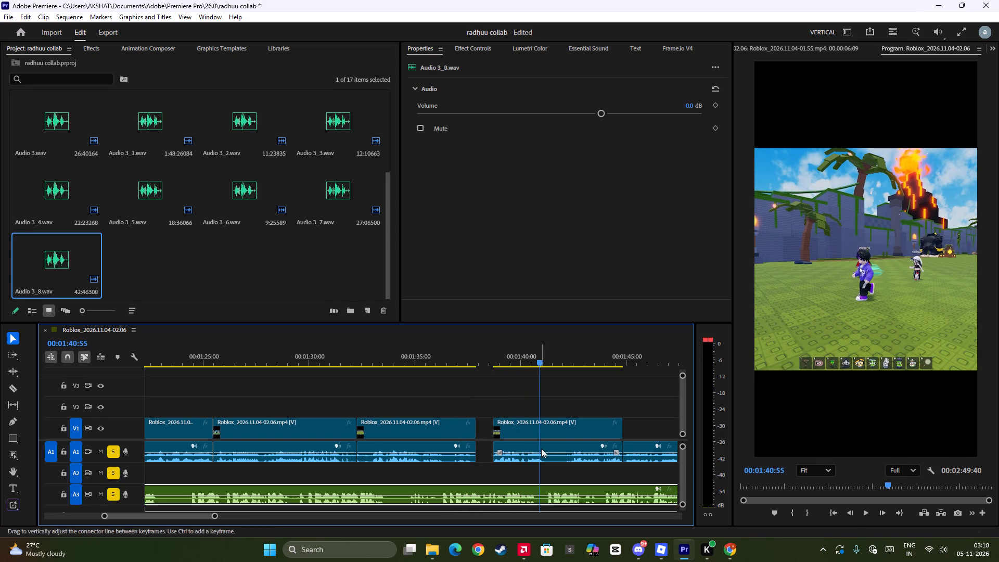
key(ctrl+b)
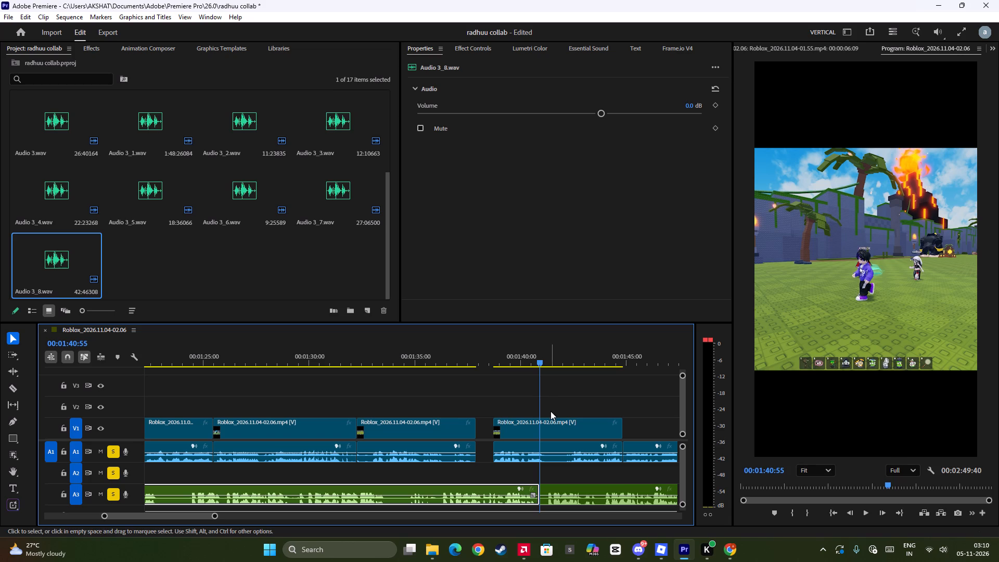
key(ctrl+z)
Move the long narration take starting at about 00:01:06 from track A3 to A2, and turn off solo on A2.
scroll(552, 405, up, 19)
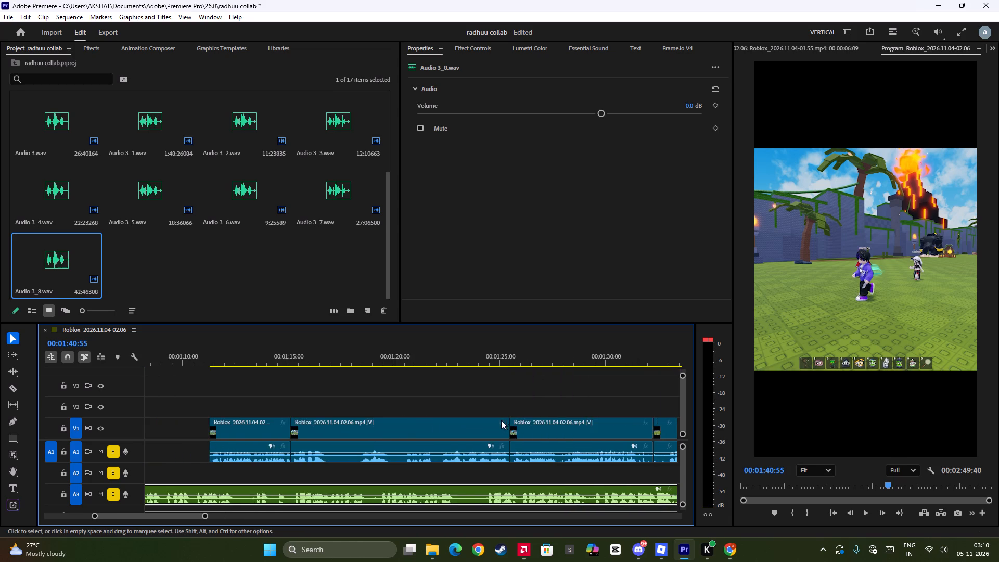
scroll(494, 413, up, 12)
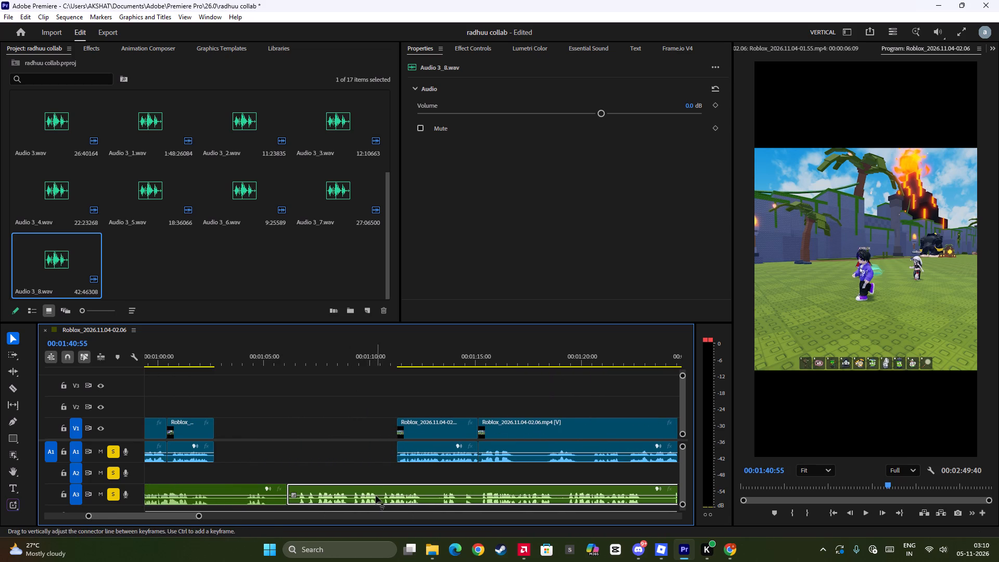
drag(379, 491, 383, 478)
click(116, 470)
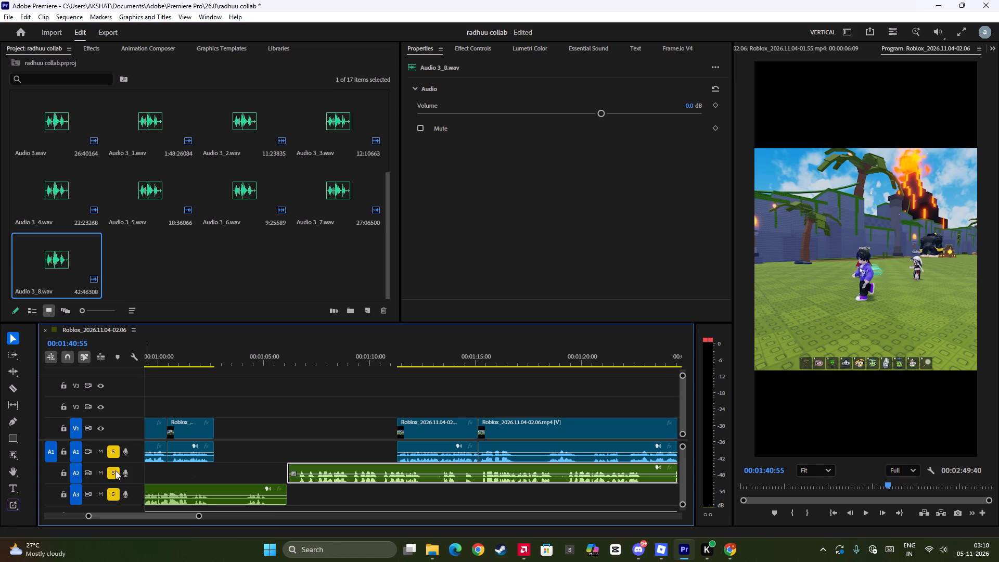
Play the gameplay without the A2 narration from about 00:01:10, and again from about 00:01:25 to 00:01:27.
click(376, 354)
key(space)
scroll(449, 382, down, 6)
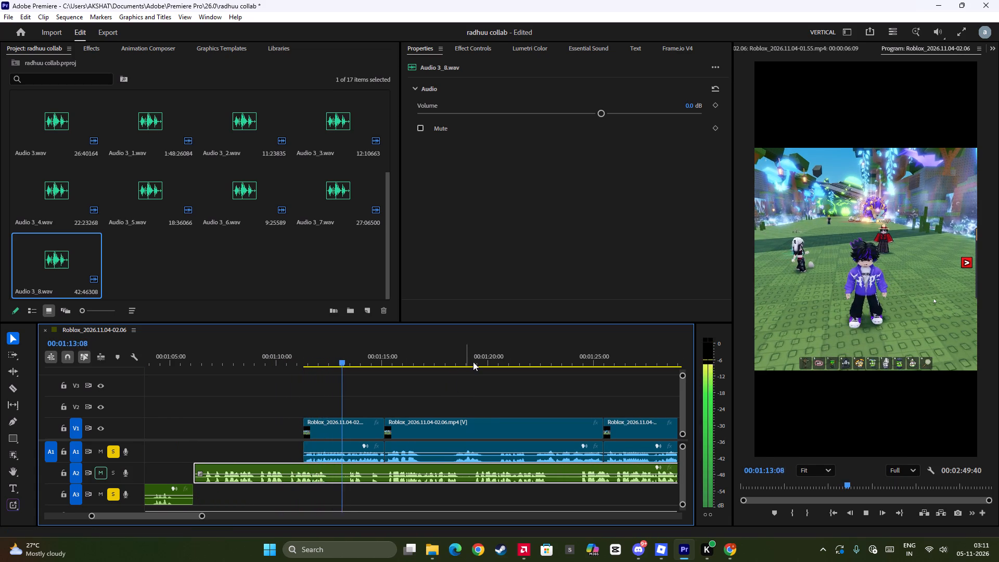
right_click(607, 364)
click(607, 364)
key(space)
scroll(597, 382, down, 5)
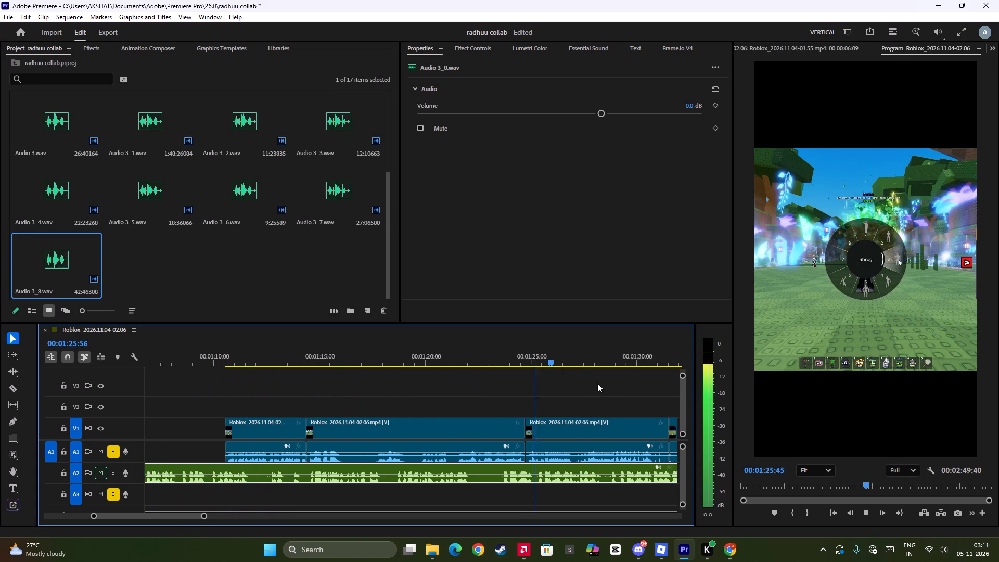
scroll(597, 383, down, 1)
key(space)
key(space)
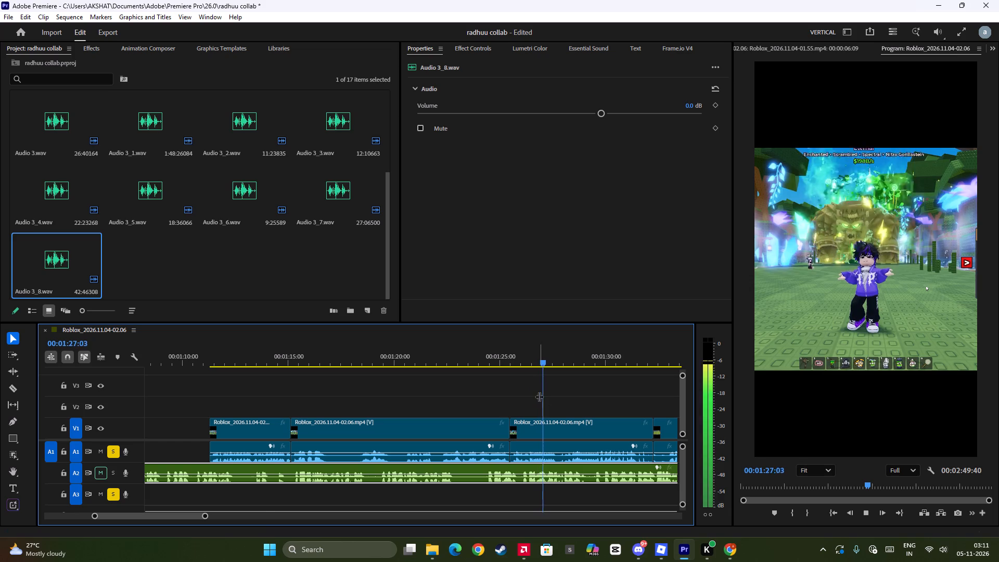
key(space)
Record a short narration take on track A3 starting at 00:01:25:24.
drag(562, 403, 520, 417)
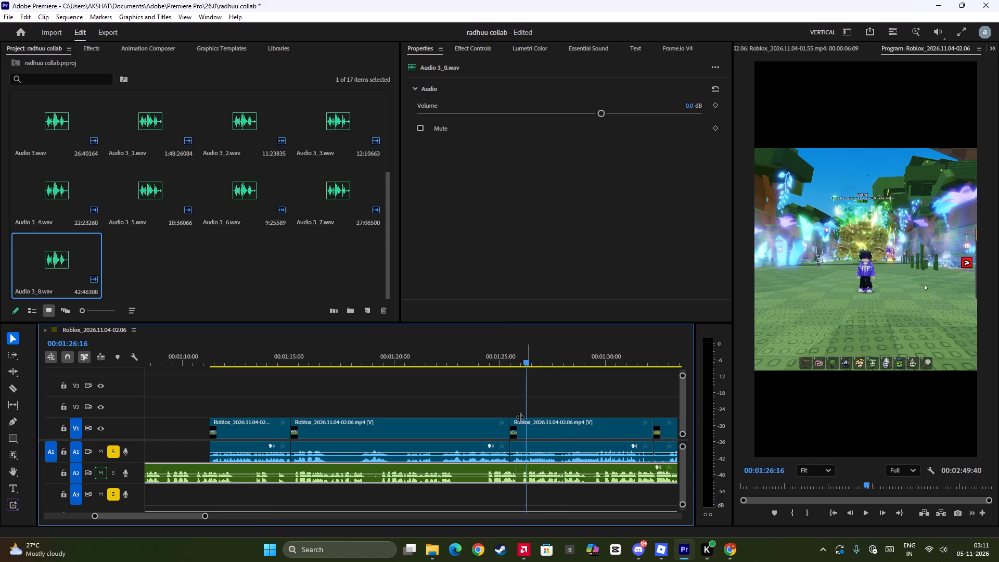
drag(520, 417, 508, 425)
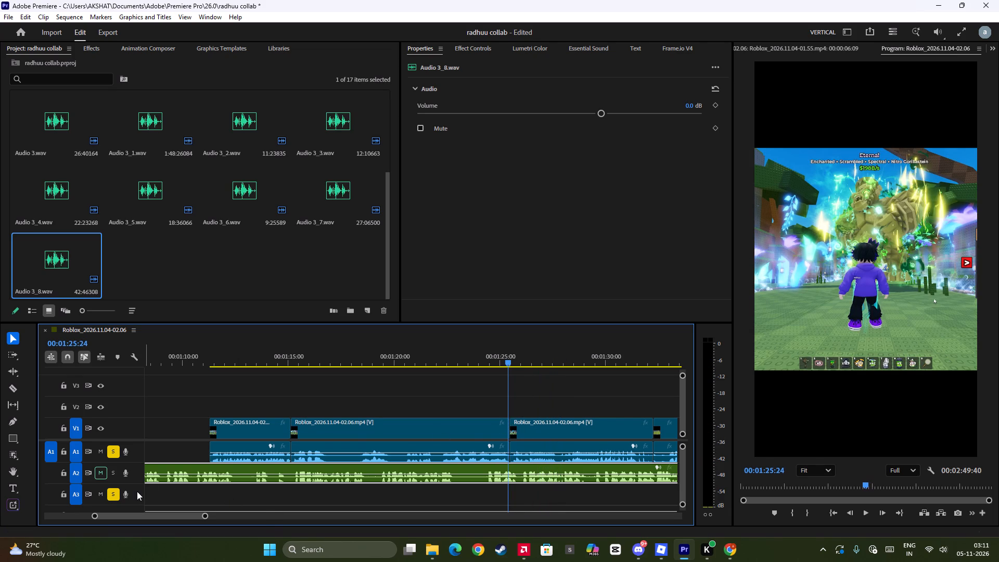
click(129, 491)
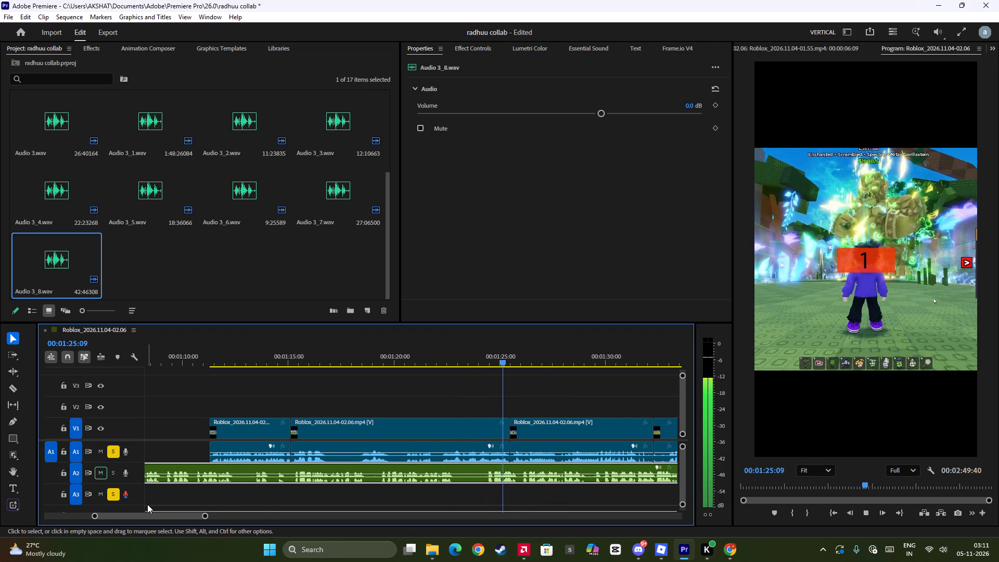
key(space)
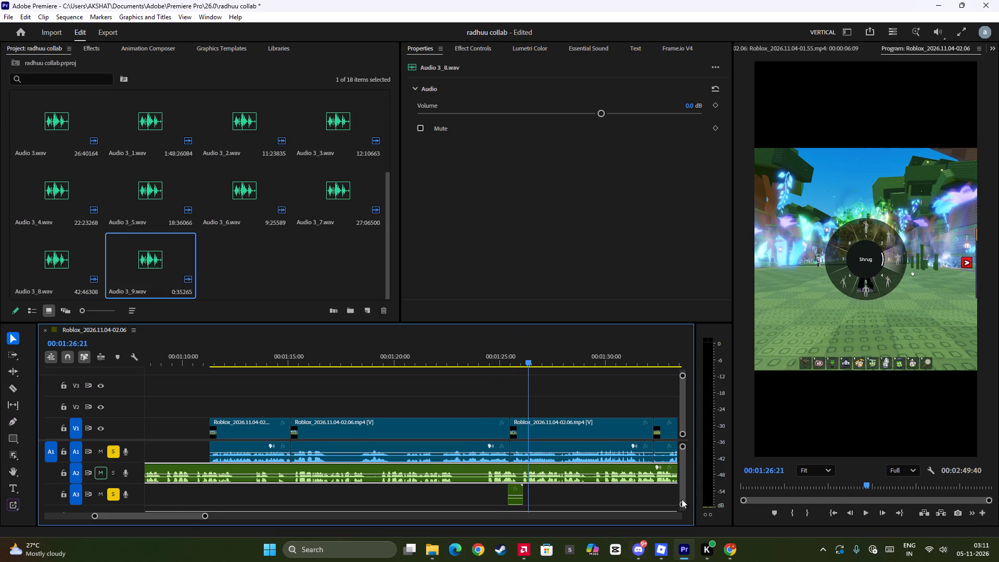
Delete the short narration take on track A3 at about 00:01:25.
click(515, 495)
key(BackSpace)
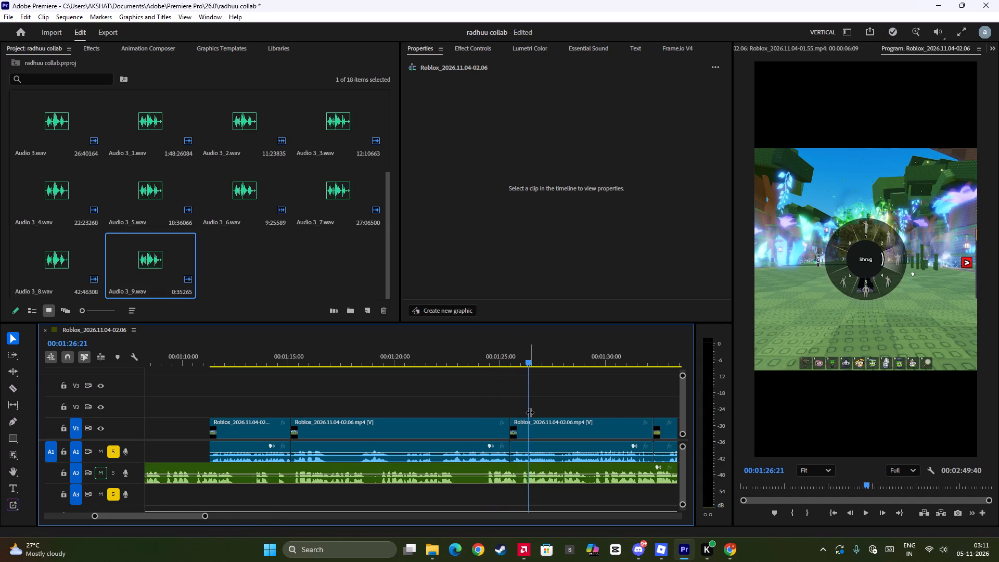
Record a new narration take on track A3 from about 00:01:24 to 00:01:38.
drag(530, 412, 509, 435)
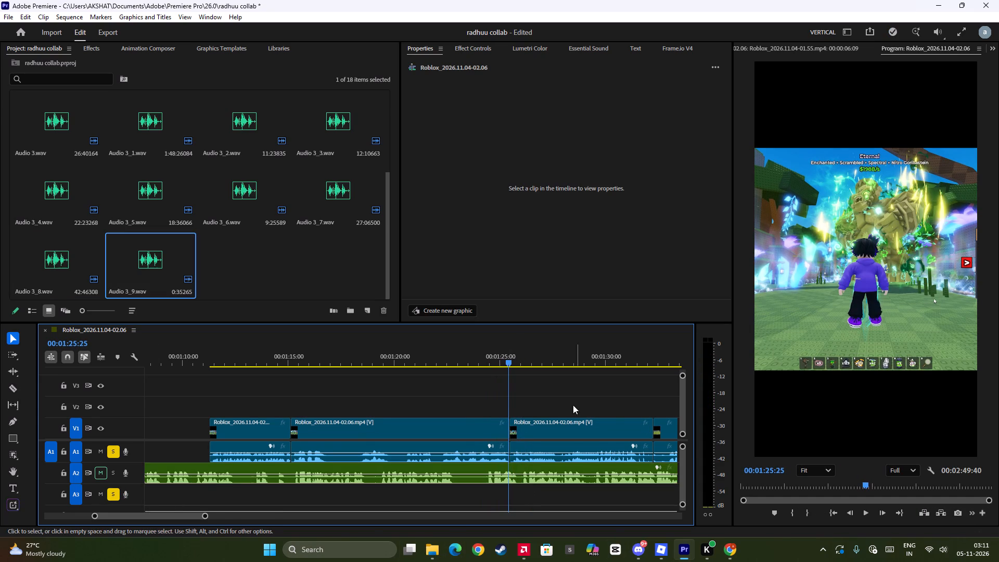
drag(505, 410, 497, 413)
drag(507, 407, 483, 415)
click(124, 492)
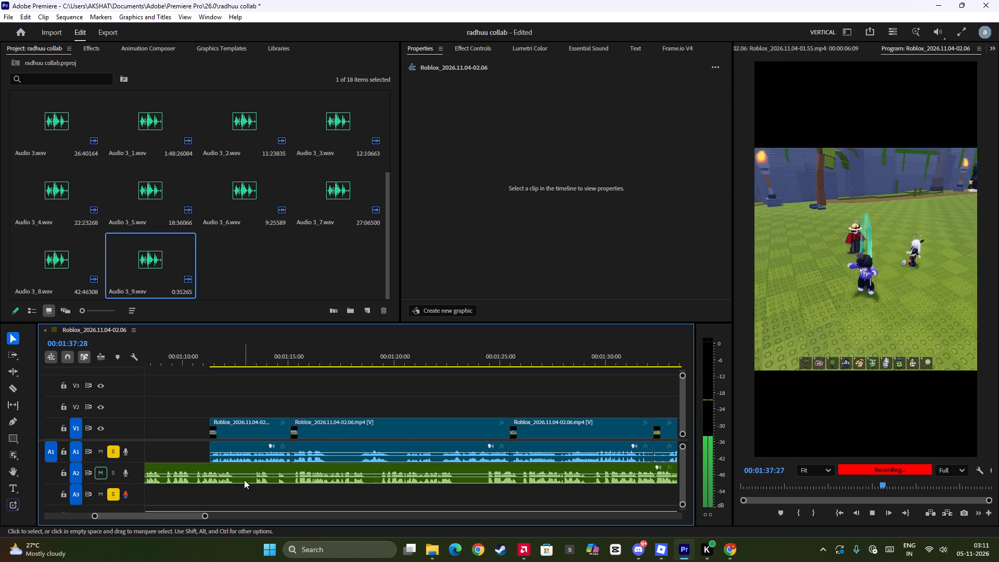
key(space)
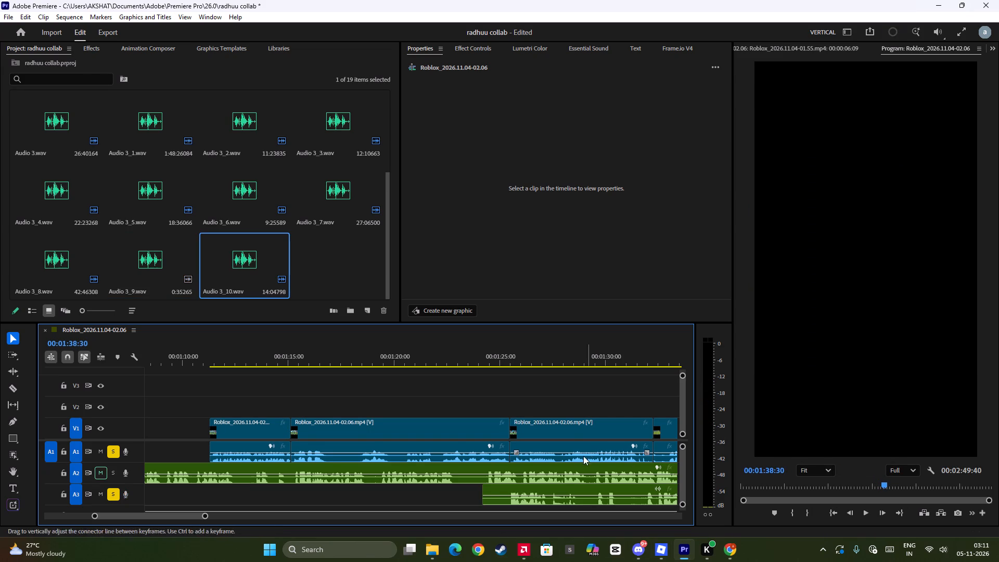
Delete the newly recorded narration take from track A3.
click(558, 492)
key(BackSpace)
Move the long narration take from track A2 back down to A3 at the same time position.
click(528, 372)
key(space)
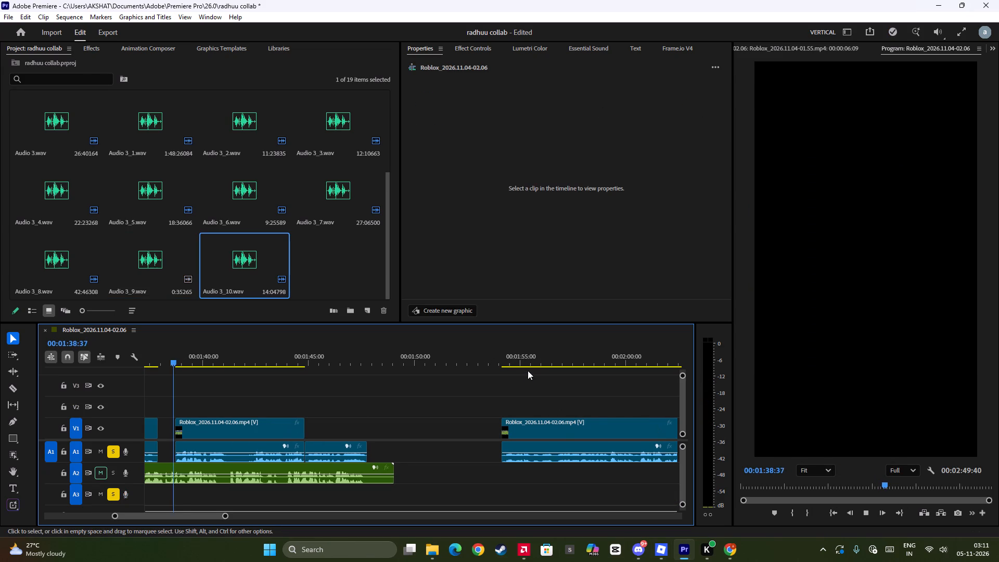
key(space)
alt+scroll(495, 437, down, 10)
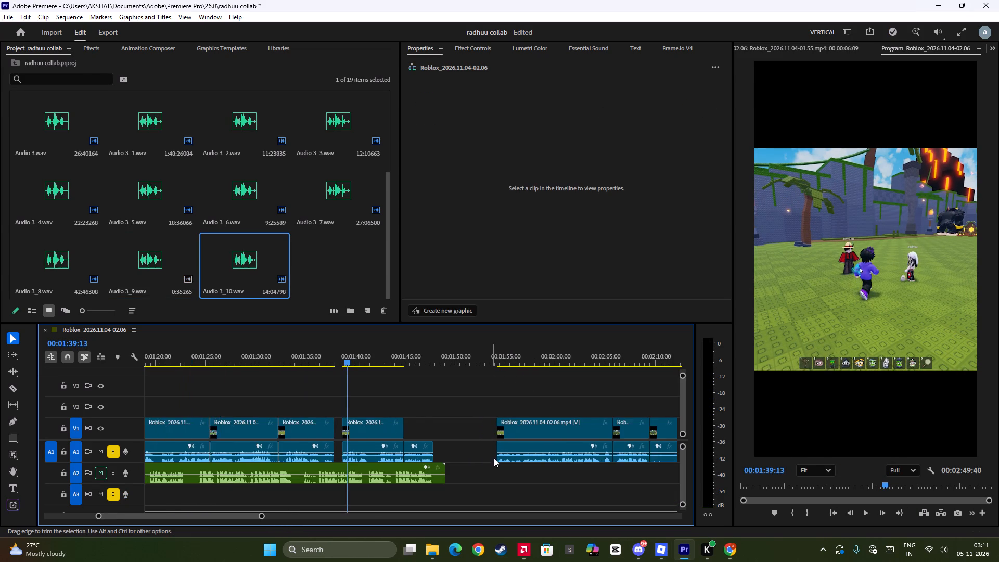
alt+scroll(494, 458, down, 4)
alt+scroll(485, 431, up, 19)
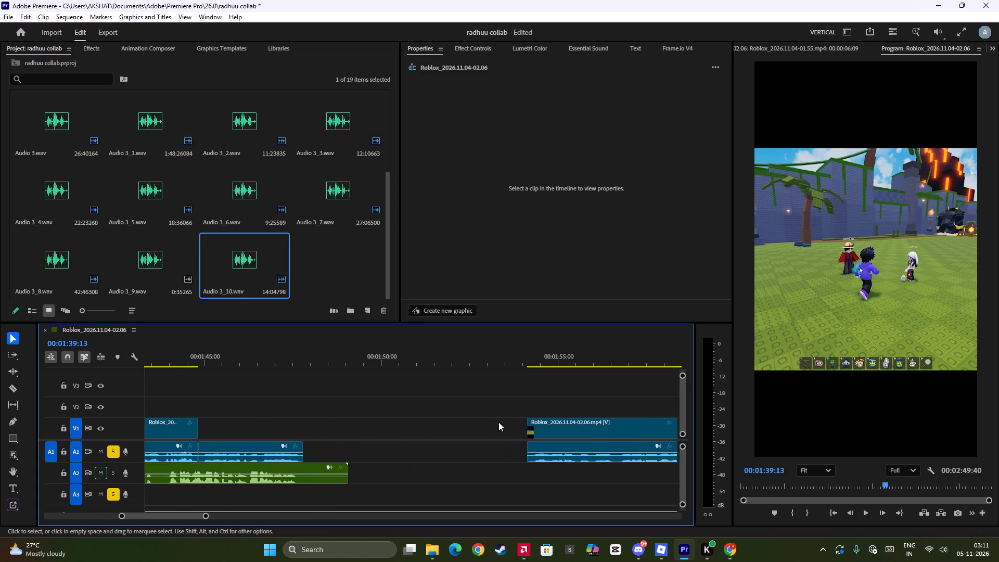
alt+scroll(498, 422, up, 1)
drag(275, 466, 278, 486)
Play the A3 narration with the gameplay audio around 00:01:44 to 00:01:47.
scroll(382, 450, up, 9)
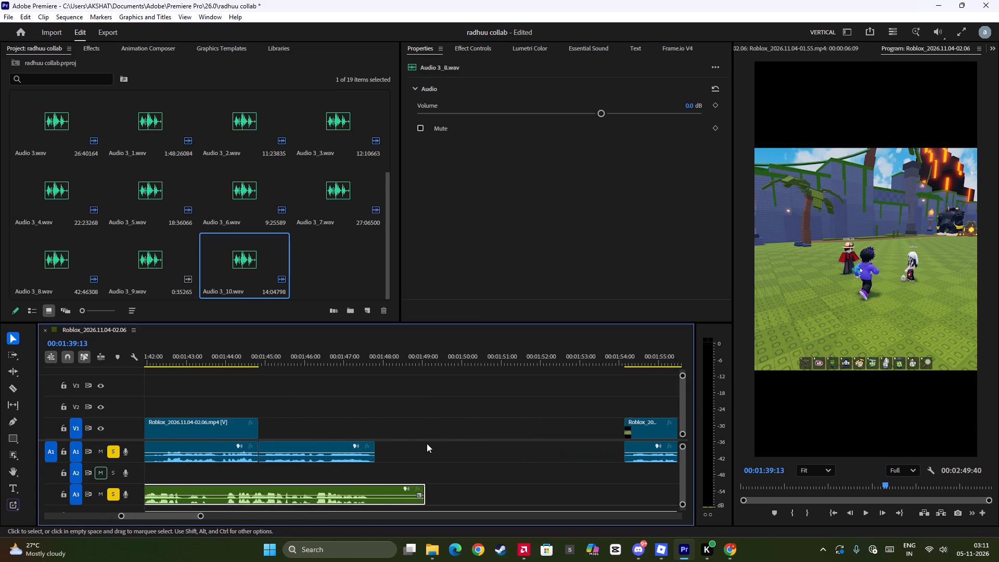
scroll(427, 443, up, 4)
click(438, 354)
key(space)
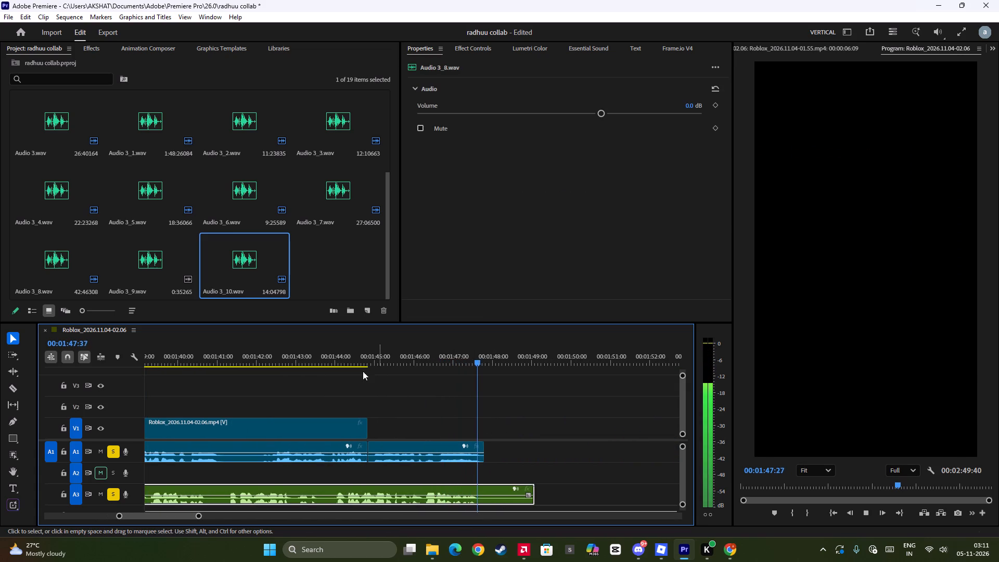
key(space)
click(334, 357)
key(space)
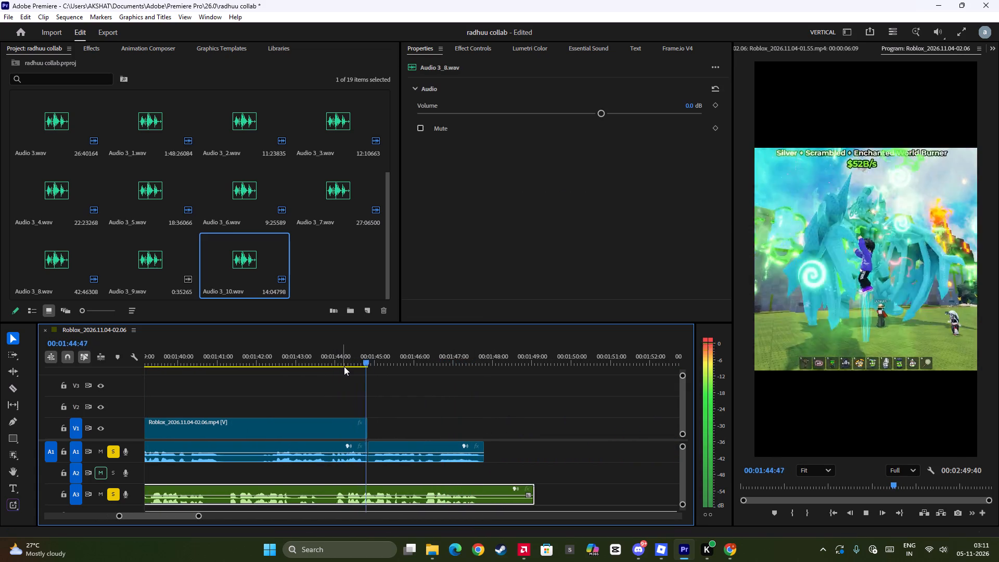
scroll(463, 411, up, 4)
key(space)
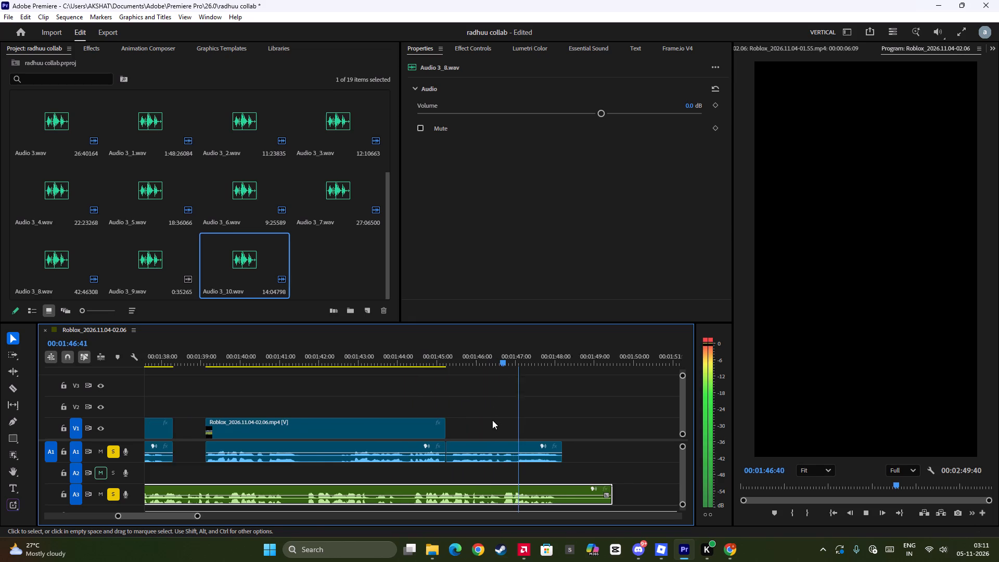
scroll(492, 420, up, 9)
scroll(360, 374, up, 4)
Listen to the A3 narration from about 00:01:37, and again from about 00:01:44 to 00:01:46.
click(318, 361)
key(space)
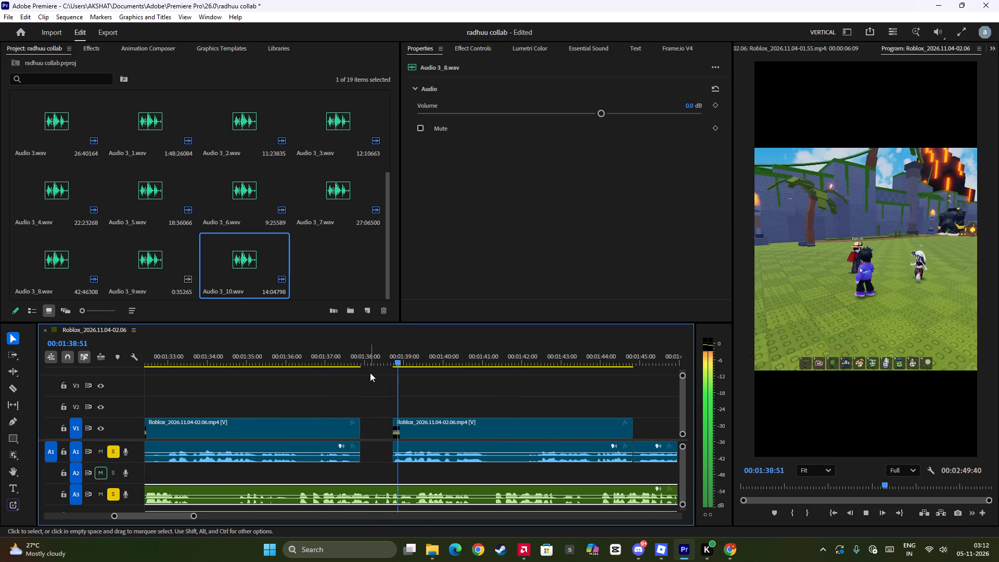
scroll(372, 374, down, 2)
key(space)
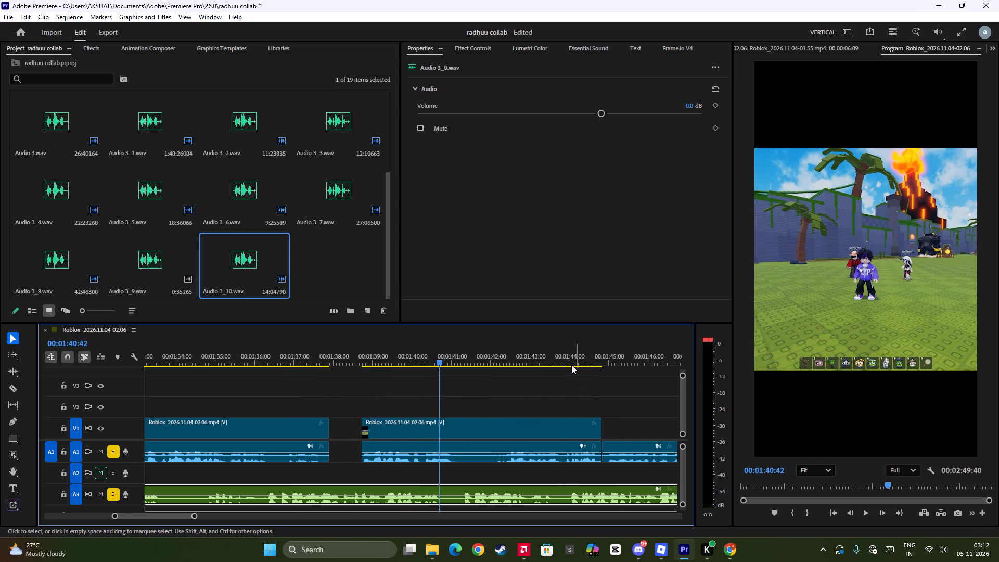
click(569, 363)
key(space)
scroll(573, 378, down, 5)
key(space)
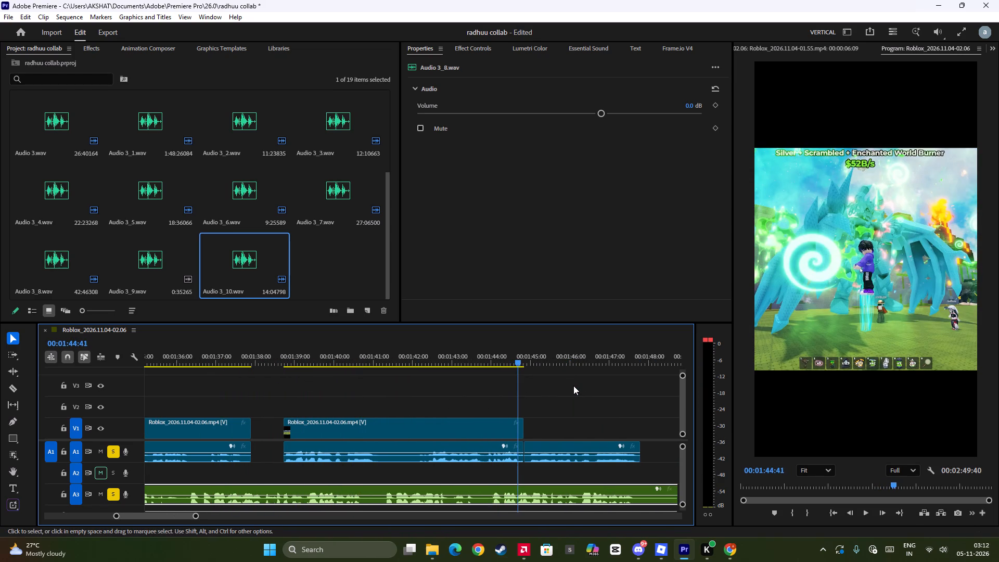
key(space)
alt+scroll(573, 386, down, 7)
key(space)
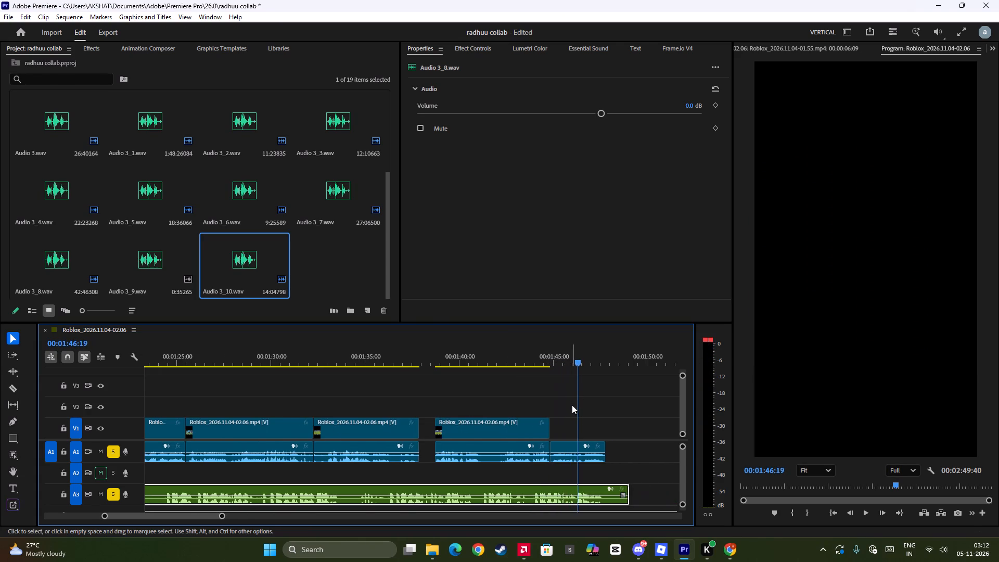
Replay the A3 narration between about 00:01:36 and 00:01:41 to judge where the usable part ends.
scroll(572, 405, up, 6)
click(479, 357)
key(space)
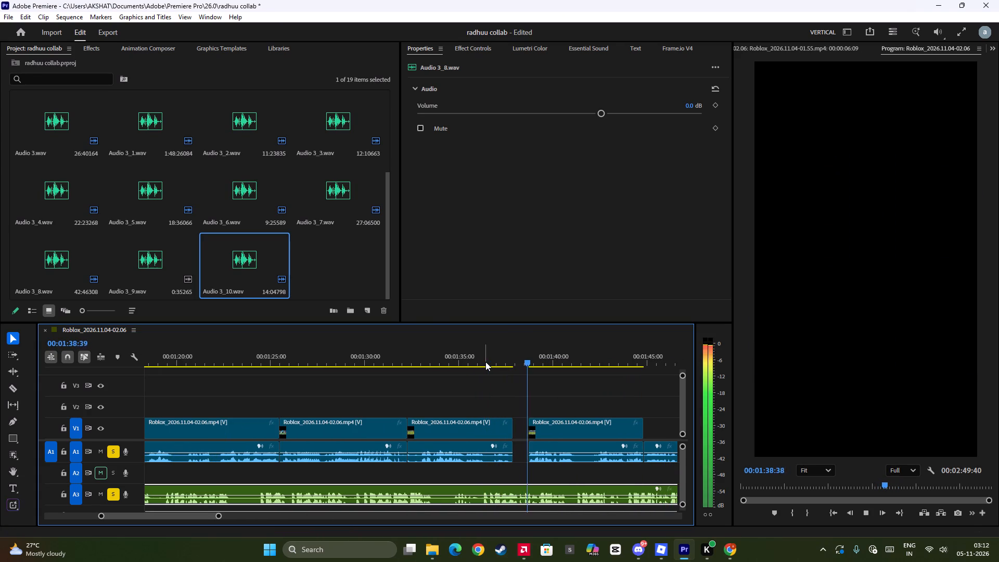
key(space)
key(space)
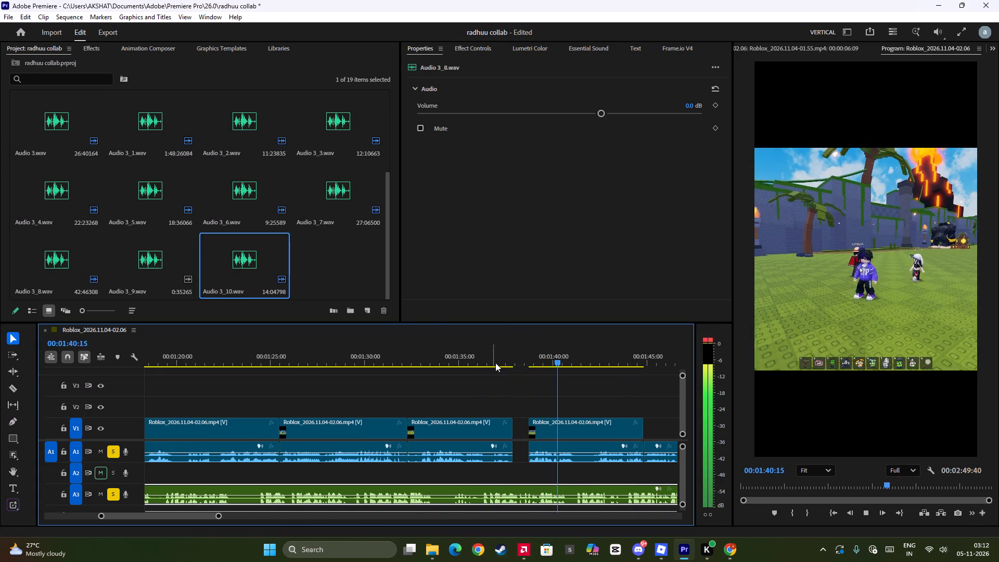
key(space)
click(500, 362)
key(space)
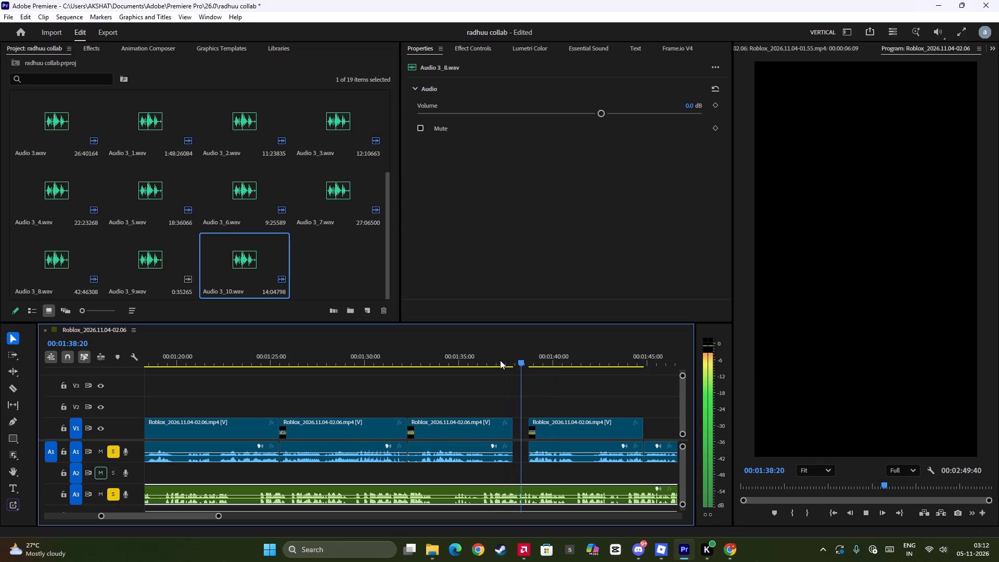
scroll(500, 360, down, 4)
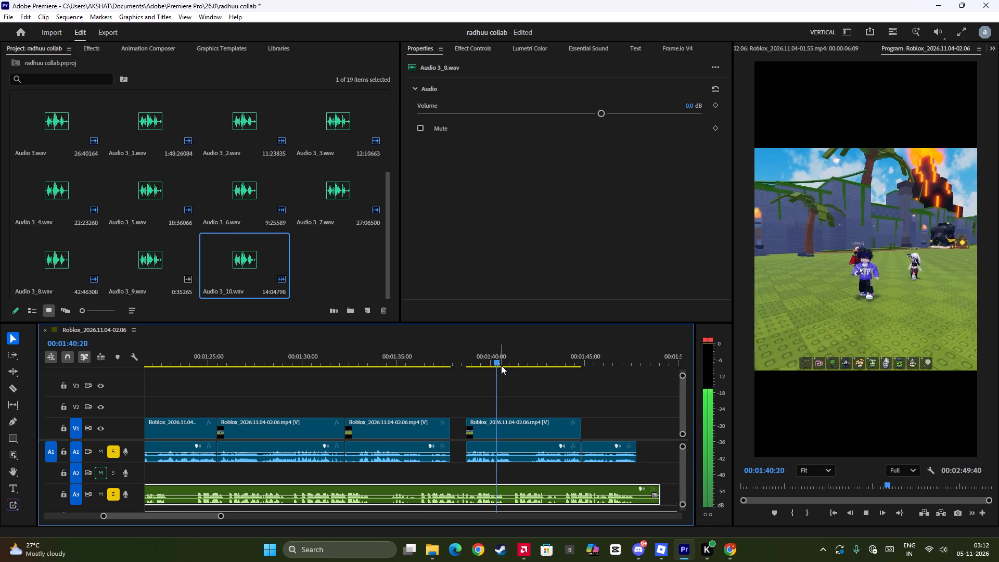
key(space)
Split the long A3 narration at about 00:01:36 and at 00:01:40:54, and delete the part after 00:01:40:54.
drag(506, 402, 422, 441)
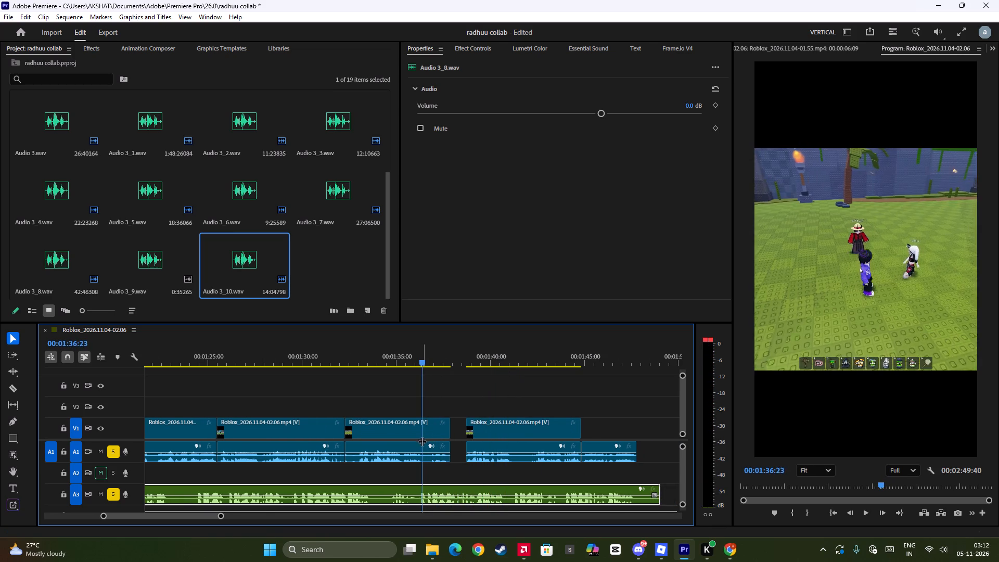
drag(422, 441, 507, 444)
key(ctrl+b)
ctrl+click(513, 495)
key(ctrl+b)
click(523, 495)
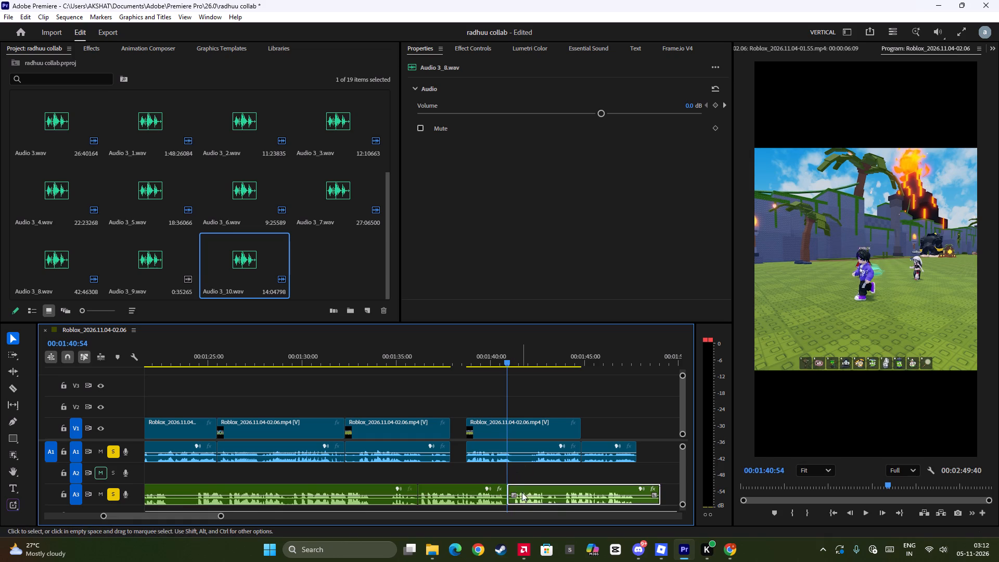
key(BackSpace)
Play the remaining A3 narration against the gameplay from about 00:01:30, and again from about 00:01:27.
drag(507, 406, 299, 430)
key(space)
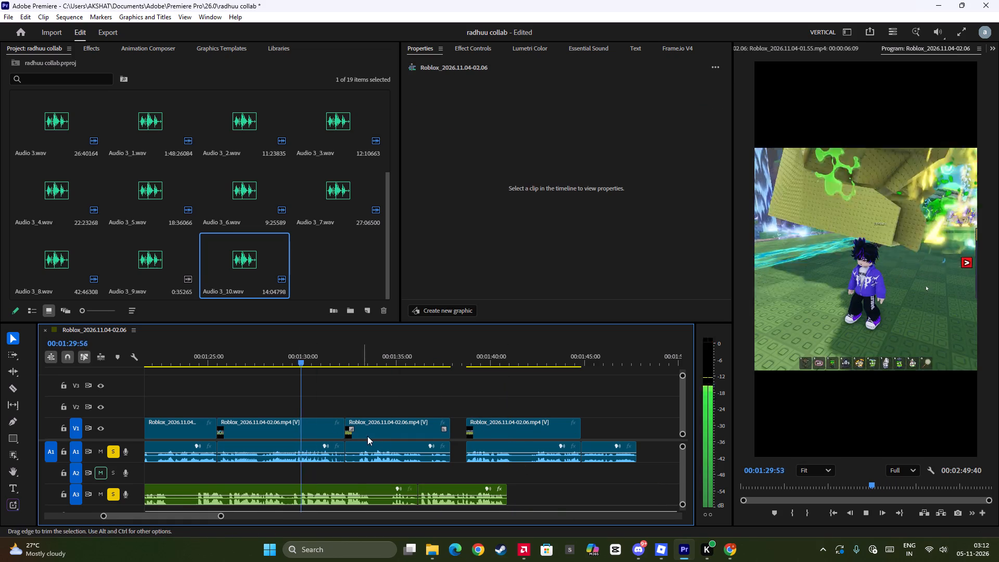
scroll(398, 437, up, 6)
scroll(441, 446, up, 1)
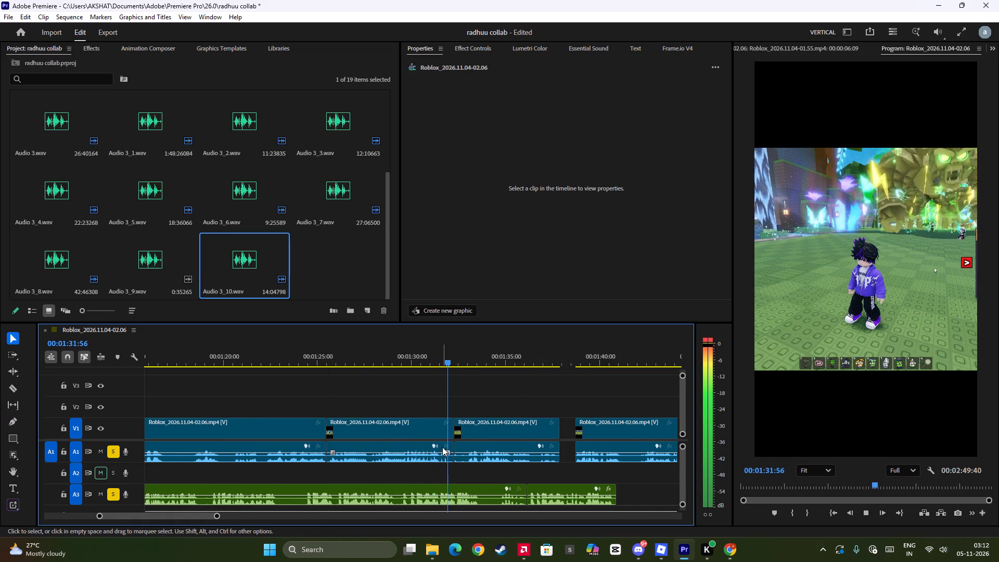
scroll(442, 447, up, 6)
key(space)
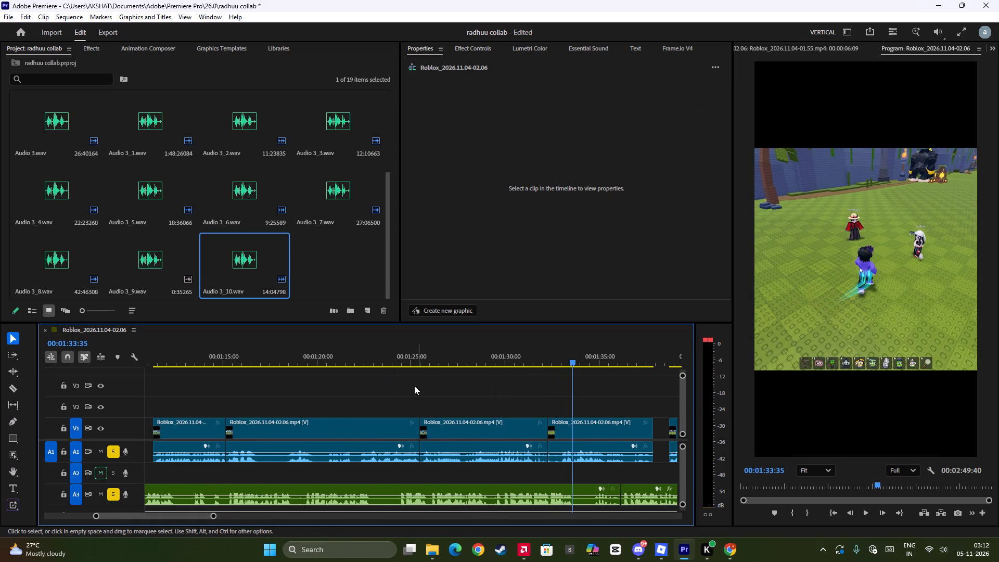
click(443, 358)
key(space)
scroll(471, 410, up, 5)
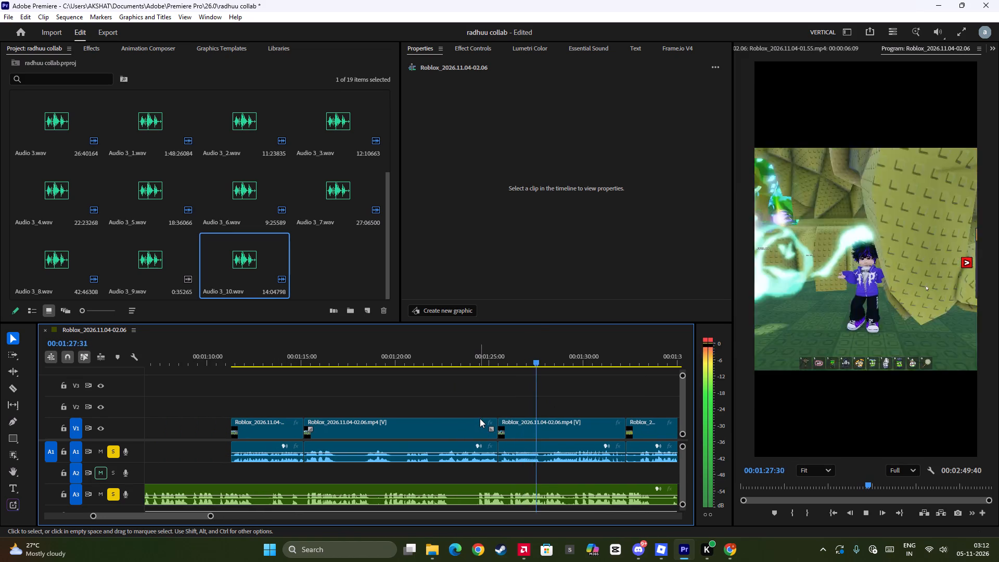
scroll(480, 418, up, 4)
Find the phrase boundaries by listening, and split the A3 narration at about 00:01:15 and at 00:01:18:45.
click(398, 362)
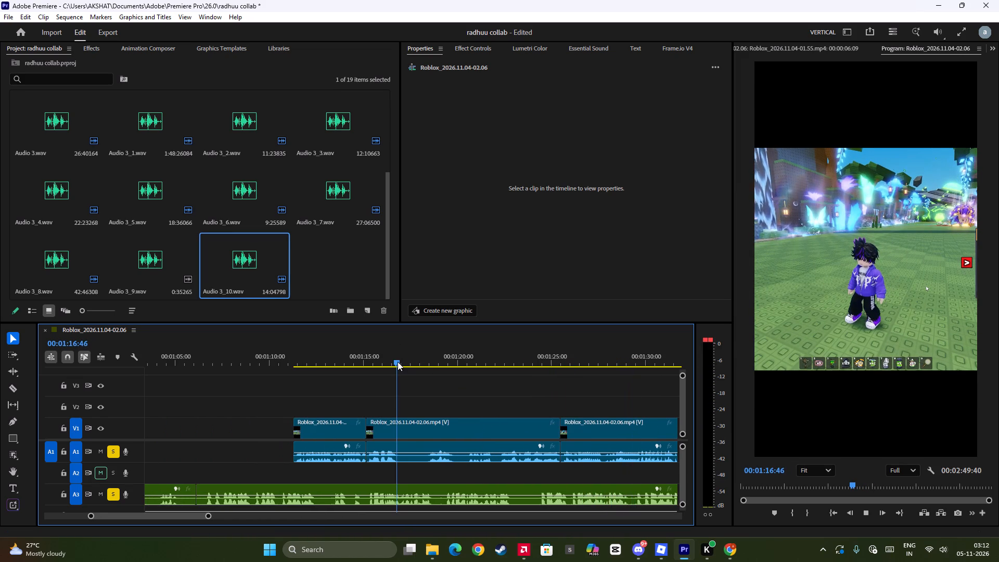
key(space)
scroll(453, 407, up, 3)
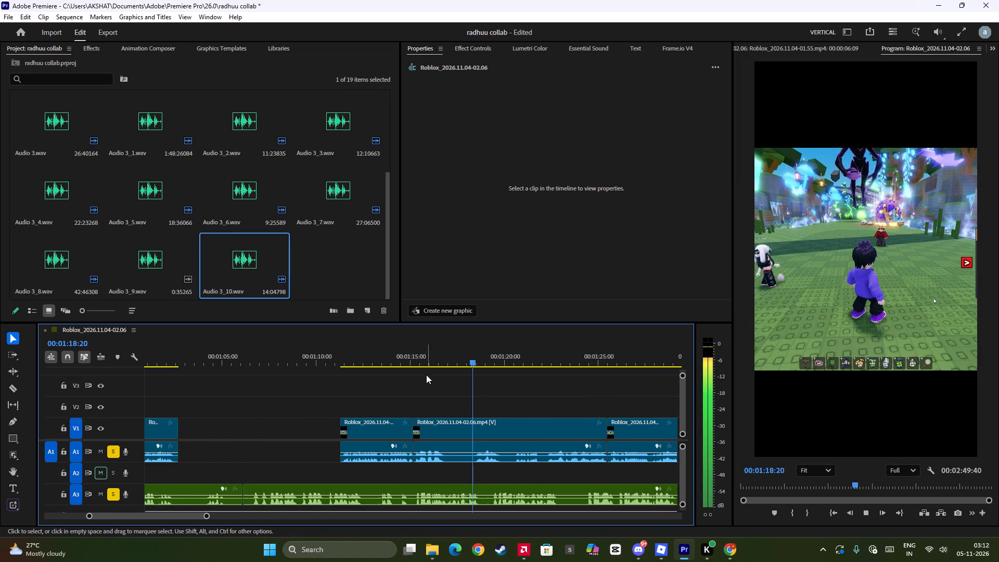
click(419, 363)
key(space)
click(417, 359)
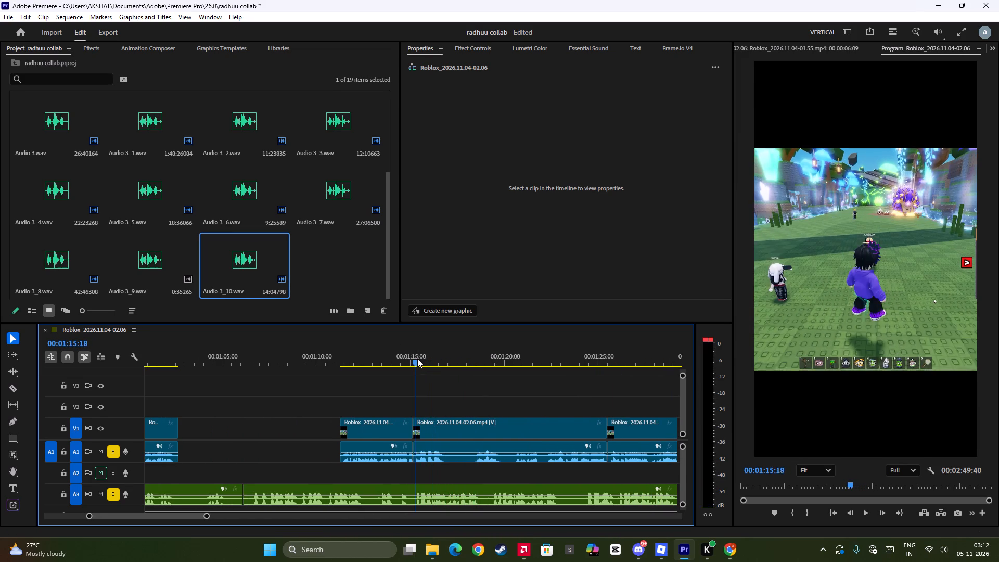
key(space)
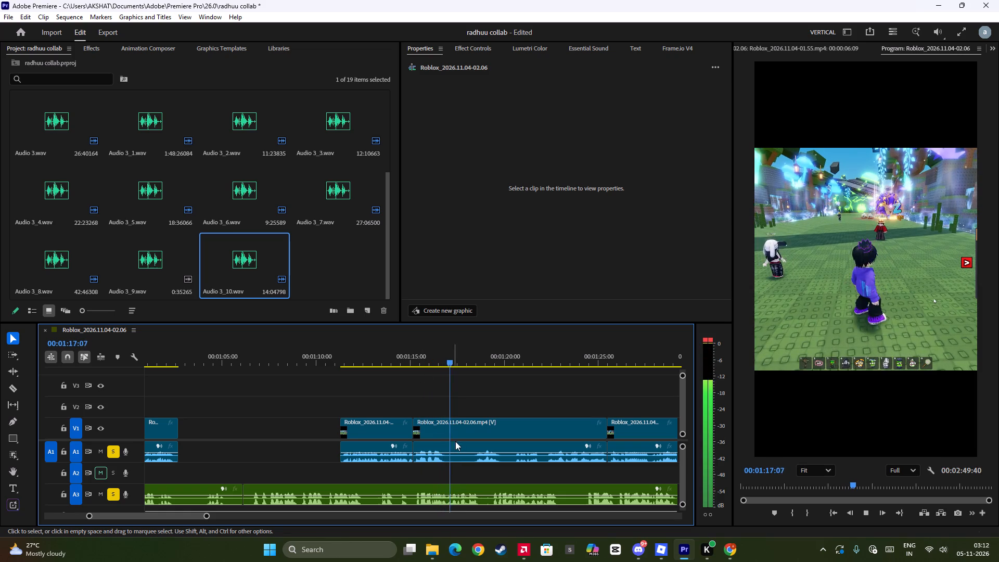
key(space)
click(481, 491)
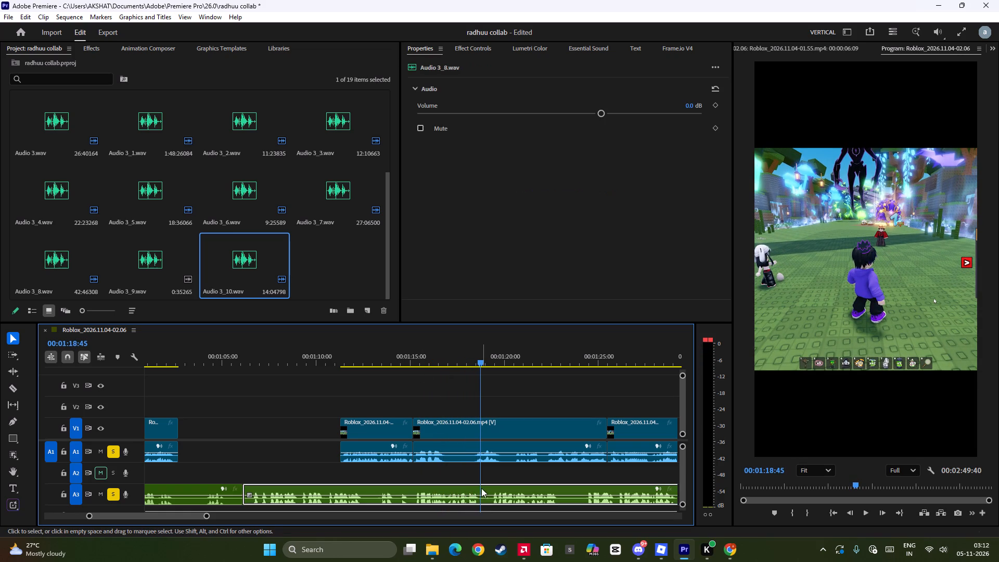
key(ctrl+b)
ctrl+drag(481, 404, 330, 466)
key(ctrl+b)
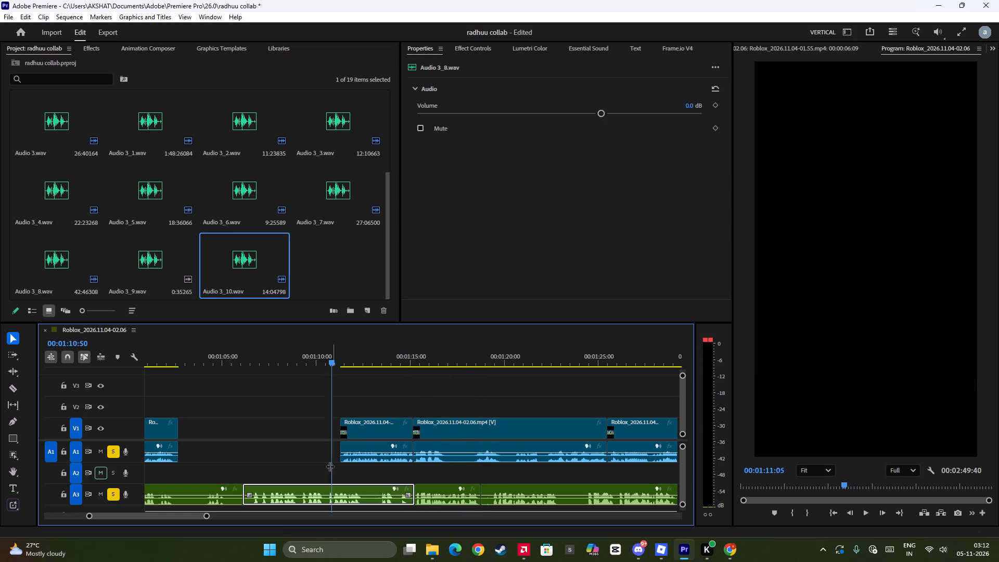
Replay the A3 narration from about 00:01:07 to find the short phrase, and split the clip at about 00:01:11 and at 00:01:12:28.
ctrl+drag(330, 466, 271, 473)
key(space)
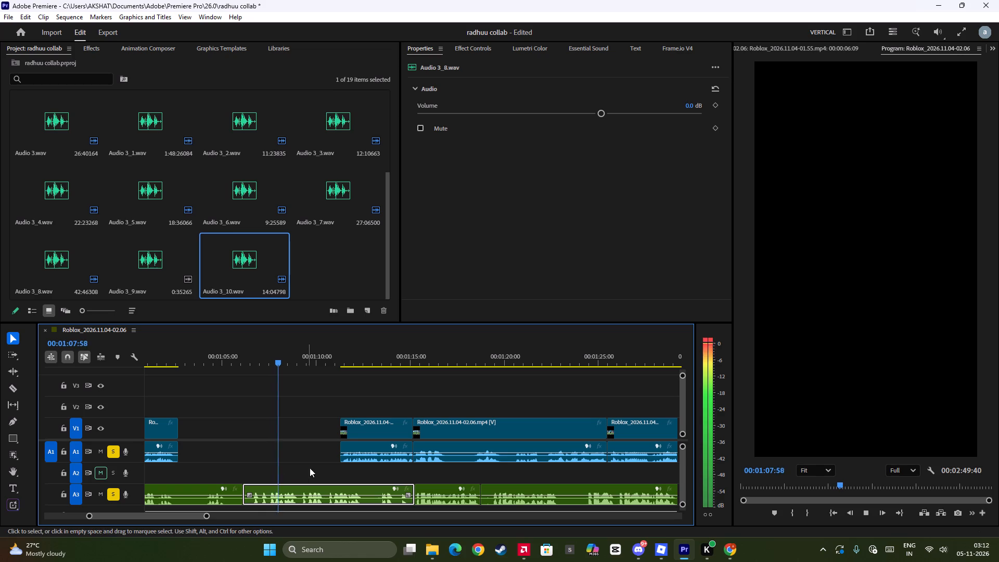
key(space)
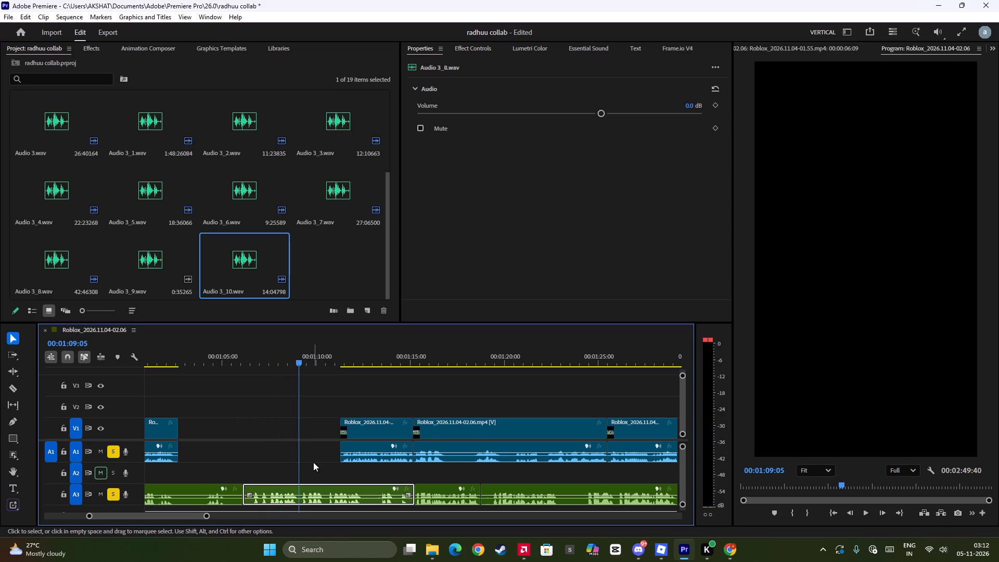
click(334, 362)
key(space)
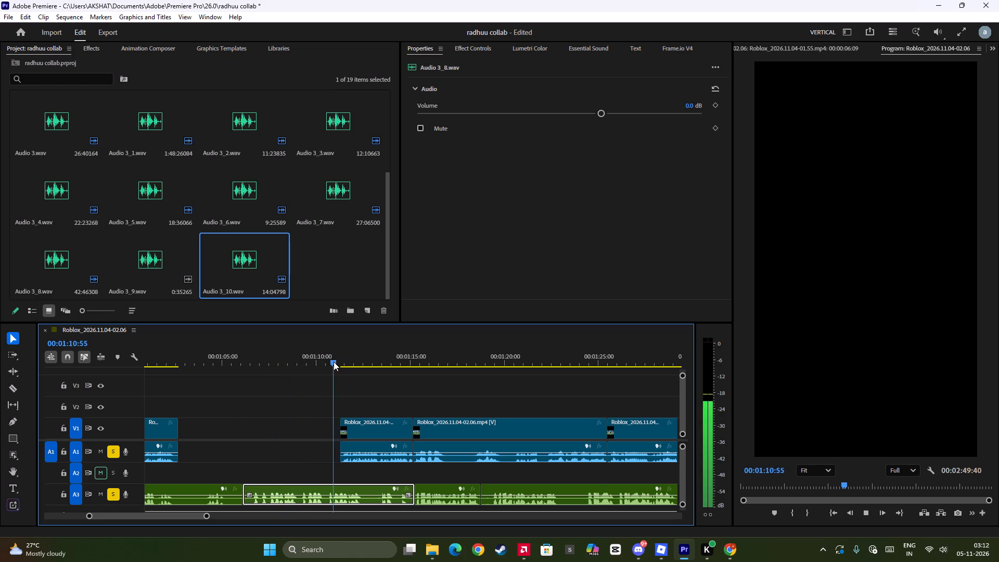
click(336, 360)
key(space)
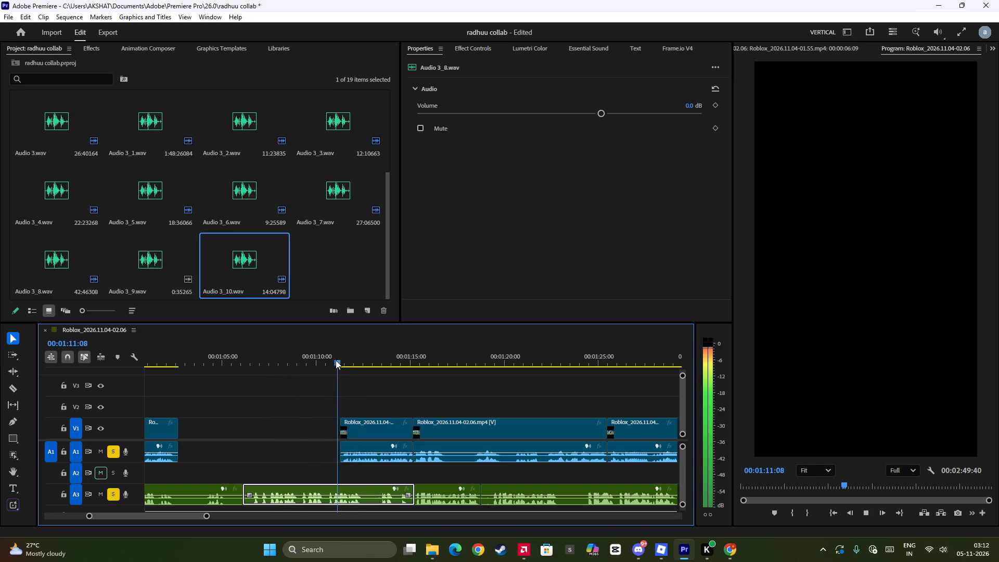
click(336, 360)
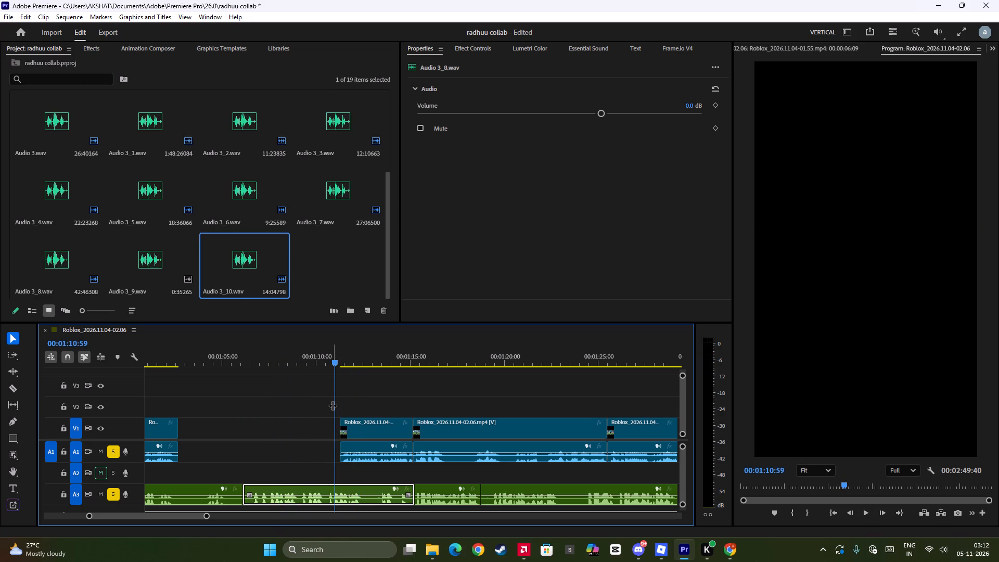
ctrl+drag(332, 405, 363, 416)
key(ctrl+b)
ctrl+click(372, 489)
key(ctrl+b)
Delete the A3 narration pieces on both sides of the short phrase, from 00:01:12:28 to about 00:01:15 and from about 00:01:06 to 00:01:11.
click(375, 490)
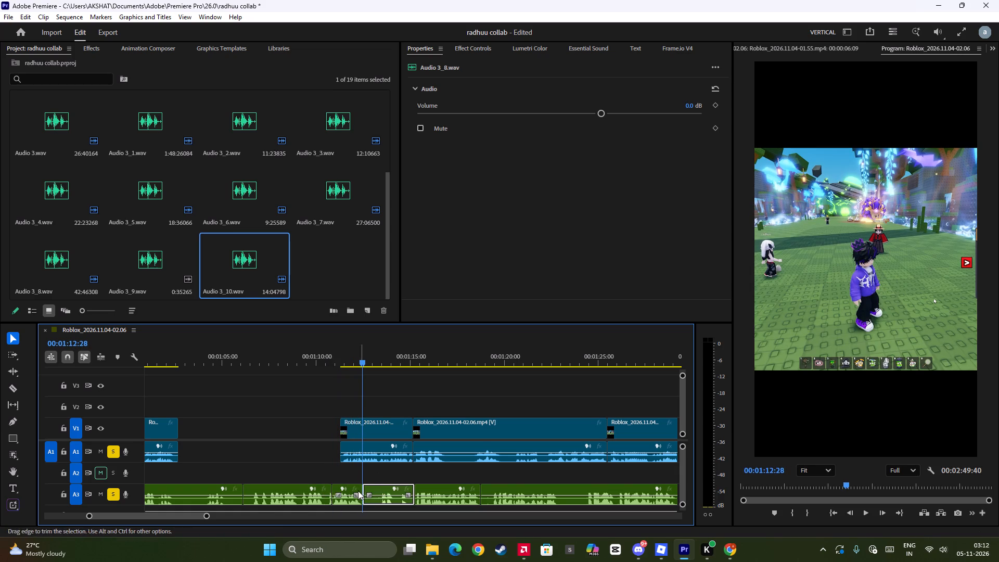
key(BackSpace)
scroll(331, 492, up, 5)
click(352, 490)
key(space)
key(BackSpace)
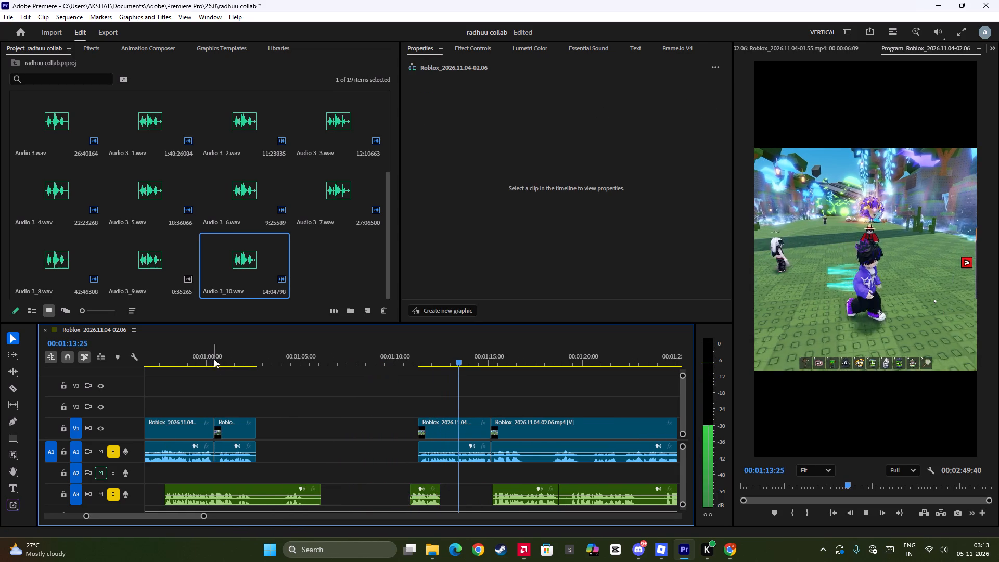
Play the narration against the gameplay from about 00:01:00, and again from about 00:01:17.
click(214, 359)
key(space)
key(space)
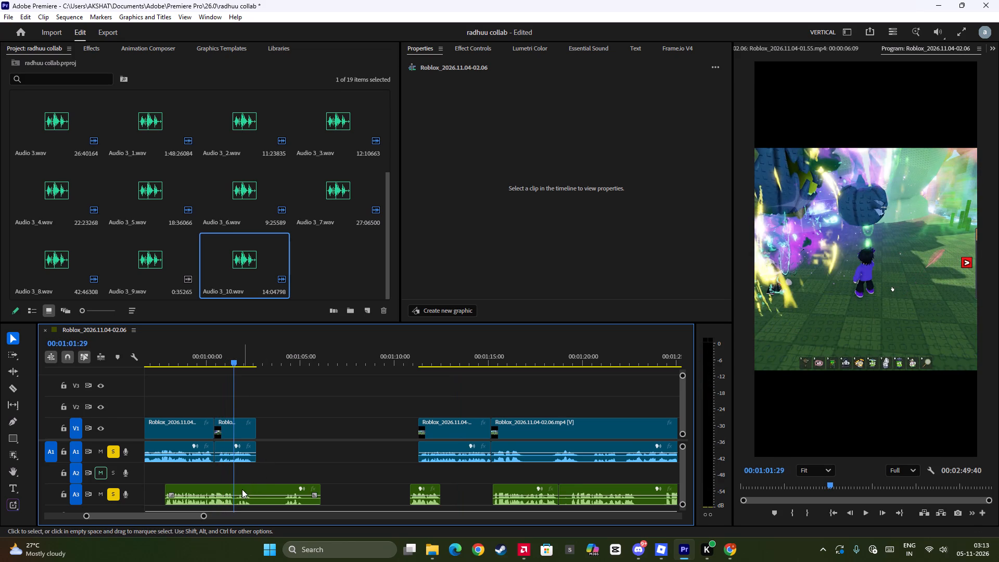
key(space)
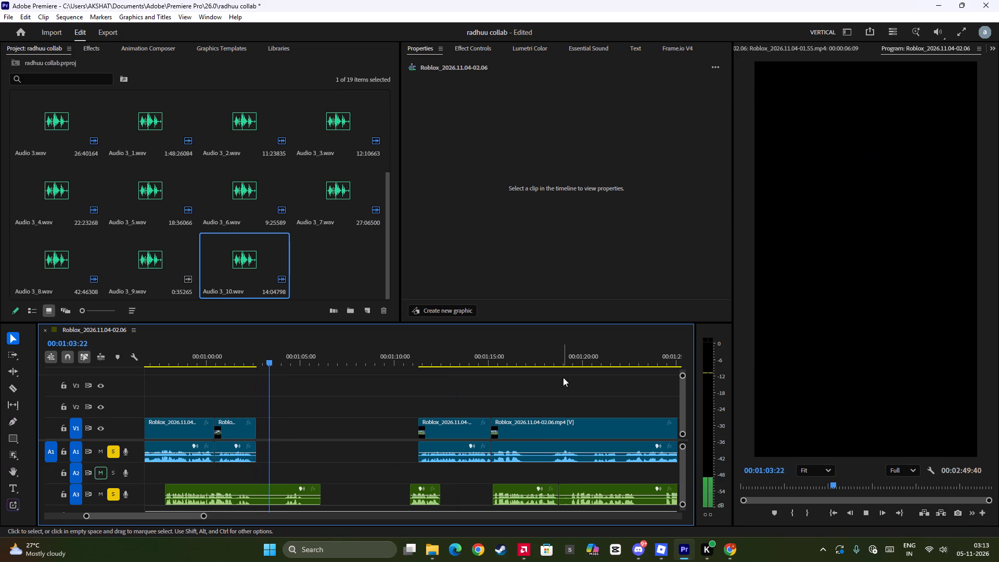
click(529, 351)
key(space)
scroll(530, 431, down, 5)
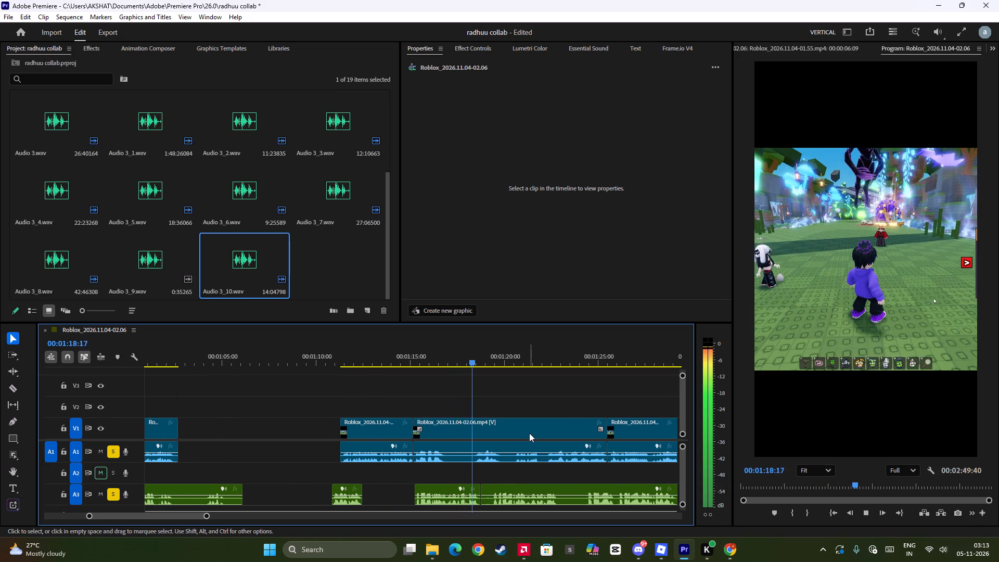
scroll(529, 433, down, 11)
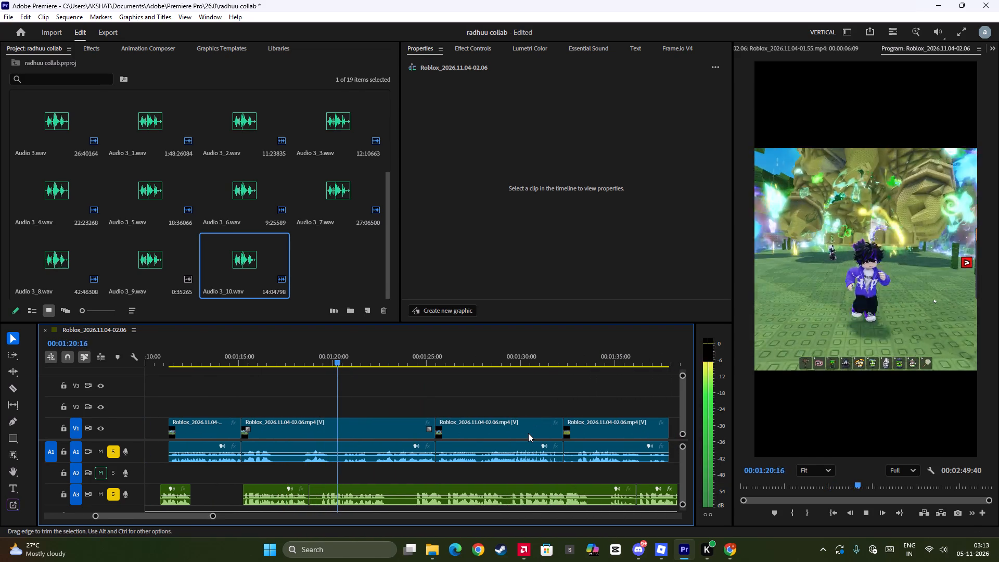
Delete the long A3 narration piece between about 00:01:18:45 and 00:01:36.
click(254, 359)
key(space)
scroll(553, 434, down, 5)
click(497, 496)
key(BackSpace)
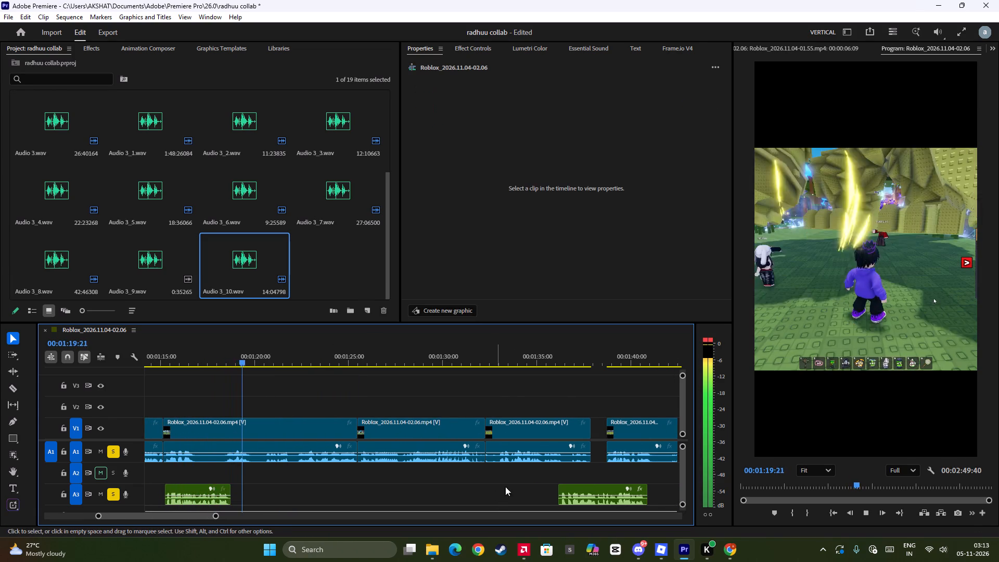
Move the A3 narration phrase at about 00:01:36 back to the start of the gameplay clip at about 00:01:25.
click(566, 352)
key(space)
scroll(554, 431, down, 6)
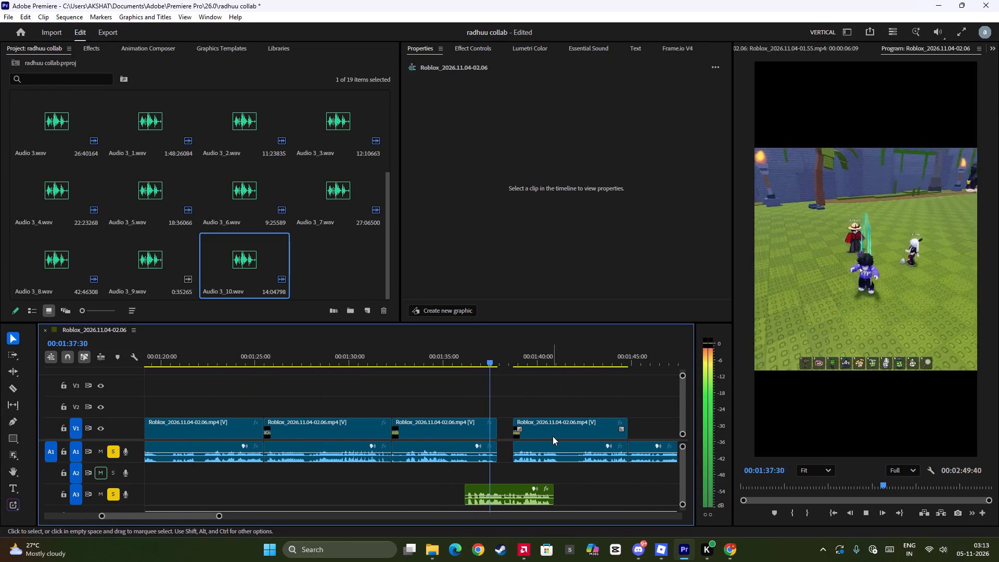
key(space)
drag(506, 490, 220, 500)
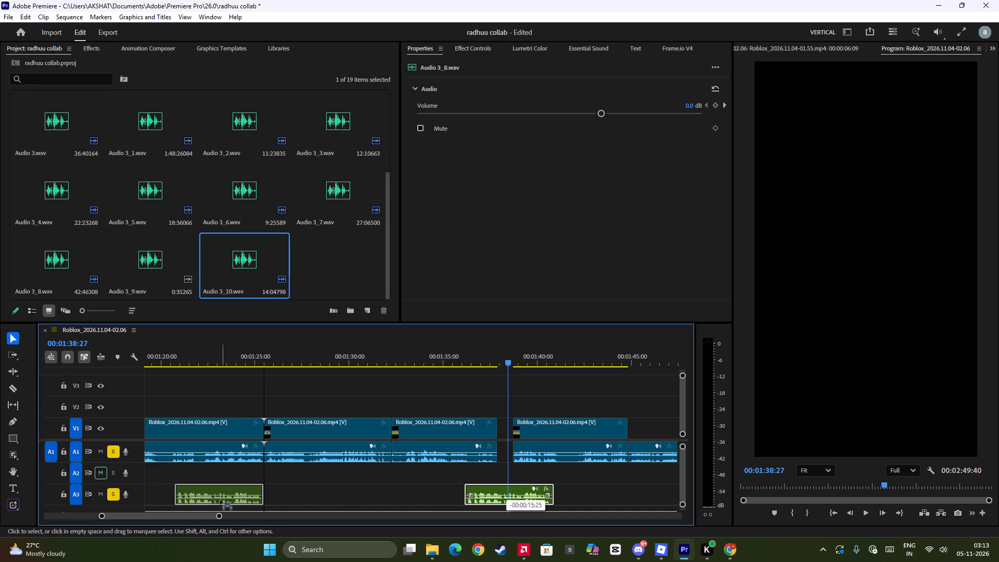
drag(220, 500, 196, 499)
scroll(252, 480, up, 13)
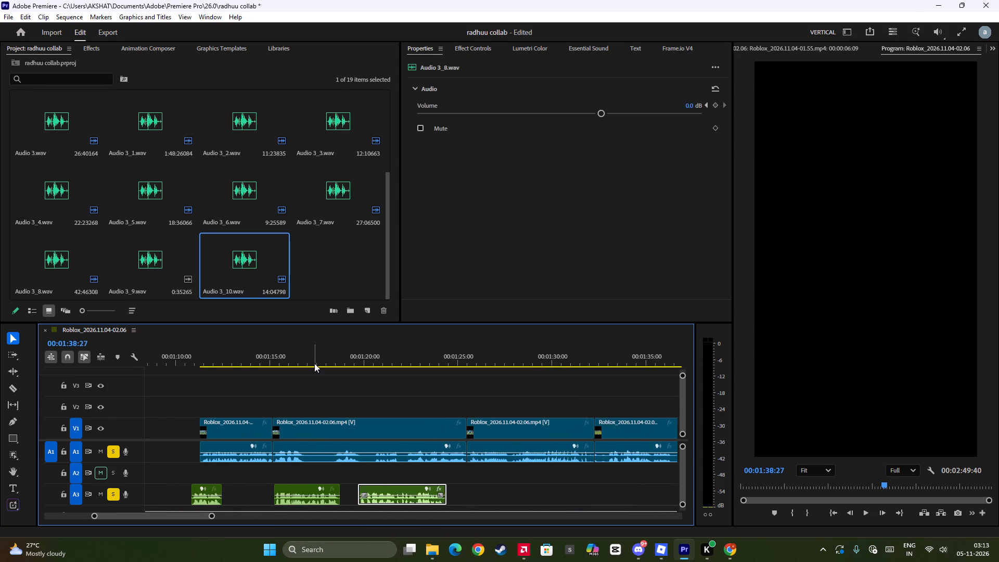
click(314, 363)
key(space)
drag(398, 490, 440, 489)
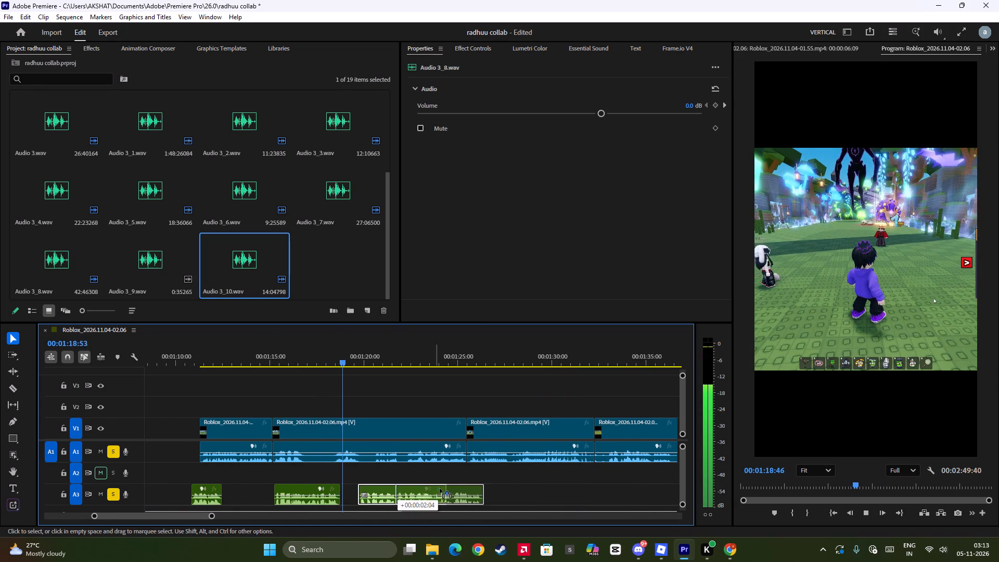
drag(440, 489, 504, 494)
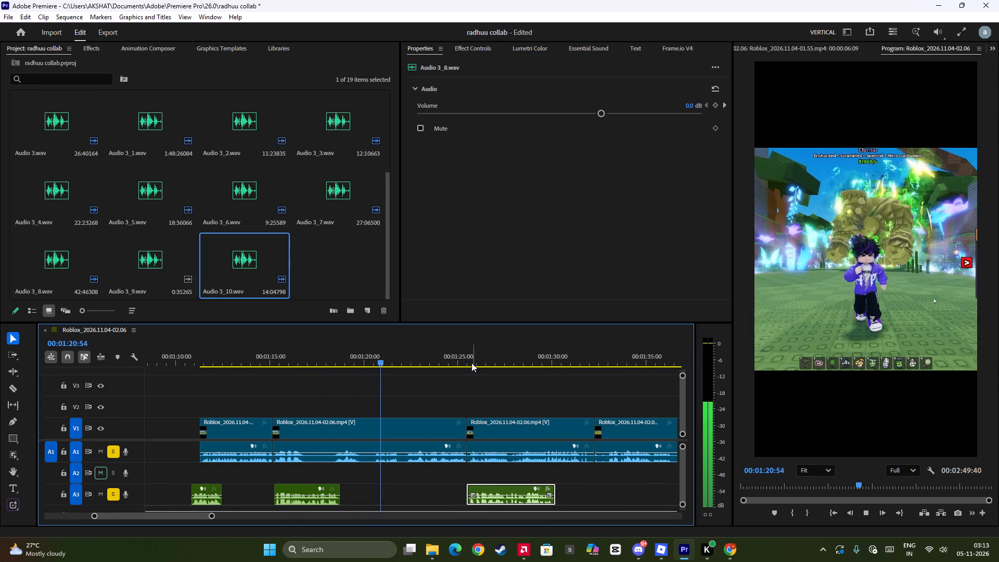
Play the moved A3 narration phrase against its gameplay clip from about 00:01:25, and again from about 00:01:26, to judge the timing.
click(470, 363)
key(space)
key(space)
key(space)
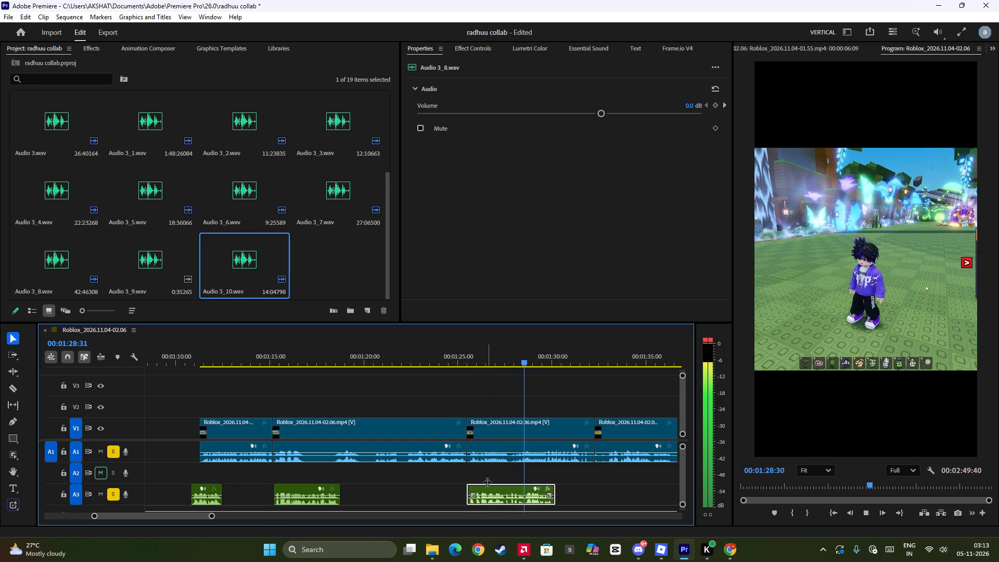
key(space)
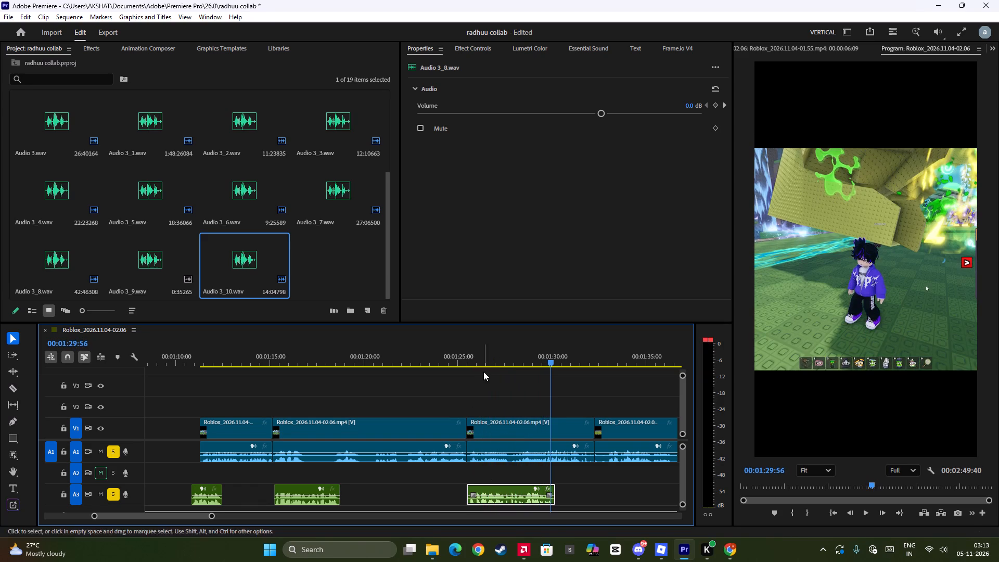
click(485, 362)
key(space)
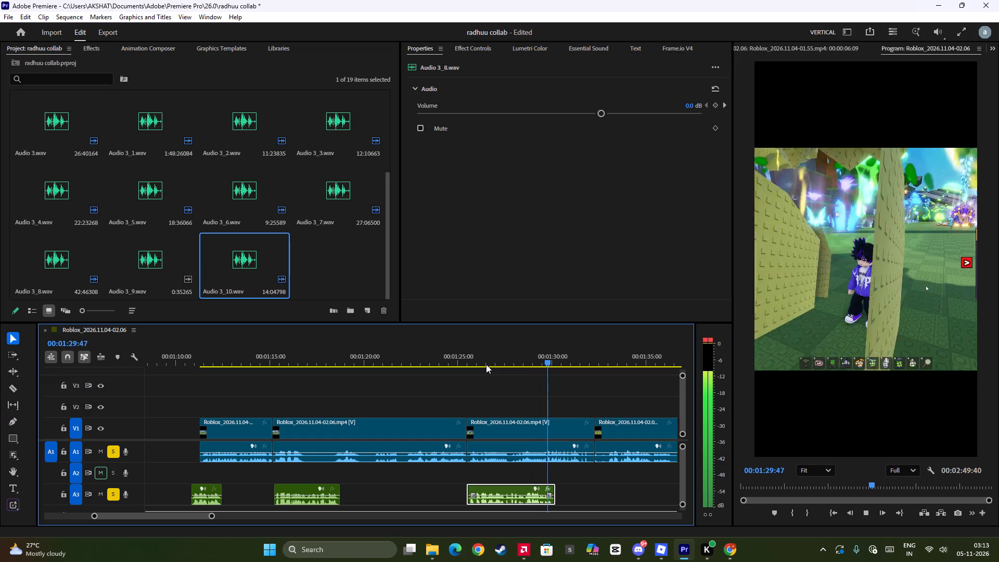
key(space)
key(space)
key(space)
key(space)
key(space)
key(space)
key(space)
key(space)
Replay the moved phrase from its start, and again from about 00:01:29, checking how it leads into the following gameplay.
click(496, 363)
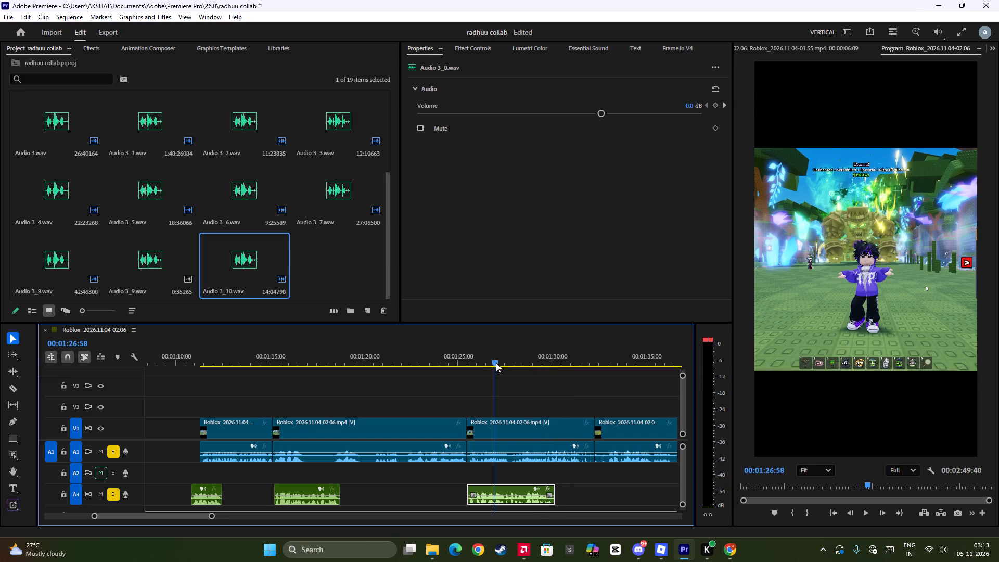
click(473, 357)
key(space)
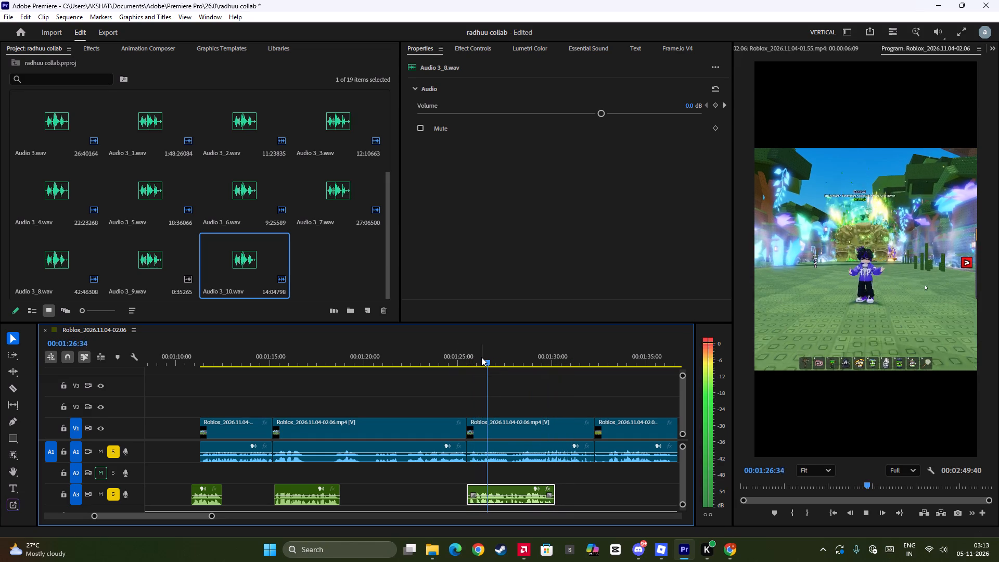
key(space)
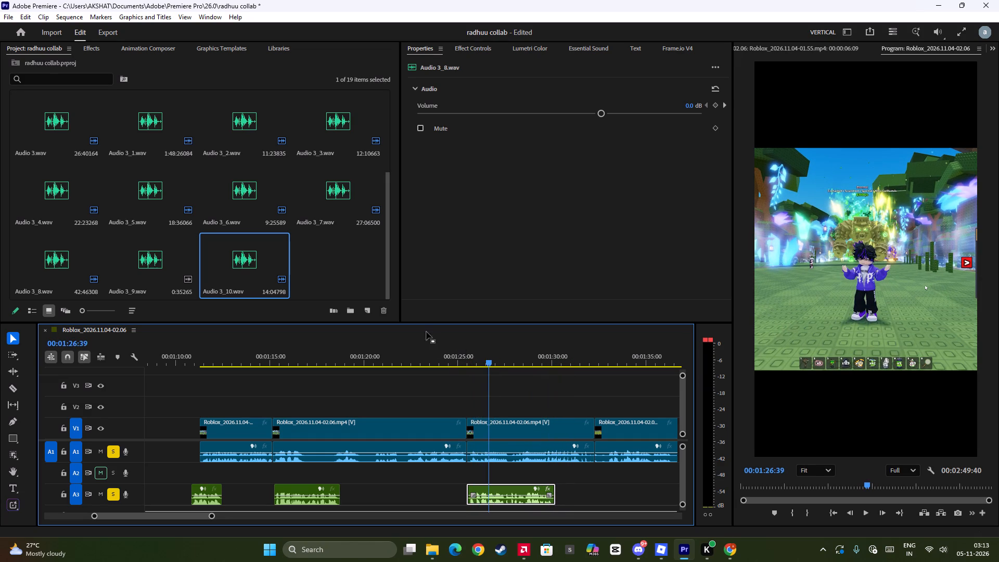
click(470, 361)
key(space)
key(space)
key(space)
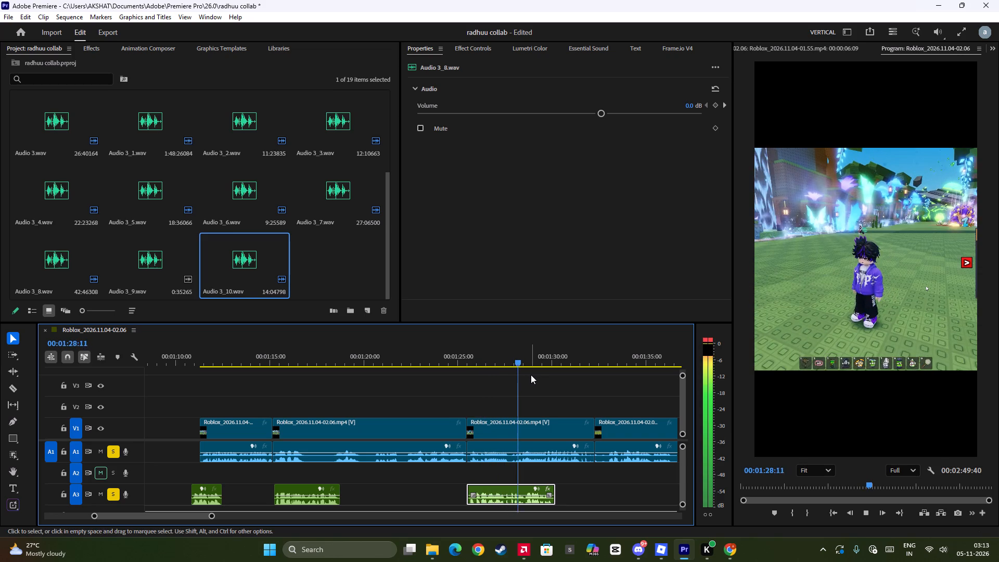
key(space)
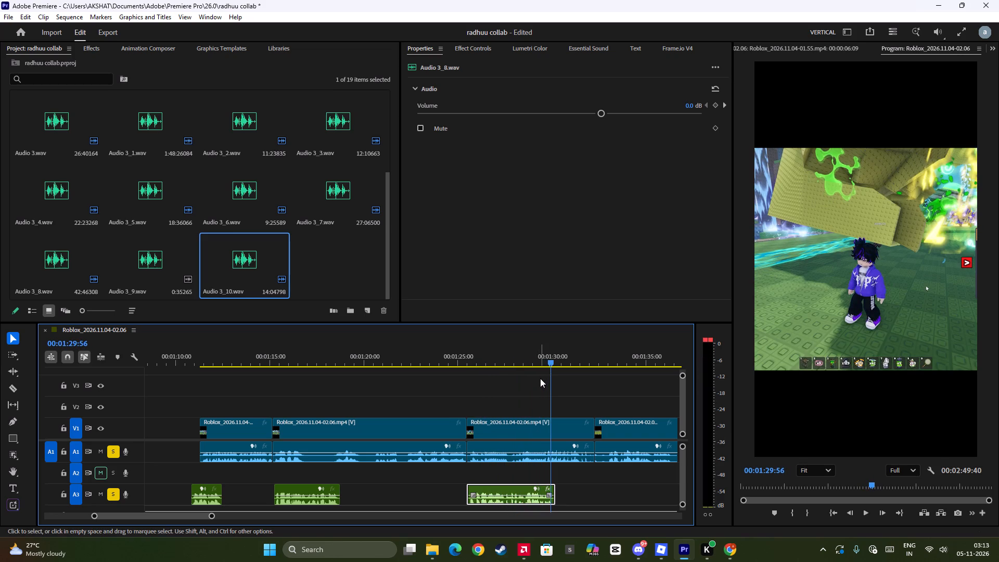
drag(551, 389, 537, 397)
key(space)
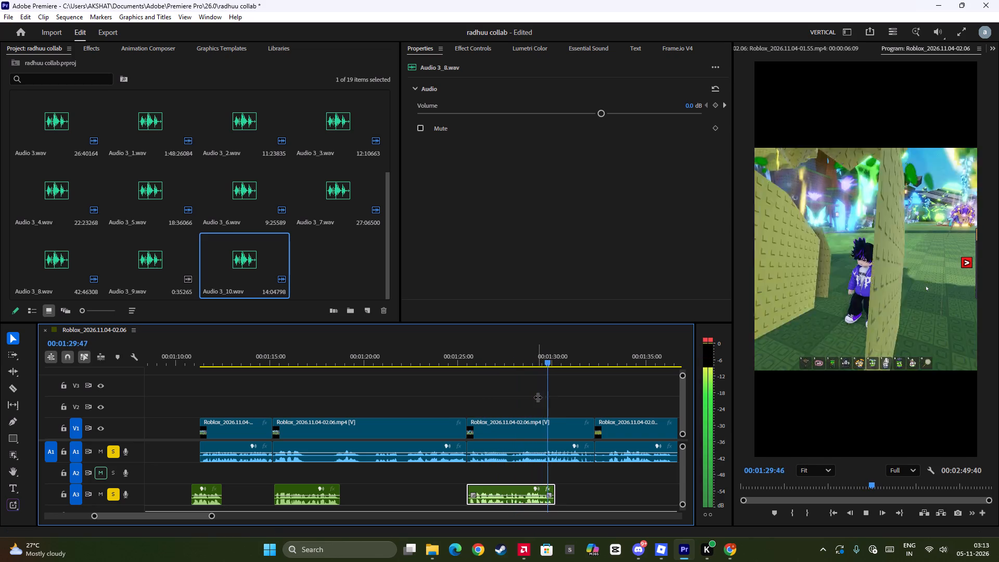
key(space)
key(space)
key(space)
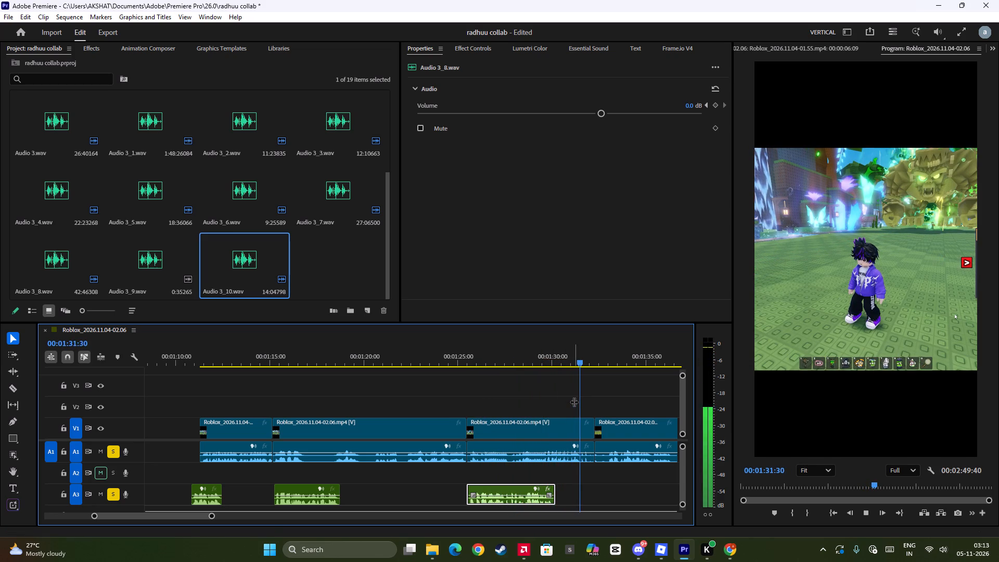
Play on from about 00:01:31:30 to about 00:01:36, examining the gameplay that follows the moved A3 narration phrase.
key(space)
scroll(599, 395, down, 9)
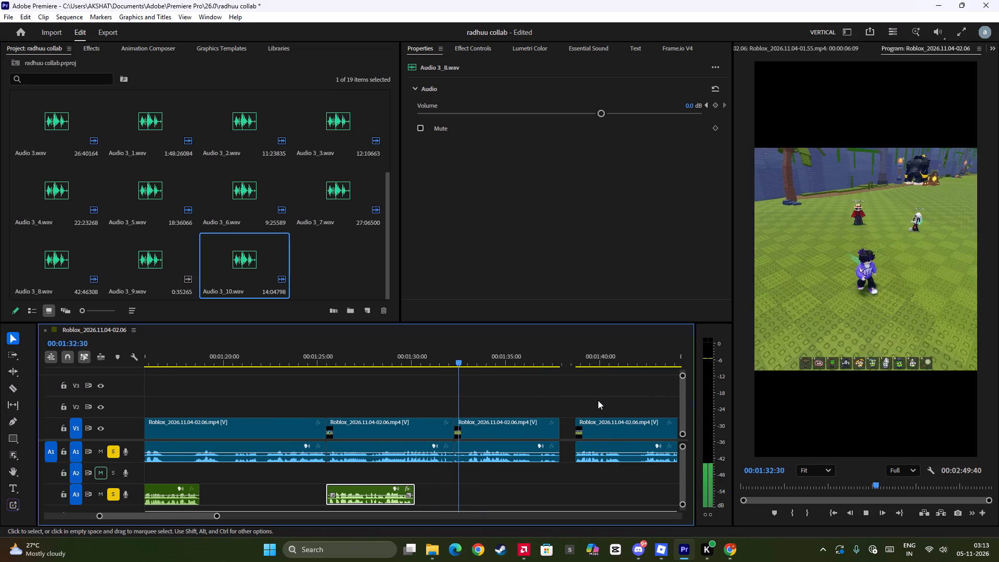
scroll(598, 400, down, 3)
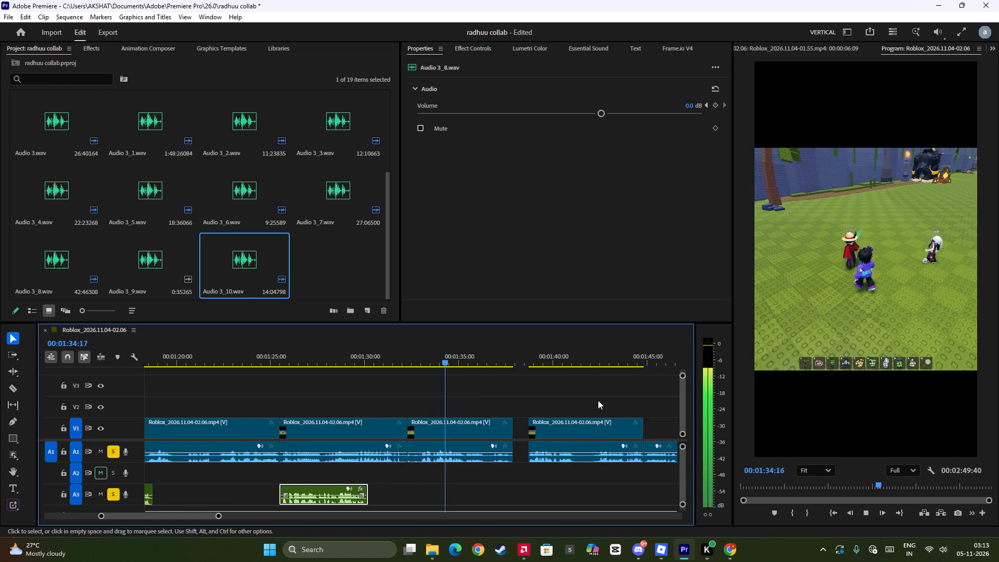
key(space)
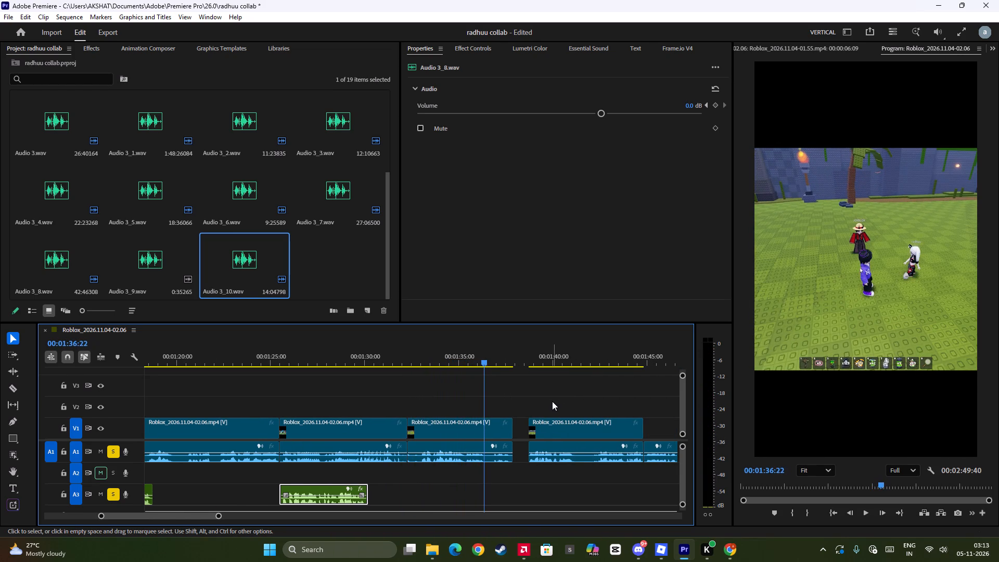
scroll(496, 413, down, 4)
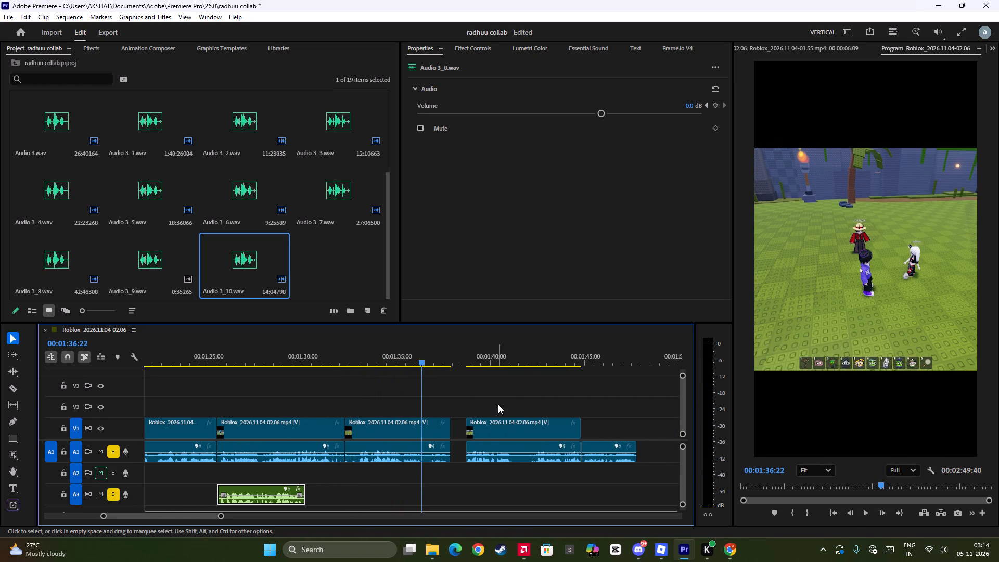
Play the gameplay clip starting near 00:01:38:57, replaying parts of it, to work out what narration it needs.
click(472, 360)
scroll(478, 375, down, 4)
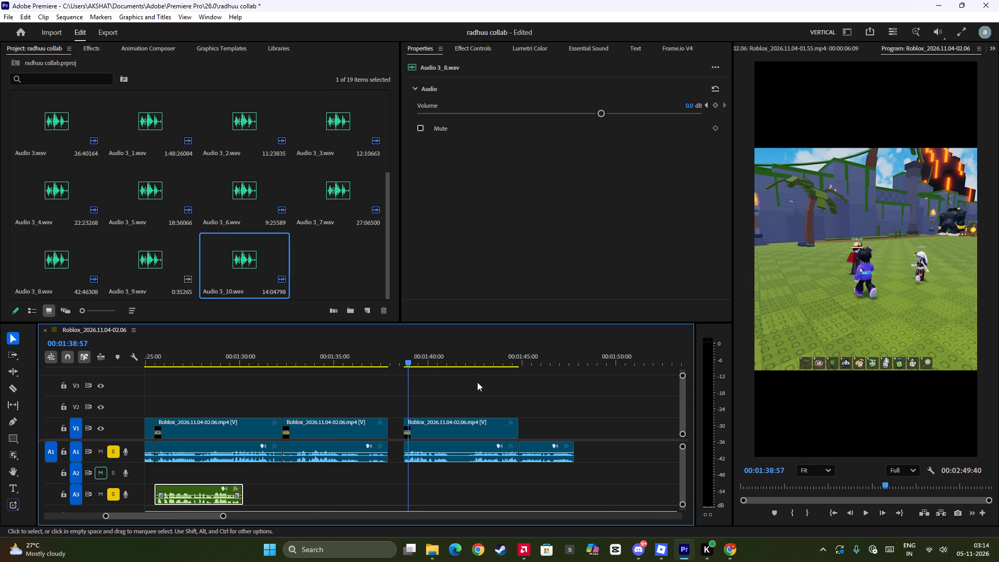
key(space)
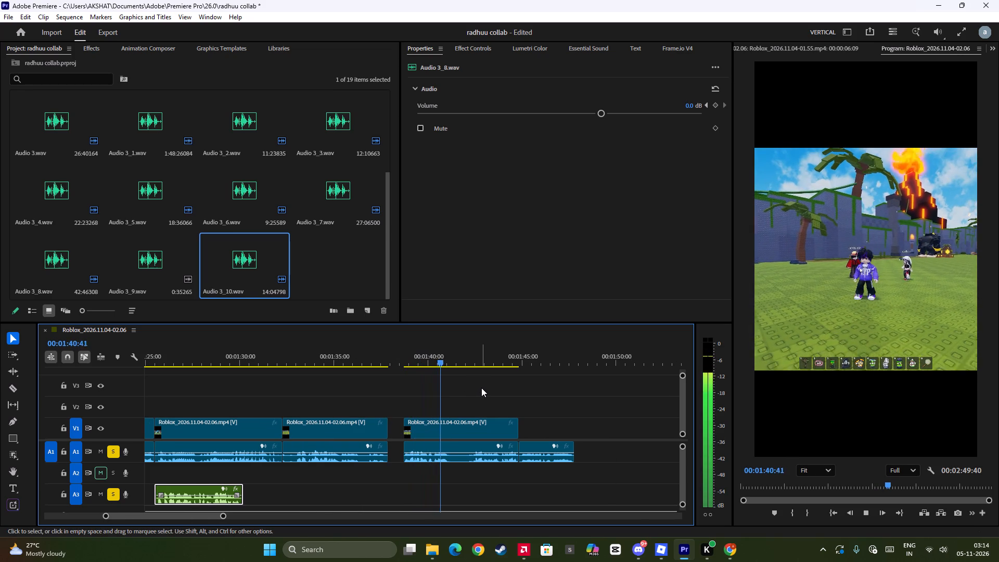
scroll(482, 388, down, 3)
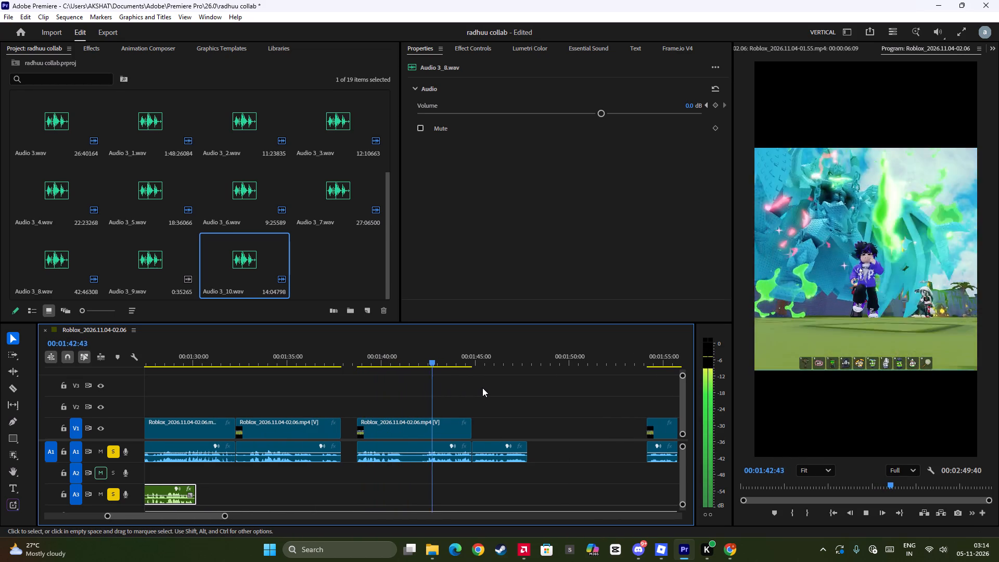
scroll(482, 388, down, 3)
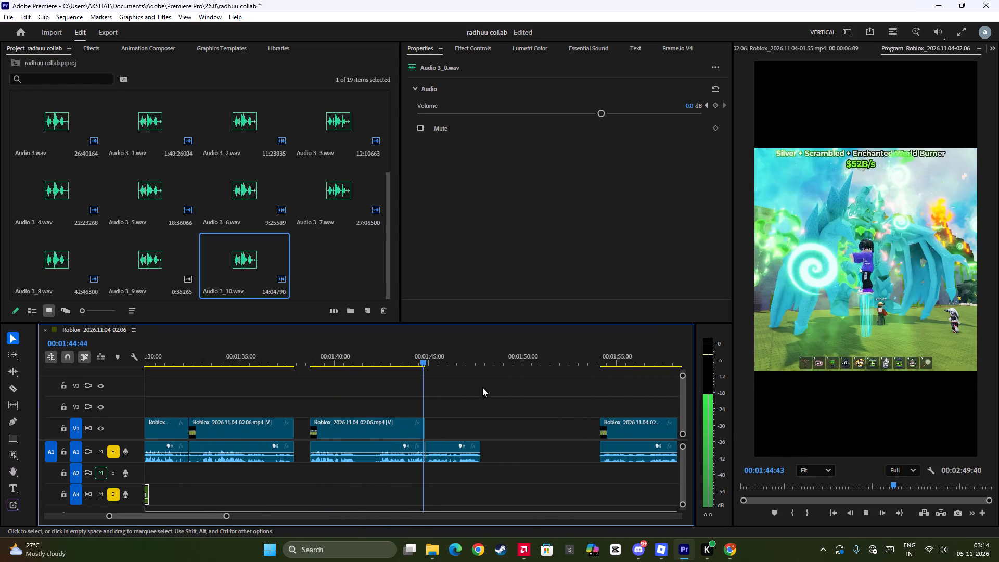
key(space)
key(space)
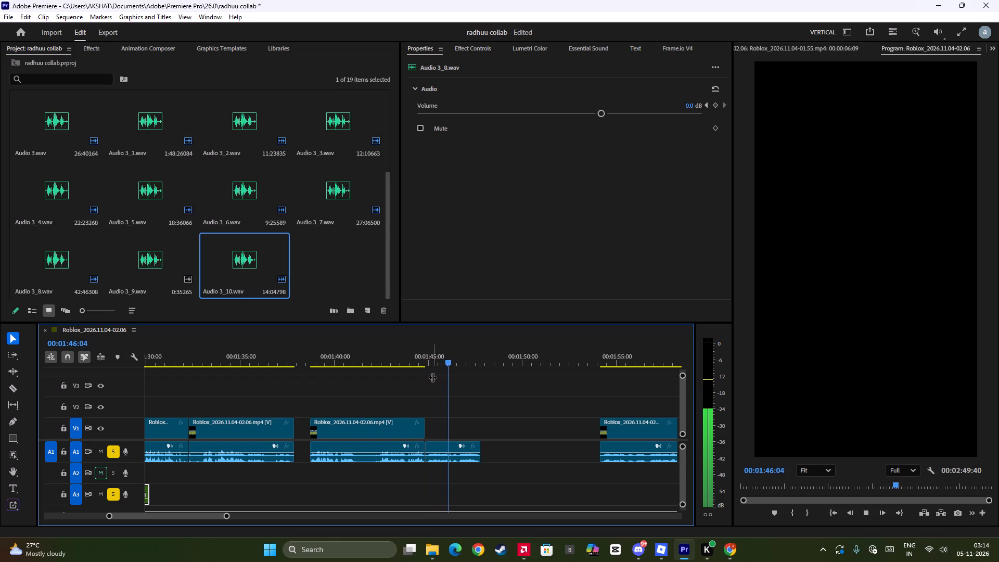
click(386, 359)
key(space)
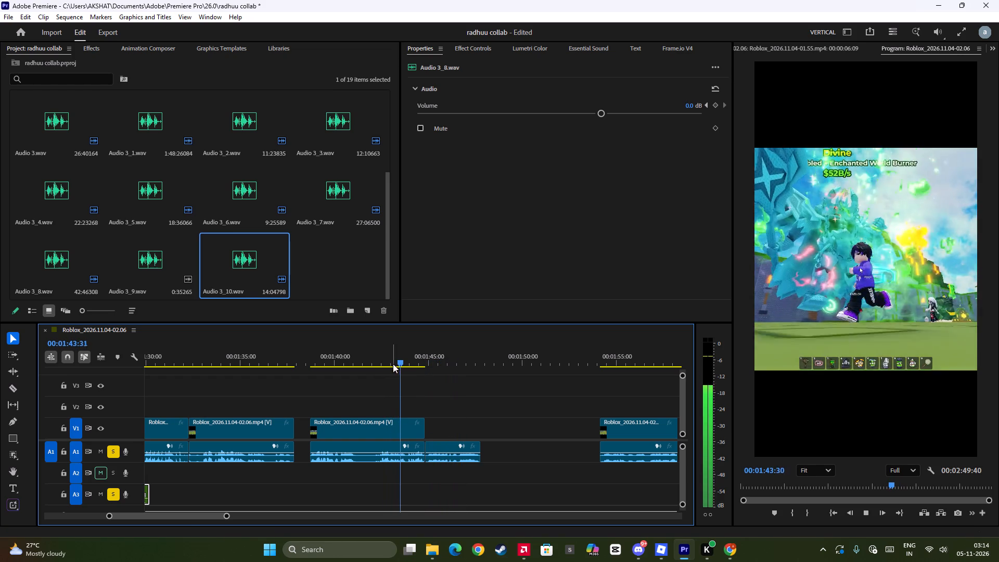
key(space)
click(321, 362)
key(space)
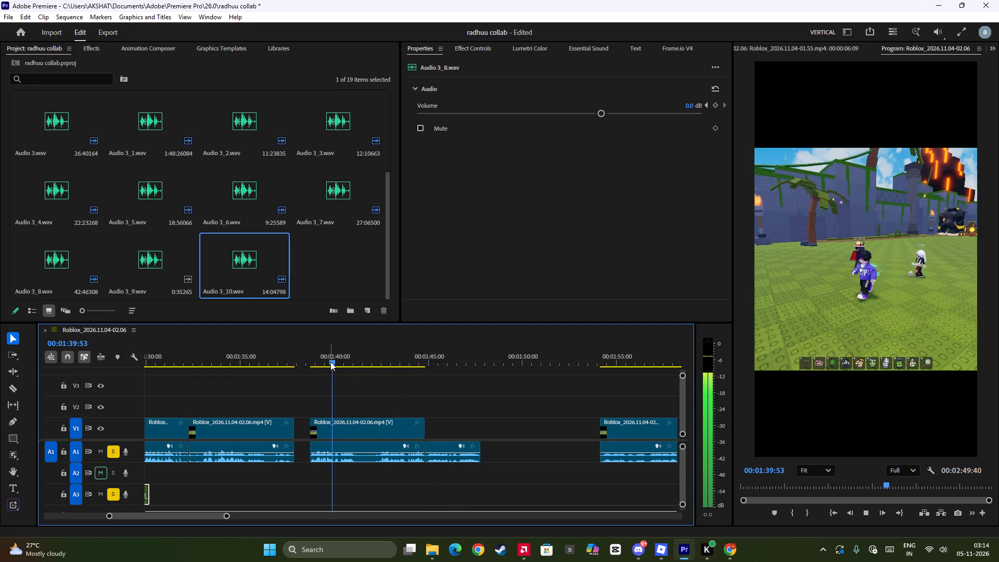
key(space)
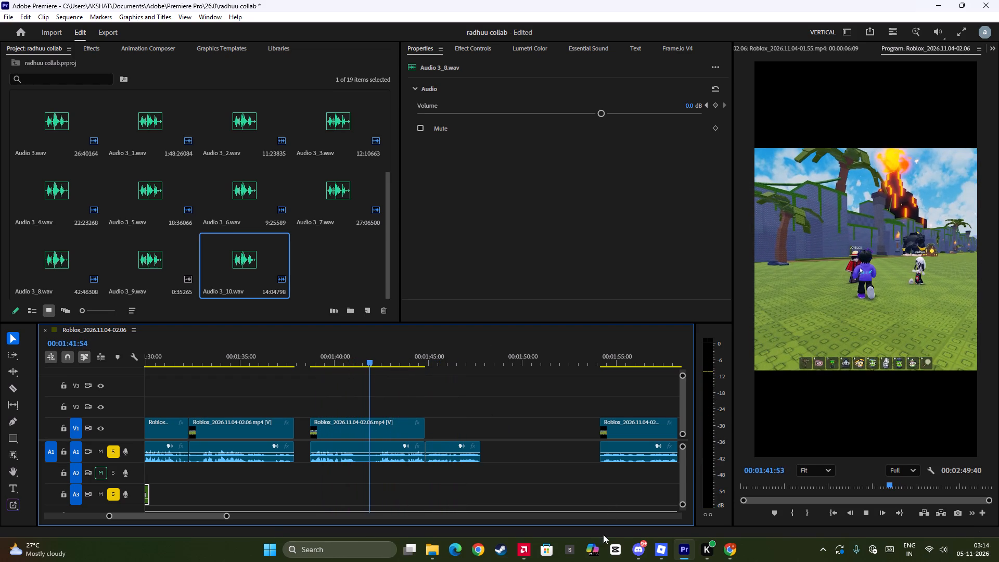
Record a new voice-over take on A3 from about 00:01:42:58 to about 00:01:58:27.
key(space)
key(space)
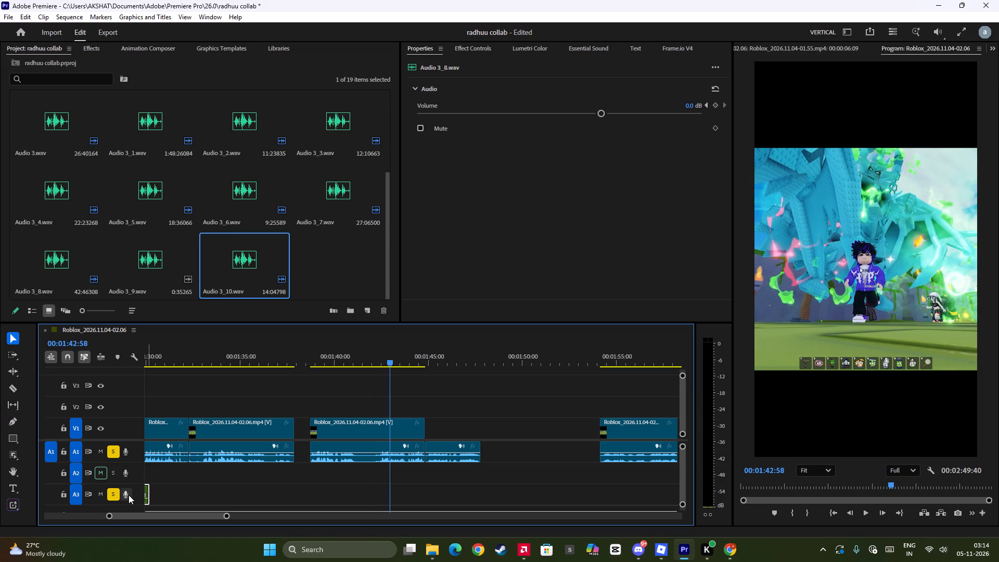
click(129, 495)
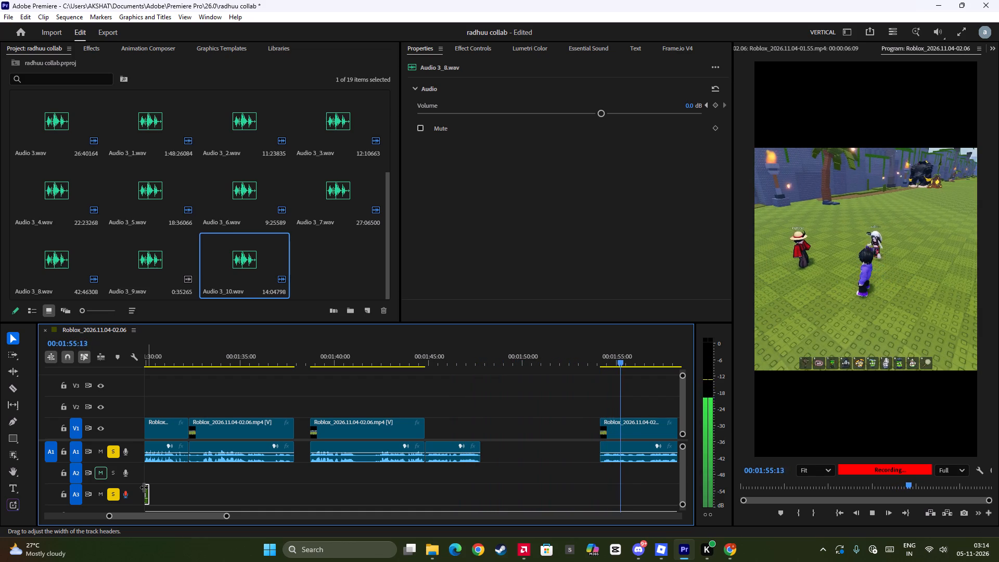
key(space)
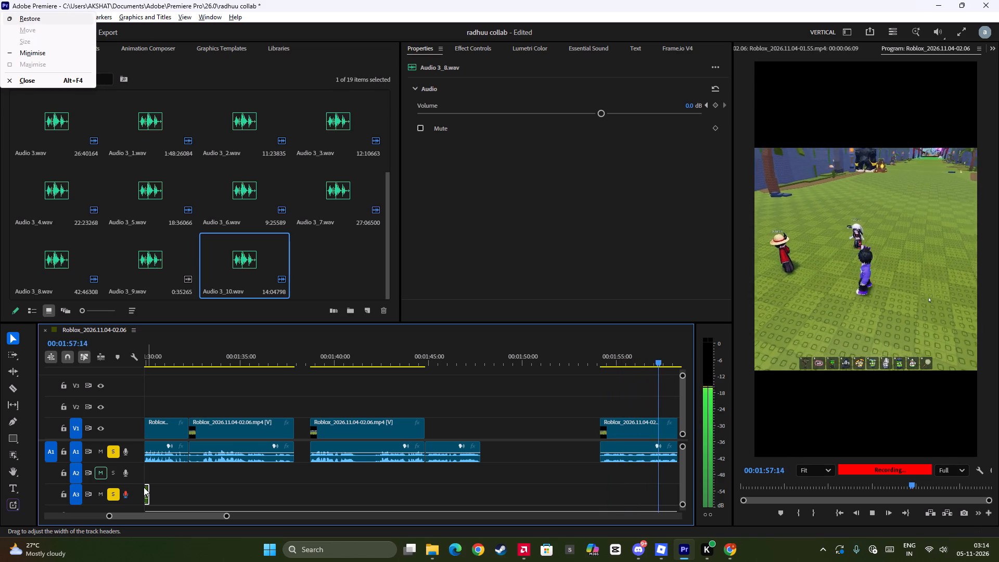
click(490, 338)
key(space)
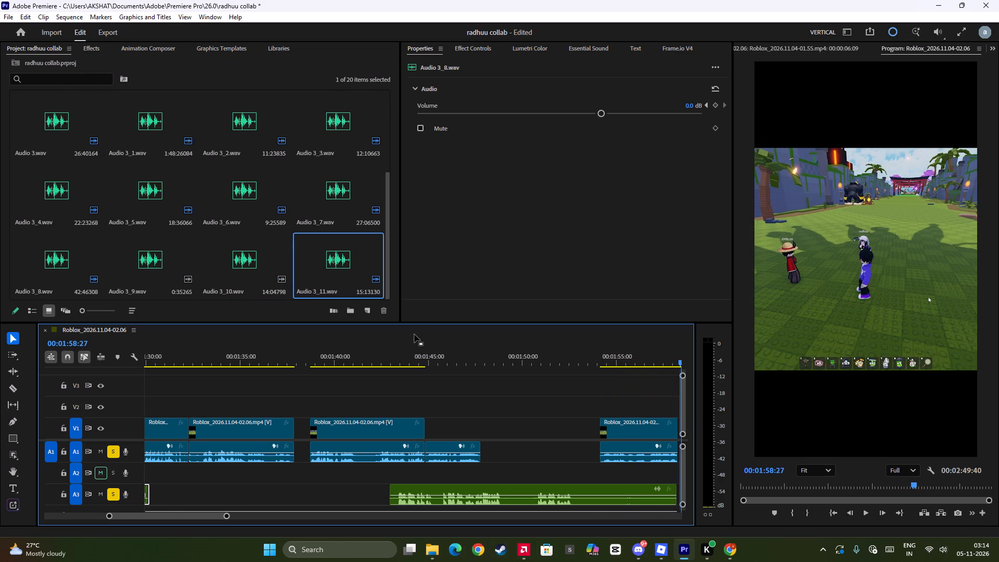
Play the newly recorded A3 take from about 00:01:45:45 to about 00:01:49 to check the spoken phrases.
click(414, 334)
key(space)
key(space)
scroll(380, 385, up, 14)
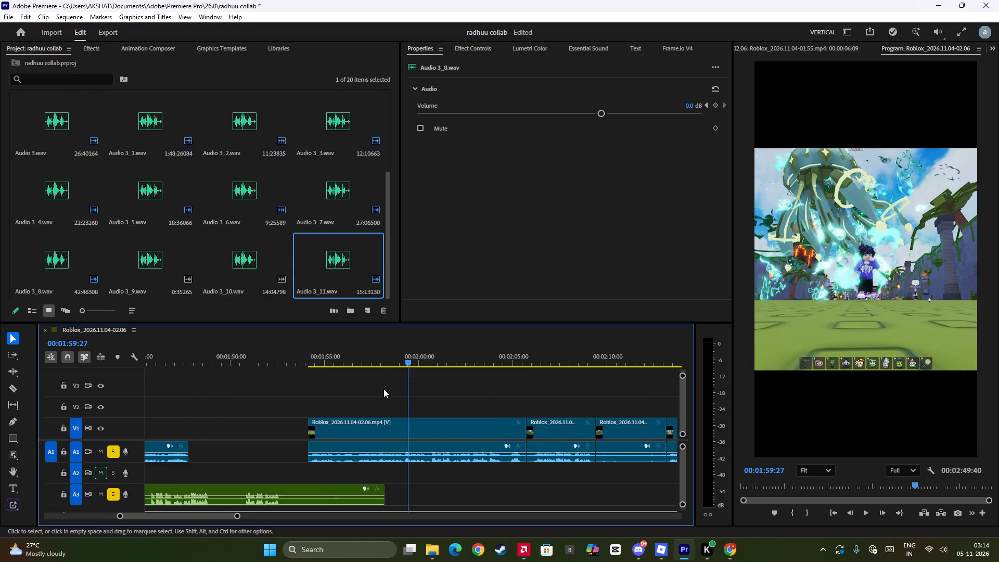
scroll(383, 389, up, 12)
click(357, 358)
click(347, 365)
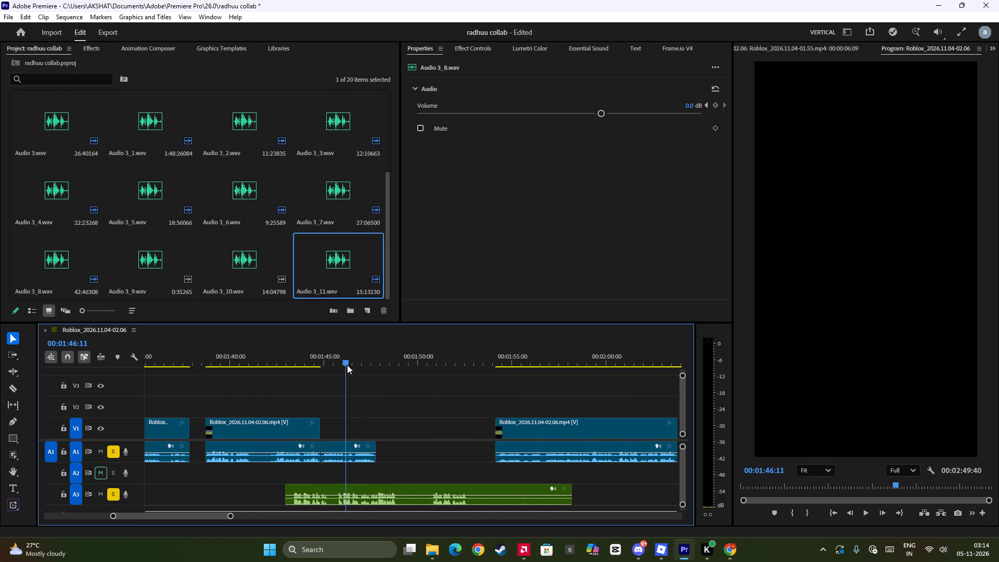
click(345, 365)
click(340, 366)
click(337, 363)
key(space)
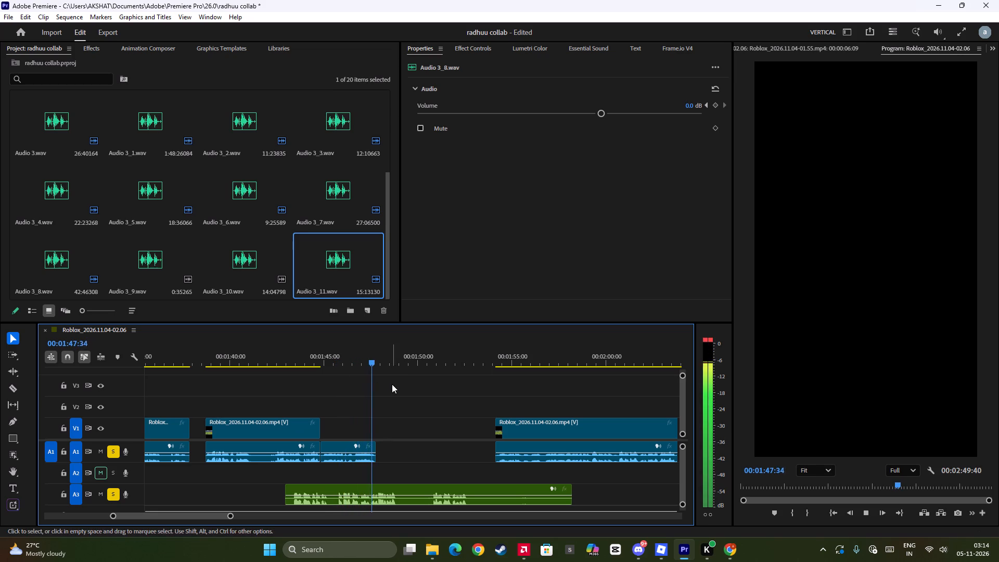
key(space)
Replay the gameplay clip that starts near 00:01:54 from several points up to about 00:02:01:49, studying its action and dialogue.
click(555, 359)
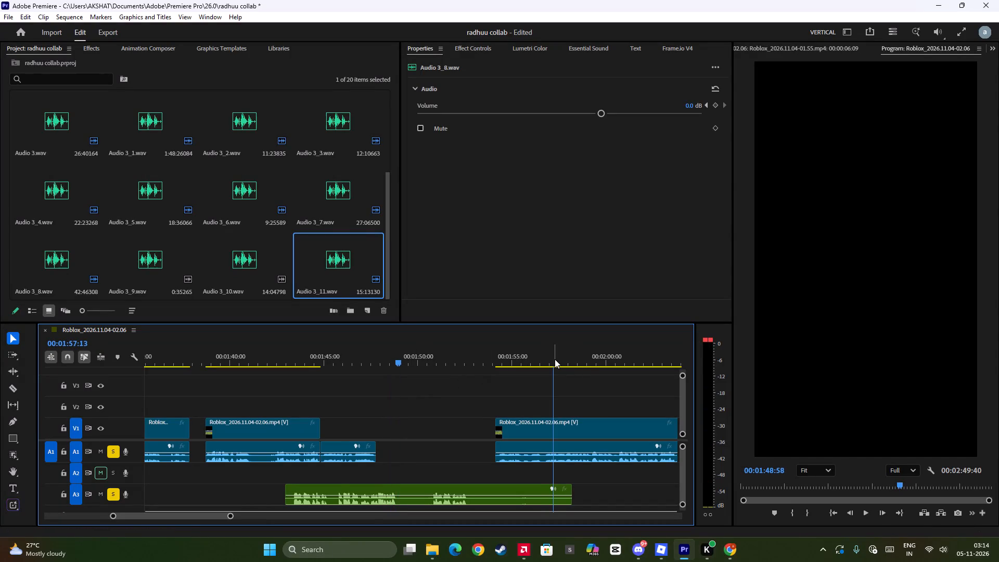
key(space)
scroll(555, 376, down, 5)
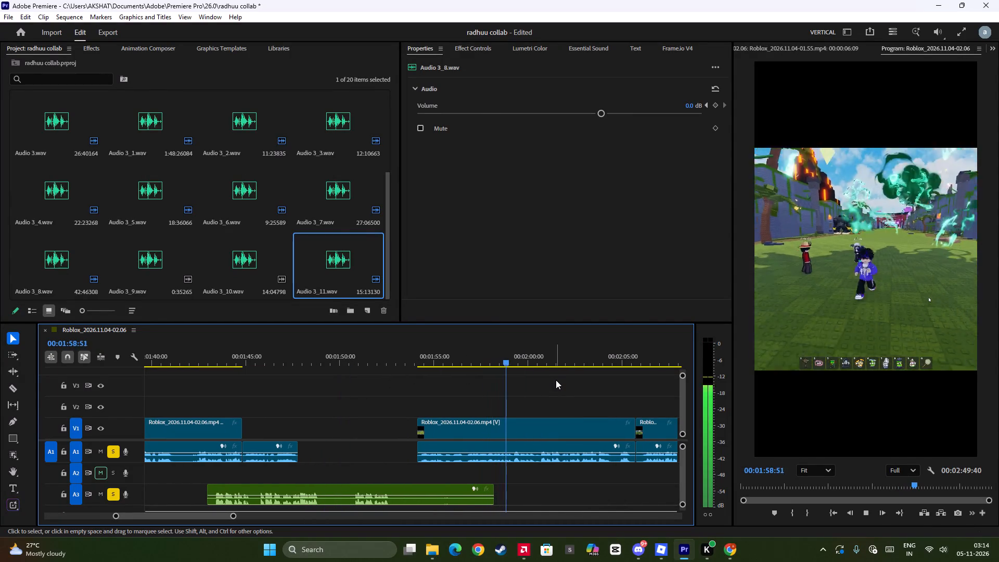
key(space)
click(426, 360)
key(space)
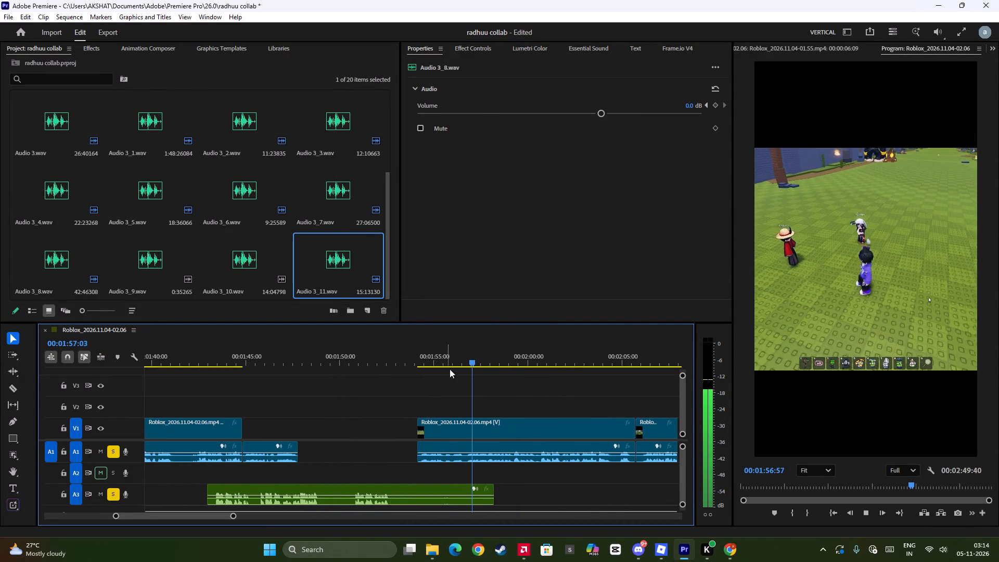
scroll(523, 396, down, 5)
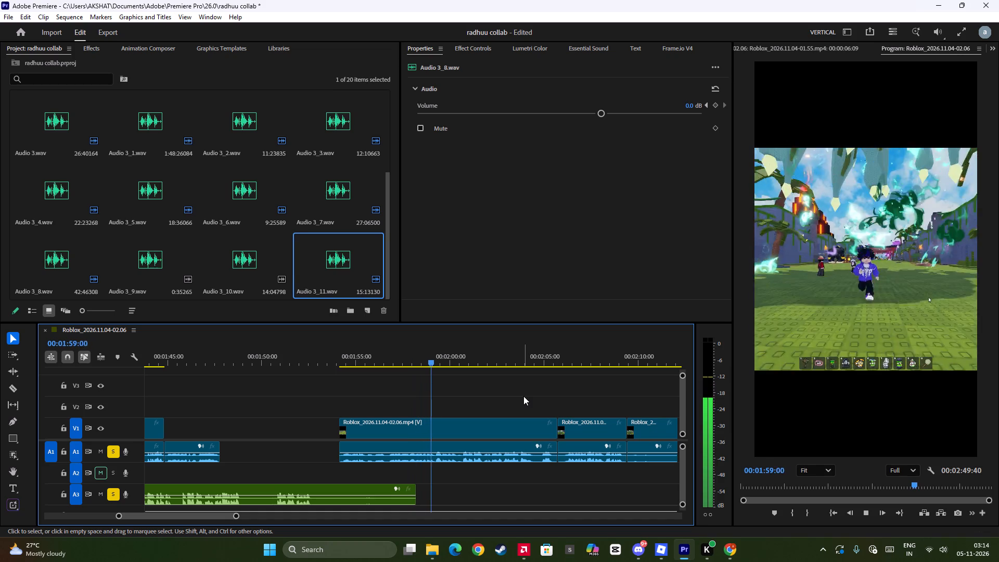
key(space)
click(396, 357)
key(space)
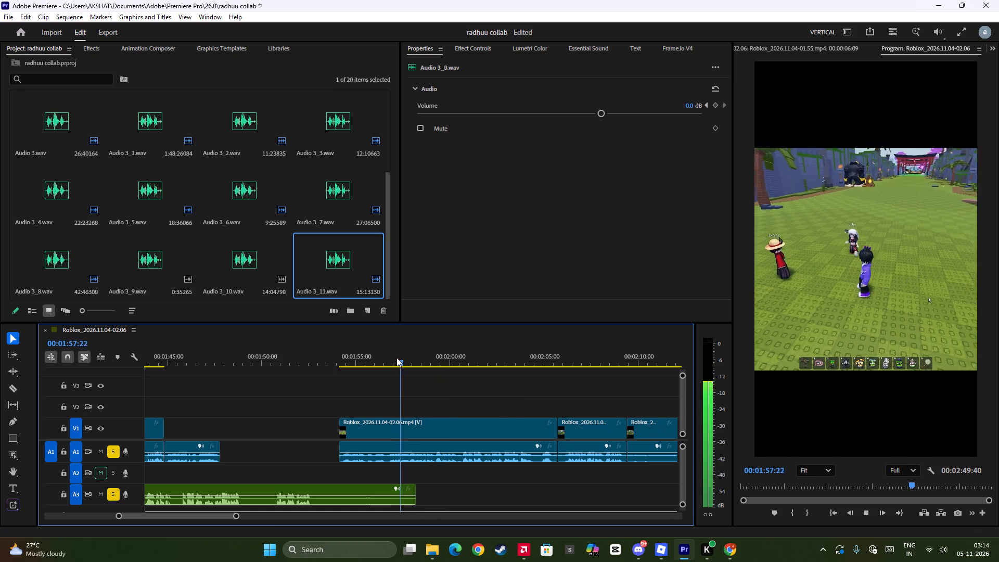
click(393, 359)
key(space)
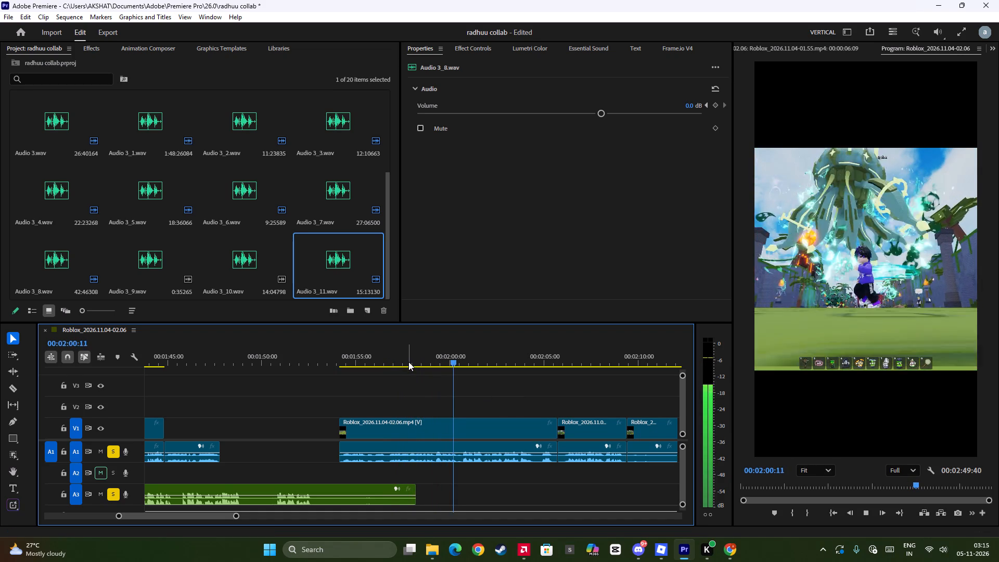
key(space)
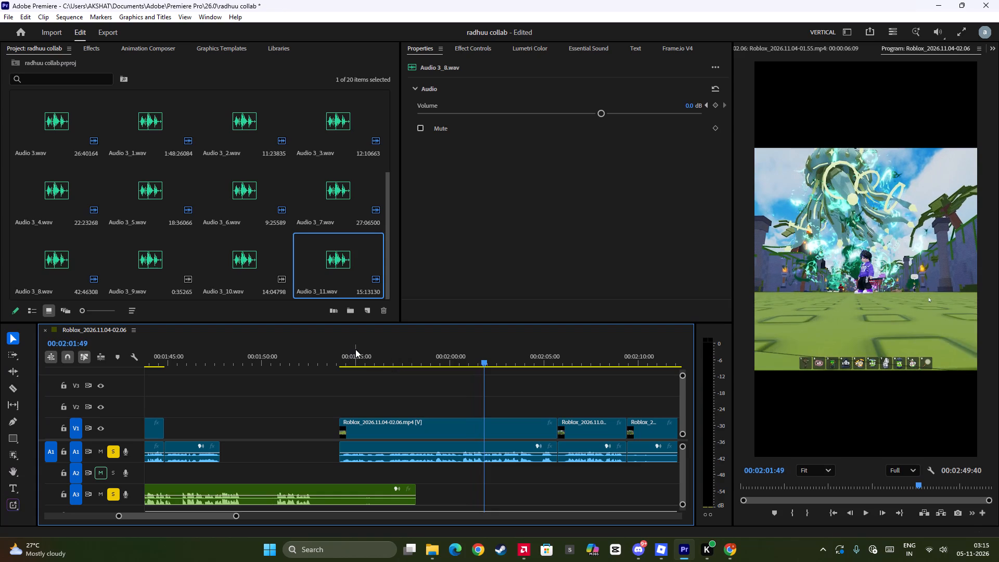
click(347, 359)
key(space)
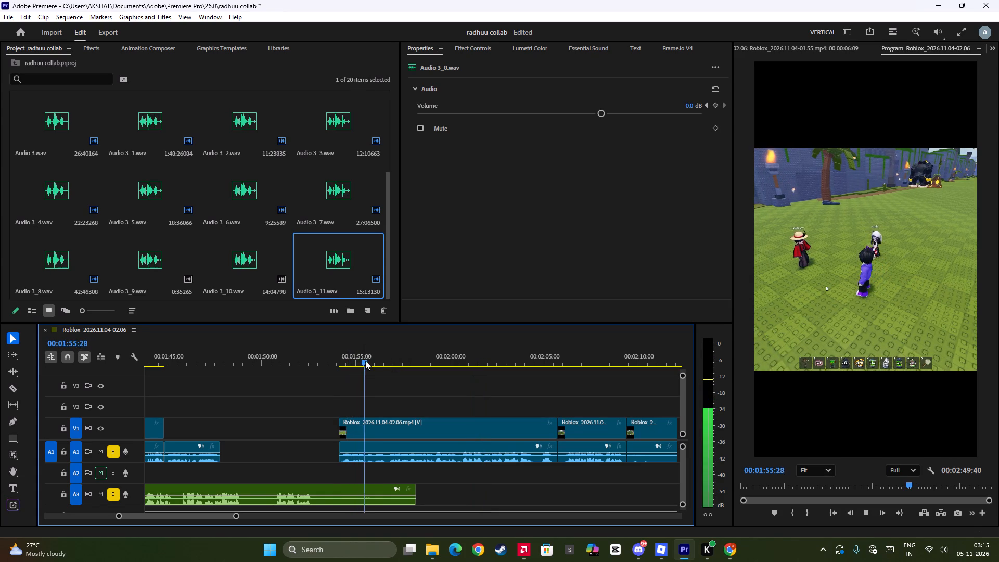
key(space)
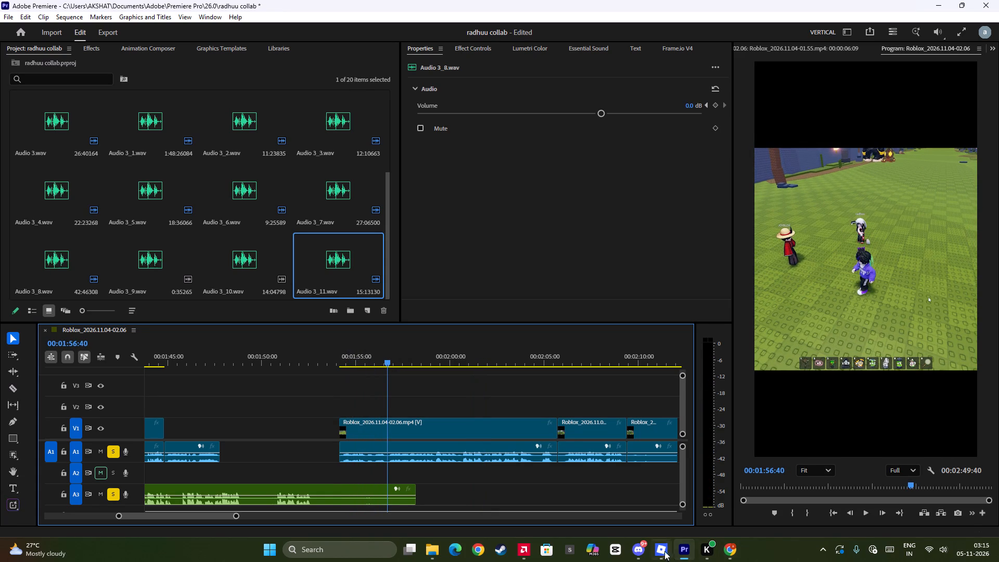
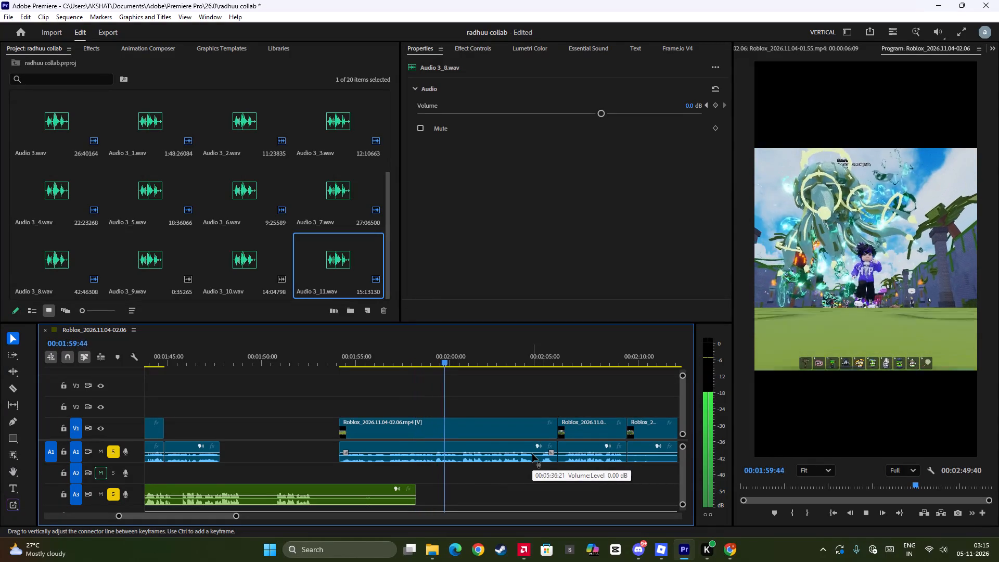
Play back the sequence around 00:01:43 to 00:01:47 to check the A3 voice clip against the A1 audio.
key(space)
scroll(532, 454, up, 8)
click(335, 356)
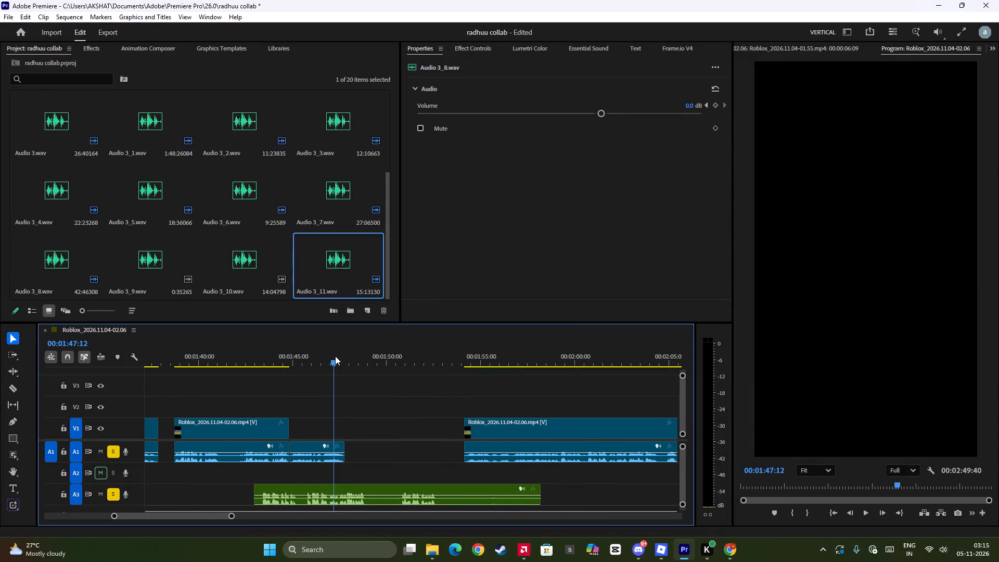
click(313, 360)
key(space)
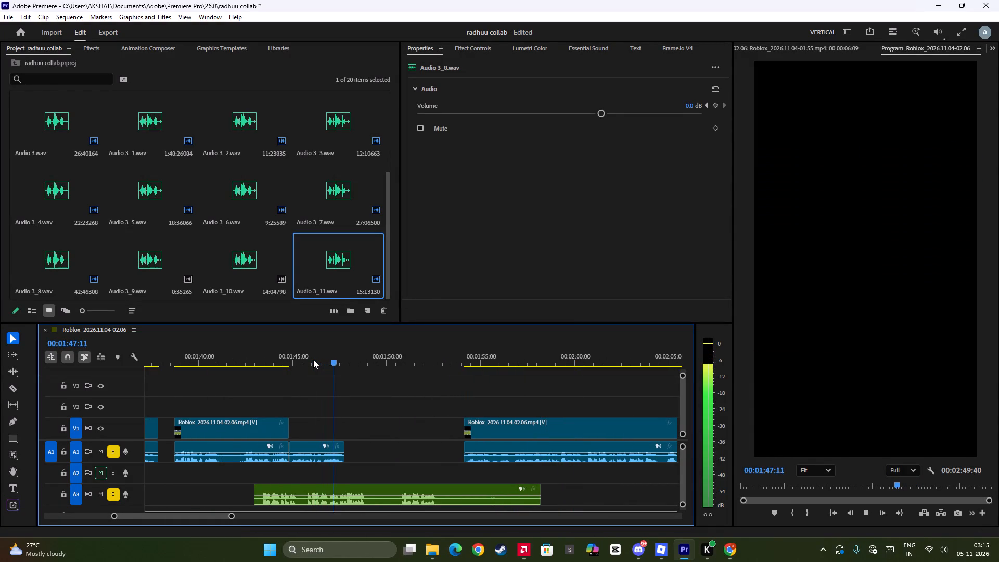
key(space)
click(267, 351)
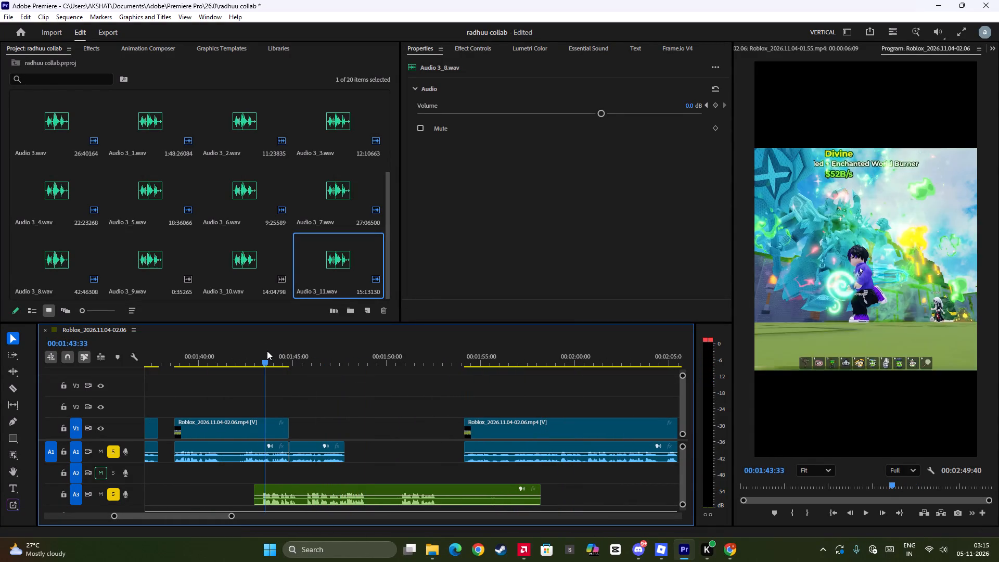
key(space)
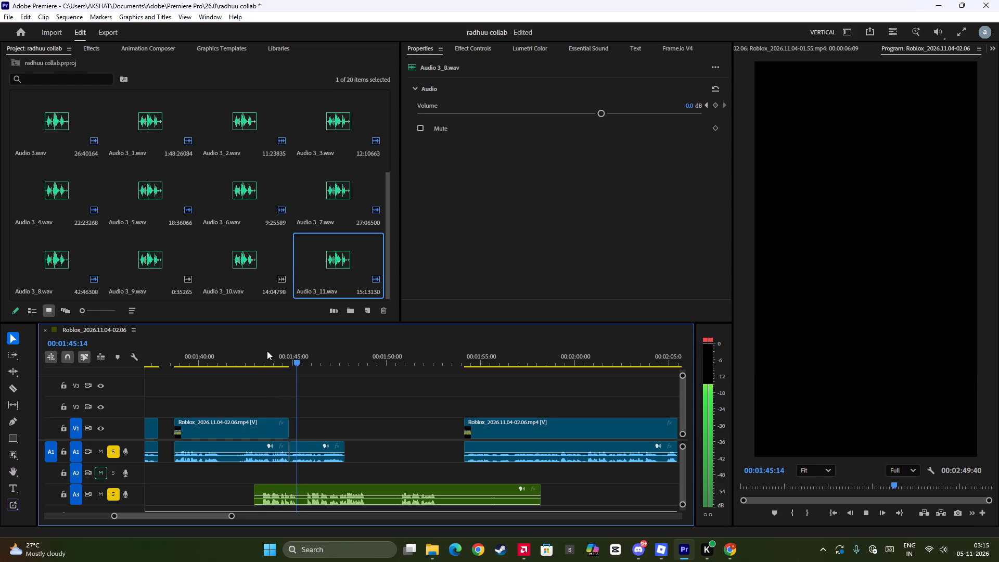
key(space)
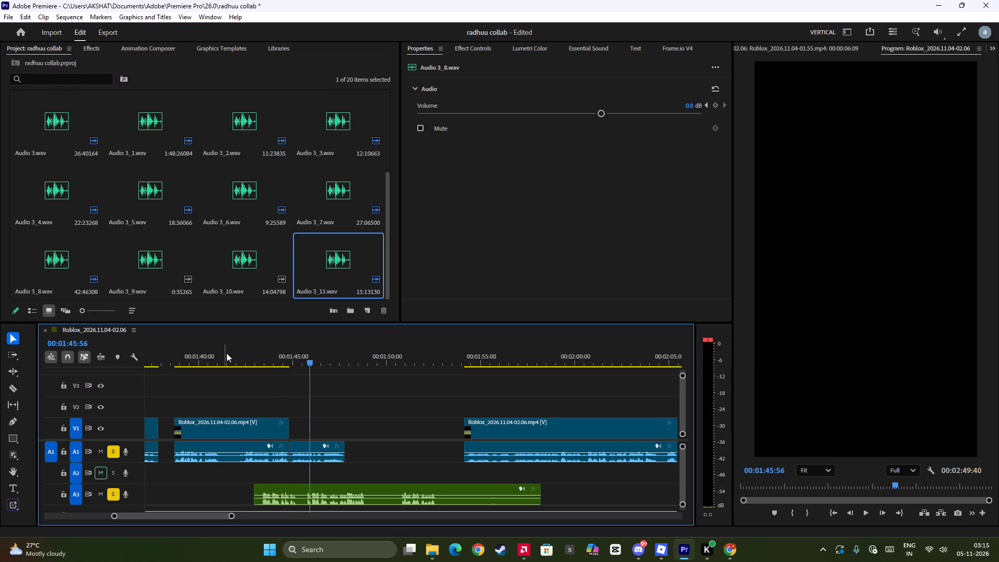
Select the Audio 3_11.wav clip on A3 and replay from about 00:01:42 in short bursts to check its timing against A1.
click(324, 487)
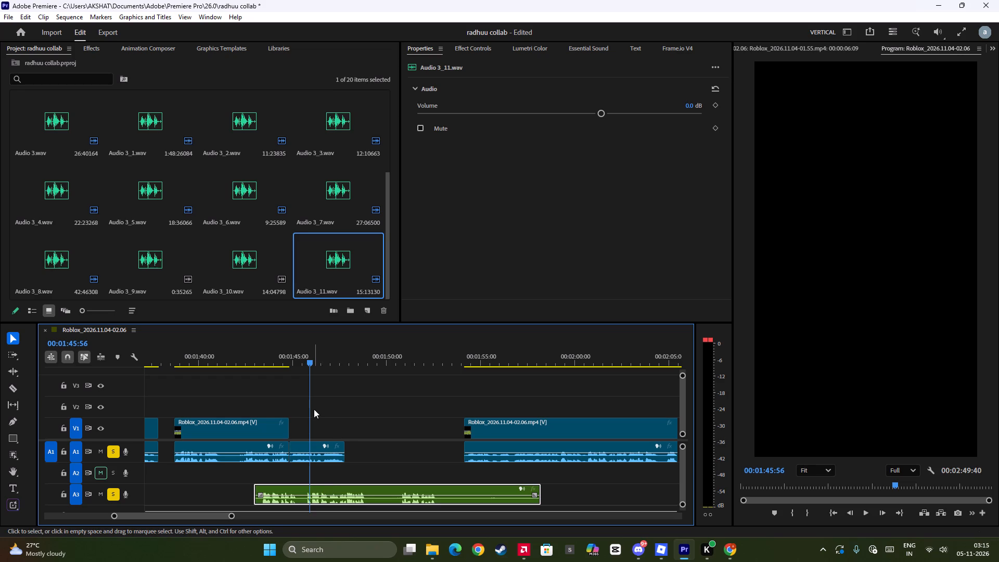
drag(311, 419, 235, 423)
key(space)
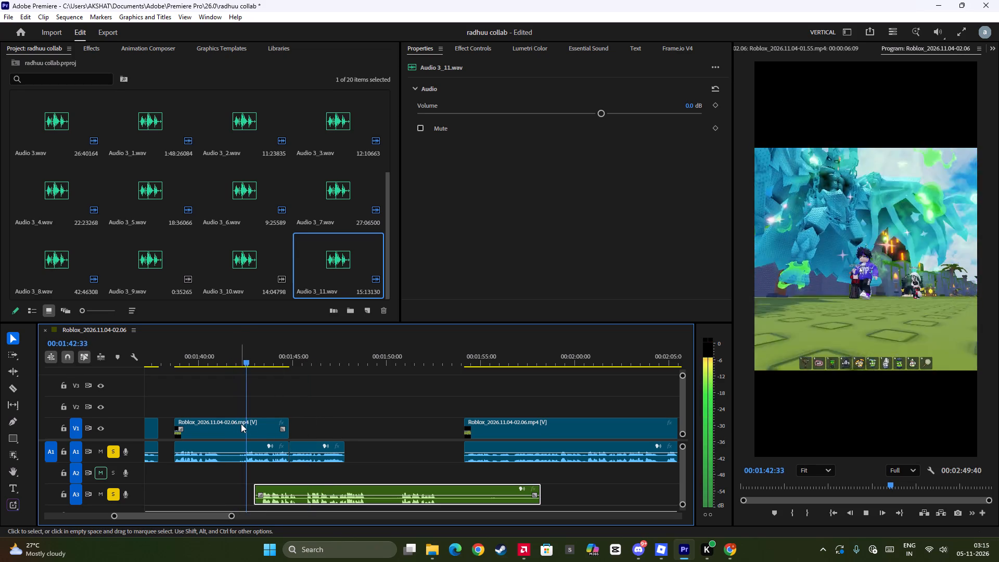
key(space)
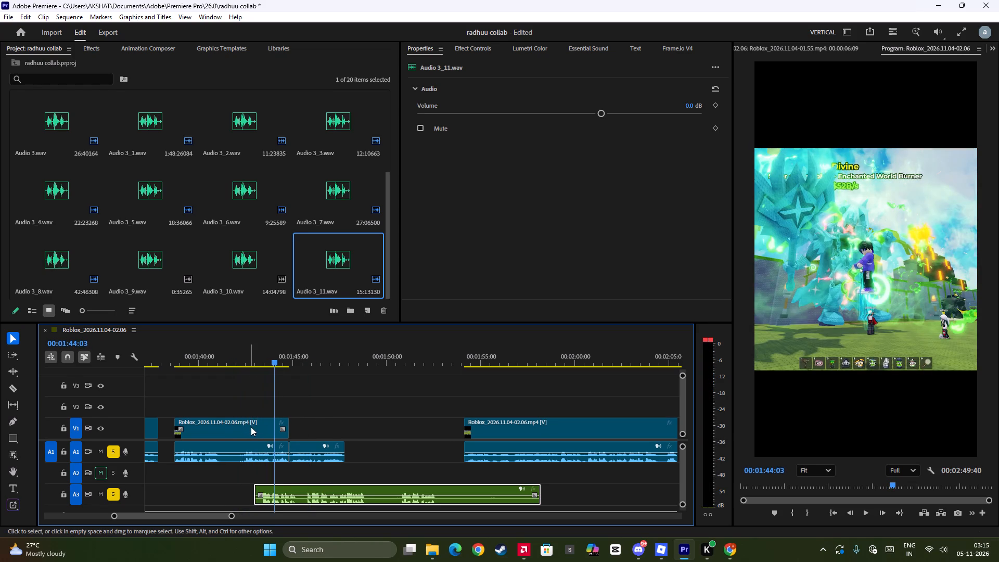
key(space)
key(space)
key(space)
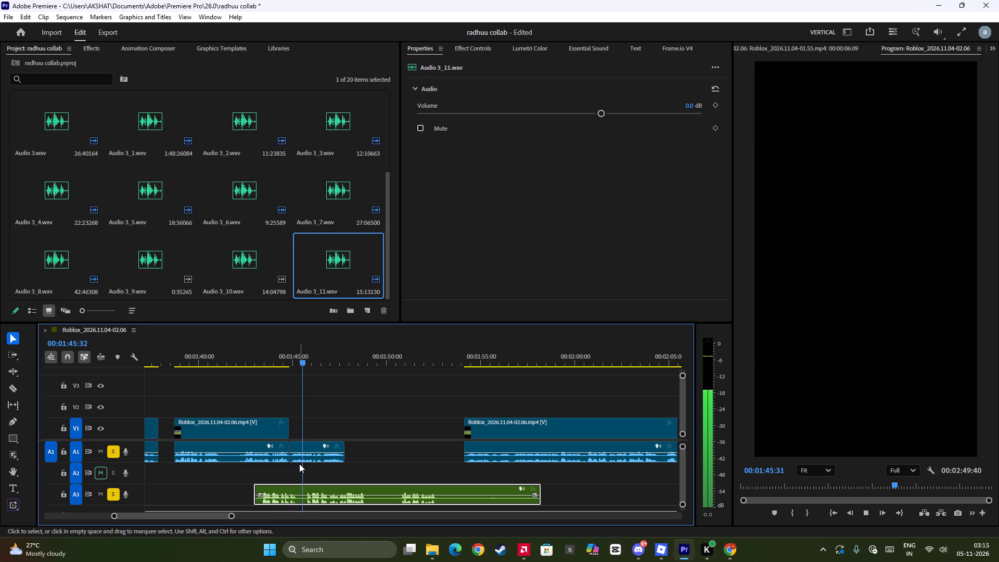
key(space)
key(space)
key(space)
key(space)
key(space)
key(space)
key(space)
key(space)
key(space)
key(space)
key(space)
key(space)
key(space)
key(space)
key(space)
key(space)
key(space)
key(space)
key(space)
key(space)
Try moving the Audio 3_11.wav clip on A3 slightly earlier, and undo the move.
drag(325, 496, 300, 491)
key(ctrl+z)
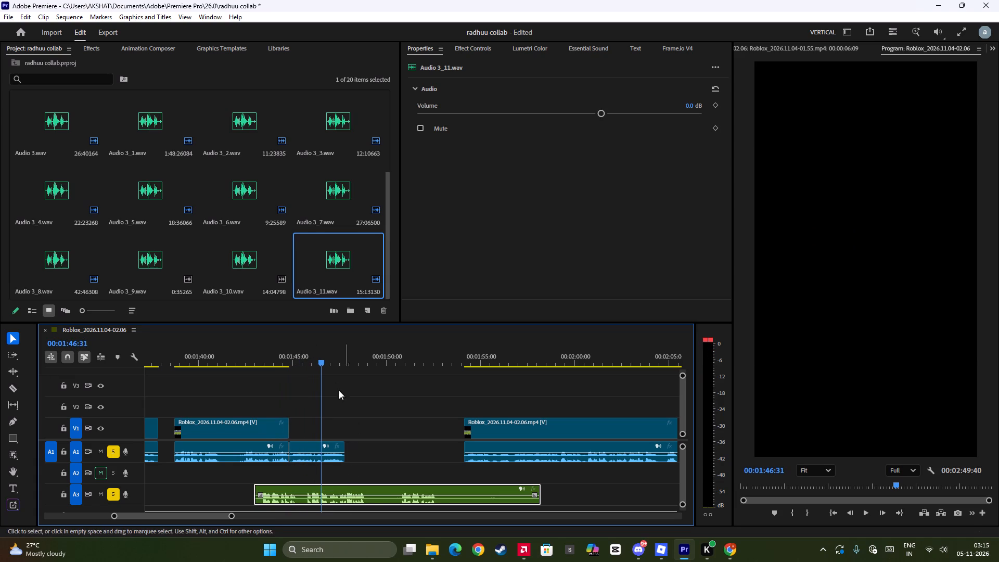
Replay the overlap of the A1 and A3 audio from about 00:01:43 into the video gap after it.
click(310, 359)
key(space)
key(space)
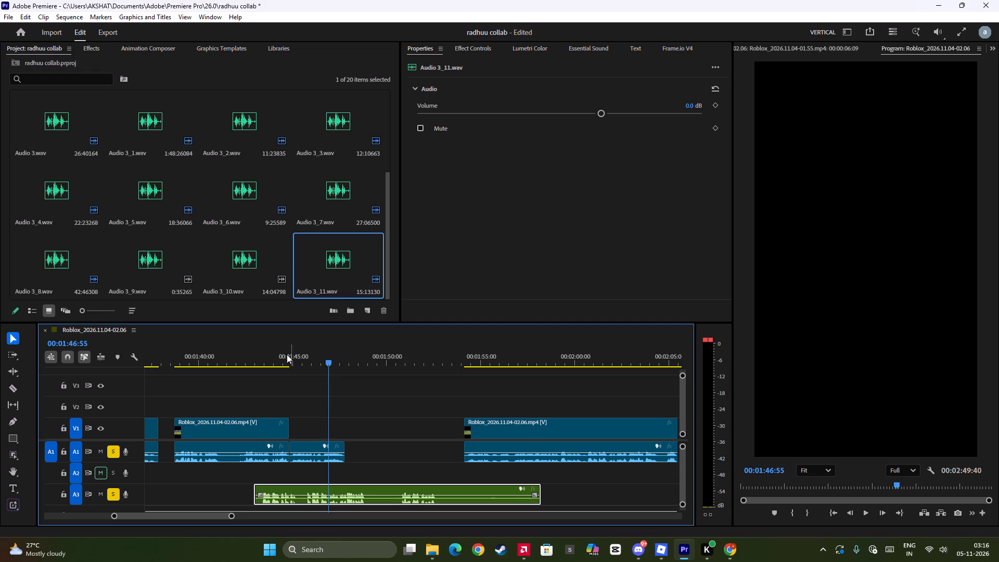
click(272, 355)
key(space)
key(space)
key(space)
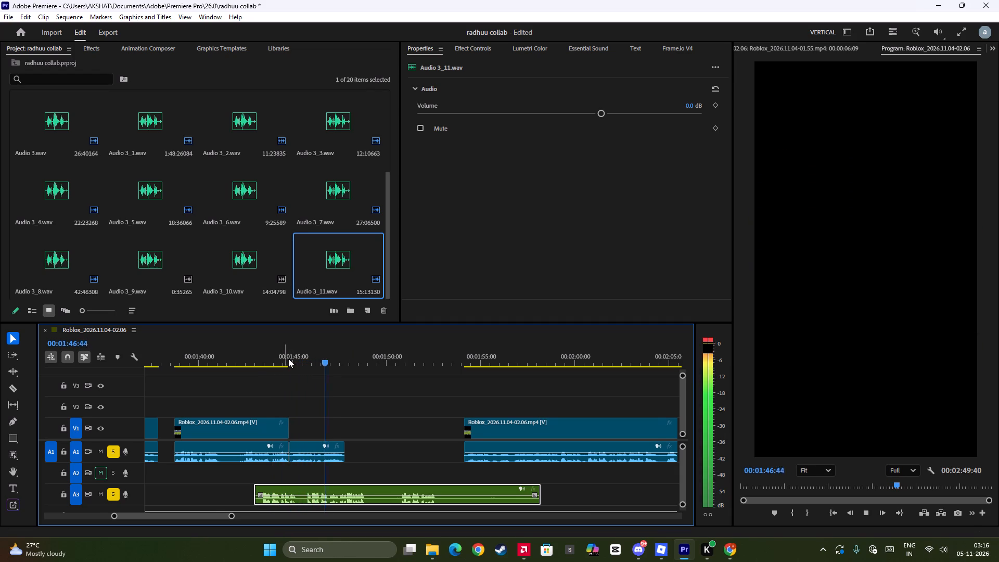
scroll(288, 367, down, 6)
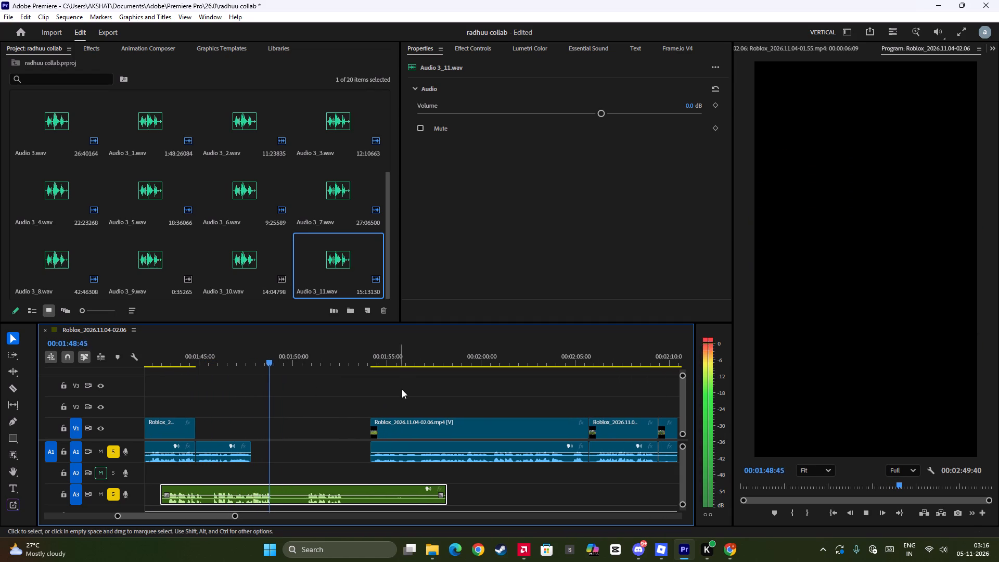
key(space)
Play the gameplay clip after the gap from about 00:01:55 to 00:02:00 to review its picture and audio.
click(389, 356)
key(space)
scroll(392, 363, down, 4)
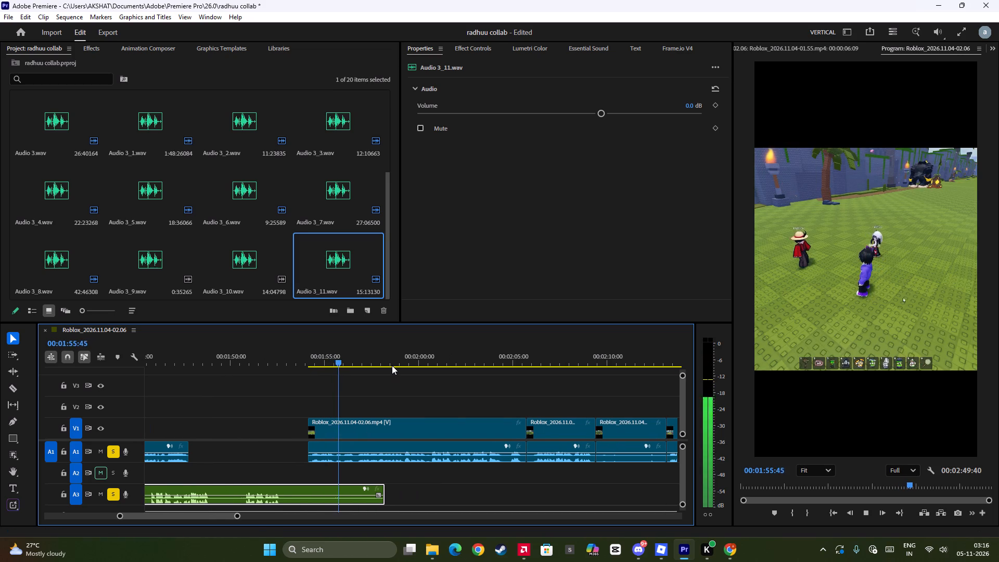
scroll(392, 365, down, 7)
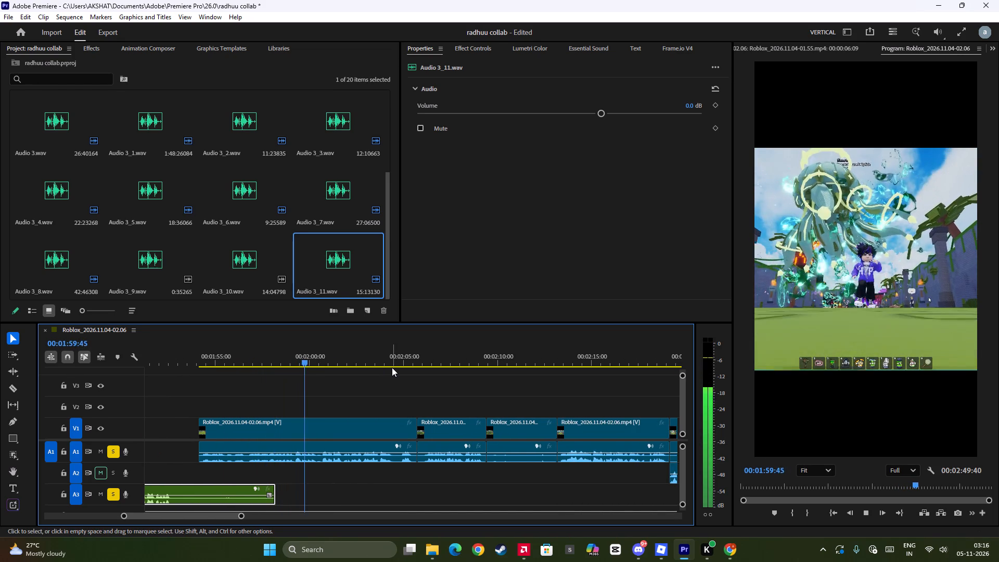
key(space)
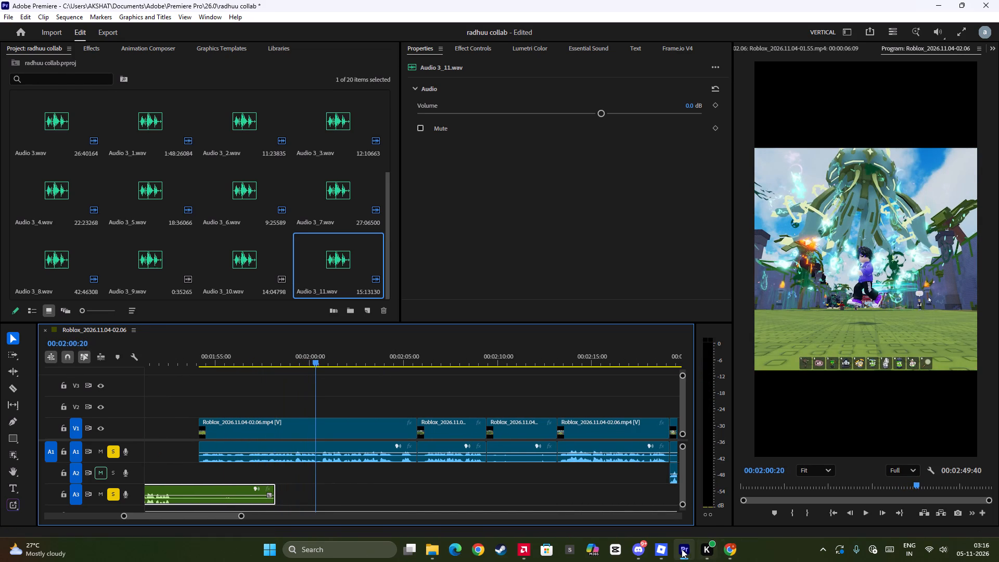
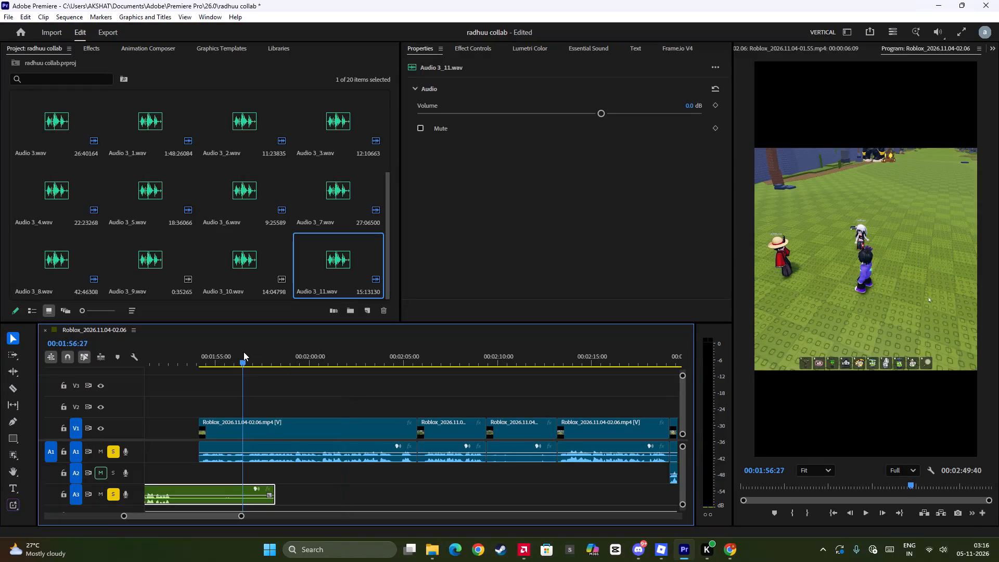
Replay the gameplay clip after the gap from about 00:01:55 to 00:01:59 to review its picture and audio.
key(space)
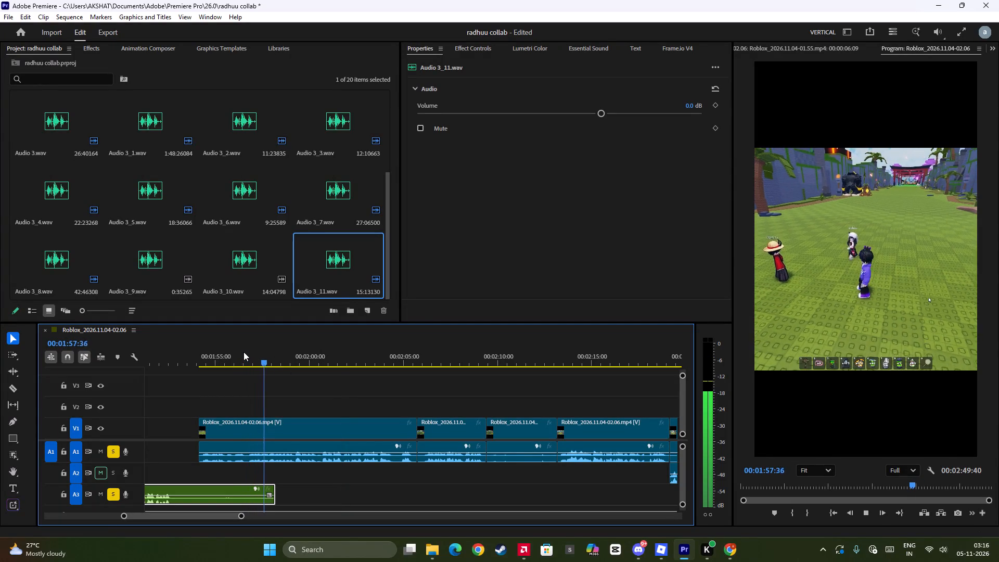
key(space)
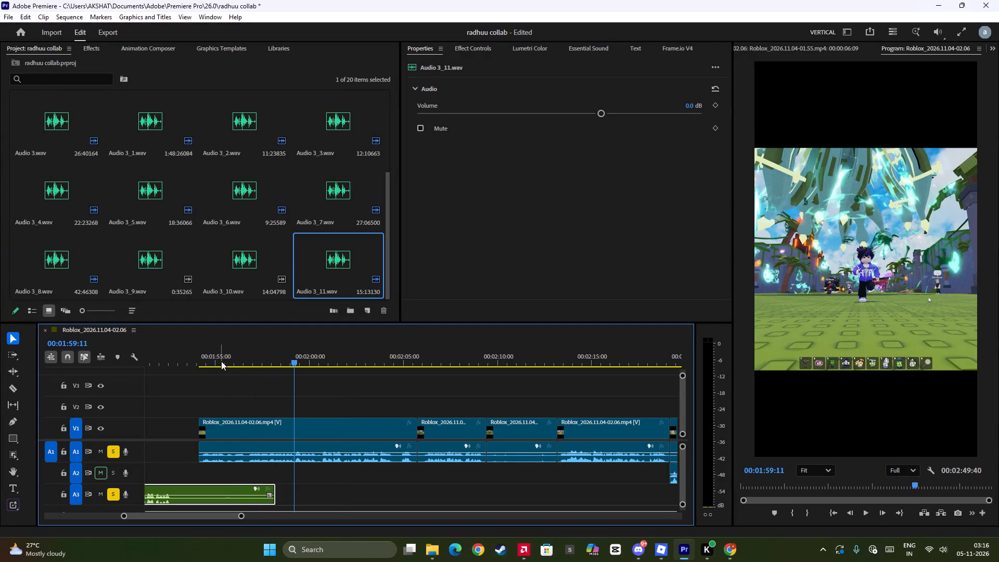
click(221, 361)
key(space)
Play the second gameplay clip after the gap in short bursts from about 00:02:07, and return to its start near 00:02:06.
click(445, 356)
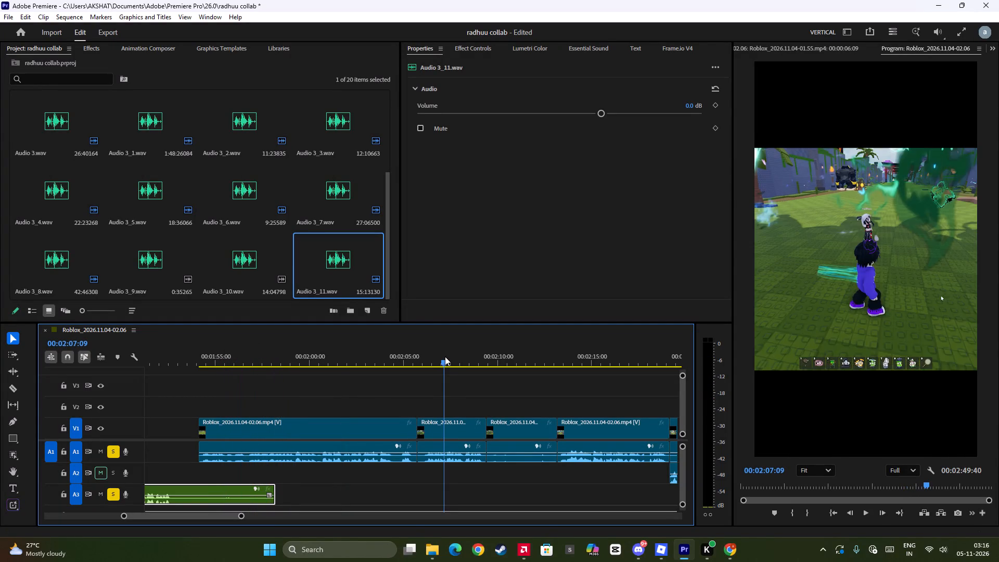
key(space)
scroll(440, 379, down, 3)
key(space)
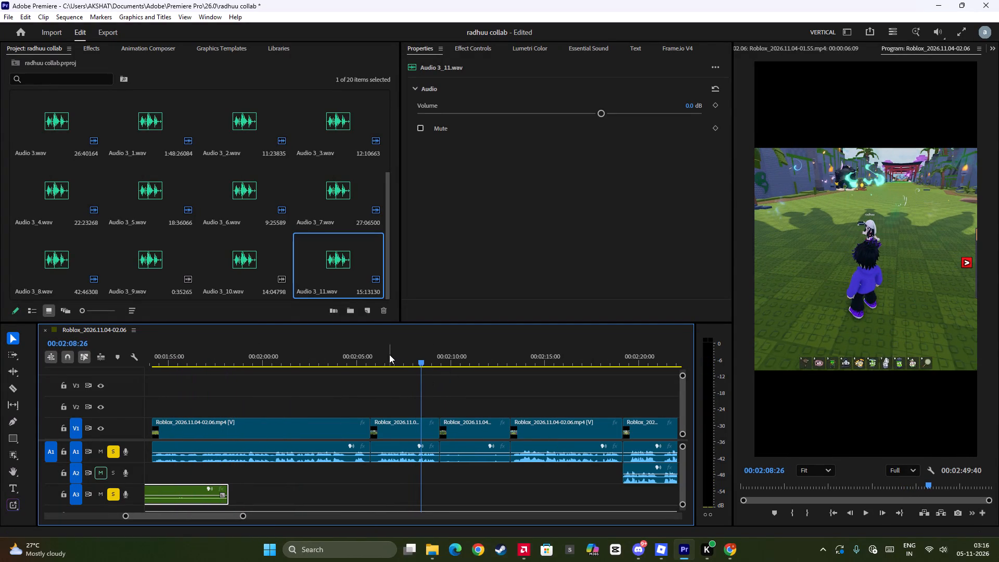
click(391, 354)
key(space)
key(space)
click(391, 360)
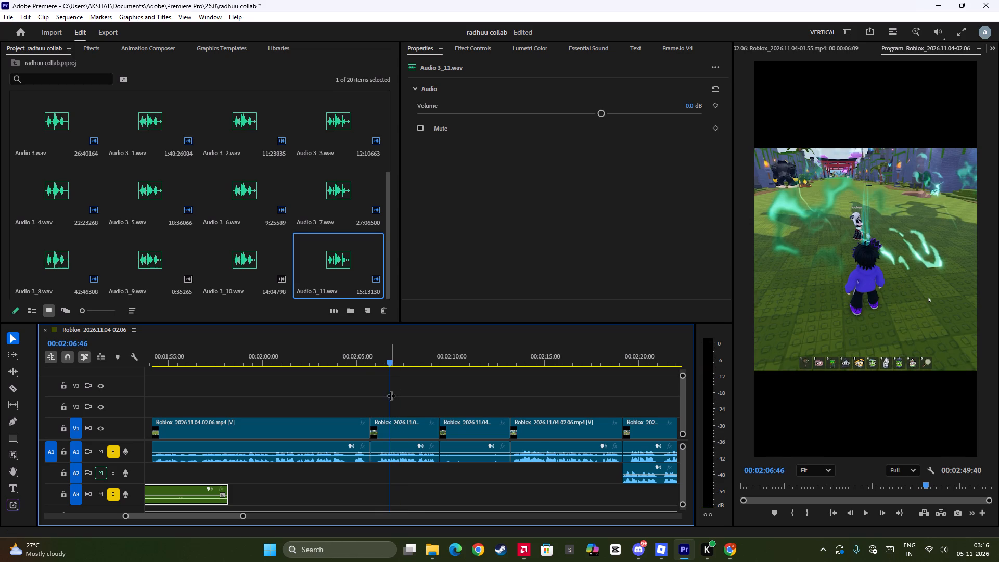
drag(391, 395, 375, 423)
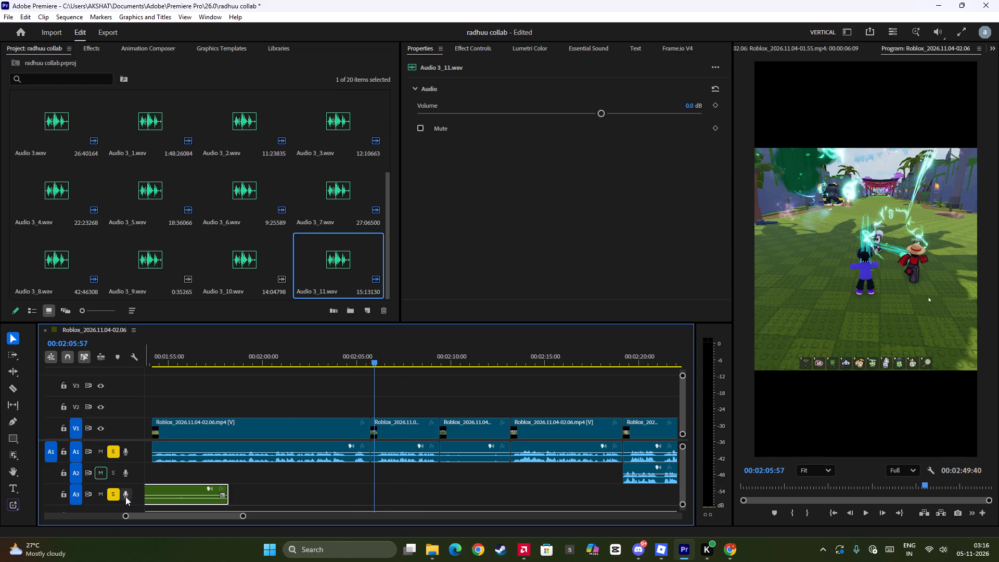
Replay parts of the first gameplay clip after the gap, from about 00:02:01 and from about 00:01:57 to 00:02:00.
click(287, 366)
key(space)
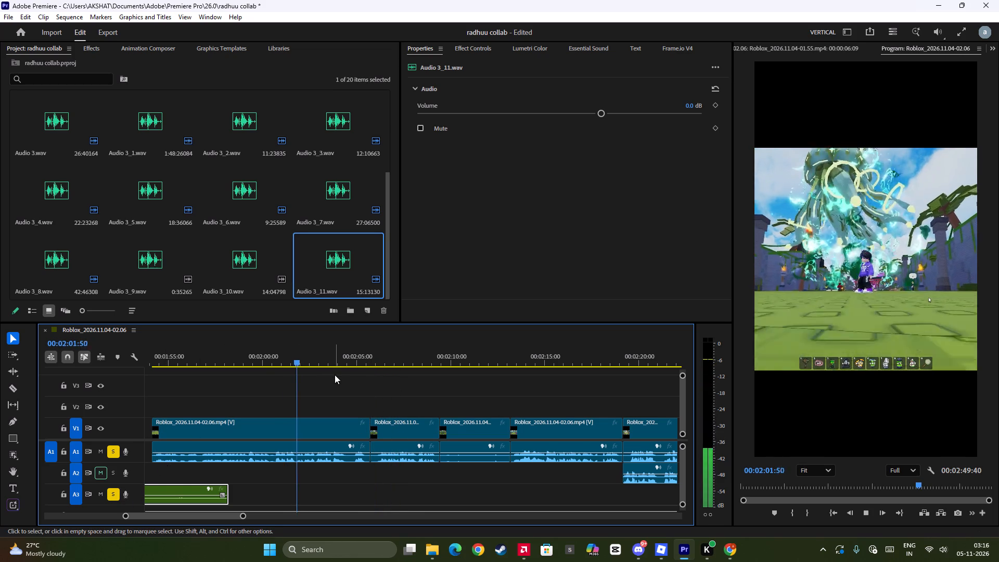
key(space)
click(217, 355)
key(space)
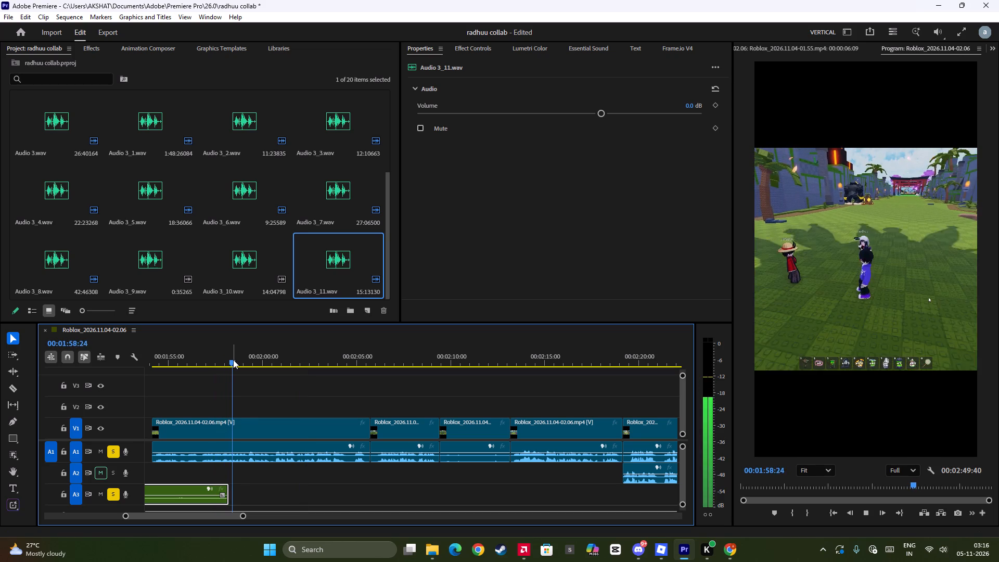
key(space)
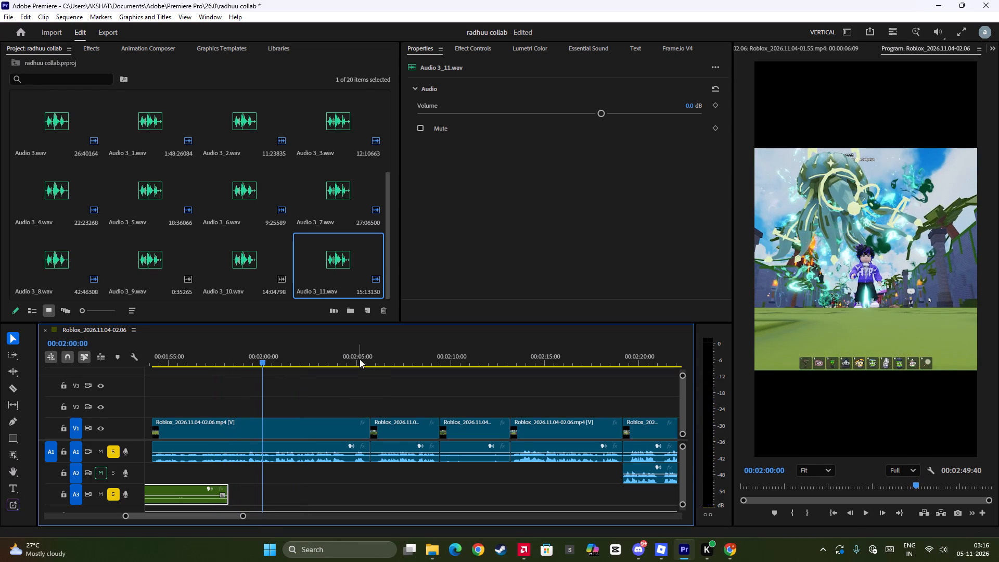
Replay the gameplay clip that starts near 00:02:06 in short bursts up to about 00:02:08 to check where the voice line belongs.
click(365, 354)
drag(364, 378, 374, 390)
key(space)
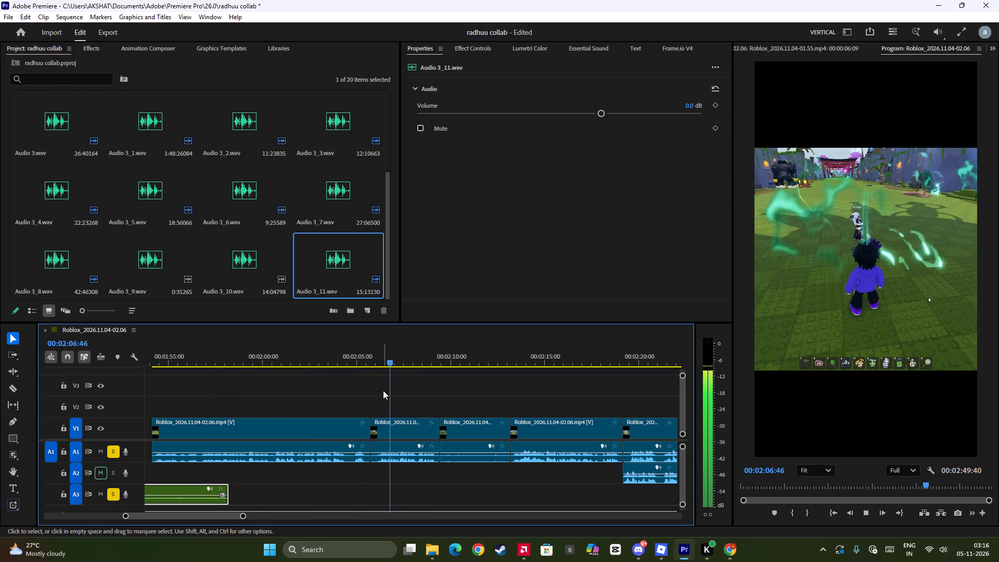
scroll(383, 393, down, 1)
key(space)
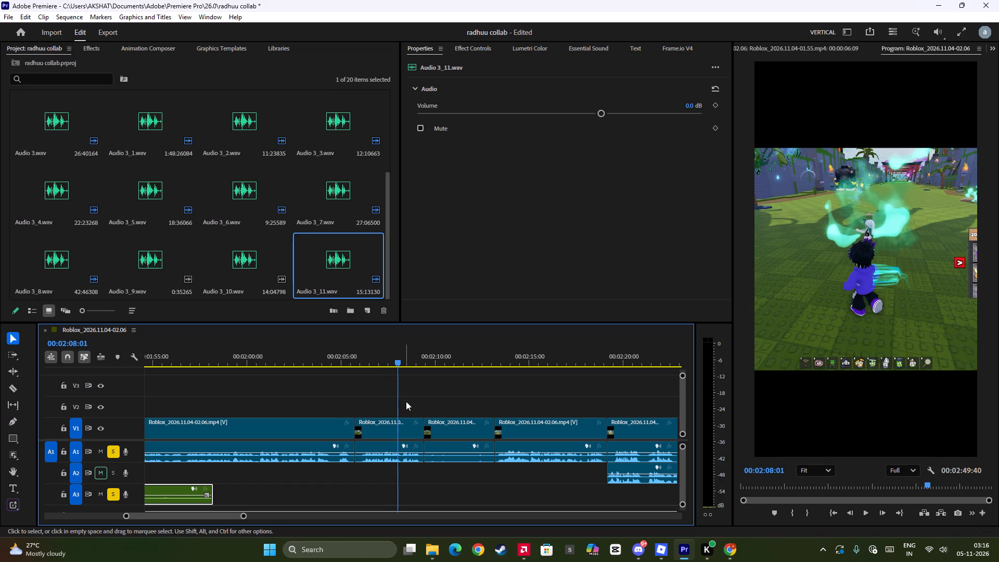
drag(399, 402, 370, 405)
key(space)
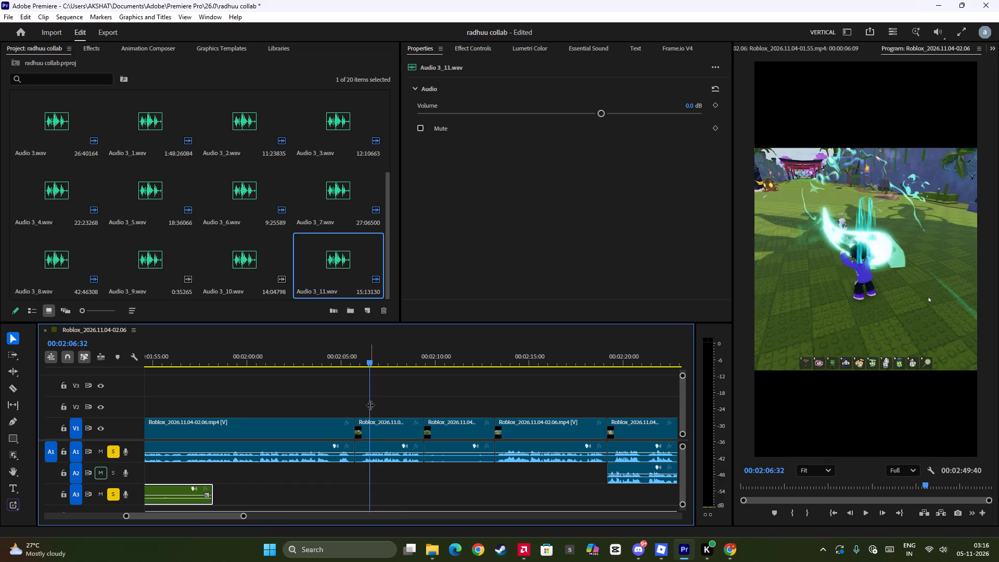
key(space)
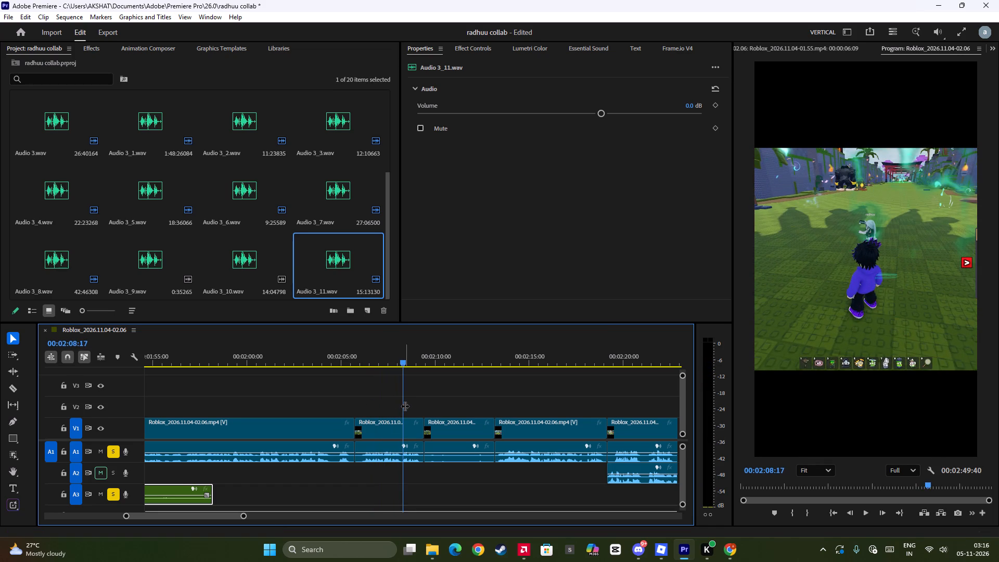
drag(402, 406, 360, 412)
key(space)
key(space)
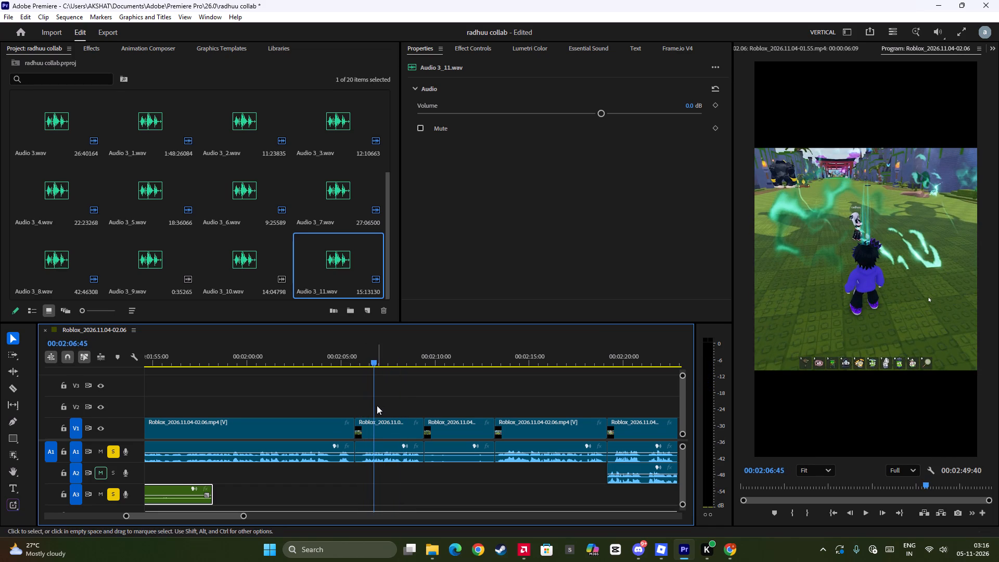
Record a voice-over on track A3 starting from 00:02:06:00.
drag(375, 407, 360, 414)
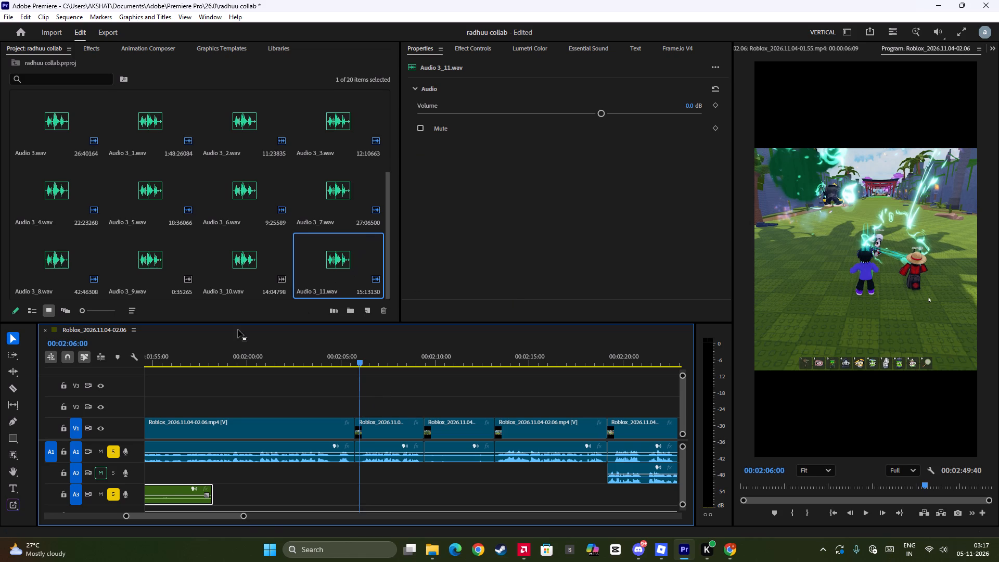
click(126, 496)
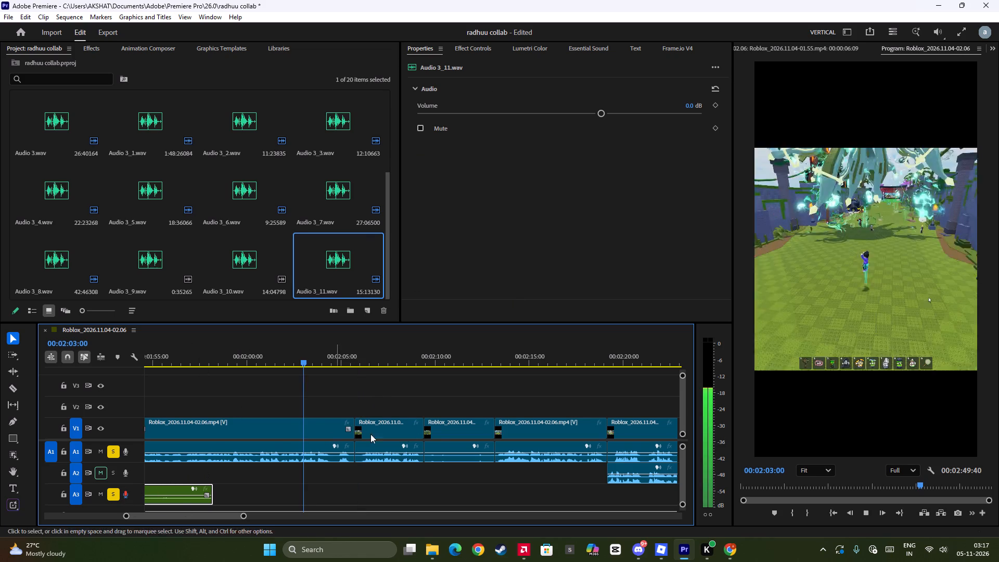
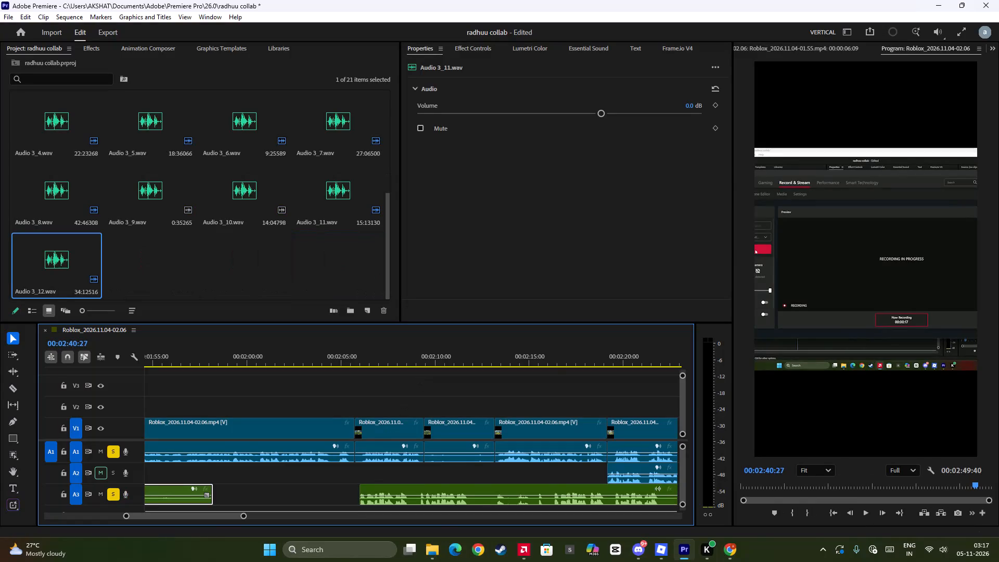
Play back the new A3 voice-over over the Adobe Premiere Pro clip, from about 00:02:34 to 00:02:39 and from about 00:02:29 to 00:02:33.
scroll(553, 361, down, 20)
scroll(553, 361, down, 1)
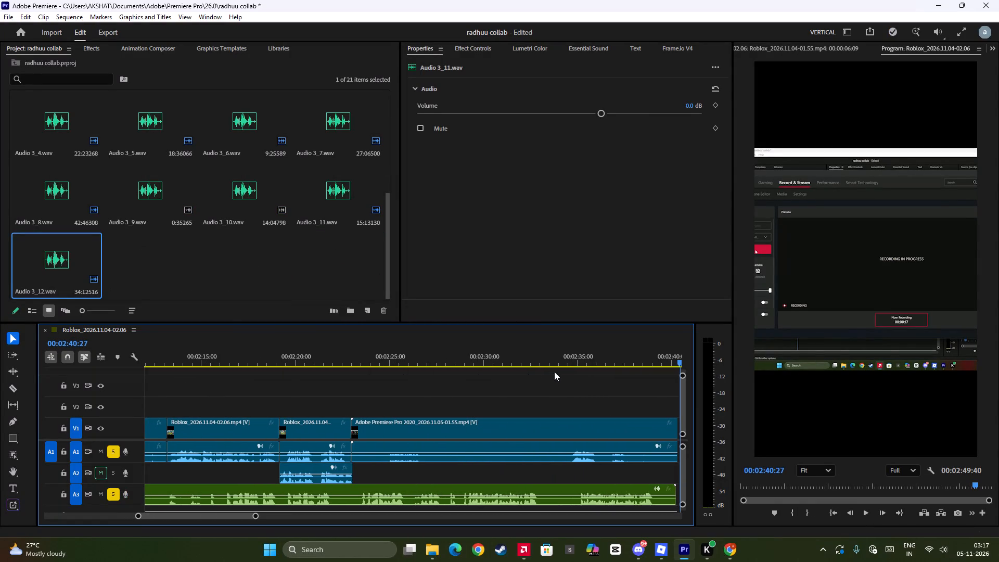
scroll(558, 353, down, 7)
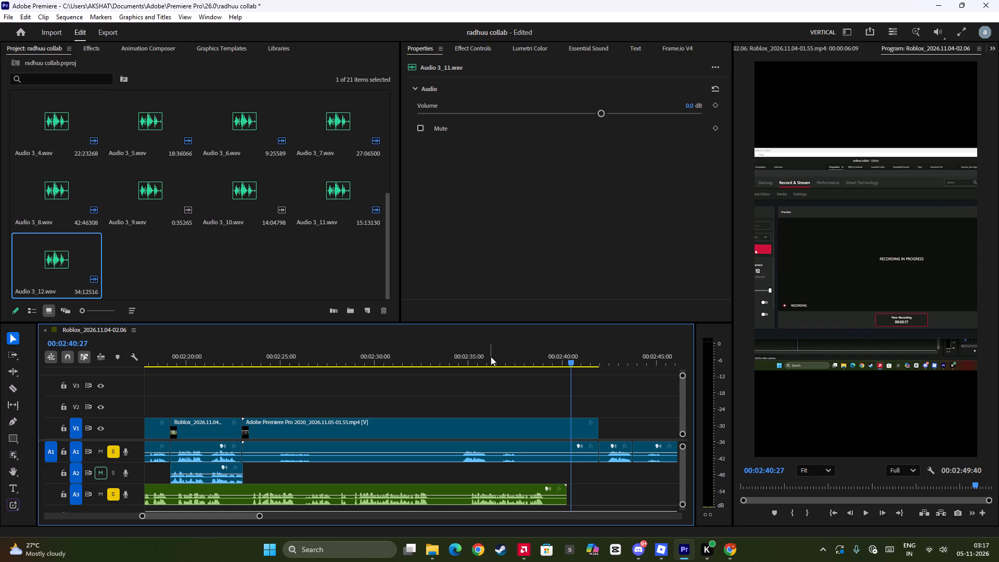
click(458, 359)
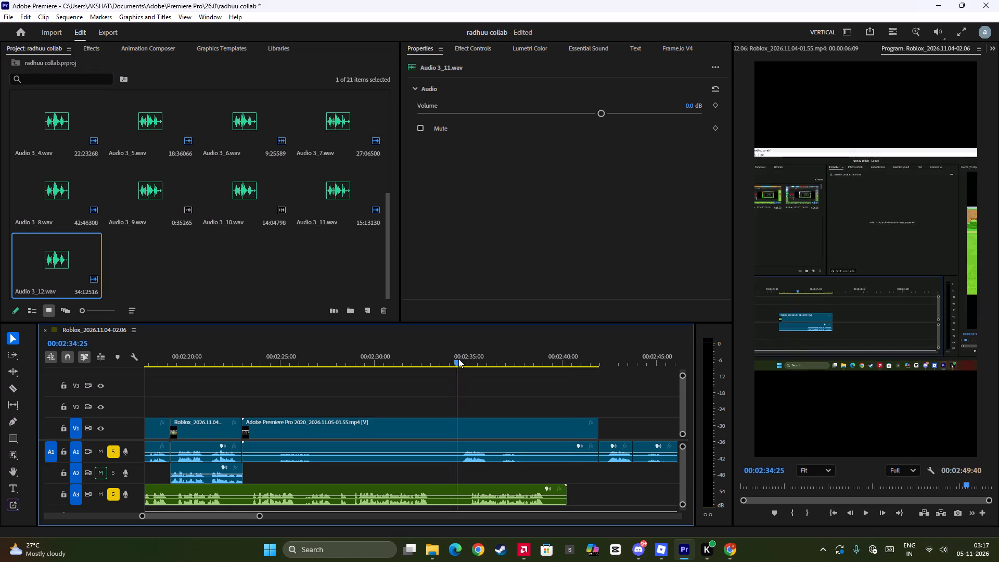
key(space)
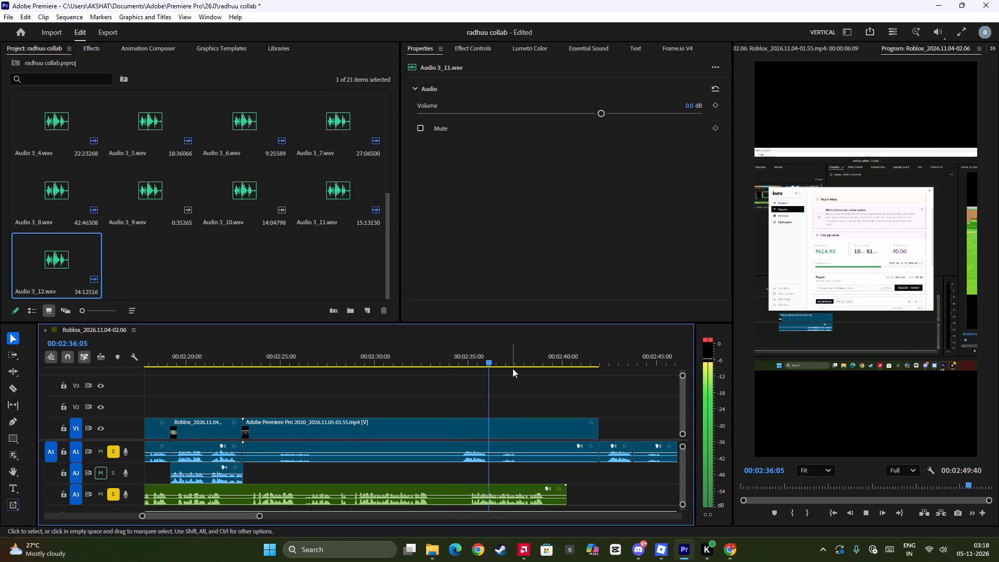
key(space)
key(space)
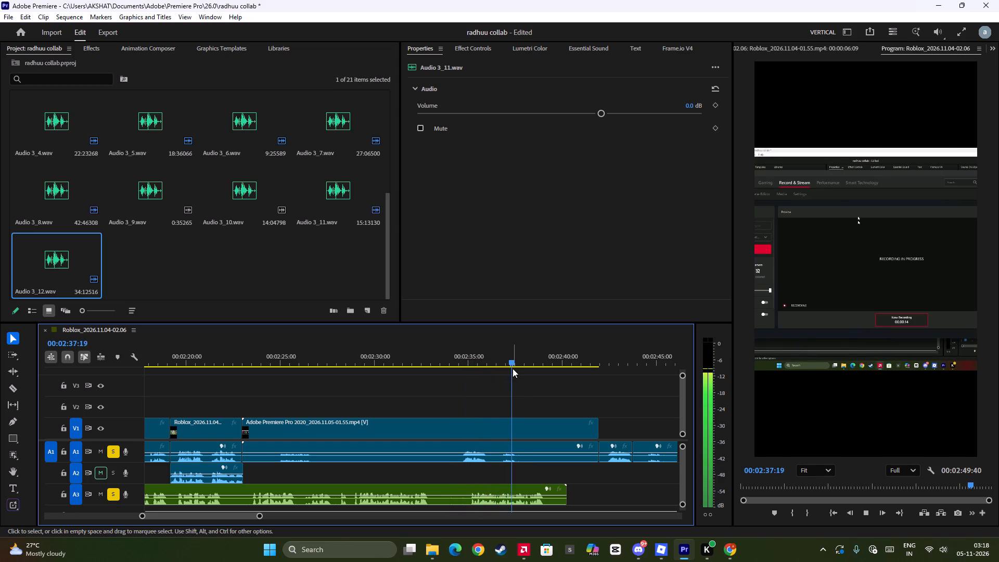
key(space)
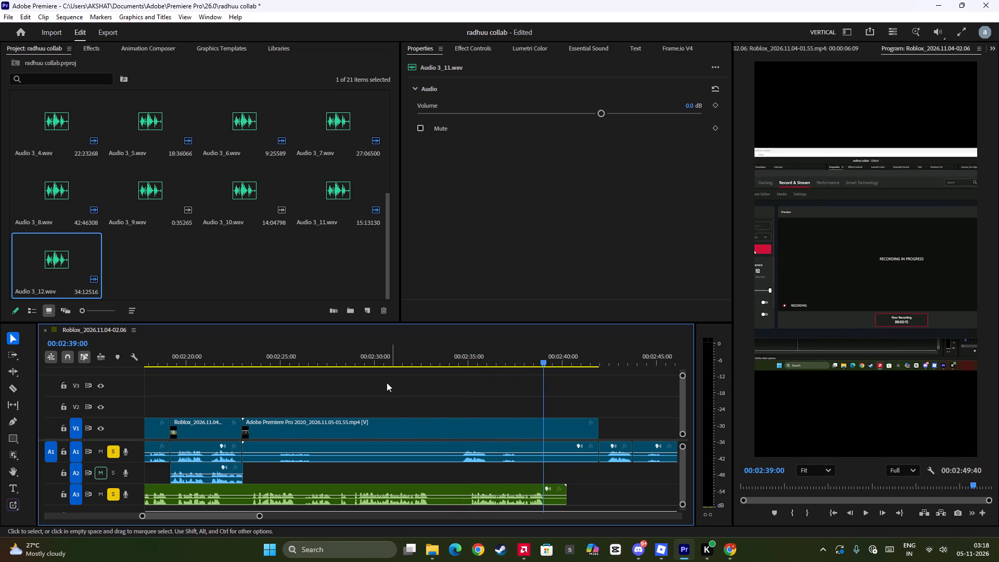
click(354, 357)
key(space)
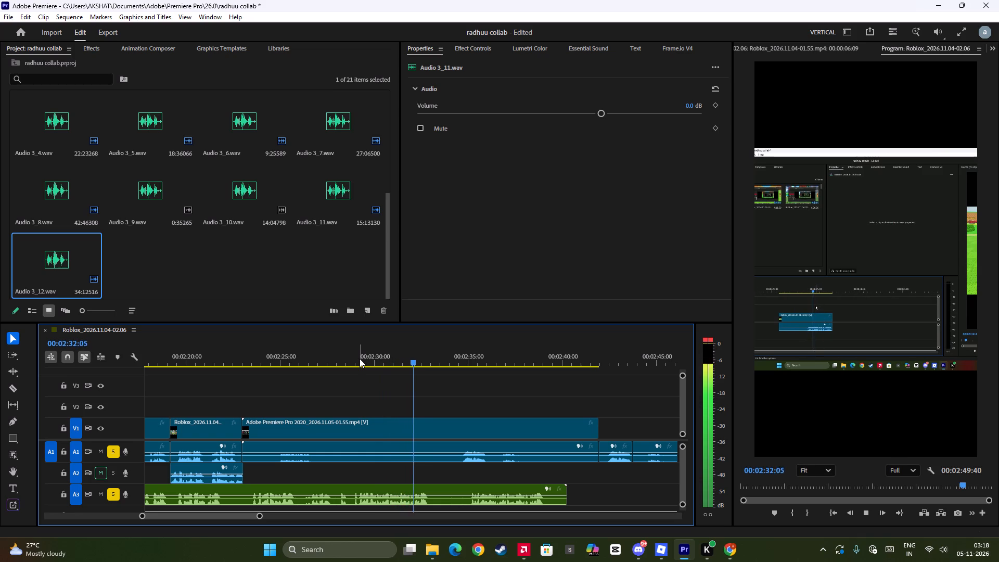
key(space)
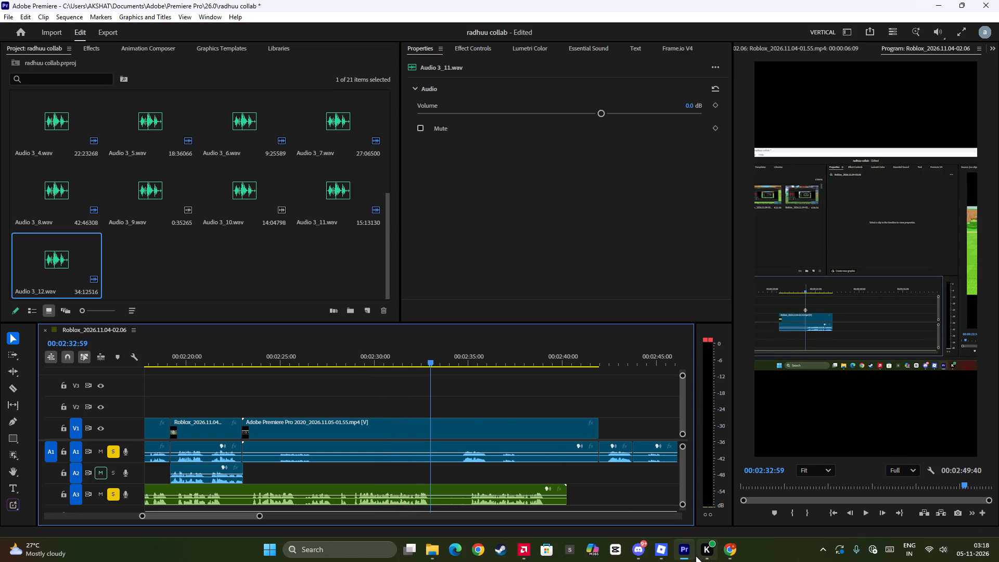
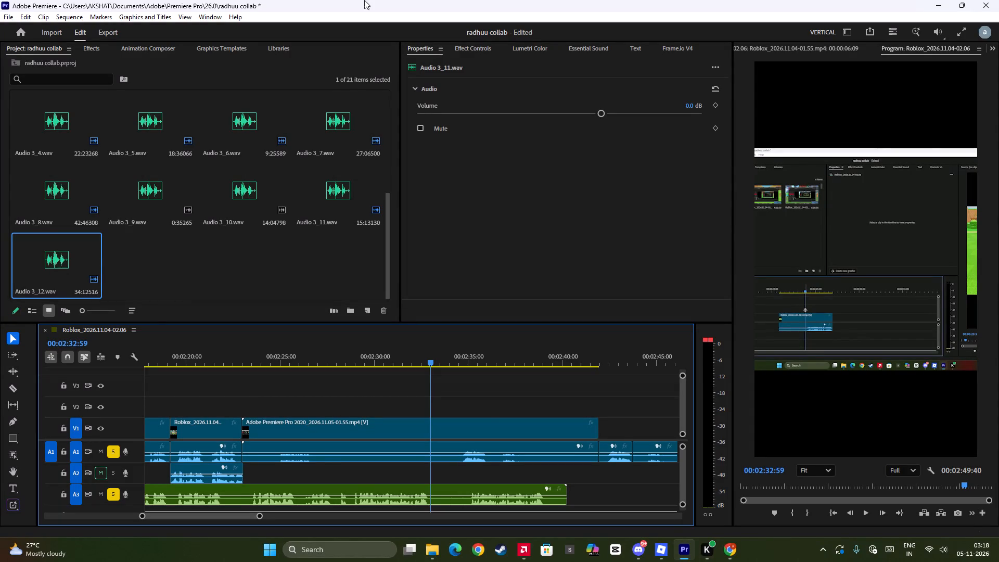
Scrub the sequence back from 00:02:32:59 towards its start and park the playhead at 00:00:24:03 over the Roblox gameplay clip.
drag(430, 402, 0, 407)
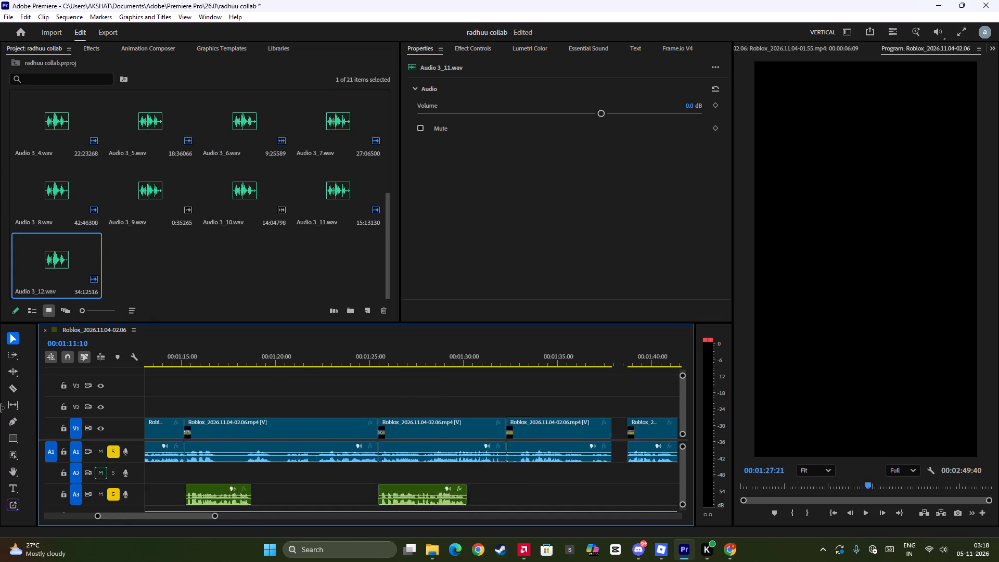
drag(0, 407, 597, 483)
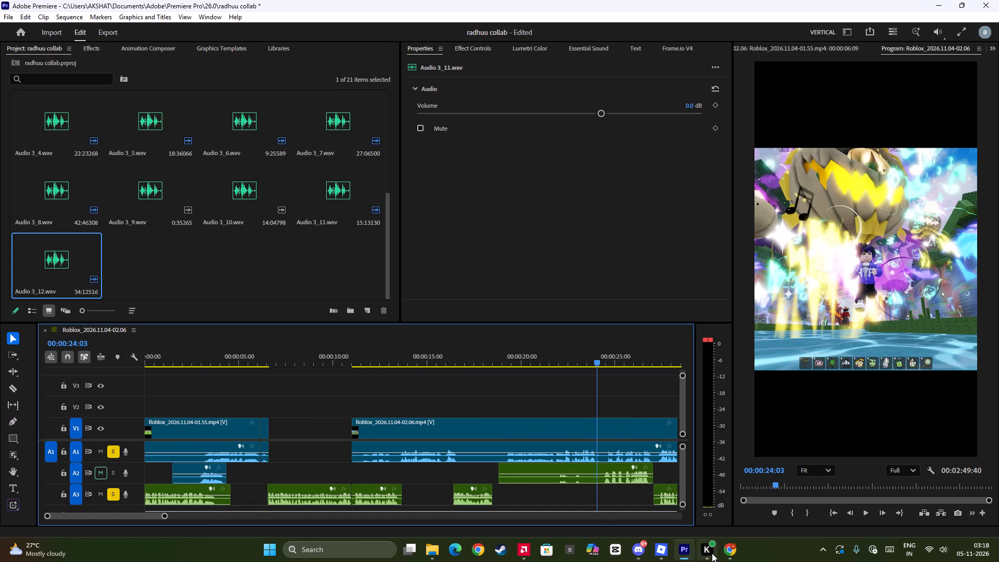
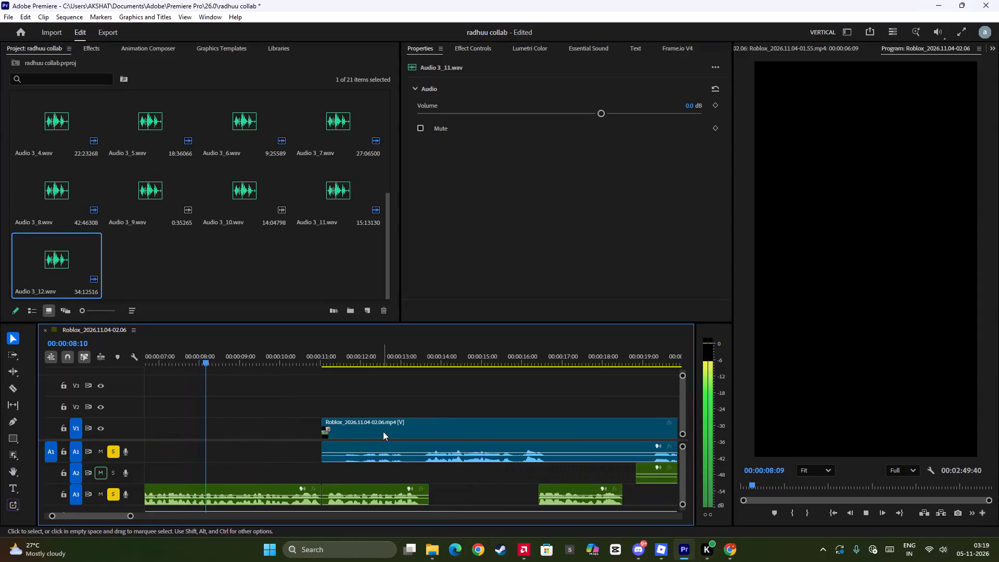
Play the sequence from about 00:00:08 past 00:00:13 and shift the Roblox_2026.11.04-02.06.mp4 clip on V1/A1 about 0.2 s earlier.
scroll(383, 431, down, 6)
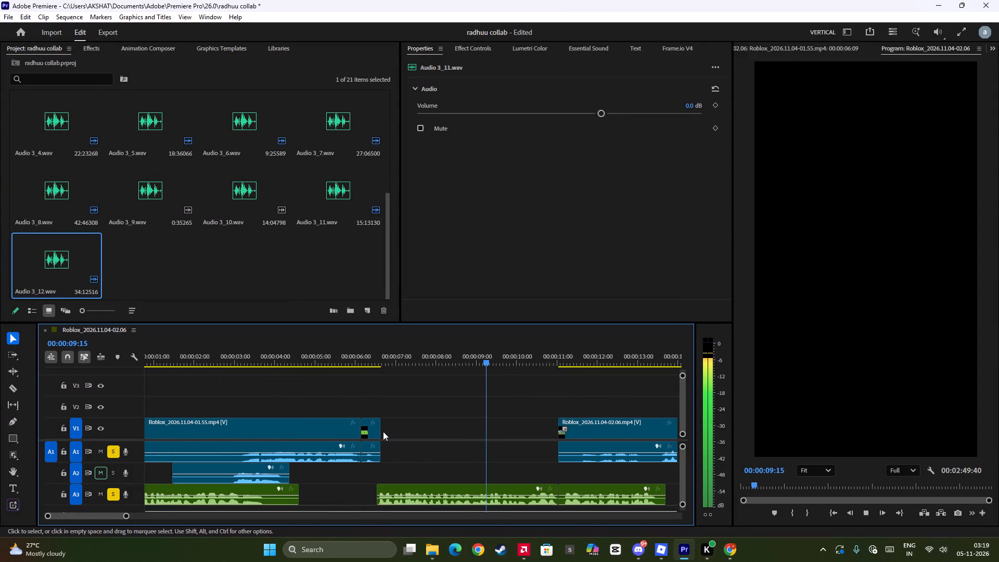
scroll(383, 431, down, 12)
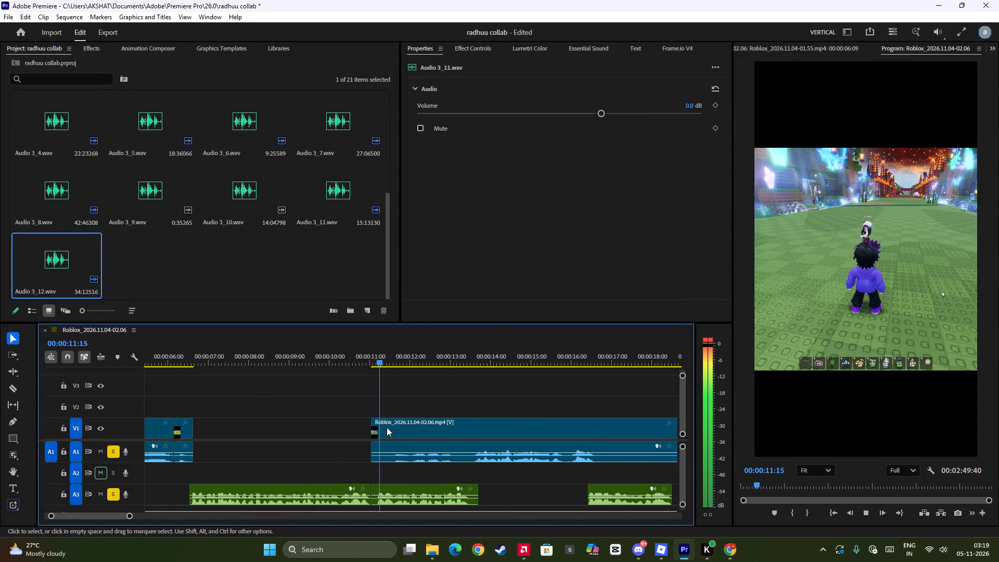
scroll(406, 427, down, 4)
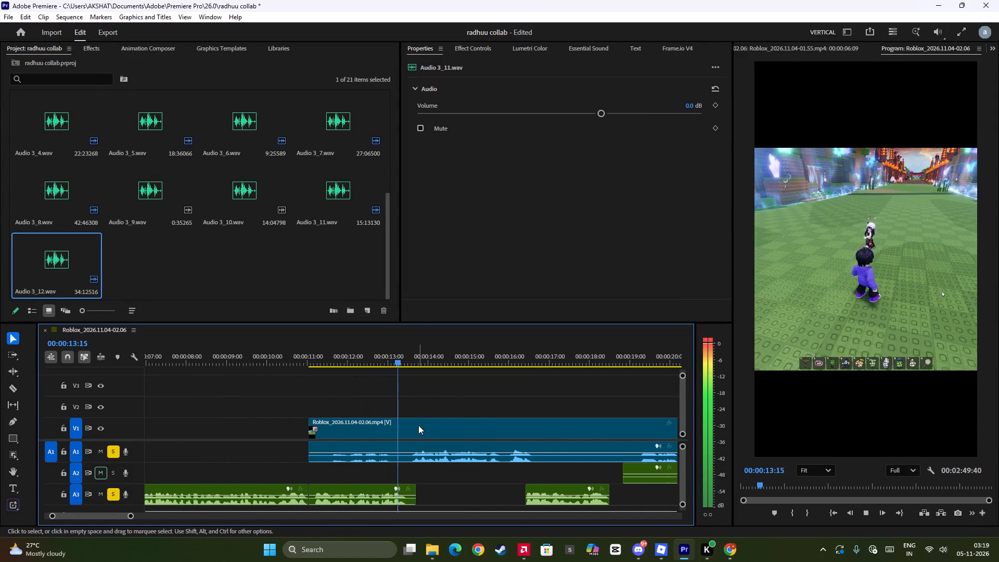
key(space)
drag(432, 427, 423, 427)
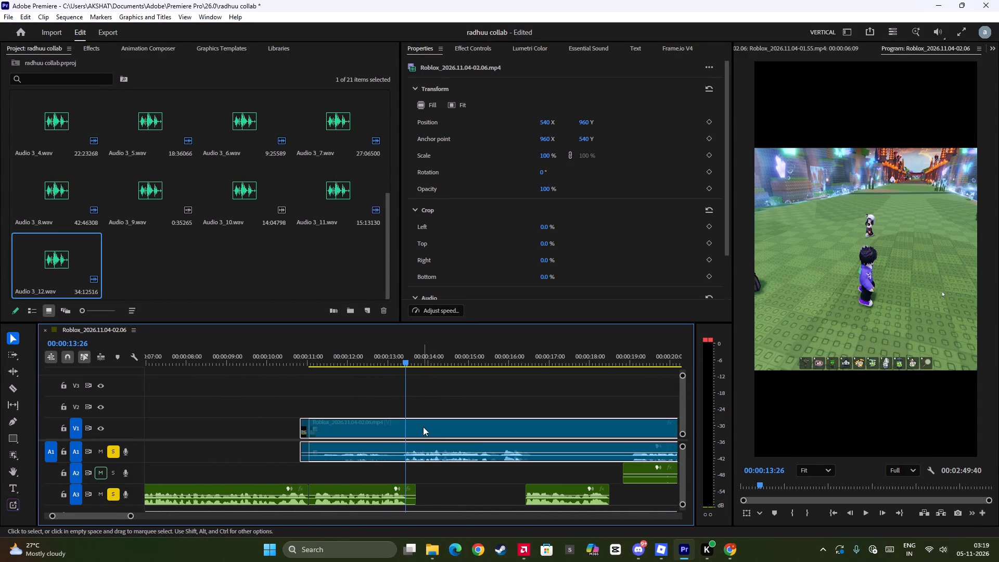
Unlink the shifted Roblox clip's audio from its video, split it at 00:00:13:19 and delete the part before the split.
click(303, 359)
key(space)
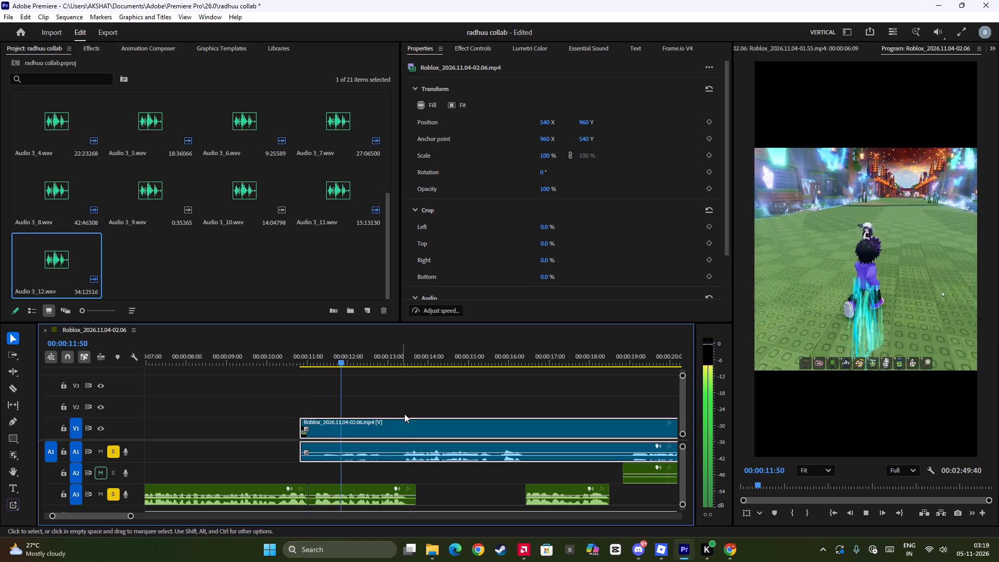
key(space)
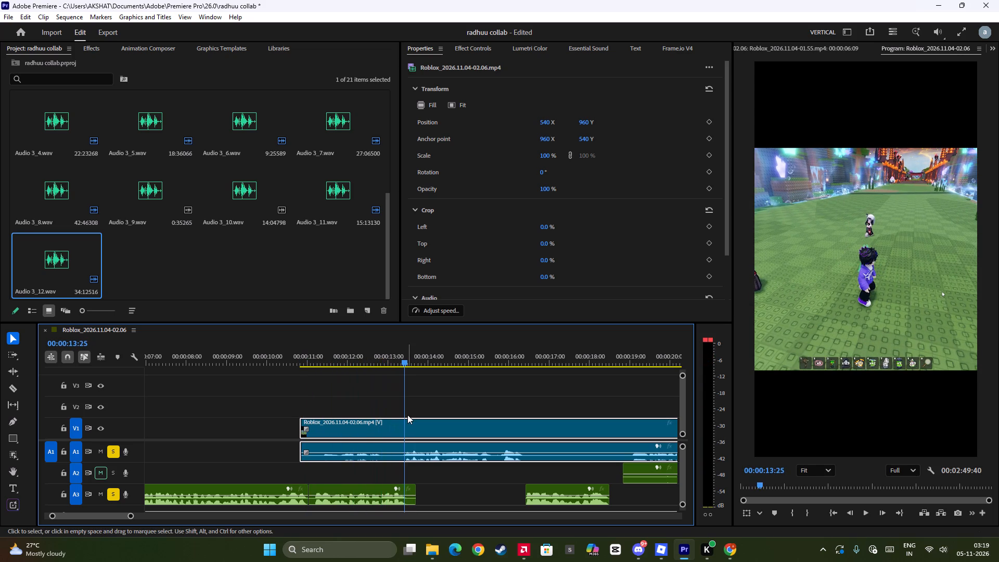
click(402, 404)
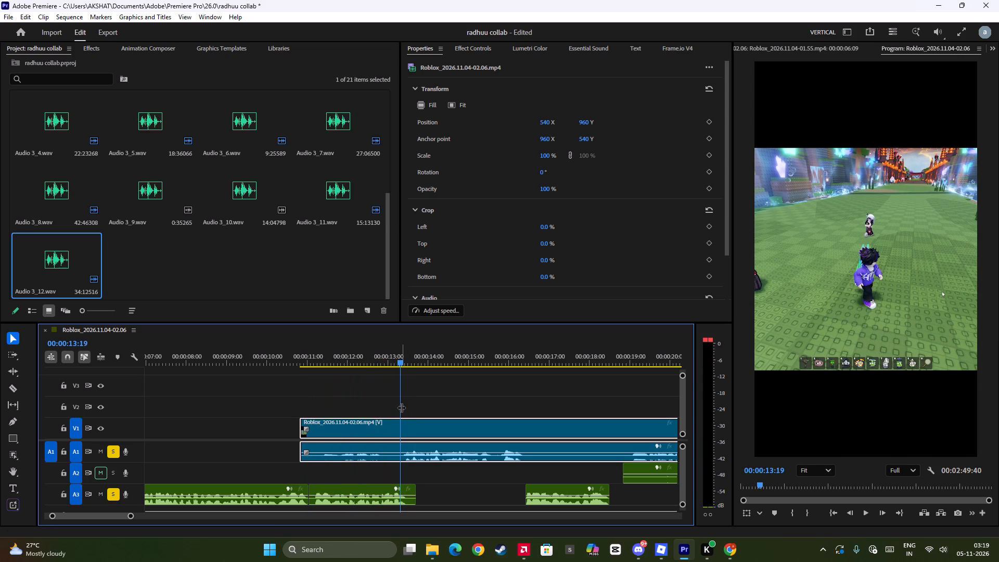
key(ctrl+l)
click(372, 455)
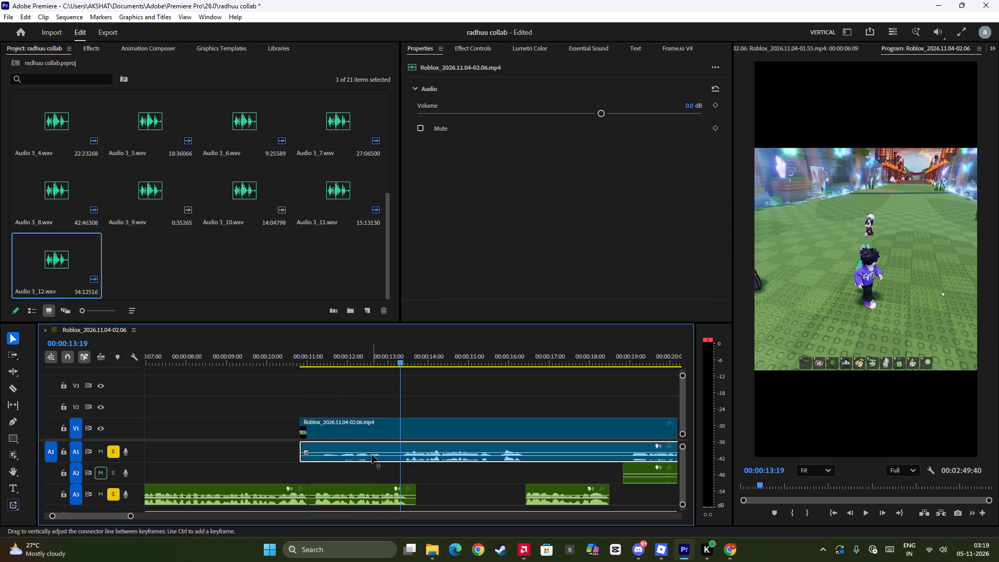
key(ctrl+b)
click(372, 455)
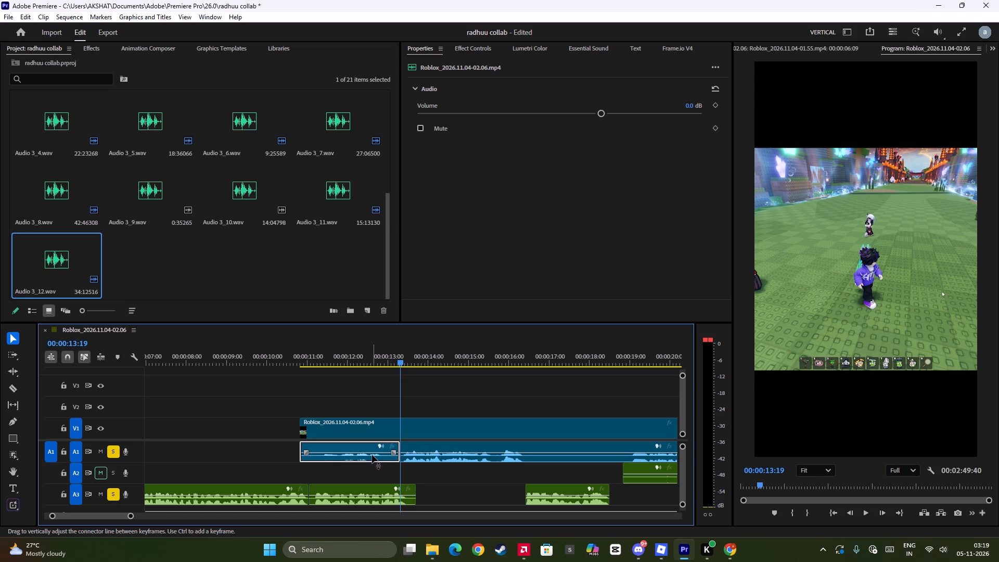
key(BackSpace)
Play on to about 00:00:18:24 and shift the Roblox video and its remaining A1 audio together about 0.6 s earlier.
key(space)
scroll(378, 449, down, 6)
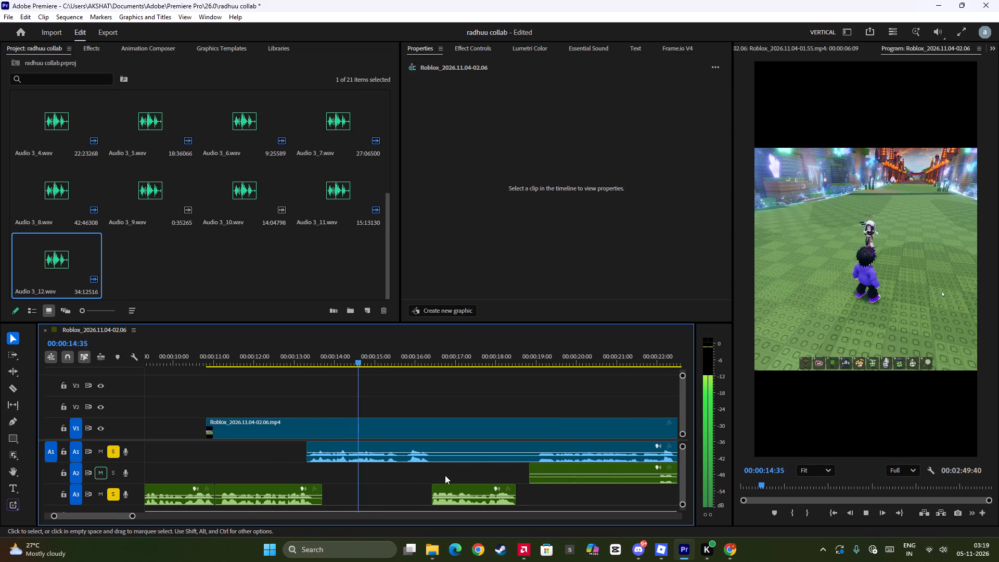
key(space)
key(space)
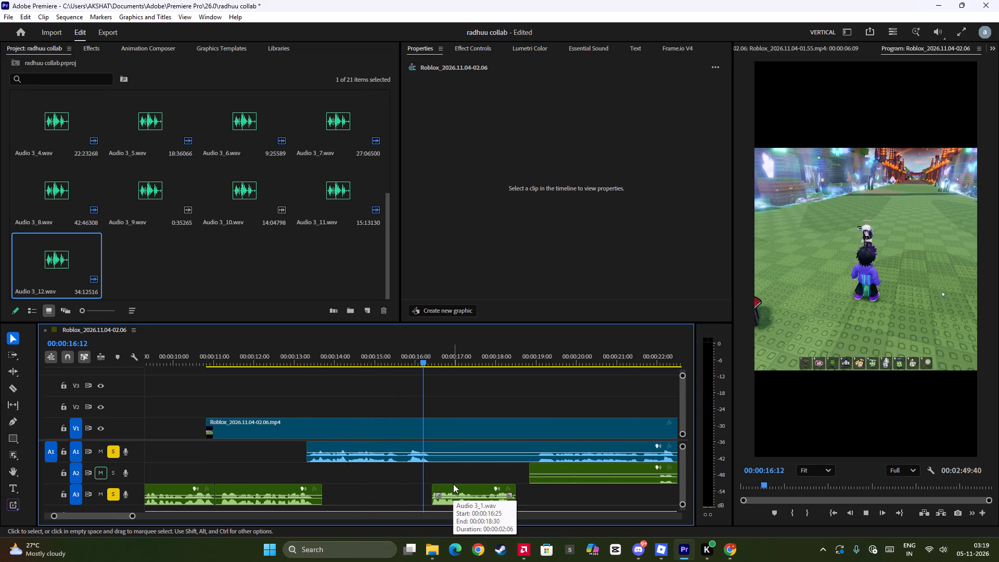
scroll(453, 484, down, 4)
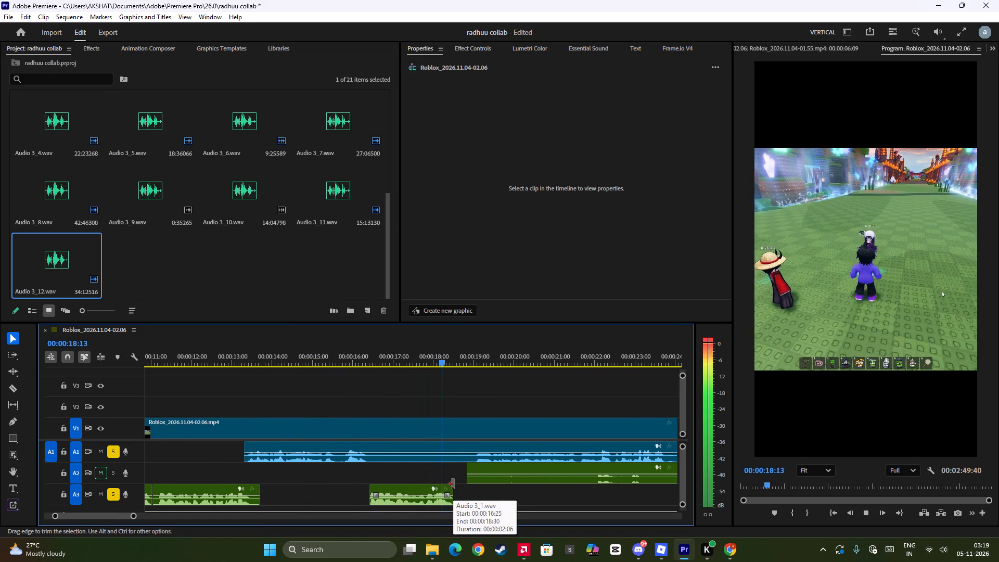
key(space)
click(465, 451)
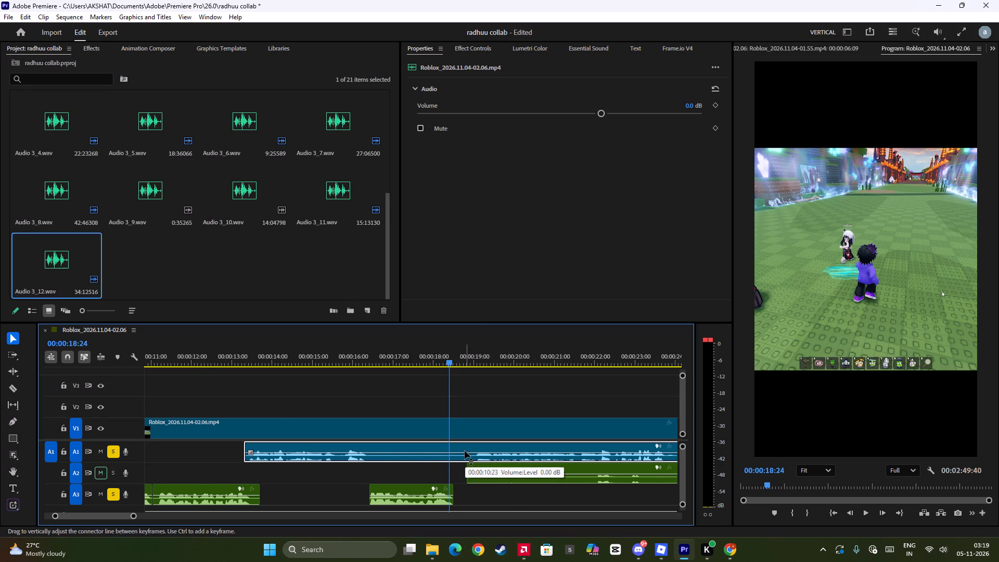
scroll(433, 454, up, 8)
drag(368, 401, 409, 451)
drag(426, 421, 426, 421)
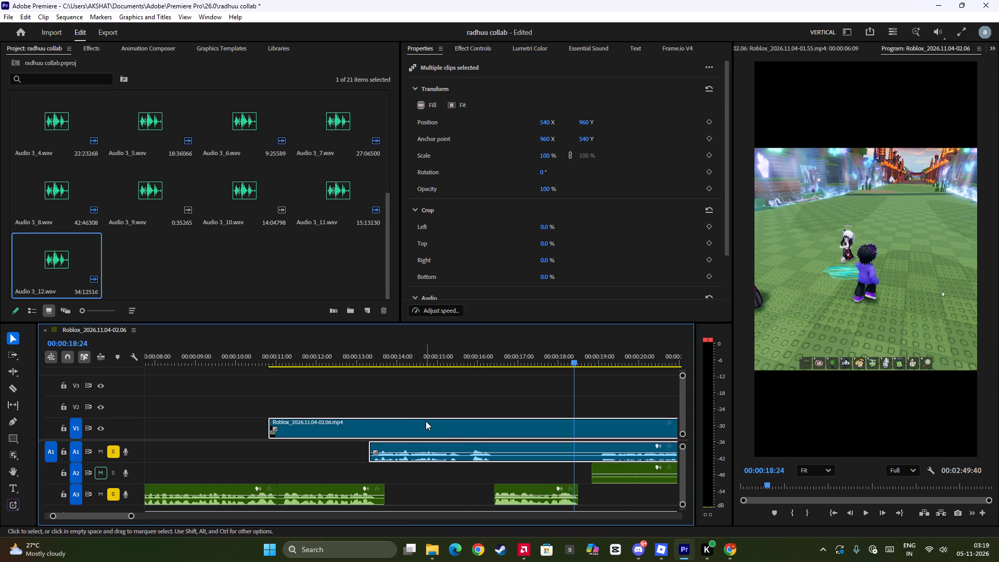
drag(426, 421, 401, 423)
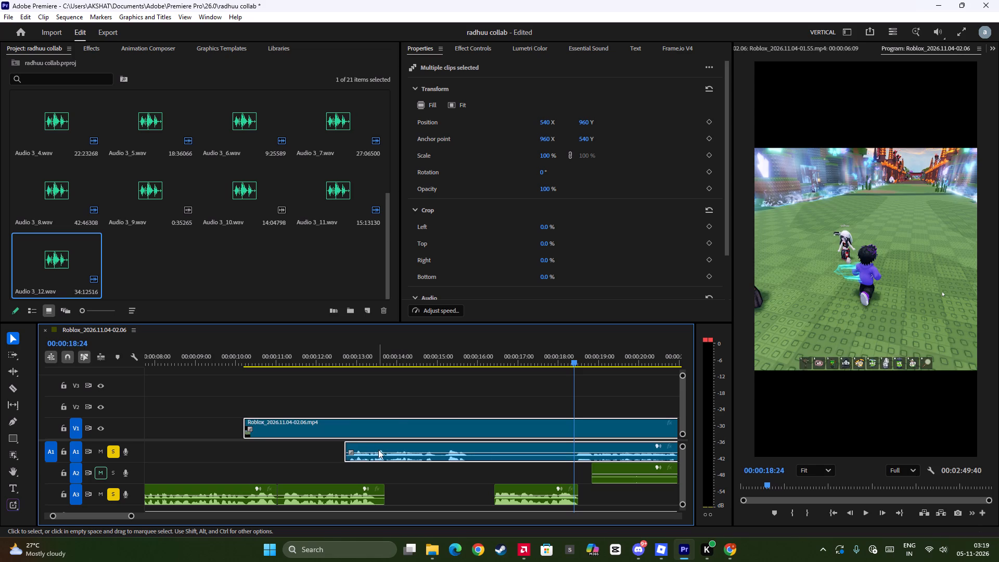
Move only the Roblox clip's A1 audio about 0.5 s later, leaving the video in place.
click(378, 450)
click(386, 447)
click(405, 394)
click(398, 450)
drag(398, 445, 420, 447)
Play the sequence from 00:00:10:31 to 00:00:16:13 and move Audio 3_1.wav on A3 earlier to start at 00:00:16:13.
click(258, 356)
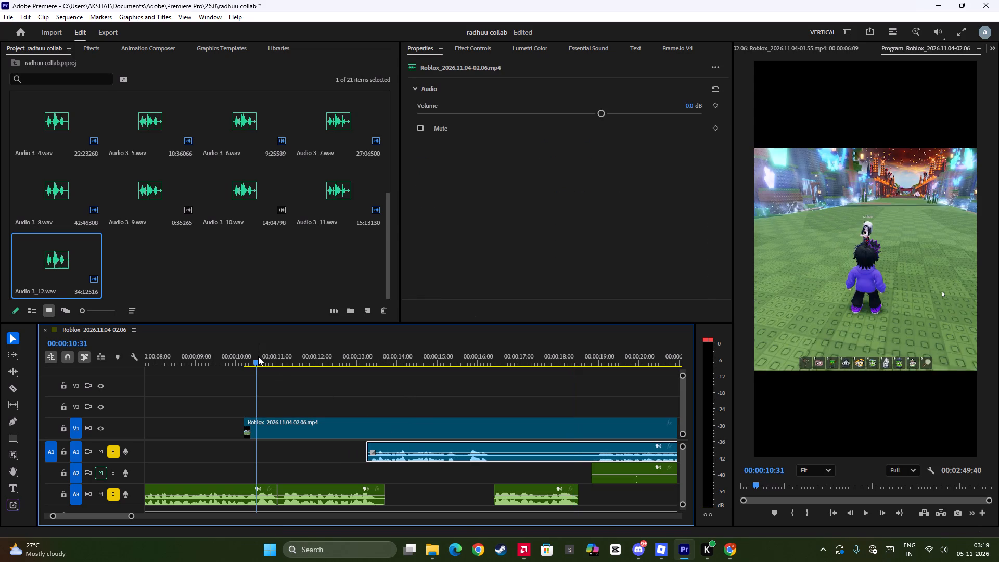
key(space)
key(space)
key(space)
scroll(258, 356, down, 4)
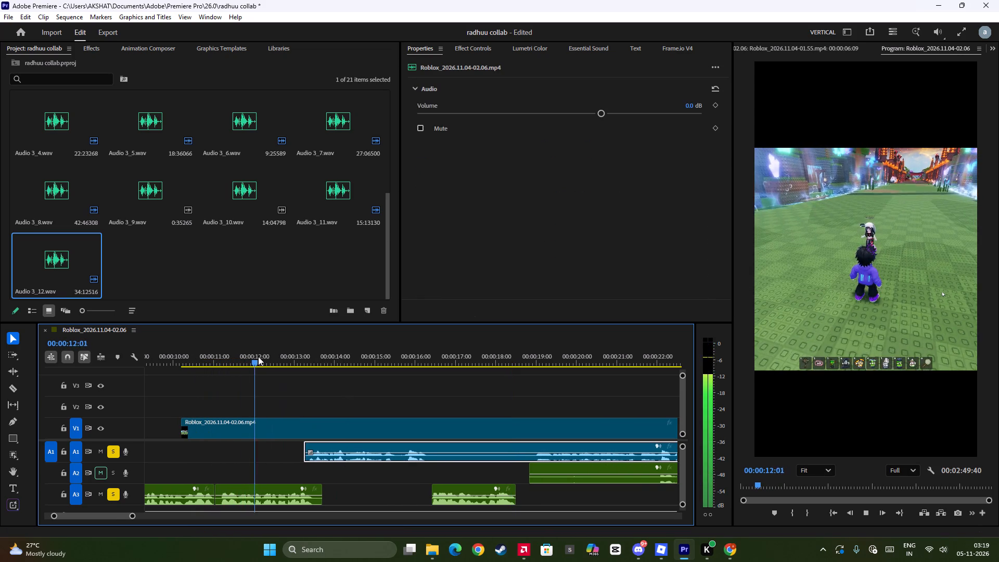
key(space)
key(space)
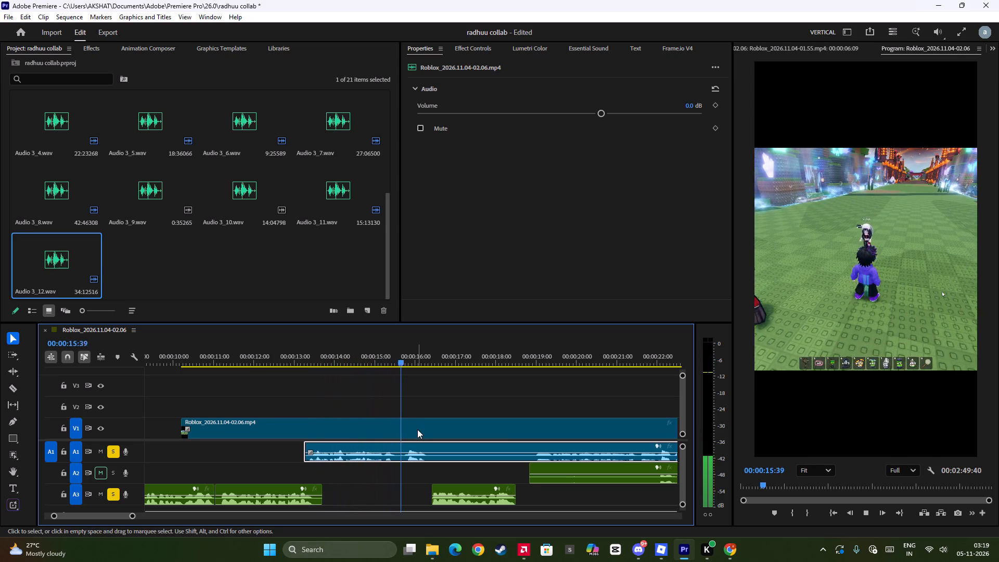
key(space)
key(space)
key(space)
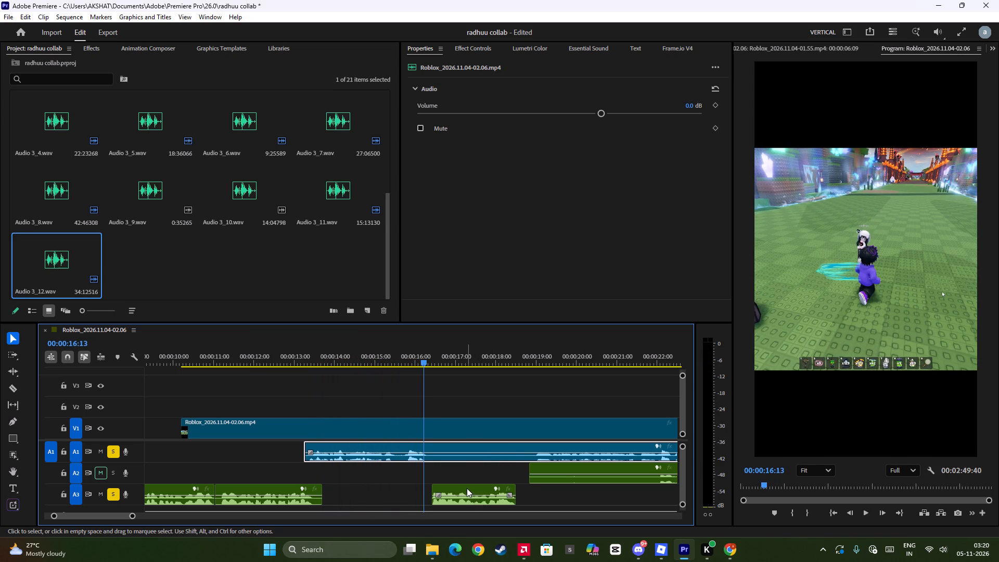
drag(467, 488, 460, 489)
Split the Roblox audio on A1 at 00:00:18:11 and trim the end of the first piece back by about 1 s.
key(space)
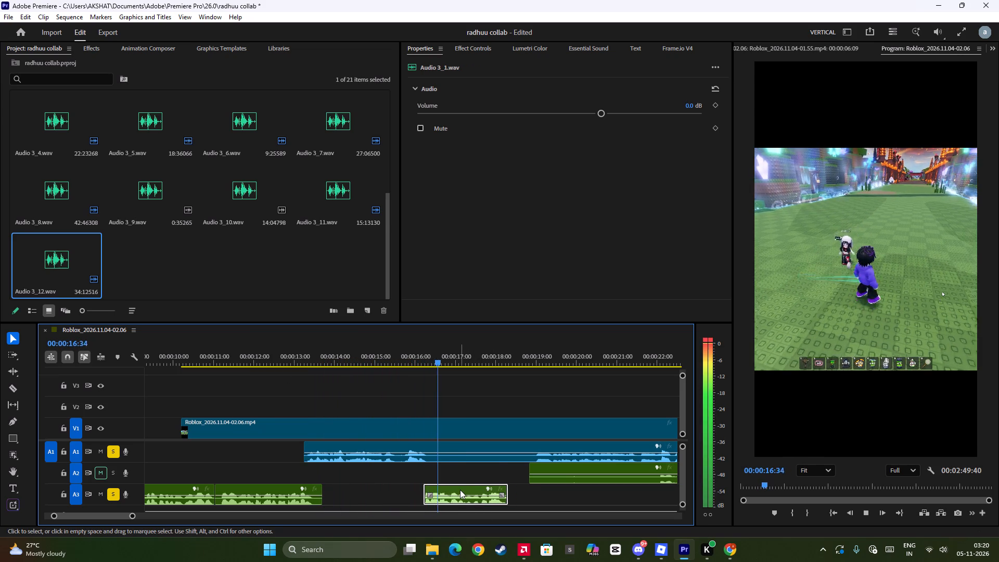
key(space)
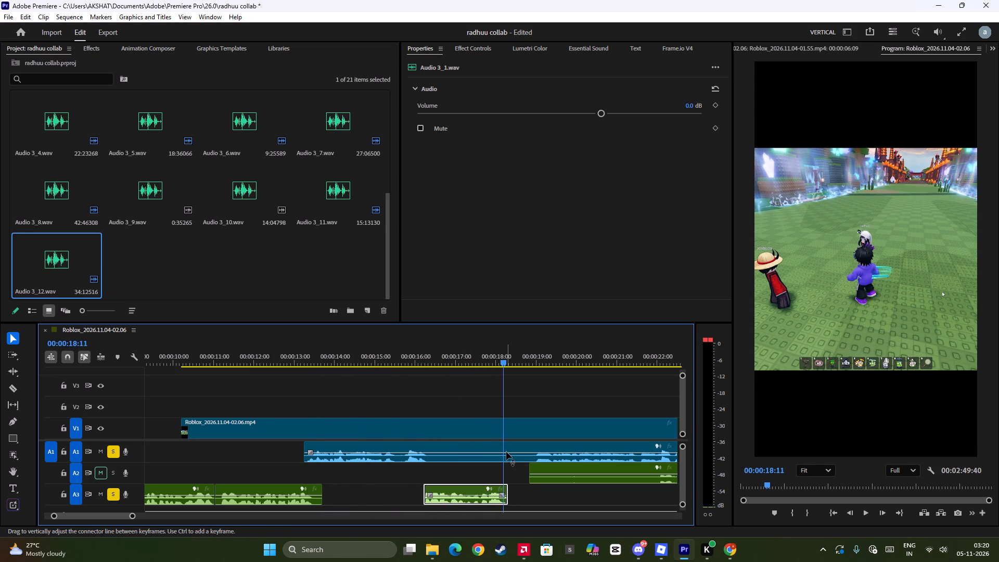
click(506, 452)
key(ctrl+b)
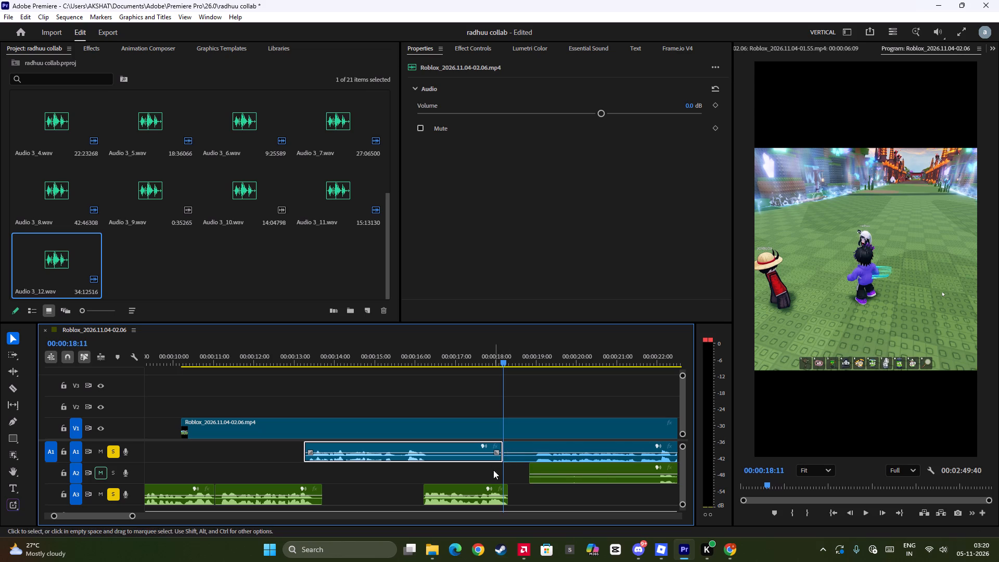
drag(502, 448, 459, 450)
Move the second piece of the split Roblox audio on A1 about 0.8 s earlier, close behind the first piece.
click(504, 451)
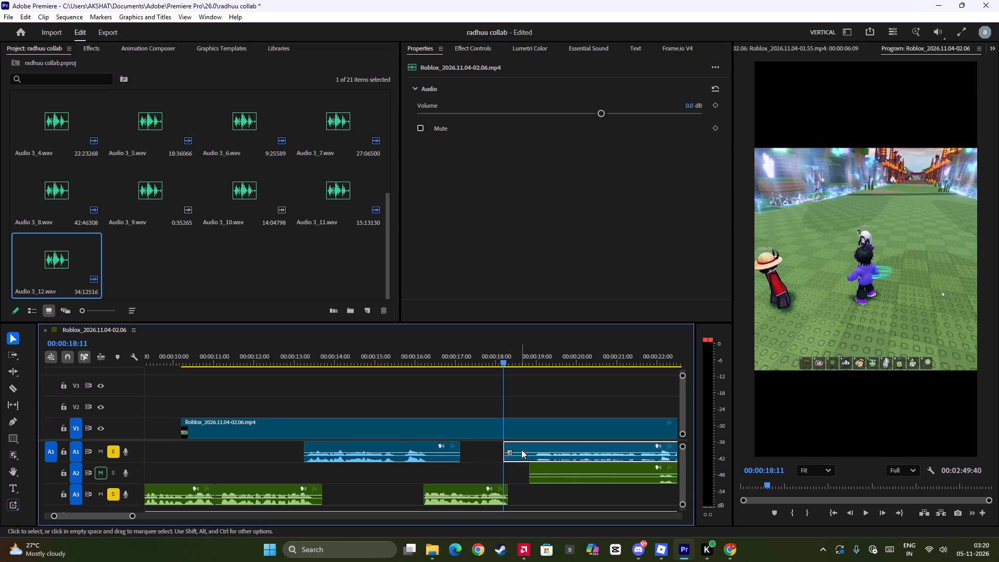
drag(522, 446, 489, 446)
Play the sequence from 00:00:17:40 to 00:00:25:48 to check the timing of the rearranged Roblox audio.
click(483, 357)
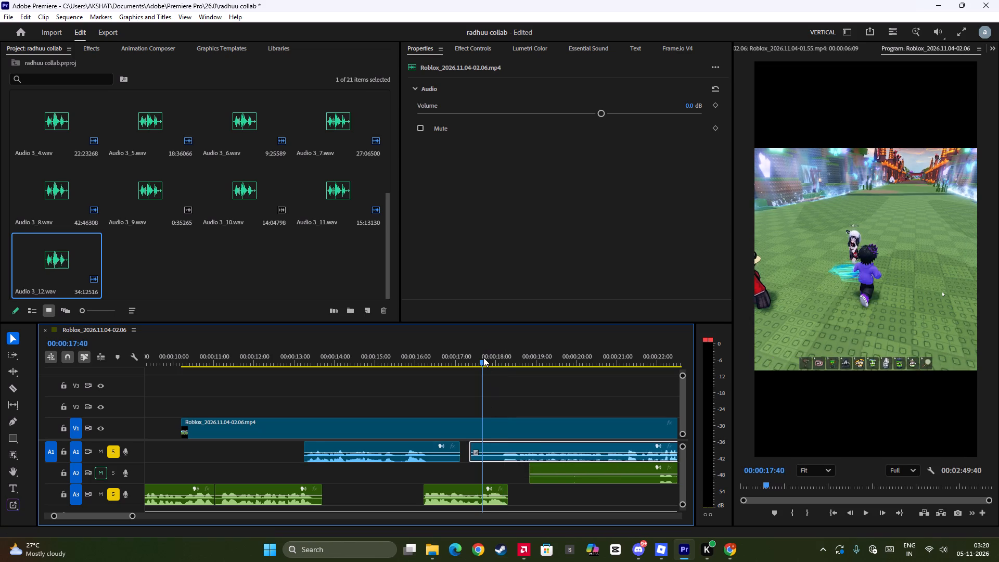
key(space)
key(space)
key(space)
scroll(482, 369, down, 4)
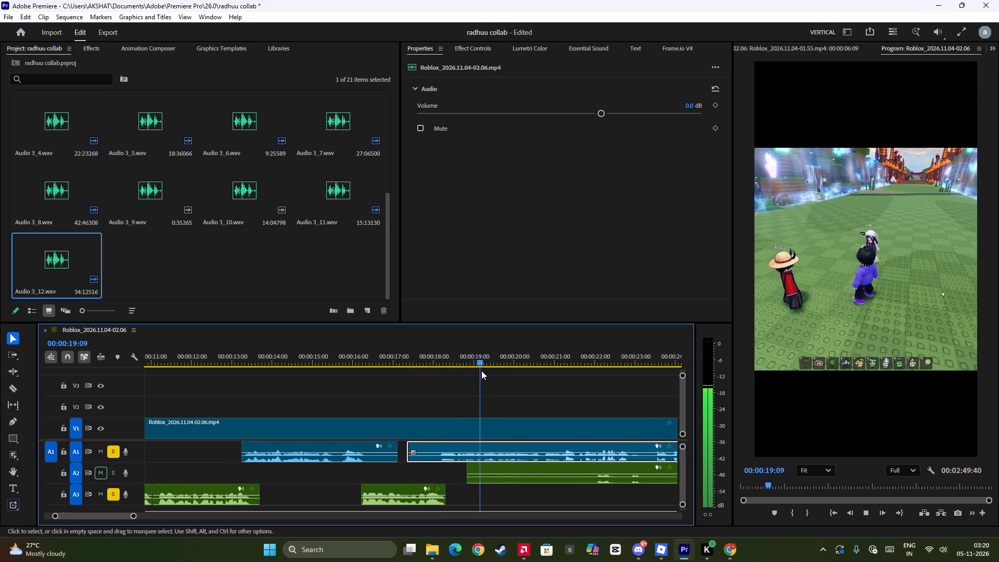
scroll(481, 373, down, 6)
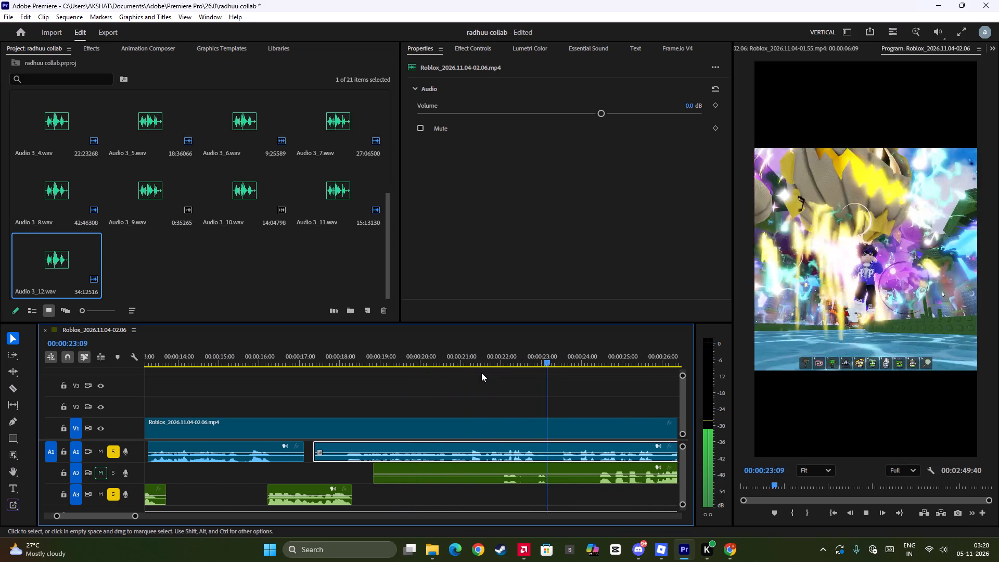
scroll(481, 373, down, 7)
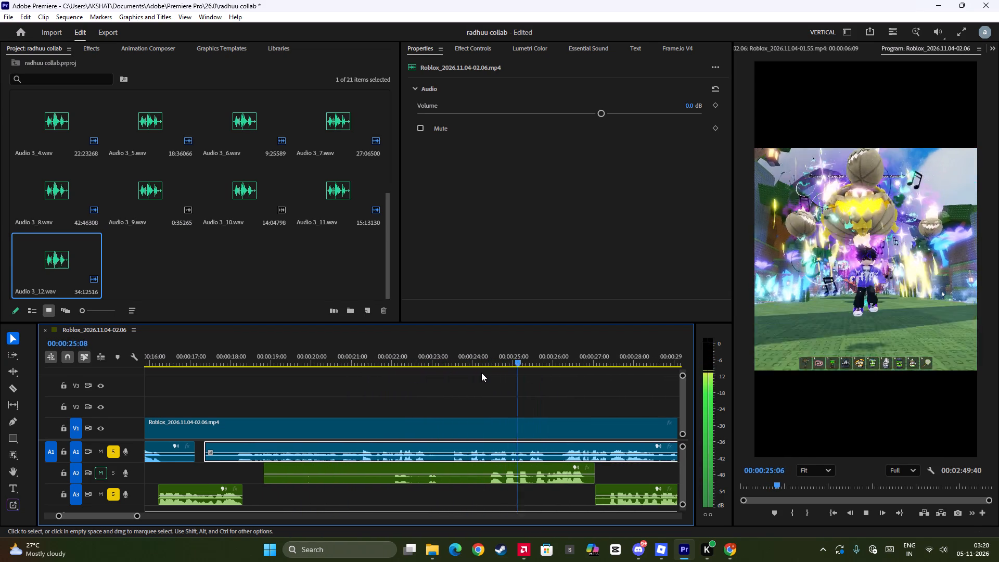
scroll(481, 373, down, 1)
key(space)
Solo audio track A2 and replay the section from about 00:00:24:16 to 00:00:24:49 to hear its voice clip.
click(117, 475)
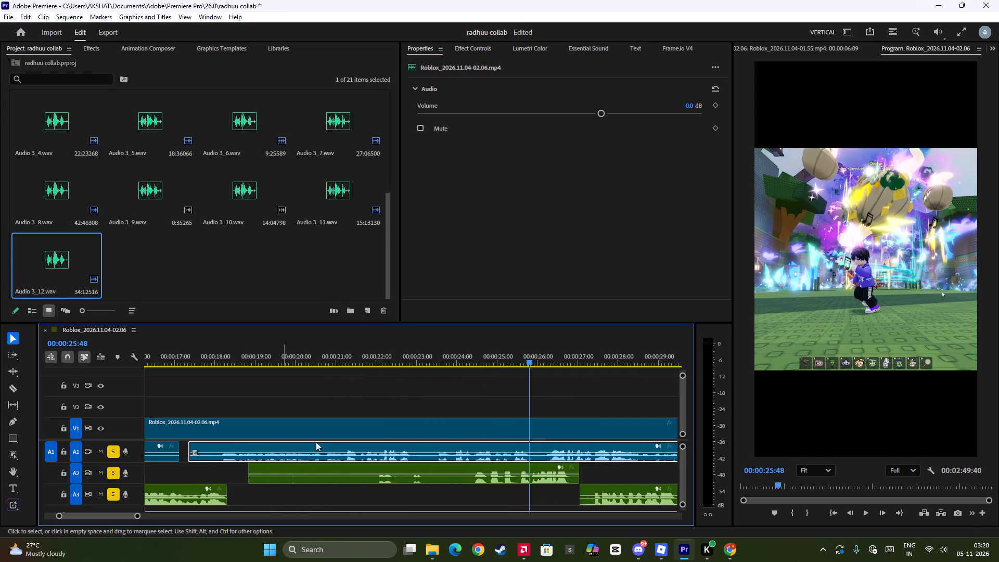
click(468, 361)
key(space)
key(space)
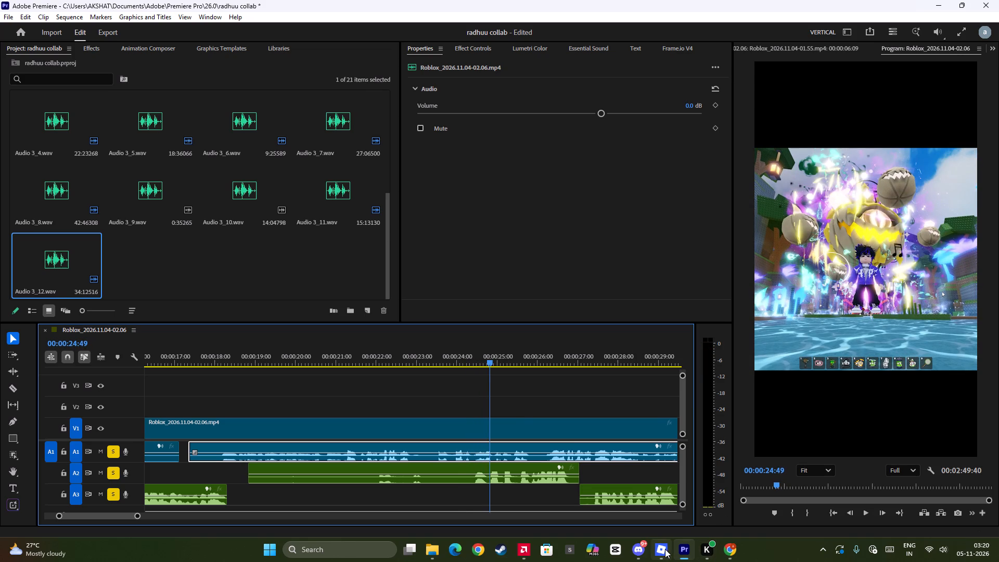
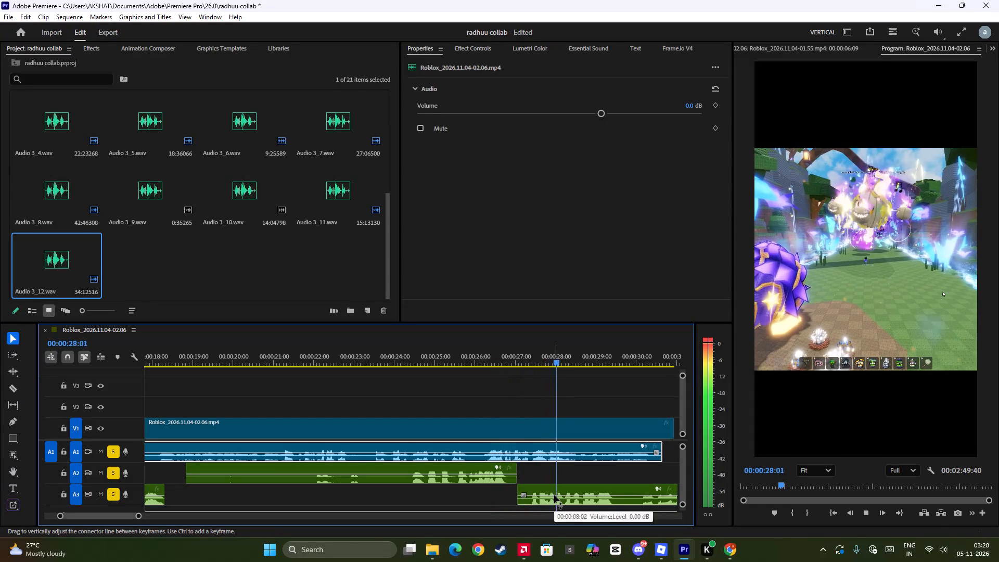
Move Audio 3_2.wav on A2 about 0.5 s earlier to start where the preceding A3 voice clip ends, and play it back.
key(space)
click(440, 360)
key(space)
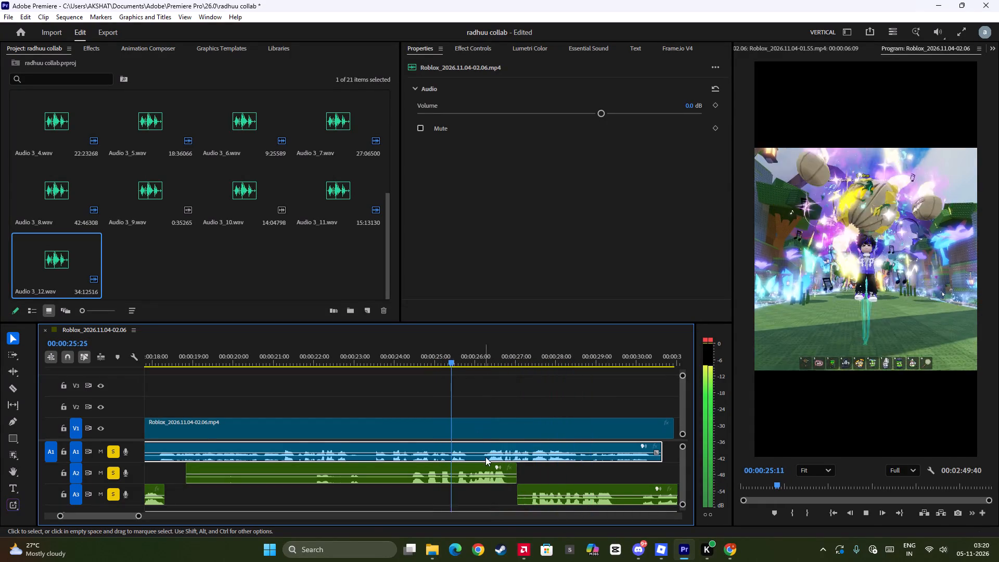
key(space)
drag(386, 474, 373, 473)
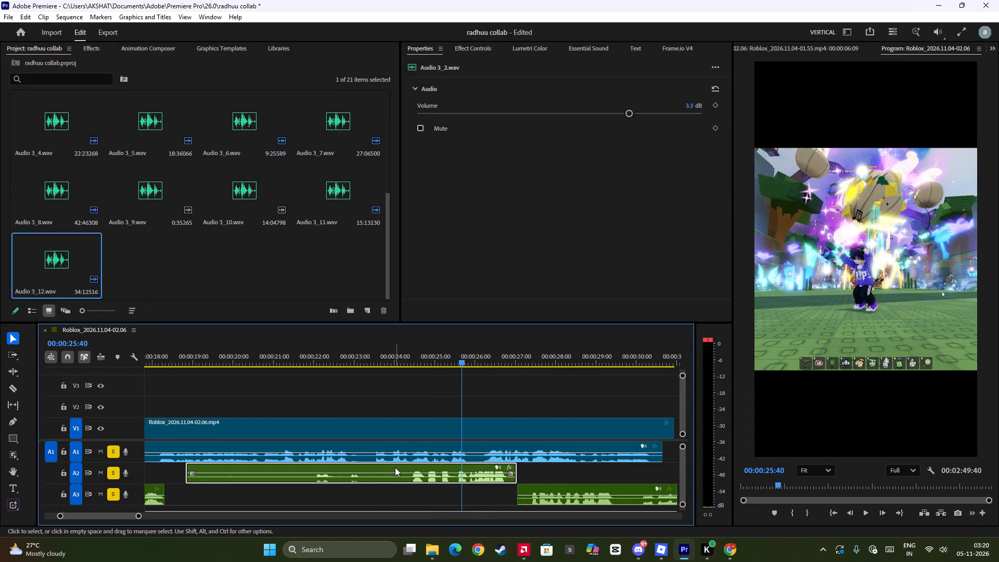
drag(395, 467, 371, 466)
click(408, 352)
key(space)
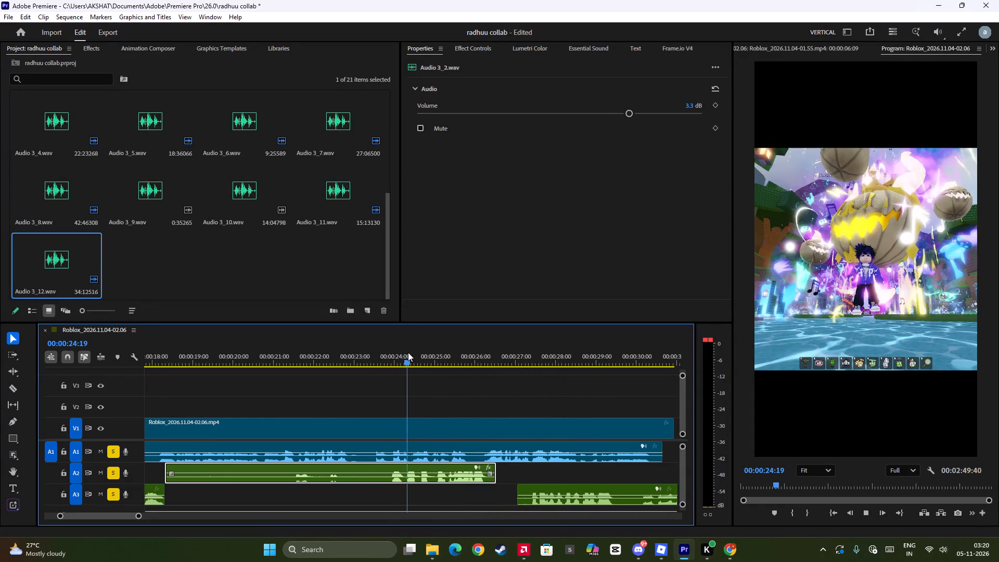
key(space)
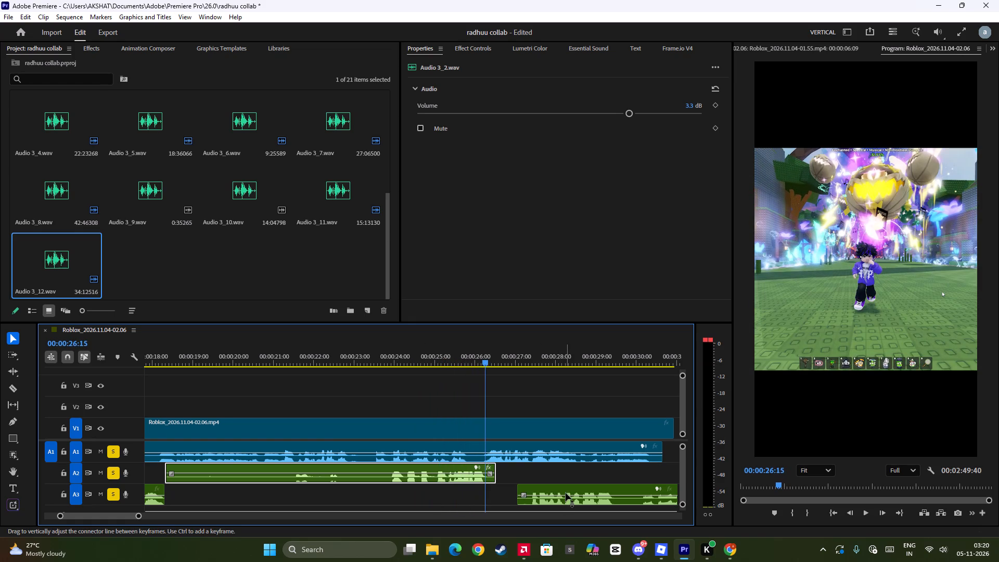
Move Audio 3_3.wav on A3 about 0.5 s earlier so it starts at the end of Audio 3_2.wav, and play through it.
drag(565, 492, 532, 492)
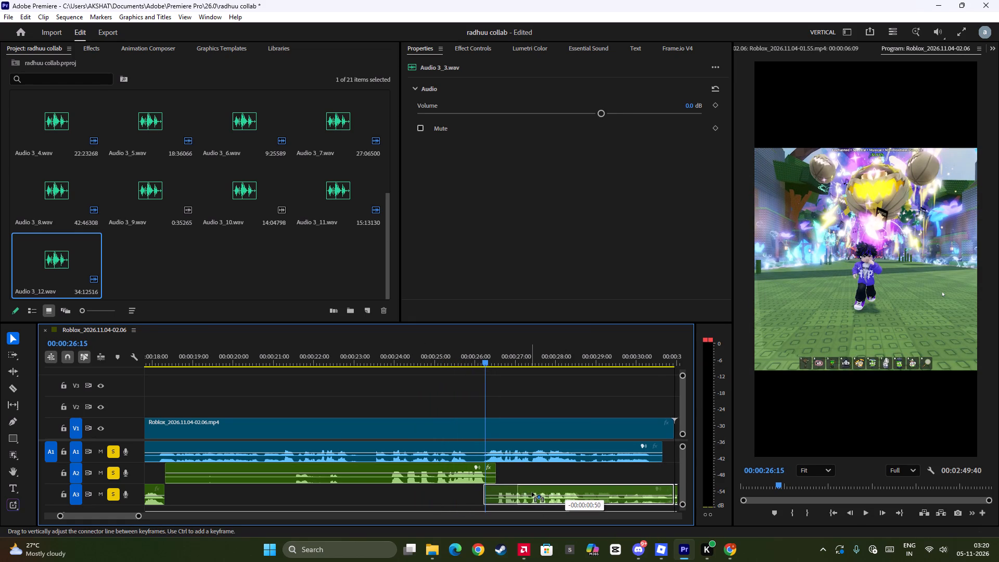
drag(532, 492, 540, 493)
key(space)
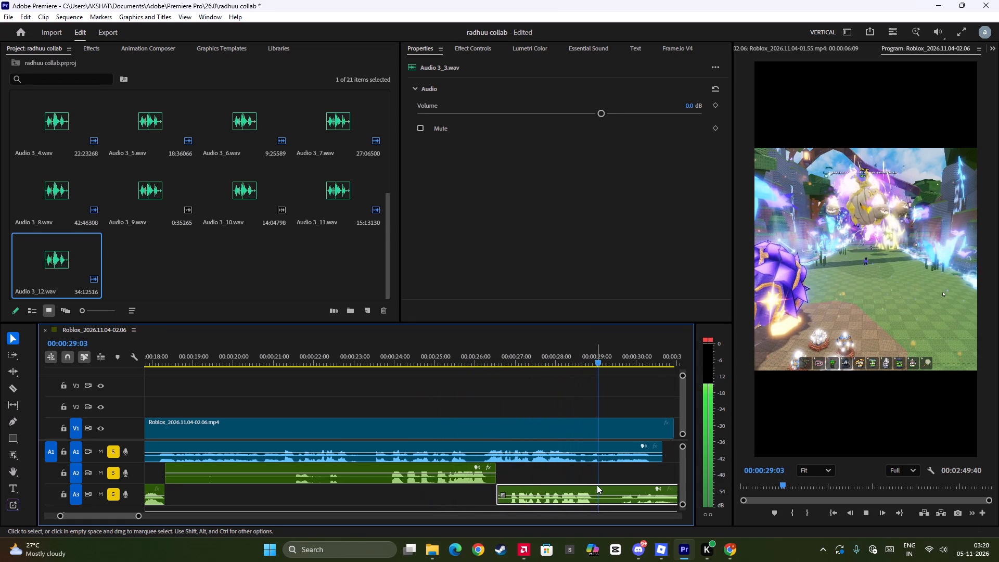
key(space)
Shift Audio 3_3.wav another 0.5 s or so earlier, to start at about 00:00:26:00, replaying the transition between adjustments.
drag(598, 489, 583, 489)
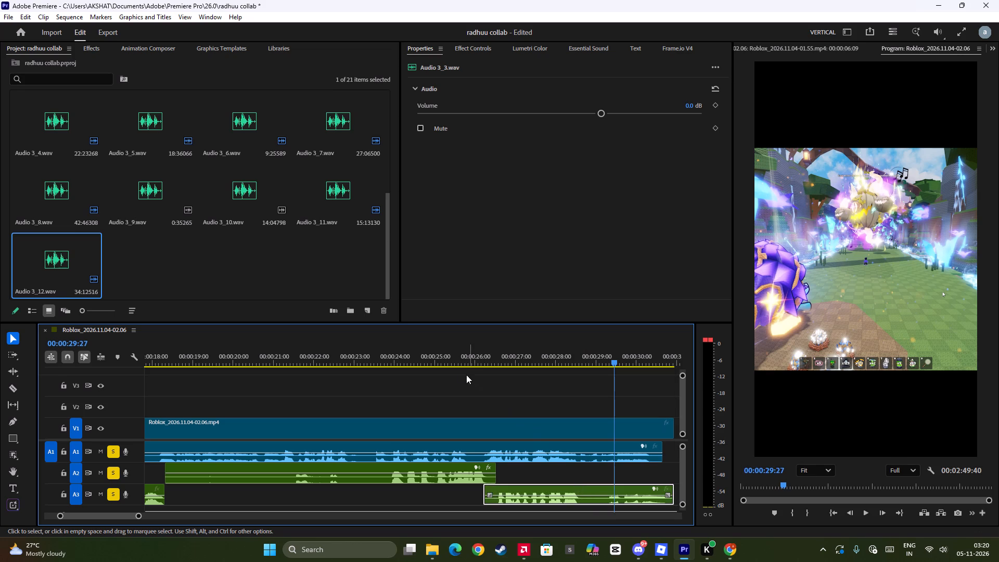
click(461, 372)
click(456, 354)
key(space)
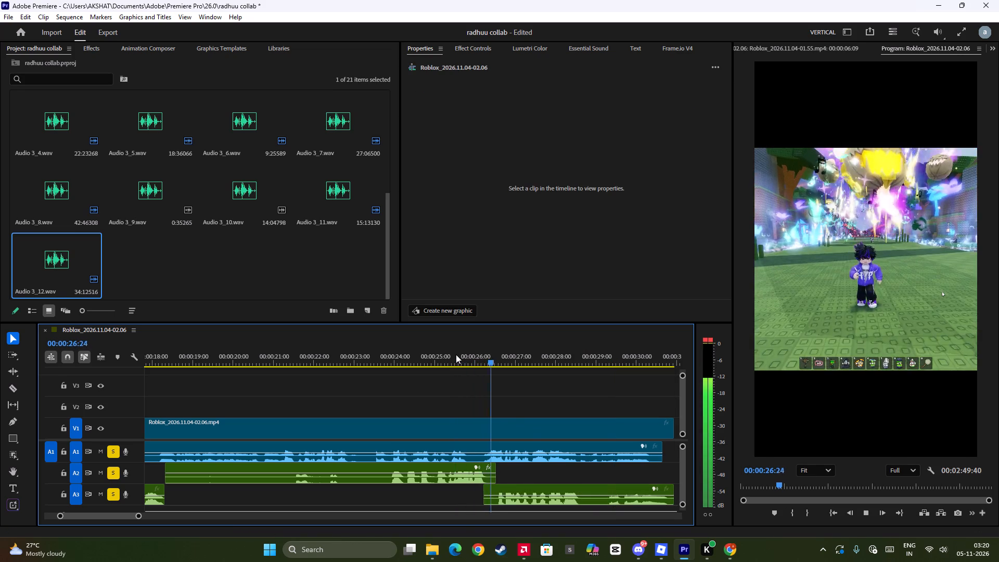
key(space)
click(456, 354)
key(space)
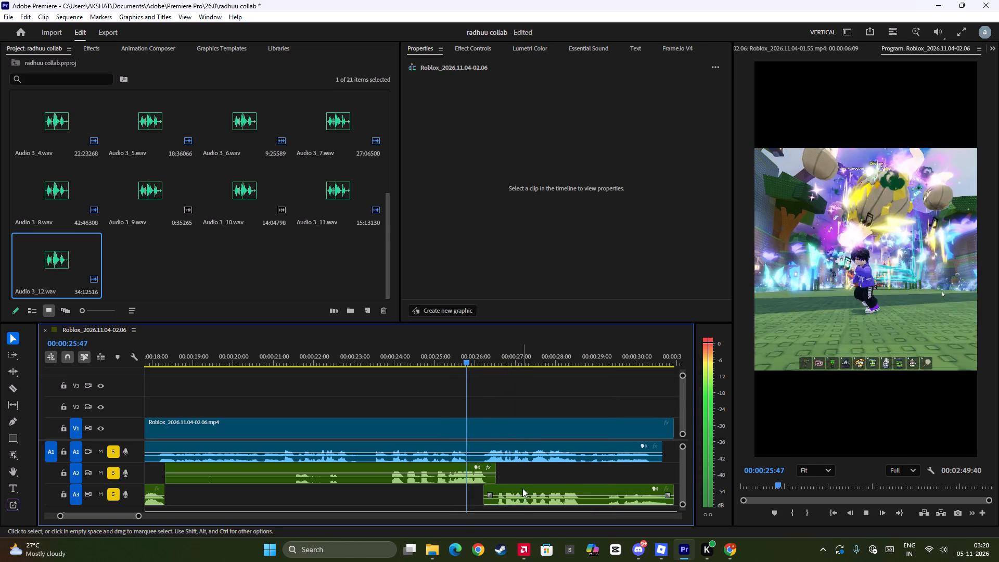
key(space)
drag(522, 490, 513, 490)
key(space)
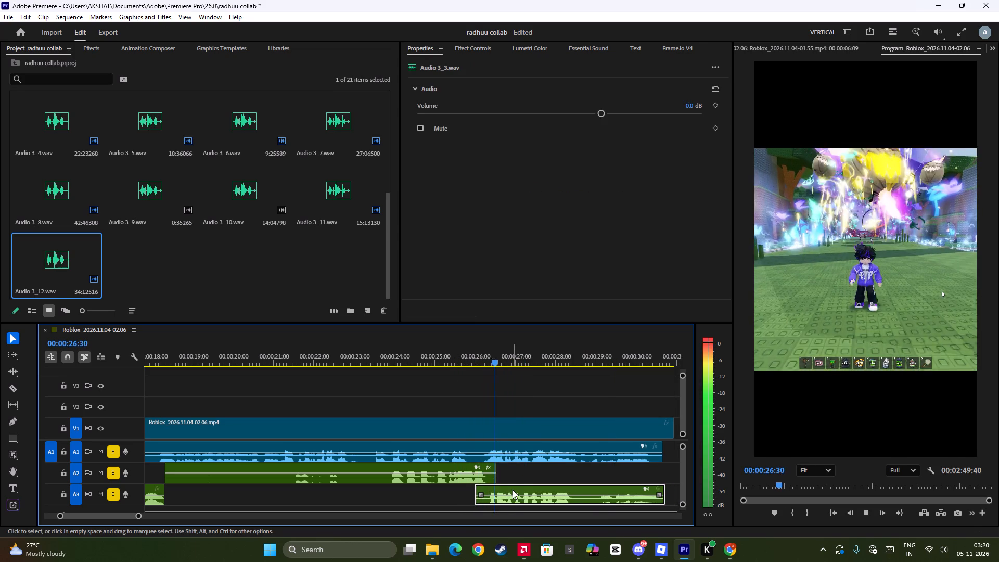
scroll(506, 474, down, 5)
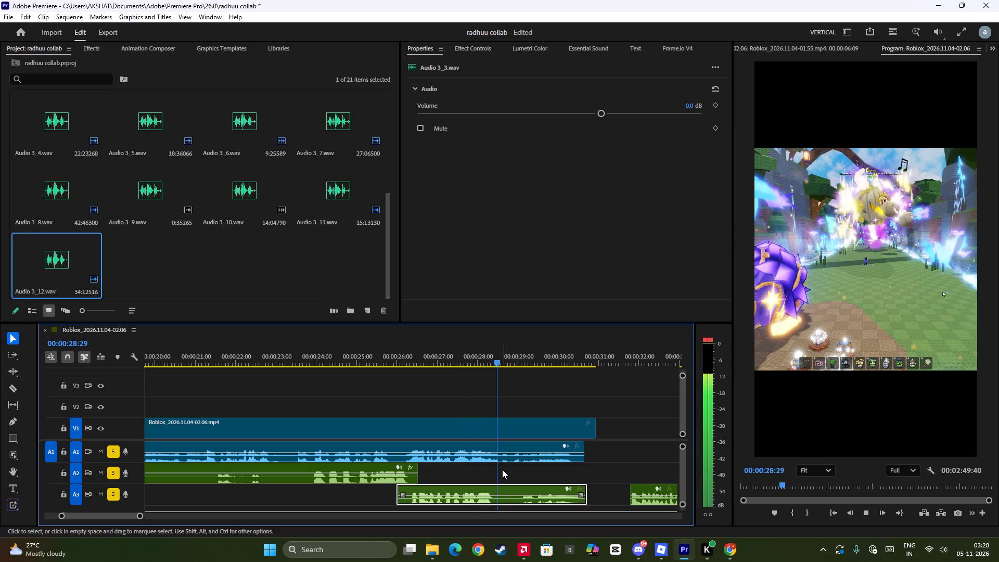
key(space)
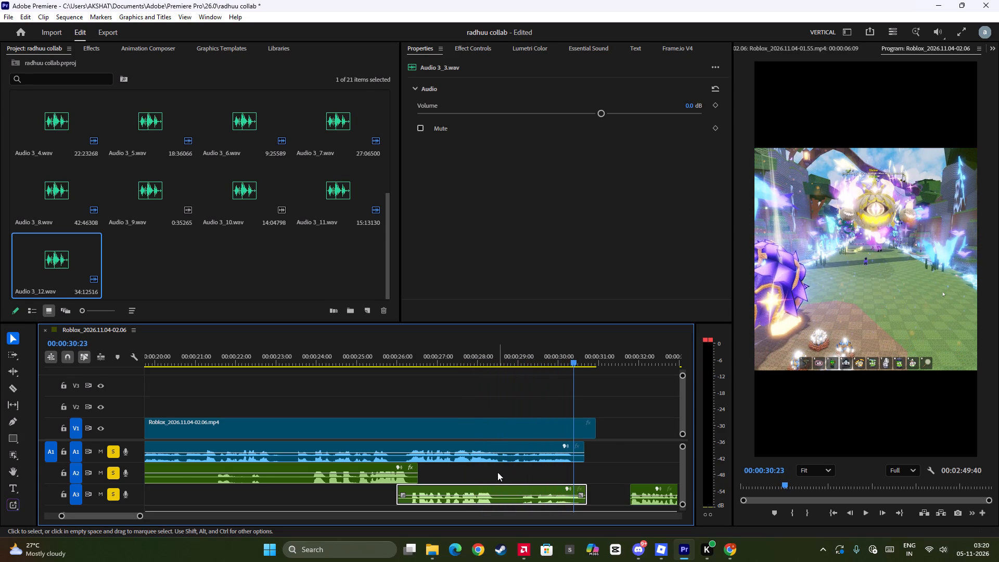
Play the sequence from about 00:00:18:12 to 00:00:26:53 to check the timing of the moved voice clips.
scroll(497, 471, up, 11)
click(253, 363)
key(space)
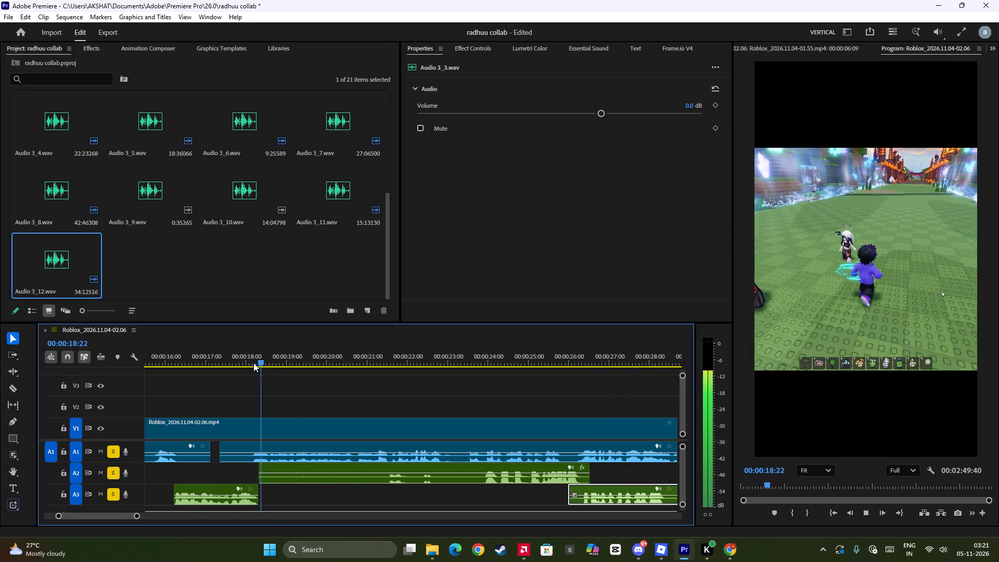
alt+scroll(421, 435, down, 5)
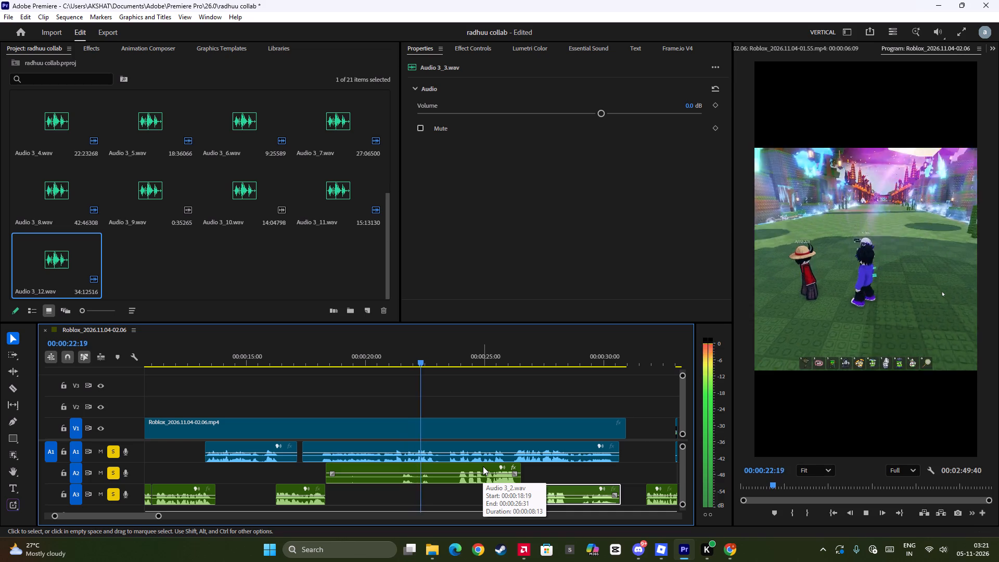
key(space)
key(space)
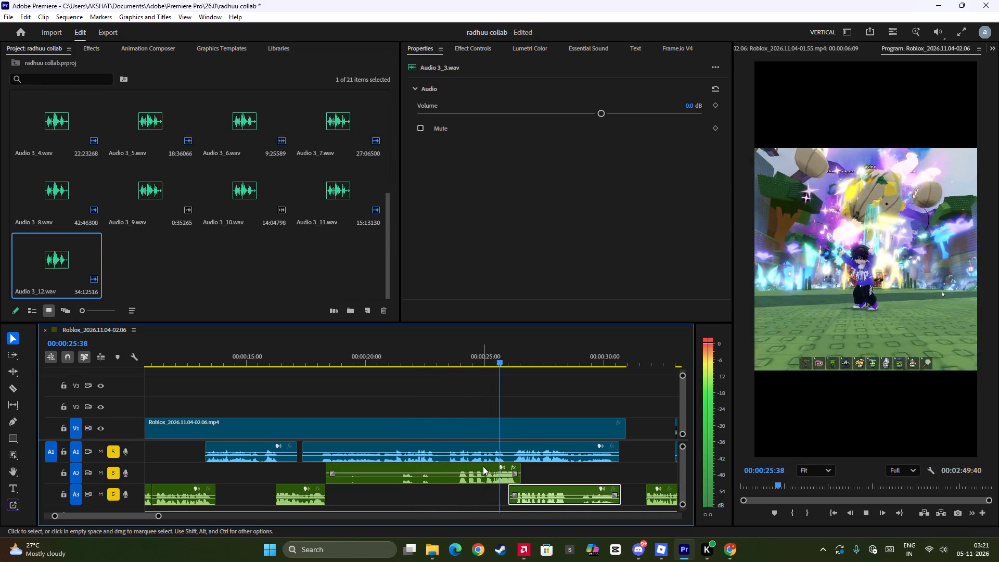
key(space)
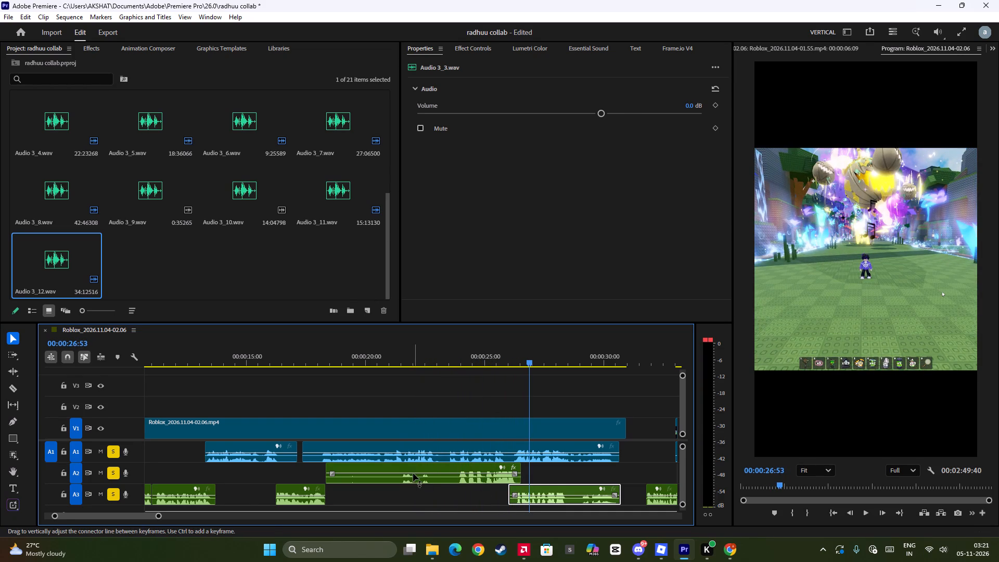
Move Audio 3_2.wav on A2 about 0.5 s earlier so its end meets the start of Audio 3_3.wav, and play through to 00:00:30:26.
click(413, 473)
drag(425, 468, 414, 470)
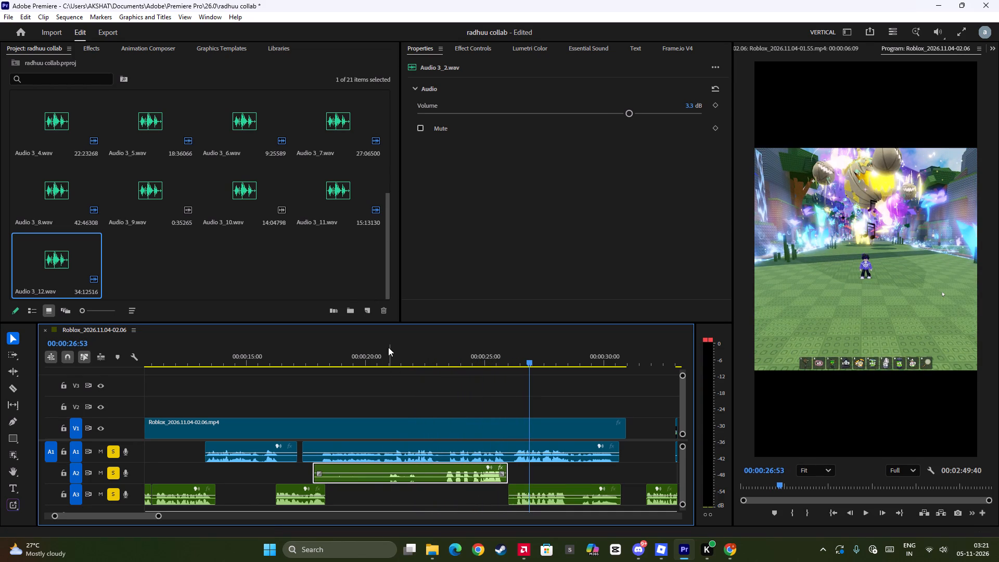
click(388, 347)
key(space)
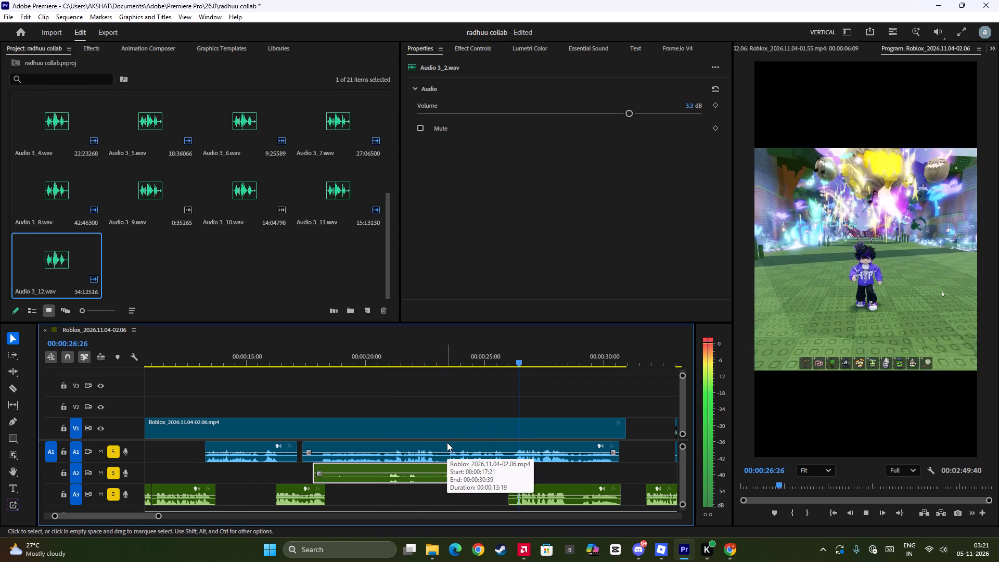
scroll(447, 442, down, 2)
scroll(523, 467, down, 2)
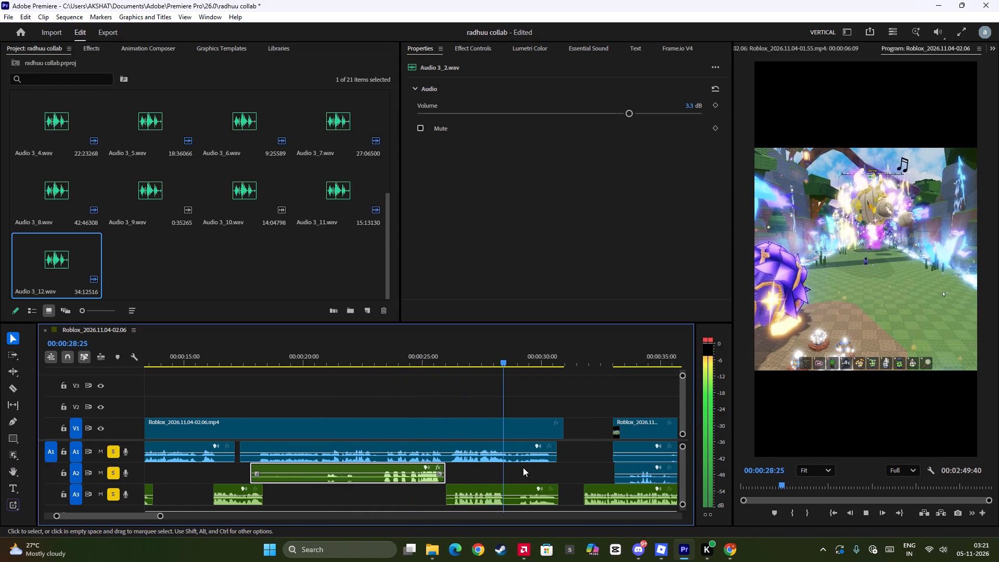
scroll(523, 467, down, 3)
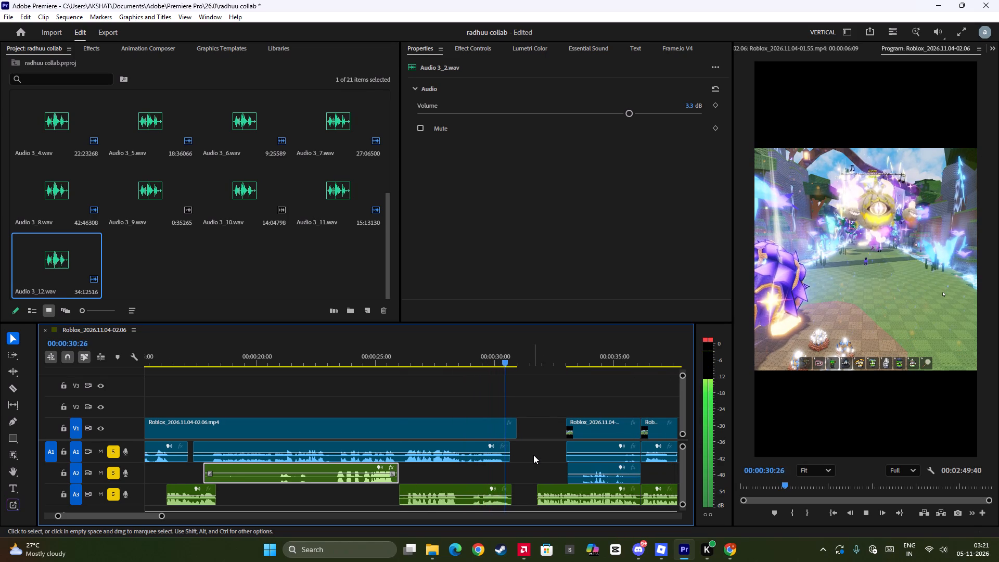
key(space)
Trim the end of the Roblox video clip on V1 back to 00:00:30:40, where its A1 audio ends.
key(Up)
key(Down)
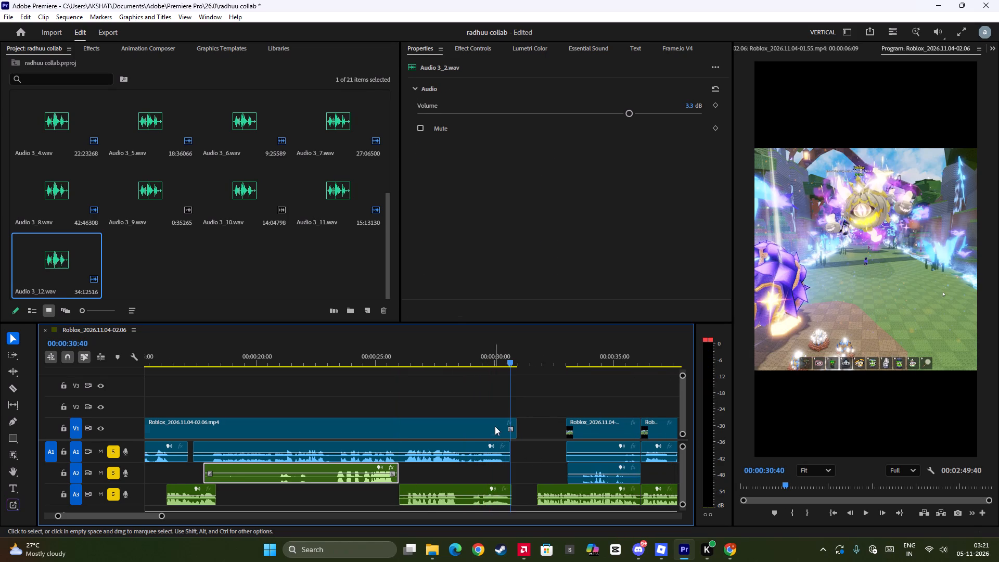
click(495, 426)
drag(517, 426, 511, 428)
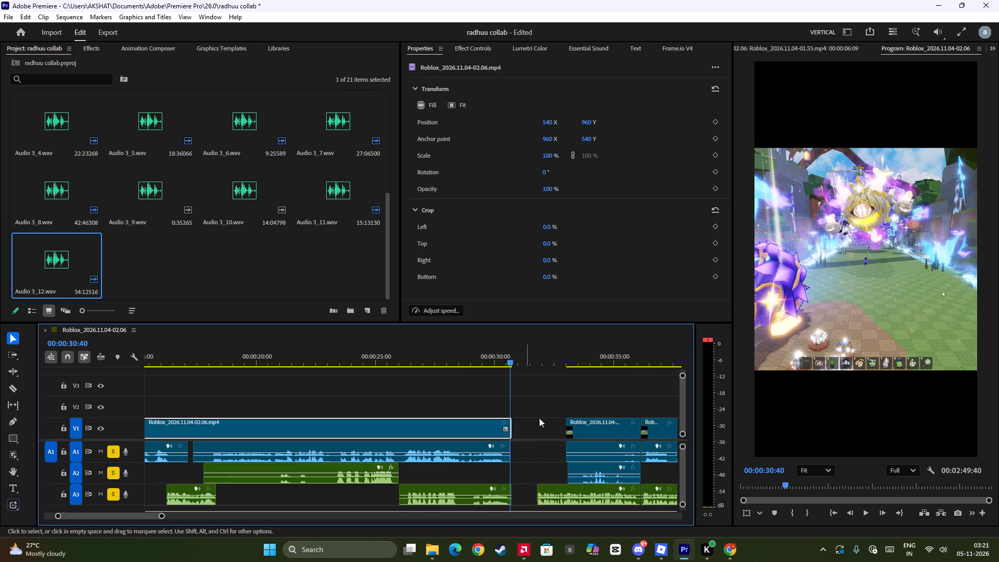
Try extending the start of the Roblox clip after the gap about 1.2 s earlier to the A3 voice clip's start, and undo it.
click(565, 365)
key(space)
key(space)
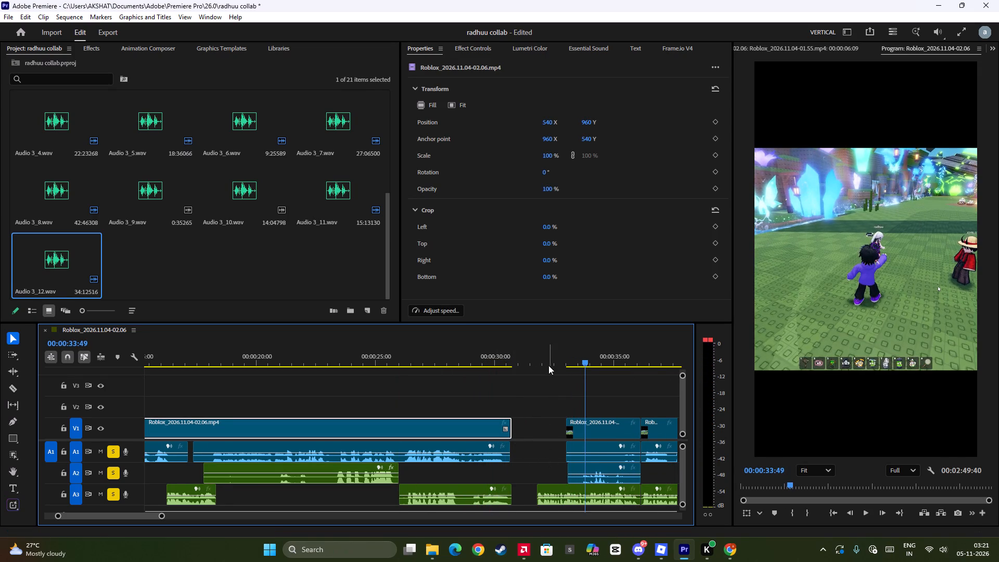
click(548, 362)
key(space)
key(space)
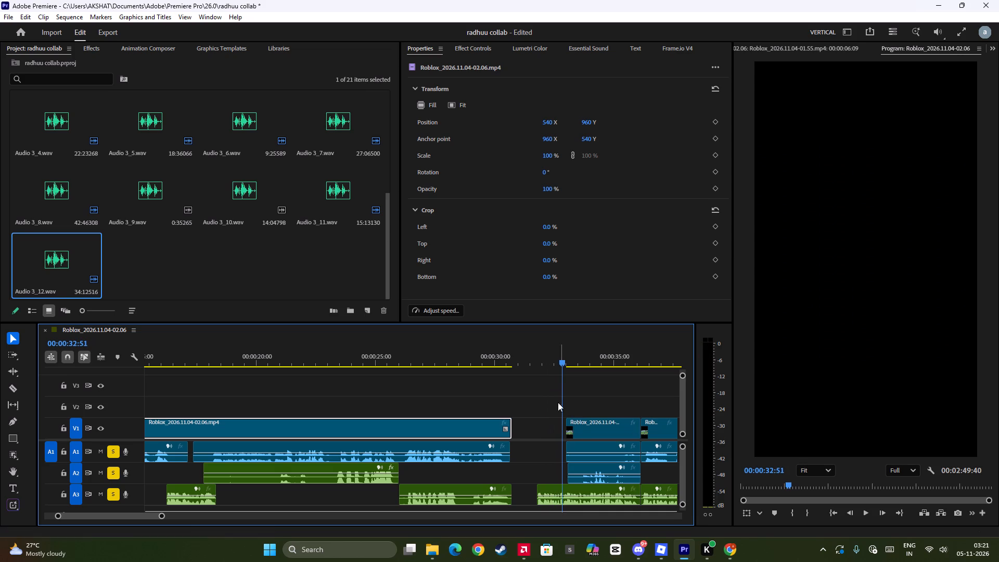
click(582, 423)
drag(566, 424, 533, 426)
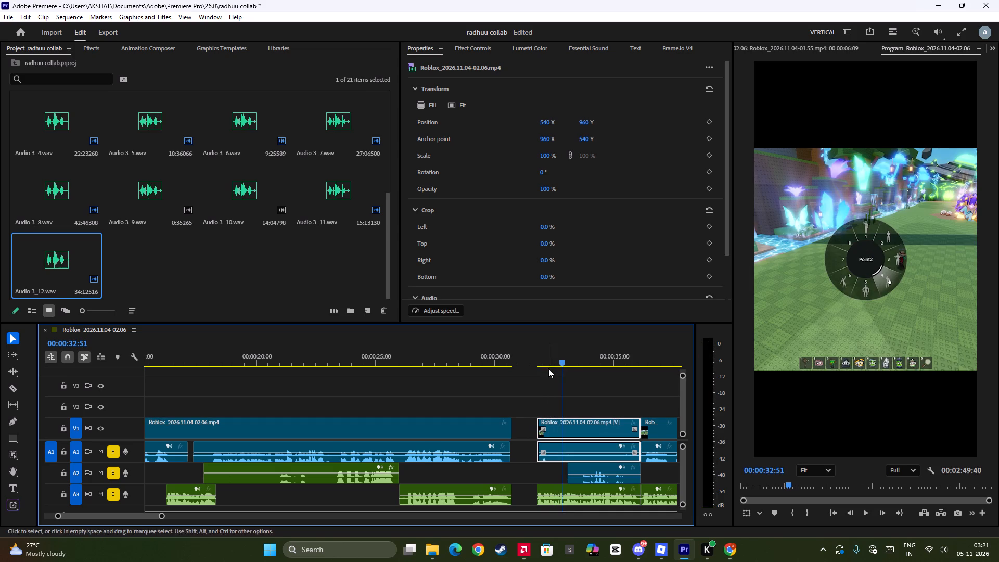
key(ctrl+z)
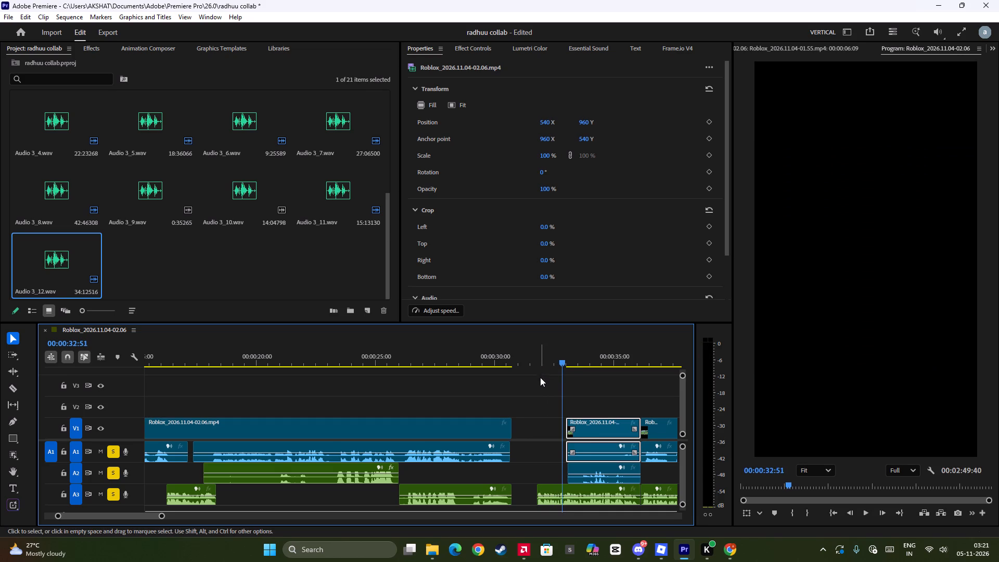
Play the sequence from 00:00:32:51 to 00:00:40:52 to check how the Roblox audio and voice clips line up.
key(space)
scroll(547, 439, down, 9)
key(space)
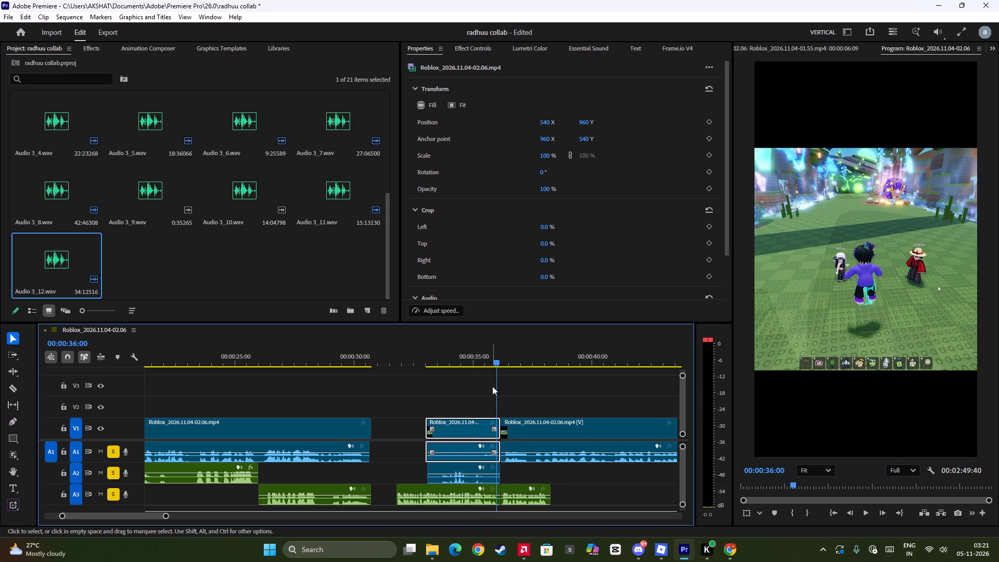
click(498, 390)
key(space)
scroll(503, 403, down, 5)
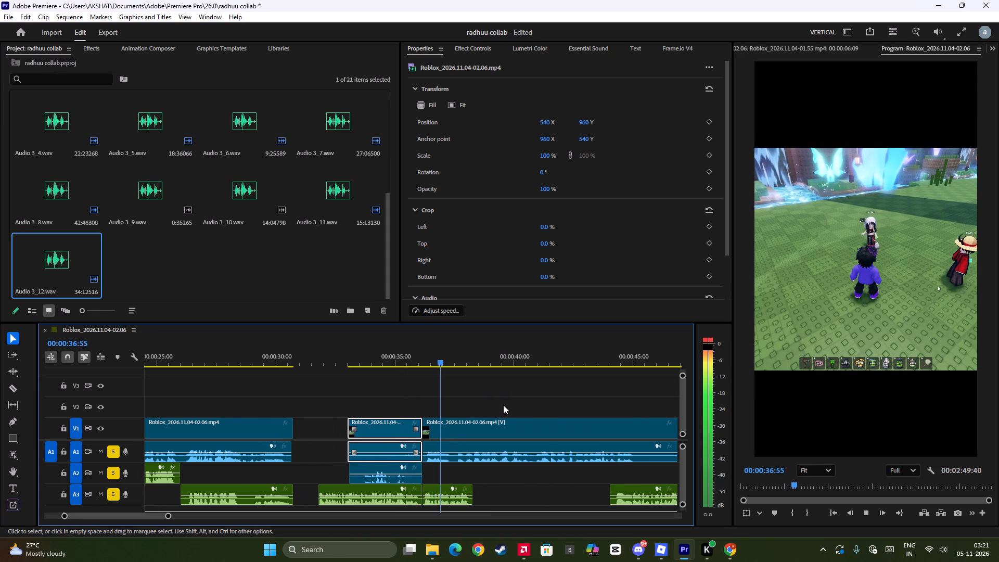
key(space)
key(space)
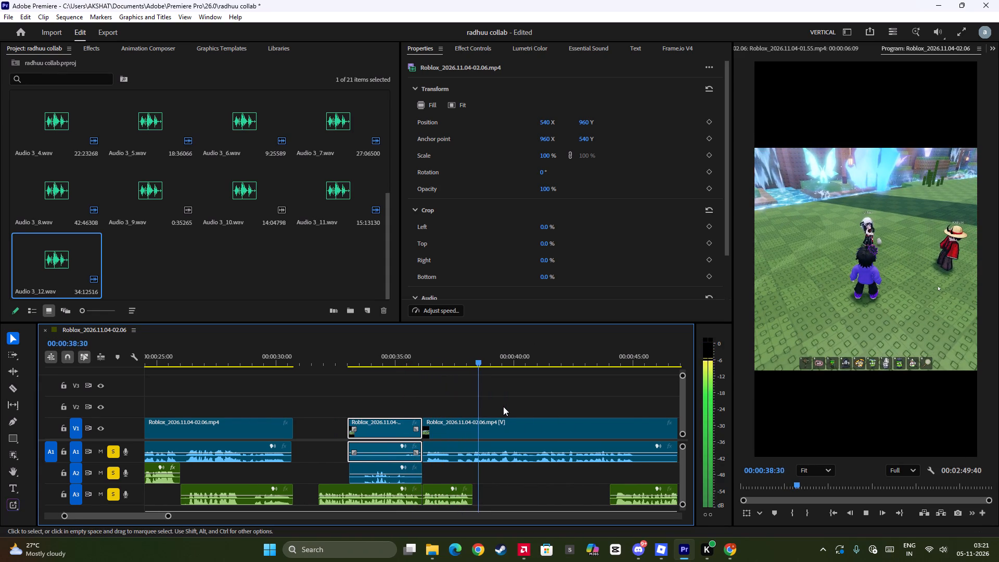
scroll(503, 406, down, 4)
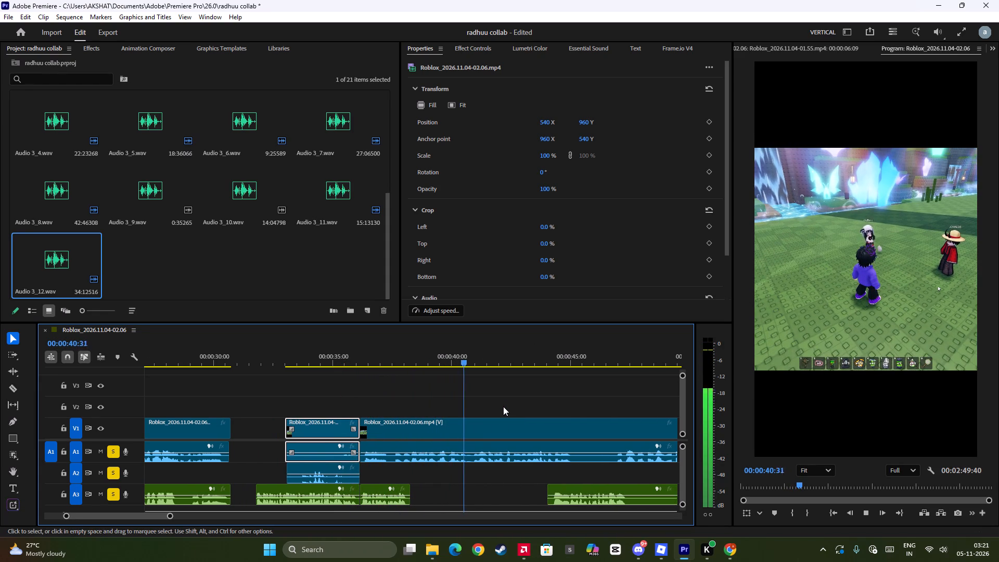
key(space)
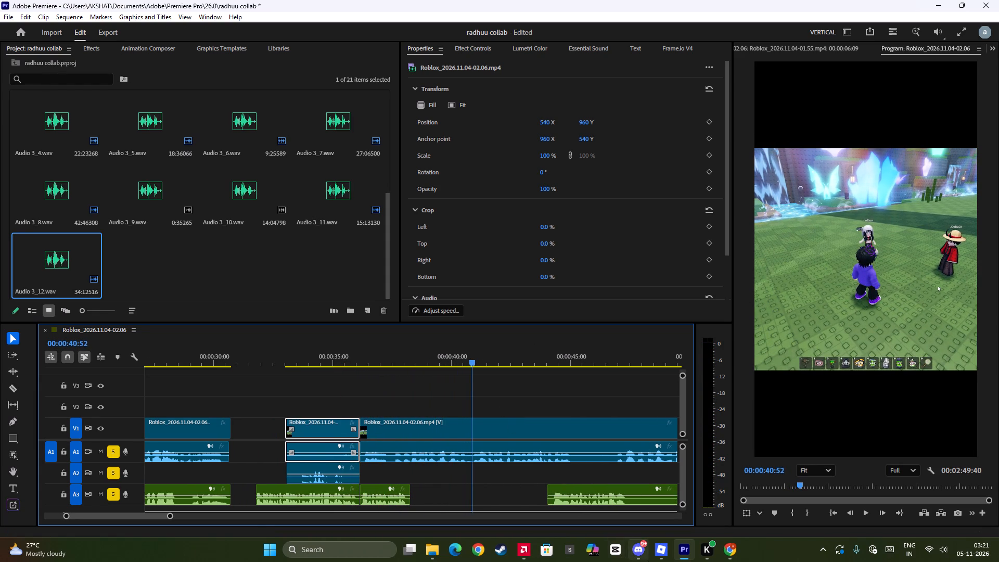
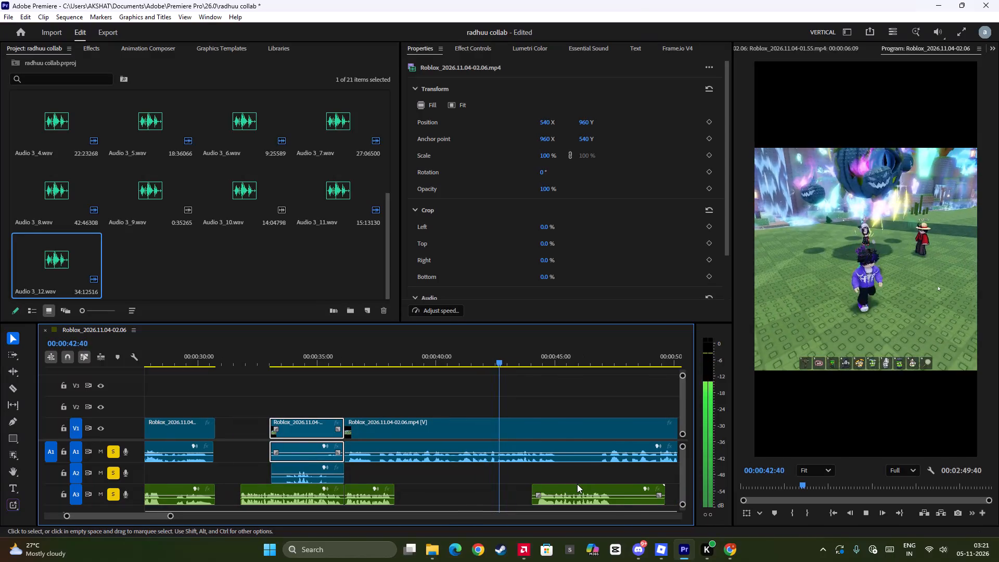
Play back the early part of the sequence through to 00:00:13:45 to review the first Roblox and voice clips.
scroll(577, 484, down, 1)
key(space)
scroll(301, 445, up, 5)
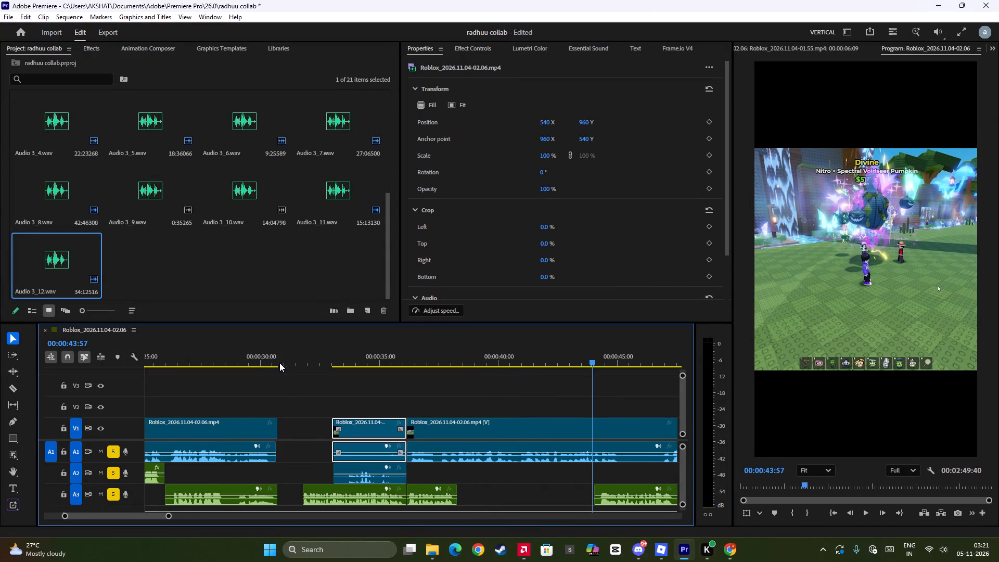
click(279, 362)
drag(278, 385, 15, 405)
key(space)
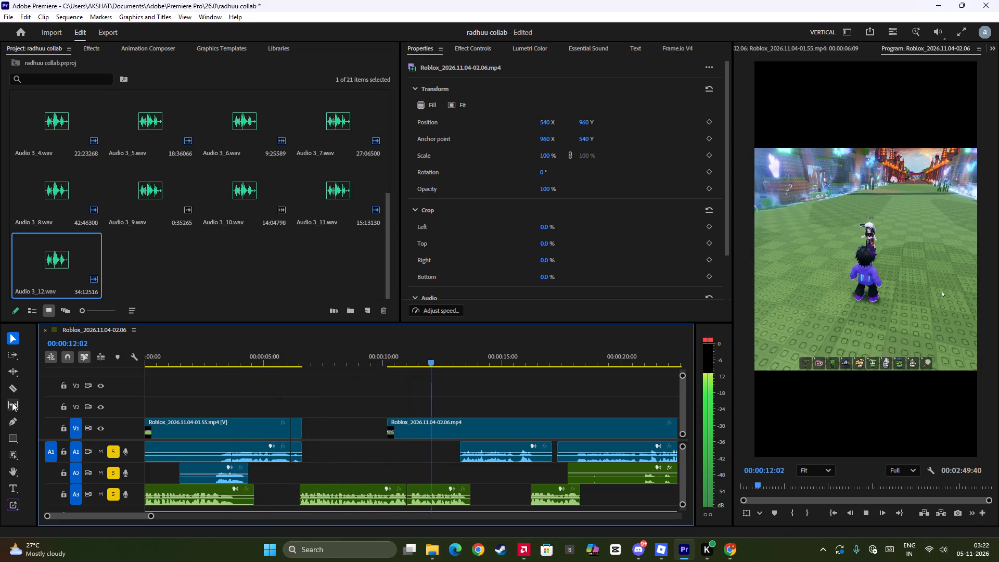
key(space)
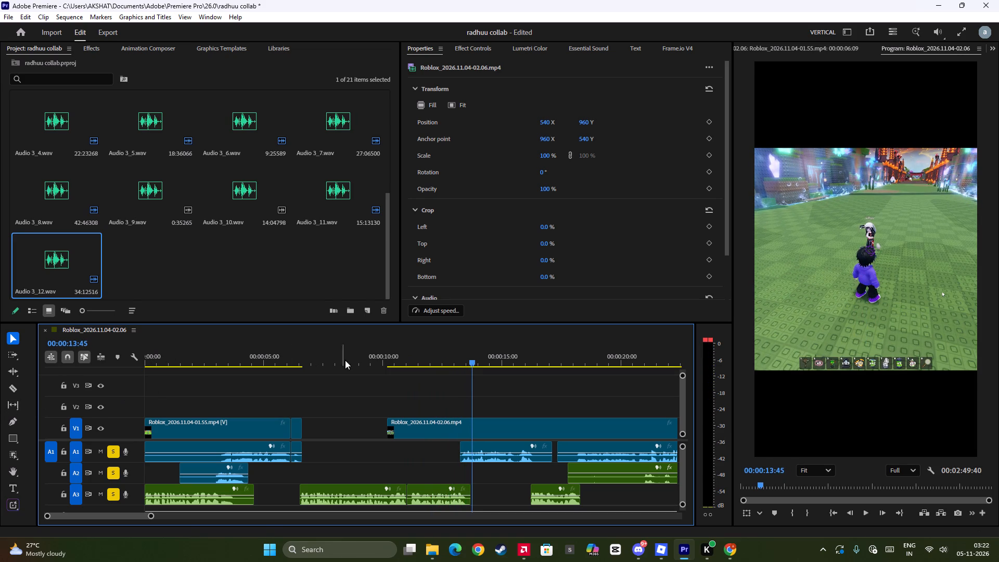
Split the Roblox_2026.11.04-02.06.mp4 clip on V1 and Audio 3_1.wav on A3 at 00:00:11:10.
click(393, 359)
key(space)
key(space)
alt+scroll(421, 484, up, 8)
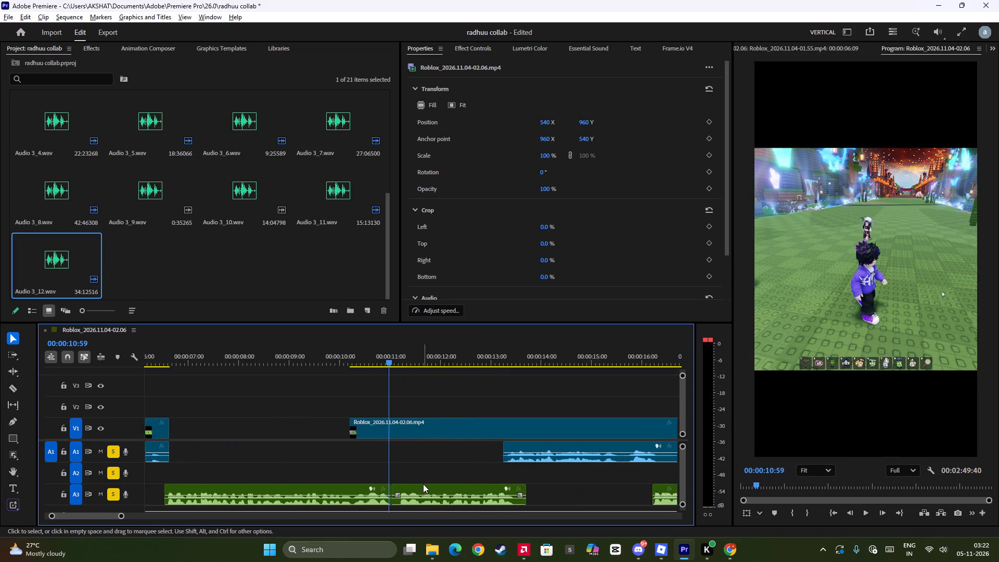
alt+scroll(422, 484, up, 6)
drag(352, 393, 371, 413)
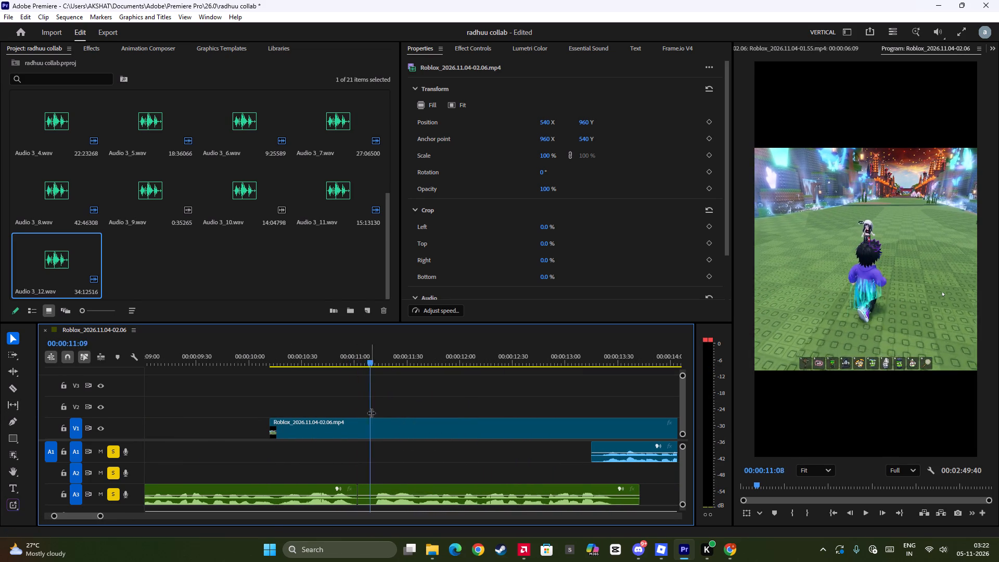
drag(371, 413, 372, 421)
click(382, 490)
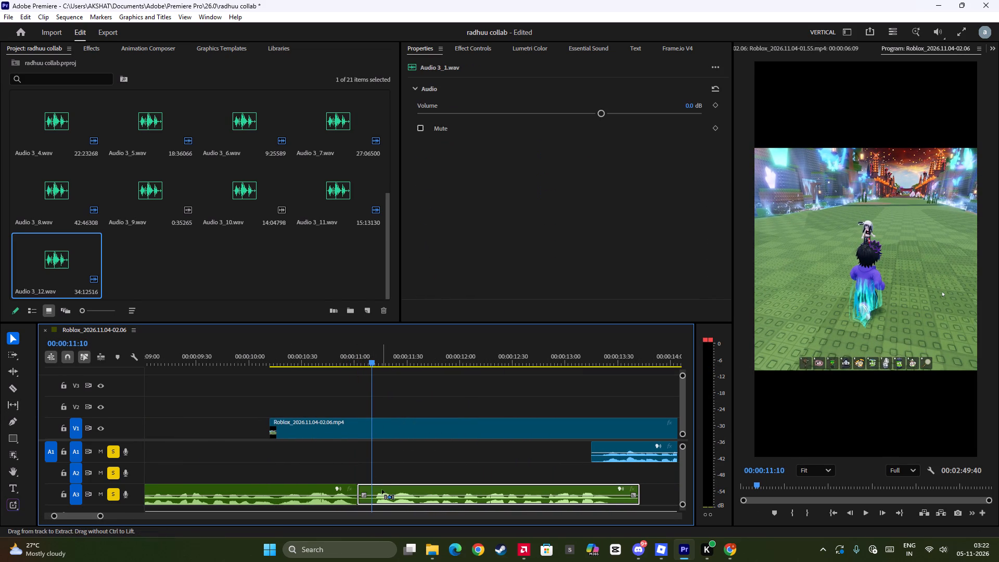
key(ctrl+b)
ctrl+click(386, 434)
key(ctrl+b)
Delete the two leading pieces just before the 00:00:11:10 cut, the Roblox video on V1 and the short voice piece on A3.
drag(337, 394, 366, 456)
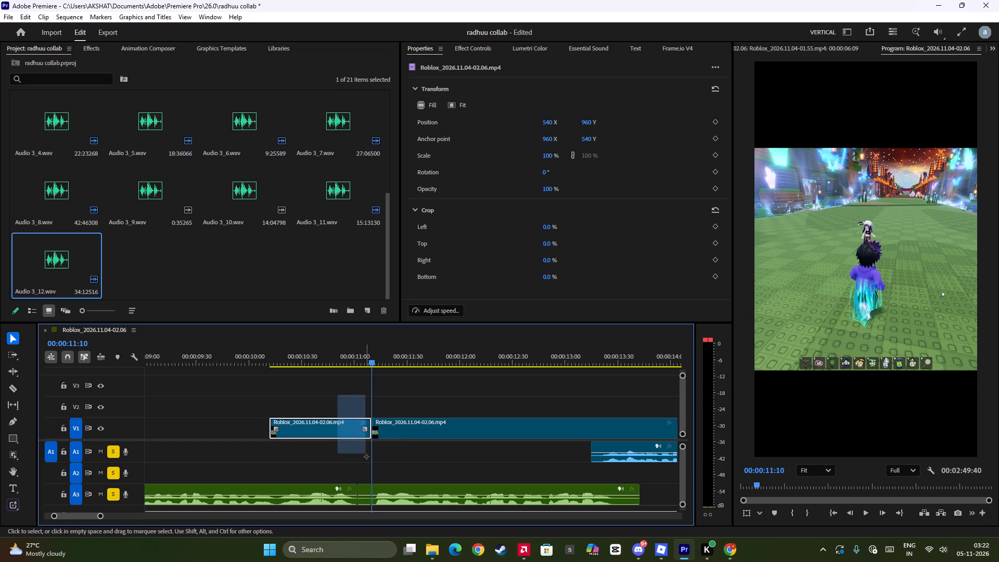
drag(366, 456, 368, 459)
drag(359, 387, 366, 491)
key(equal)
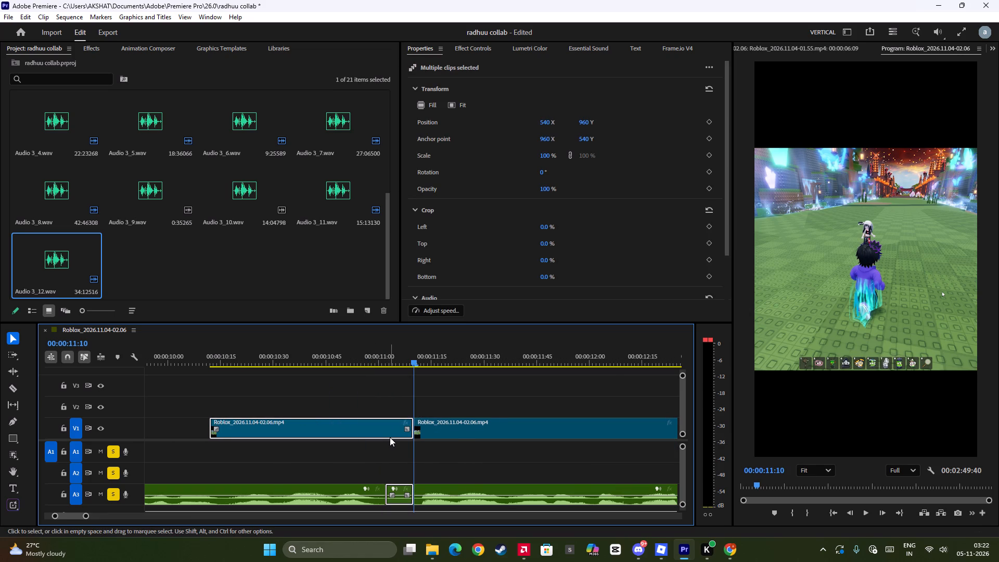
key(BackSpace)
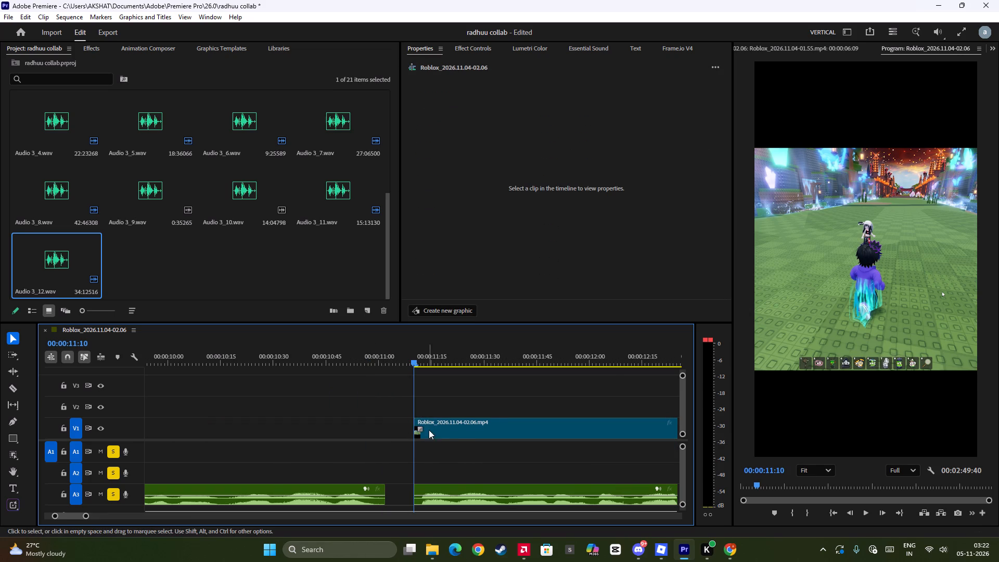
Move every clip from 00:00:11:10 onward about 8 frames earlier so the A3 voice pieces meet and the small gap closes.
scroll(455, 416, down, 6)
alt+scroll(456, 420, down, 12)
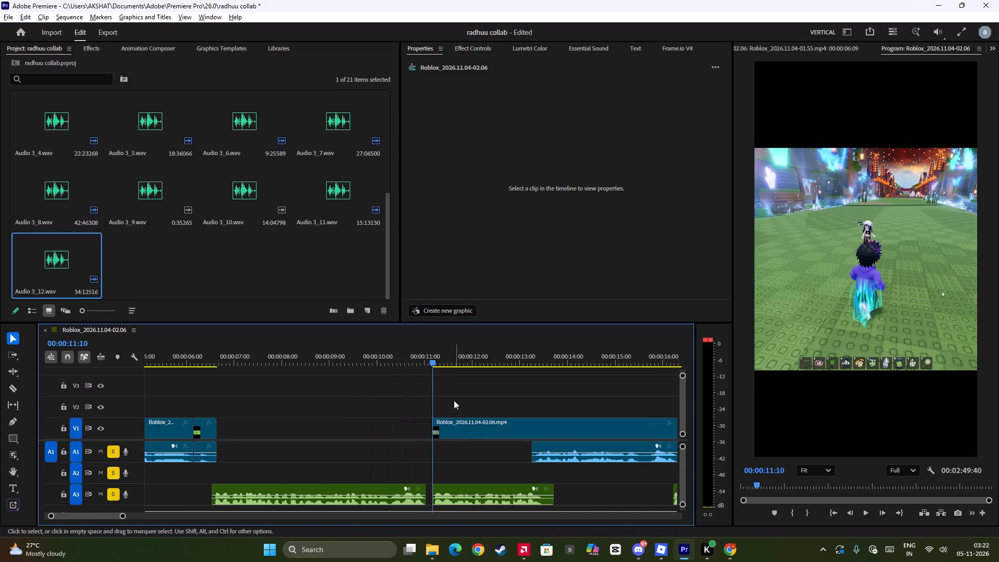
drag(454, 400, 799, 558)
alt+scroll(506, 400, down, 17)
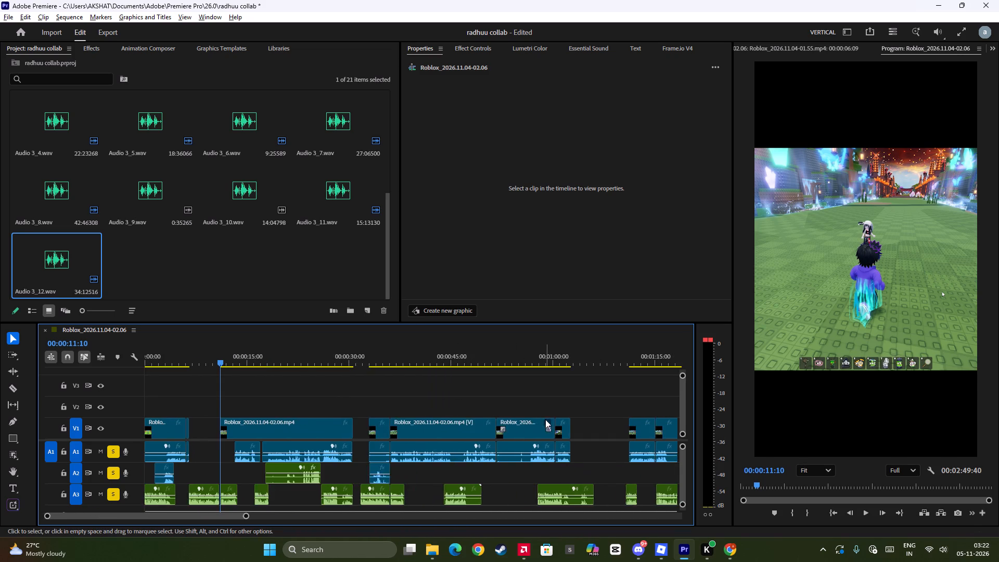
alt+scroll(545, 419, down, 14)
alt+drag(578, 406, 246, 493)
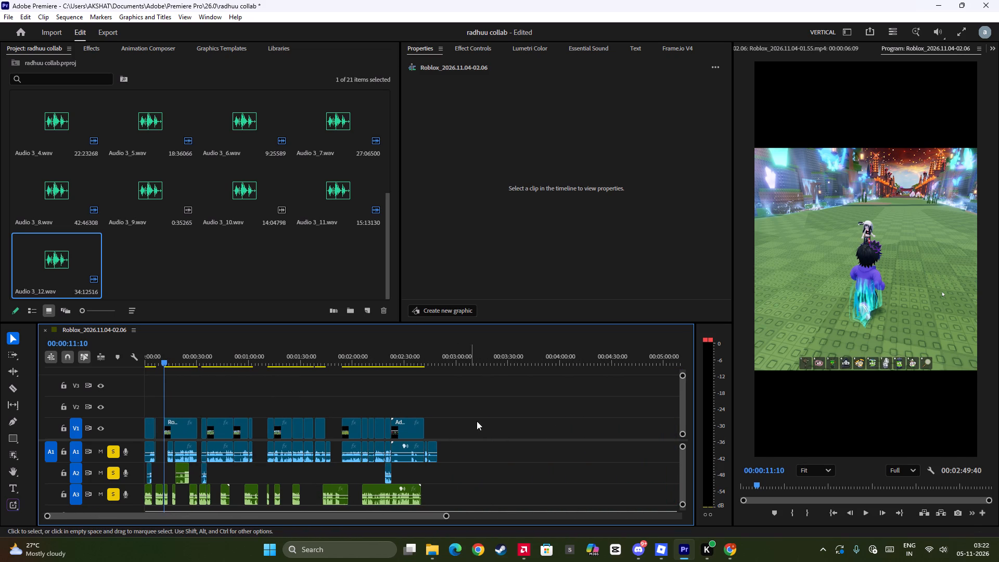
drag(479, 418, 166, 503)
alt+scroll(237, 468, up, 20)
alt+scroll(237, 468, up, 17)
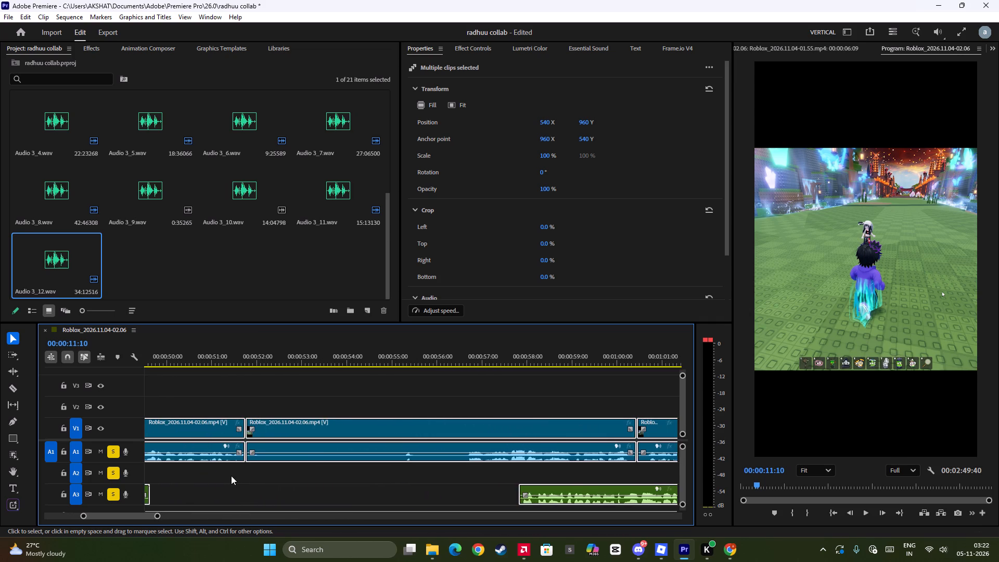
drag(112, 515, 90, 515)
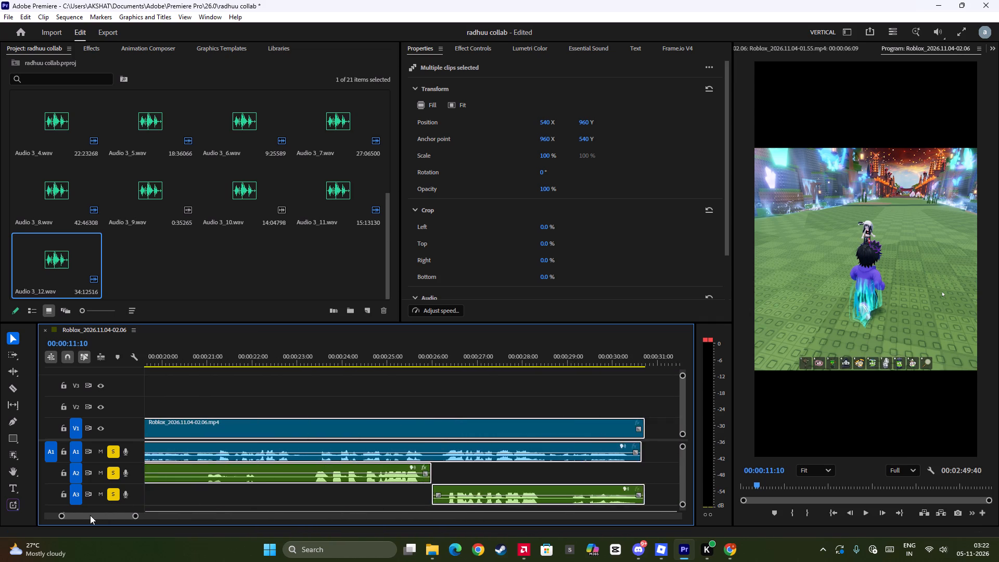
drag(90, 515, 78, 516)
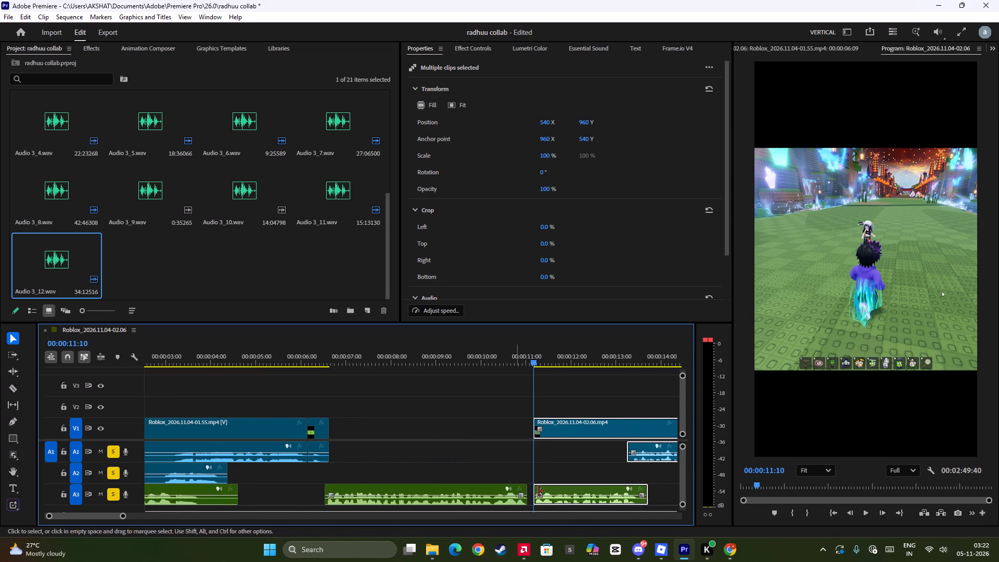
drag(559, 492, 550, 492)
Play the sequence from 00:00:10:25 to 00:00:30:25 to check the closed cut and the voice timing that follows.
click(502, 356)
click(502, 395)
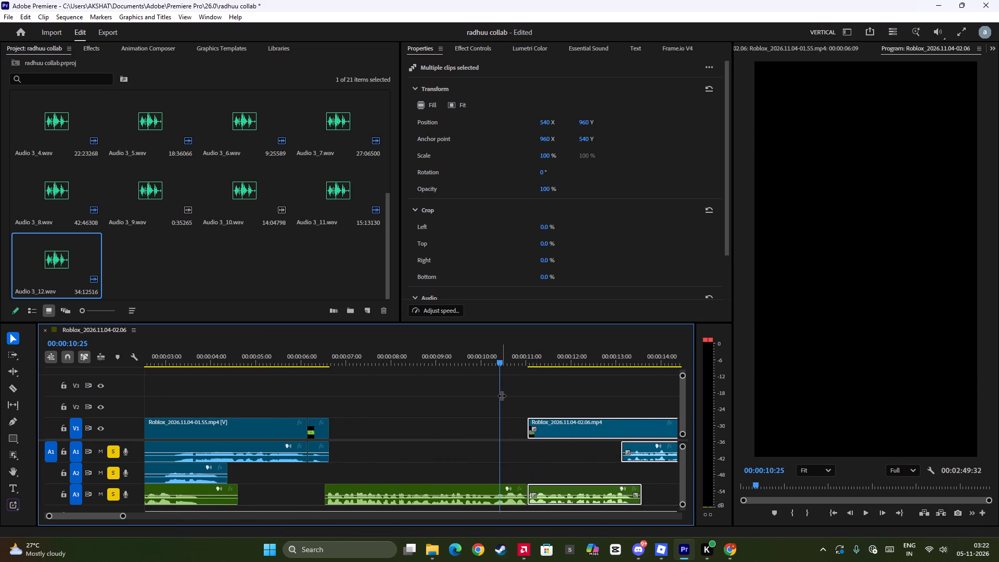
click(508, 398)
key(space)
scroll(511, 399, down, 6)
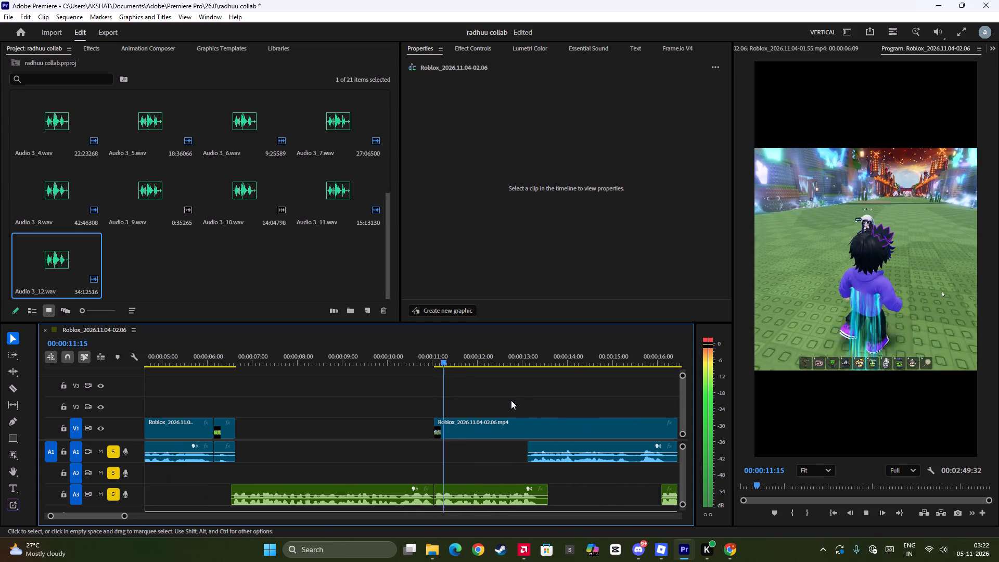
scroll(511, 400, down, 11)
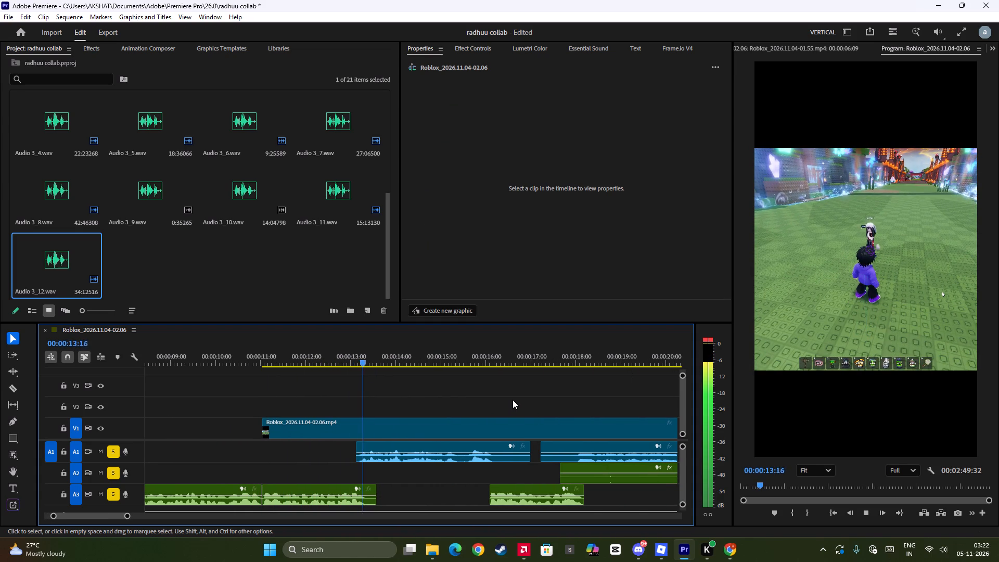
key(space)
key(space)
scroll(509, 398, down, 6)
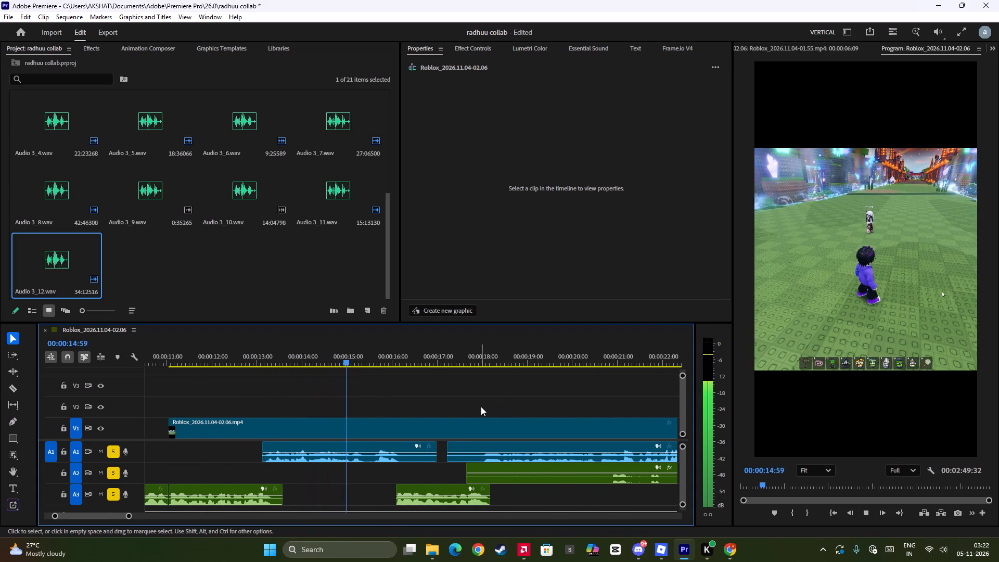
key(space)
key(space)
scroll(481, 406, down, 3)
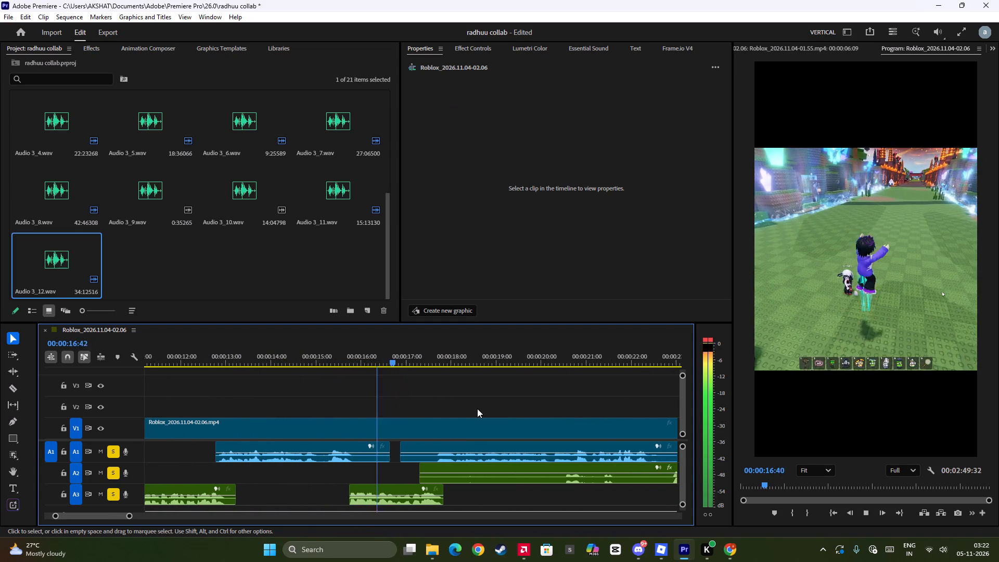
scroll(477, 408, down, 5)
key(space)
key(space)
scroll(477, 408, down, 4)
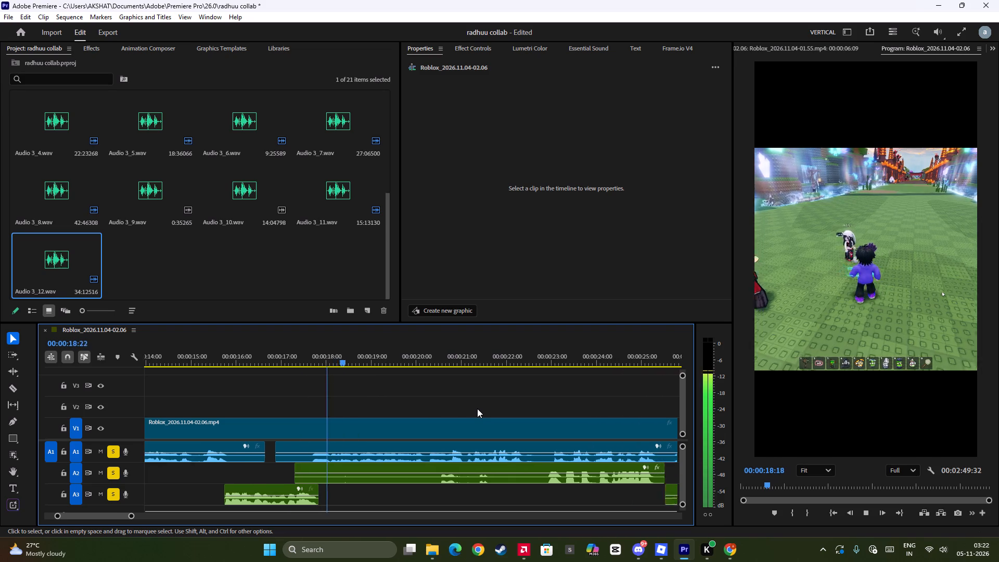
scroll(477, 408, down, 2)
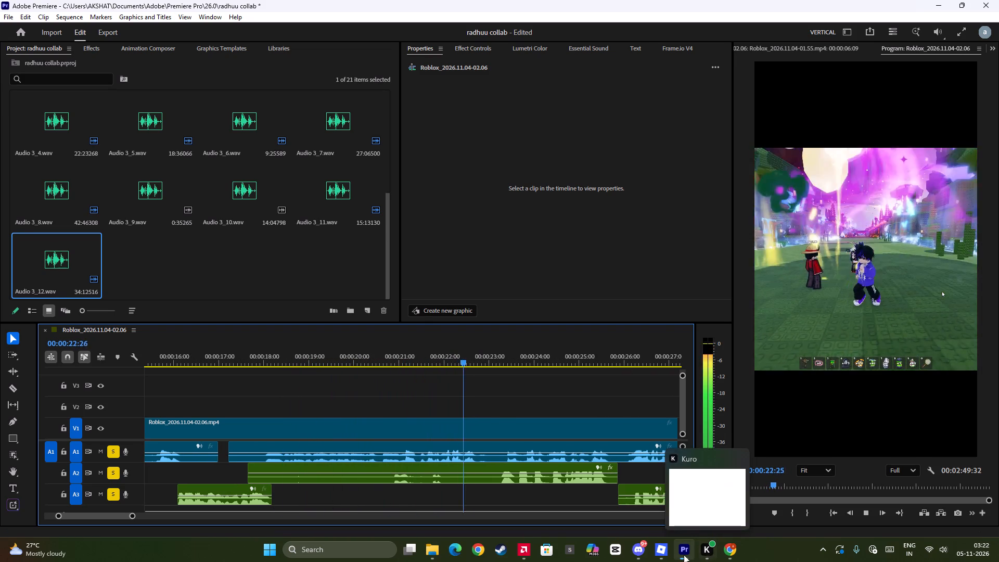
key(space)
key(space)
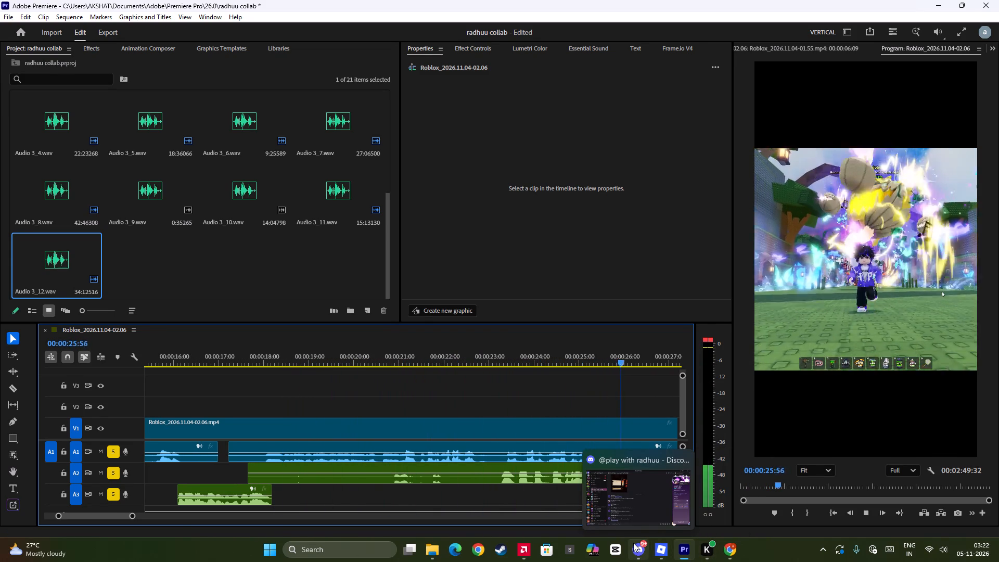
scroll(475, 433, down, 6)
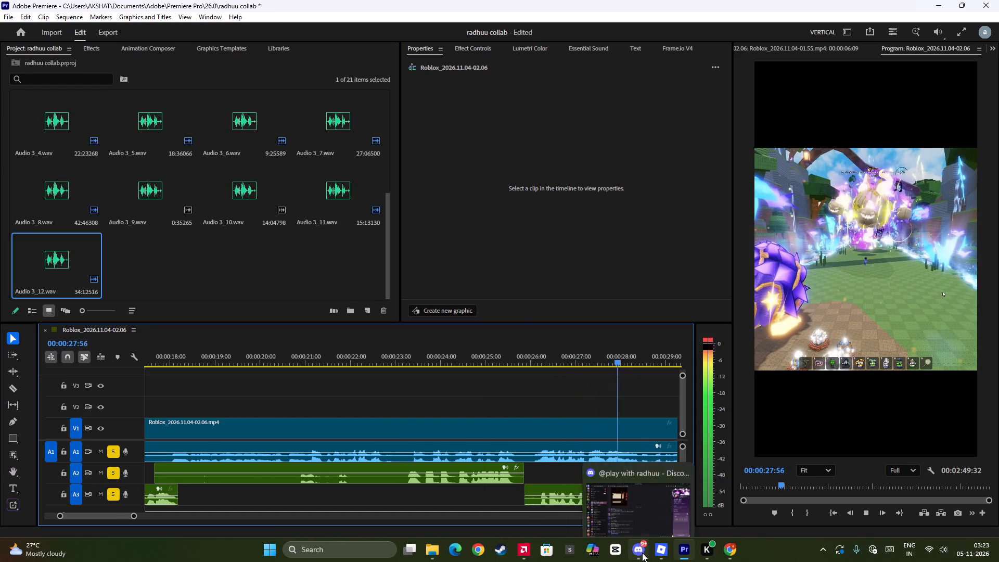
scroll(476, 380, down, 12)
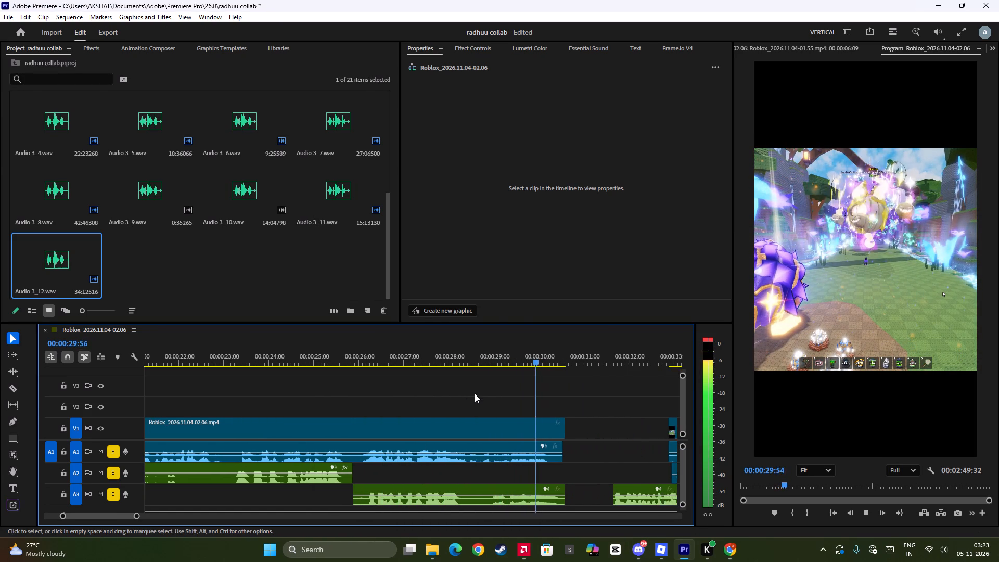
scroll(475, 393, down, 3)
key(space)
Replay the end of the Roblox clip and Audio 3_3.wav through to 00:00:30:44.
drag(509, 399, 507, 509)
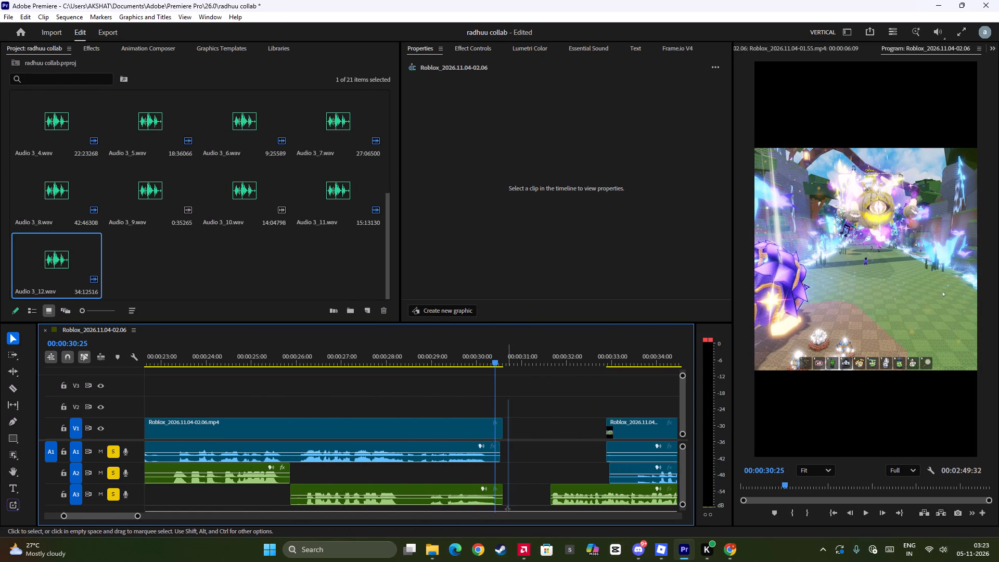
drag(507, 509, 499, 508)
scroll(507, 475, up, 7)
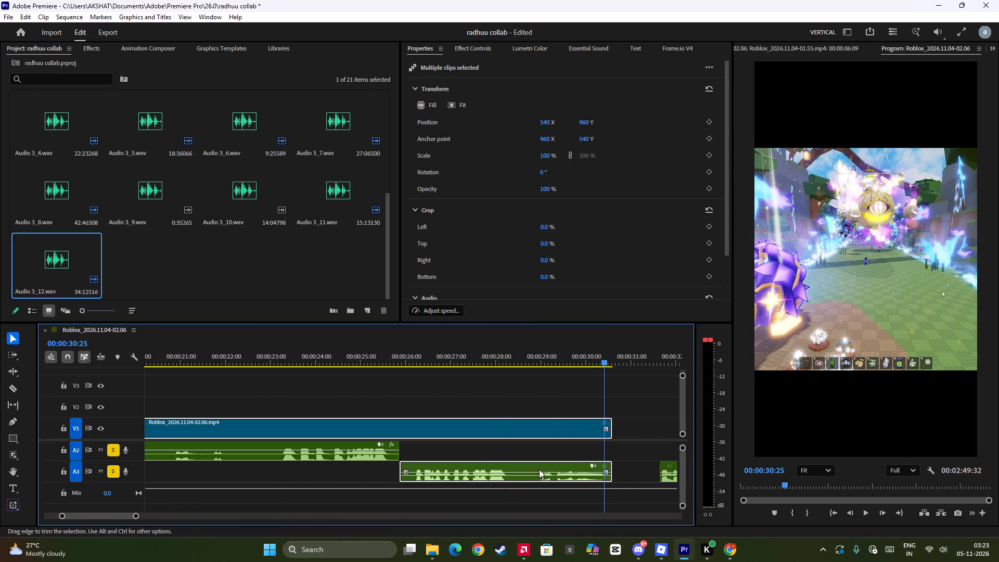
click(568, 355)
key(space)
click(581, 401)
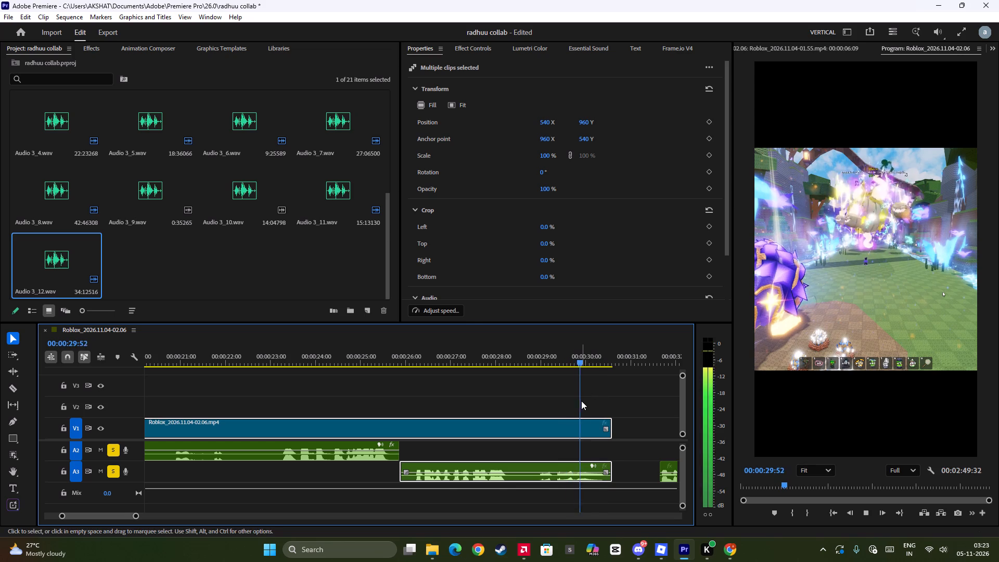
key(space)
key(space)
scroll(582, 403, down, 6)
key(space)
Move Audio 3_4.wav on A3 about 1 s earlier so its start meets the end of Audio 3_3.wav.
drag(584, 464, 551, 468)
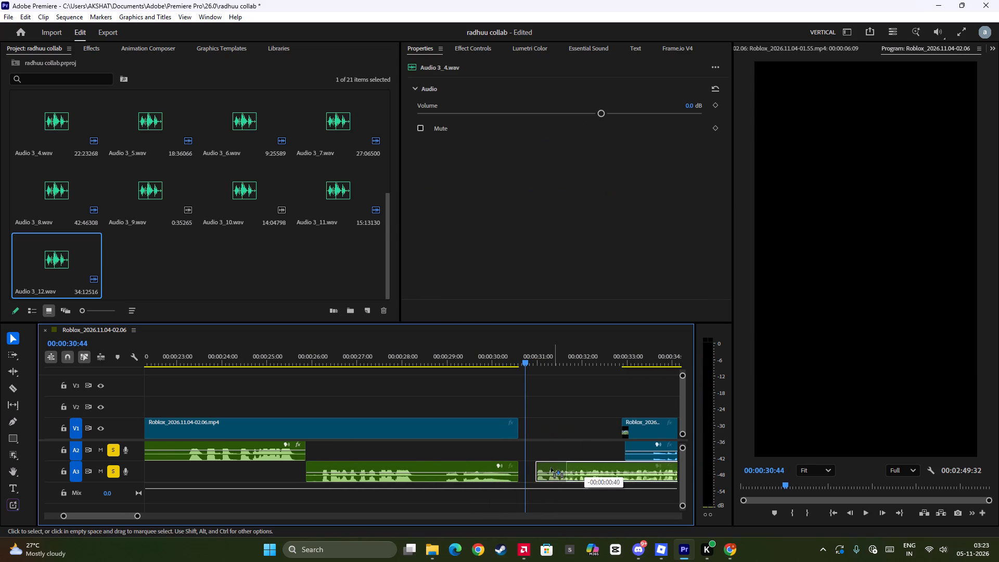
drag(551, 468, 536, 473)
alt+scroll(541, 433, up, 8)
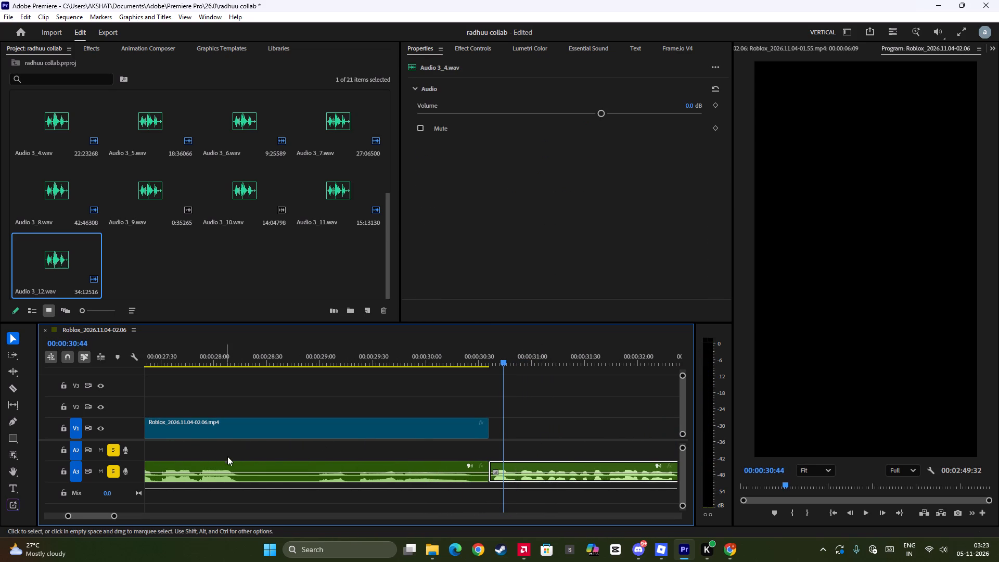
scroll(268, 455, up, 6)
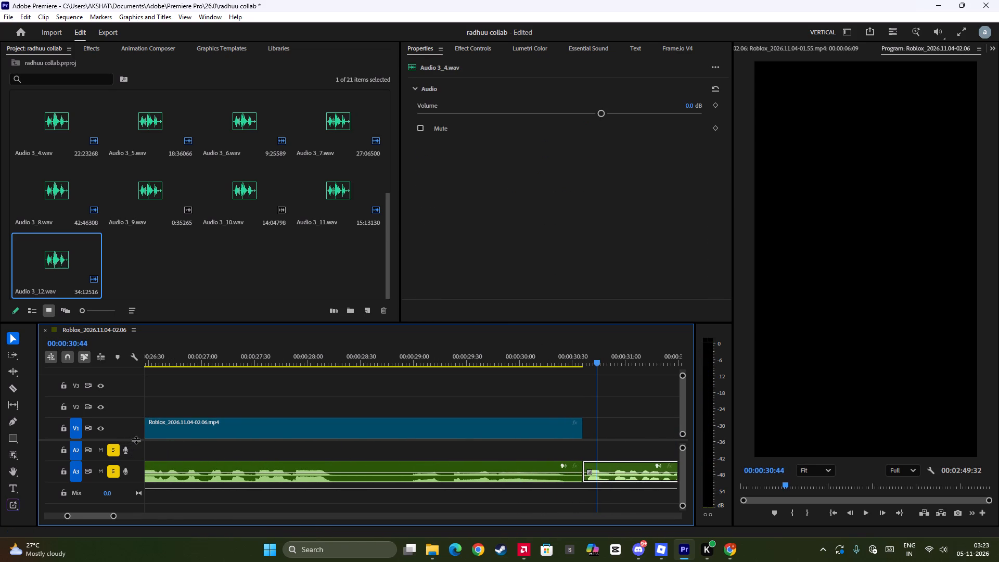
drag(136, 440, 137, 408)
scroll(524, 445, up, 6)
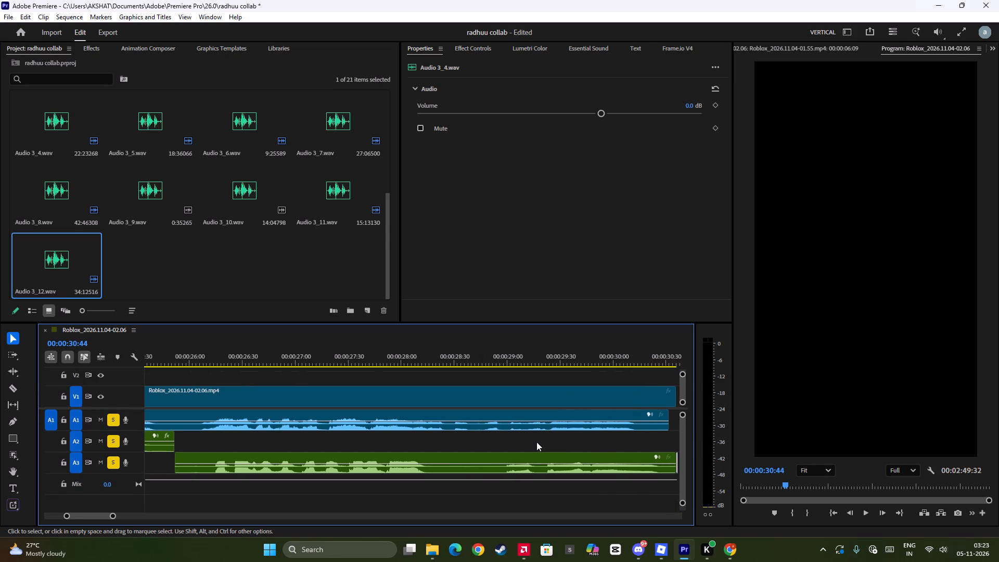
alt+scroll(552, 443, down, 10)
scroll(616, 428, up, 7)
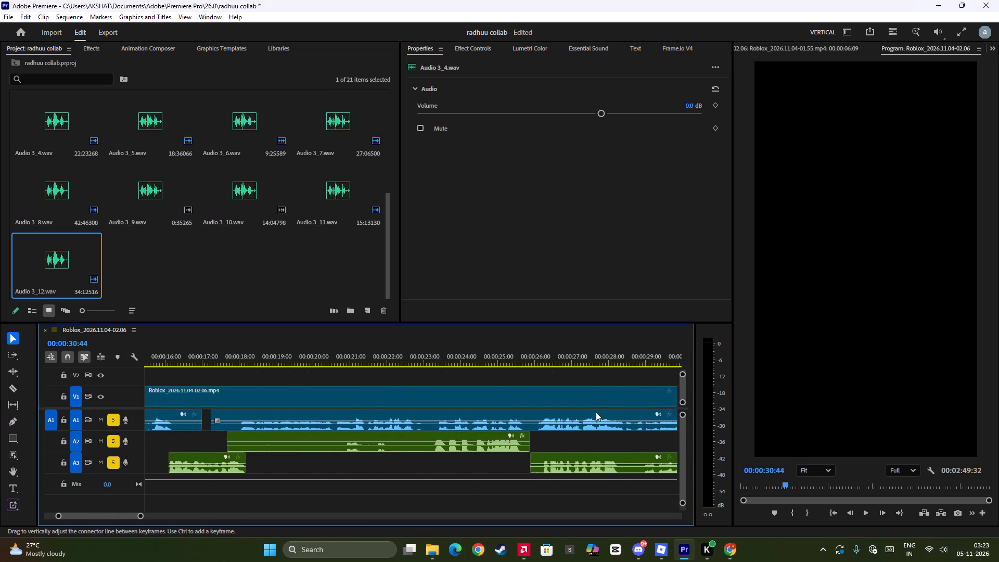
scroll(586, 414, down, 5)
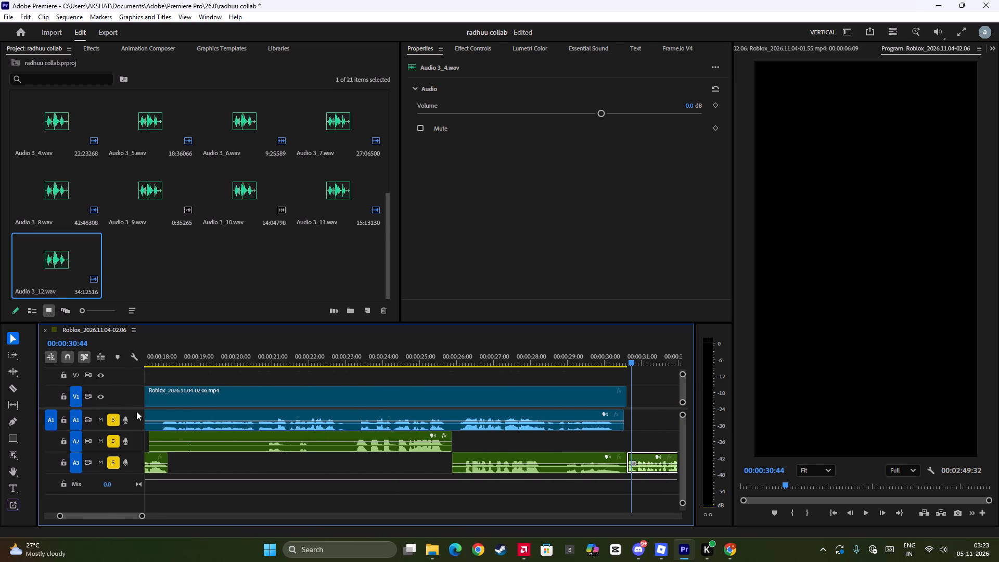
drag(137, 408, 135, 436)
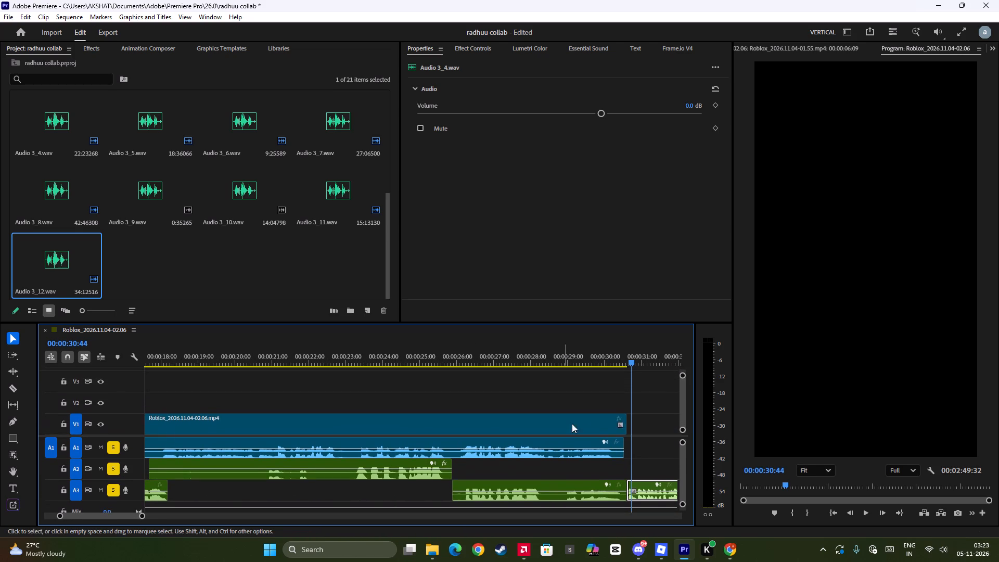
Play from about 00:00:30:00 across the footage gap to 00:00:34:18, and replay the start of the next Roblox clip to check voice timing.
click(580, 351)
key(space)
scroll(594, 405, down, 13)
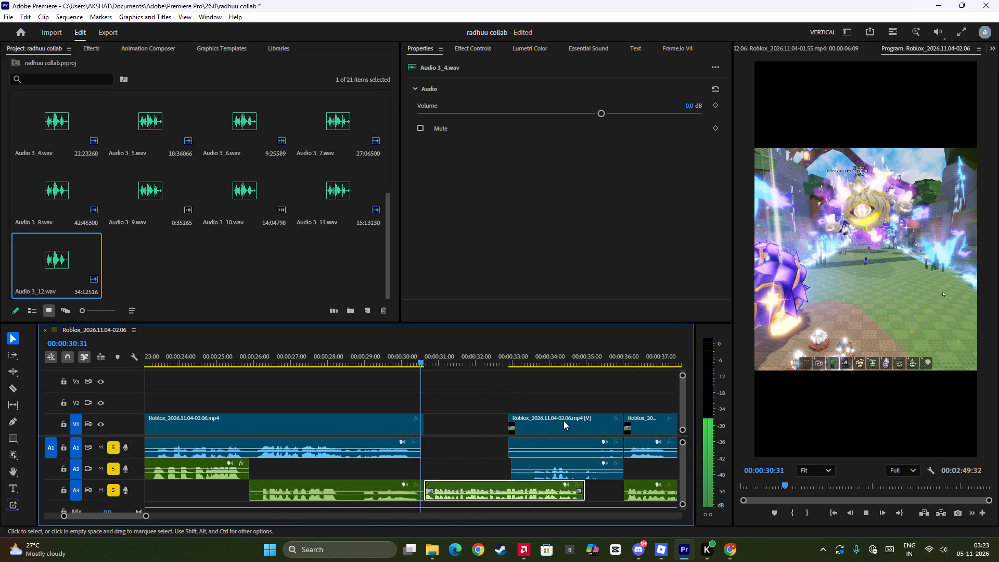
key(space)
key(space)
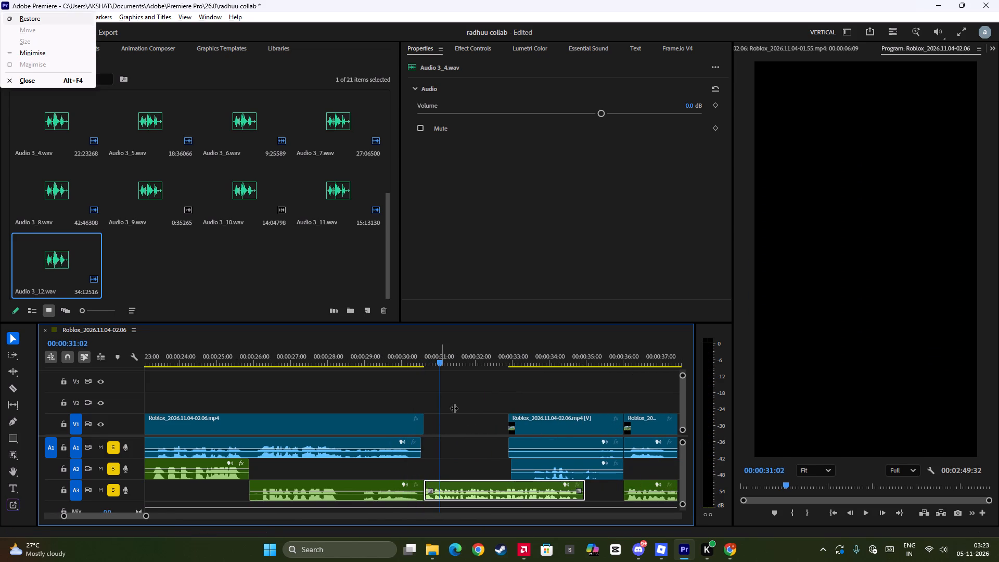
click(454, 408)
key(space)
scroll(454, 408, down, 6)
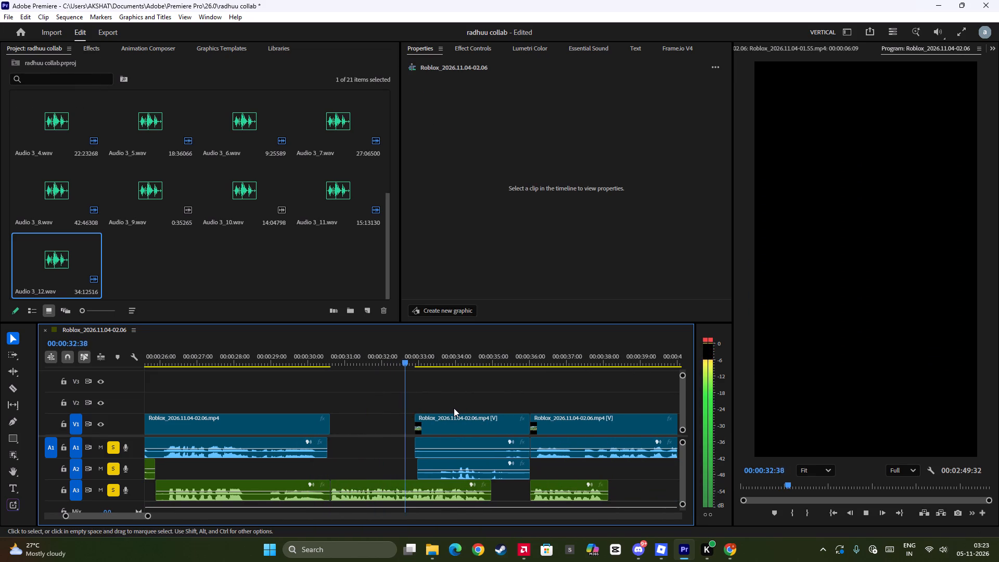
key(space)
key(space)
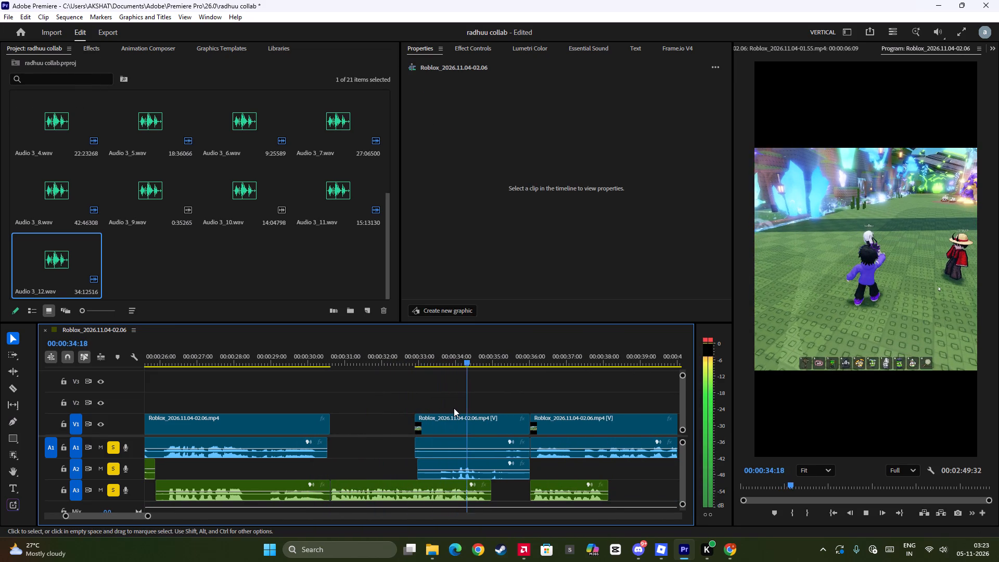
key(space)
click(422, 362)
key(space)
key(space)
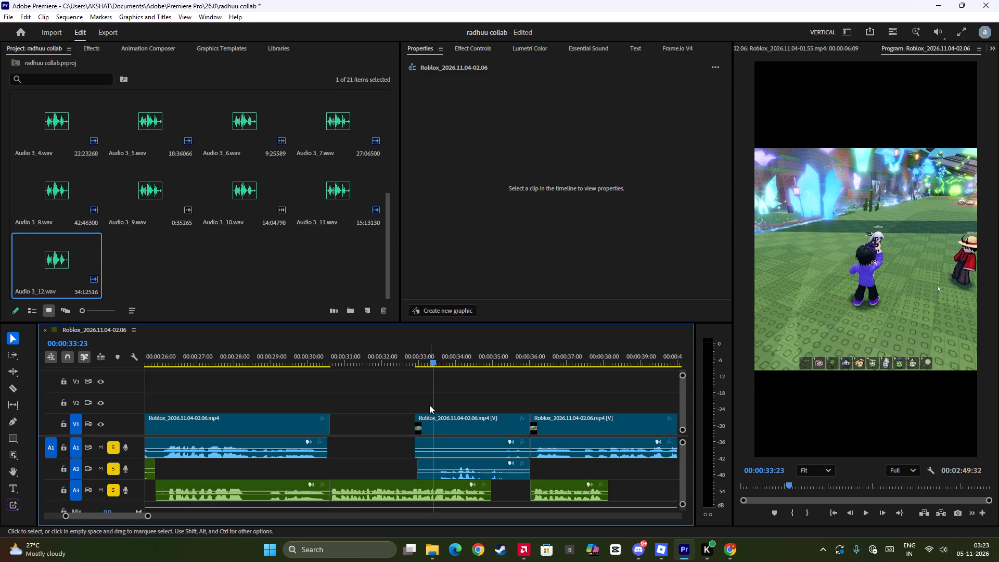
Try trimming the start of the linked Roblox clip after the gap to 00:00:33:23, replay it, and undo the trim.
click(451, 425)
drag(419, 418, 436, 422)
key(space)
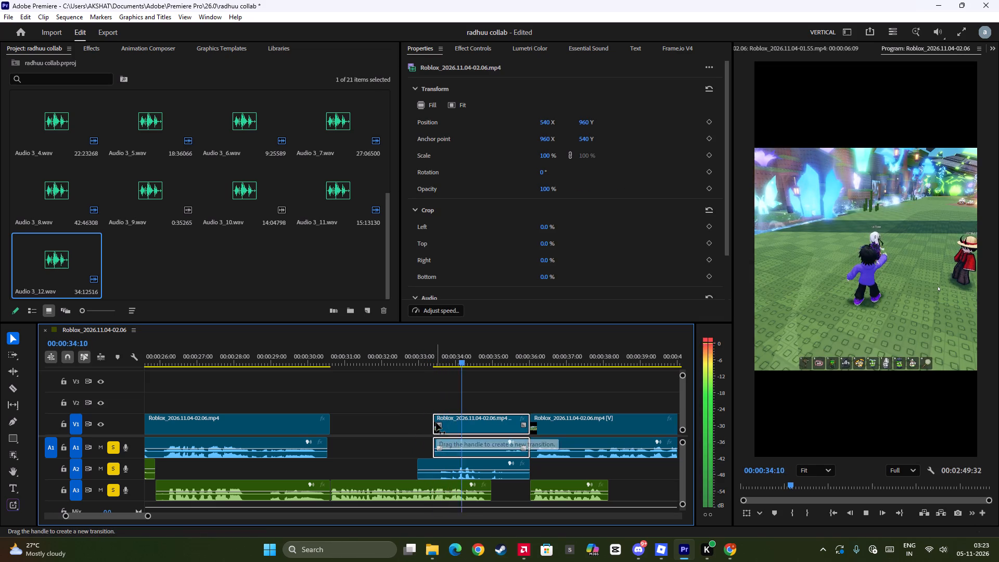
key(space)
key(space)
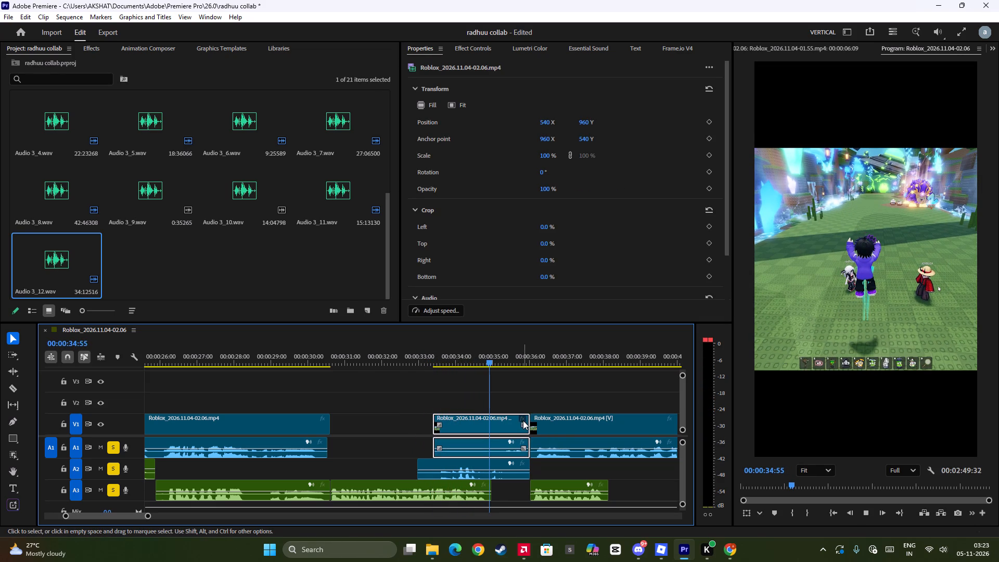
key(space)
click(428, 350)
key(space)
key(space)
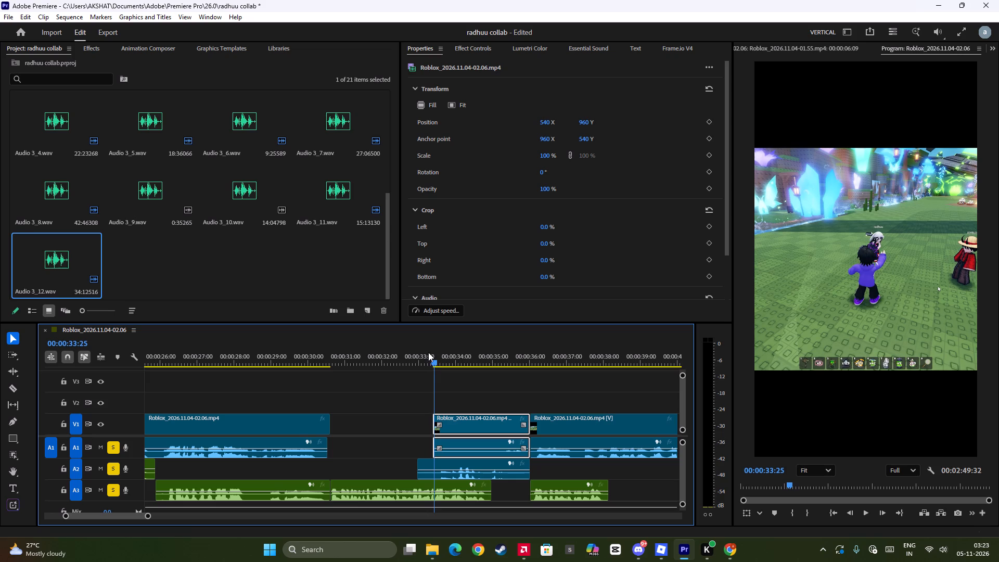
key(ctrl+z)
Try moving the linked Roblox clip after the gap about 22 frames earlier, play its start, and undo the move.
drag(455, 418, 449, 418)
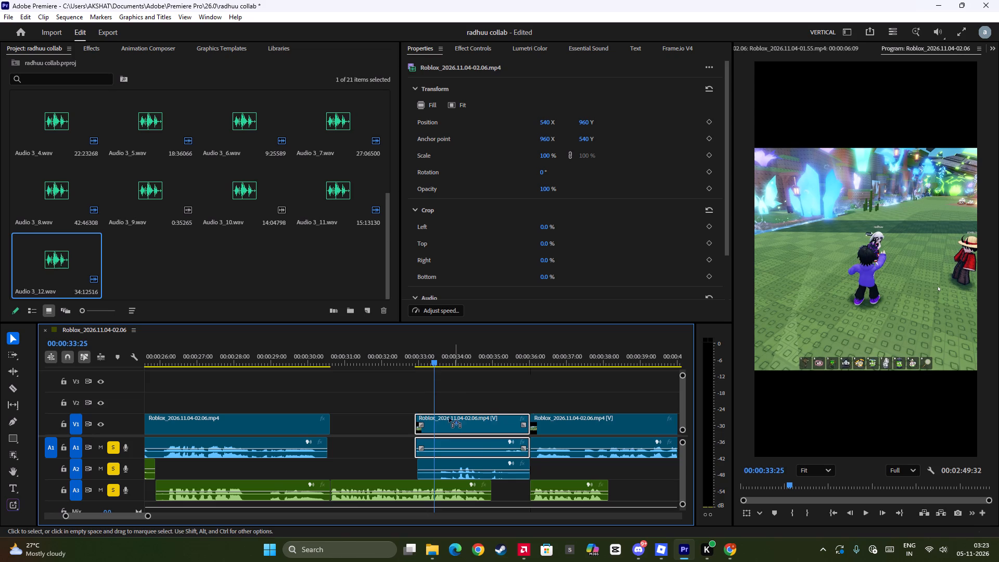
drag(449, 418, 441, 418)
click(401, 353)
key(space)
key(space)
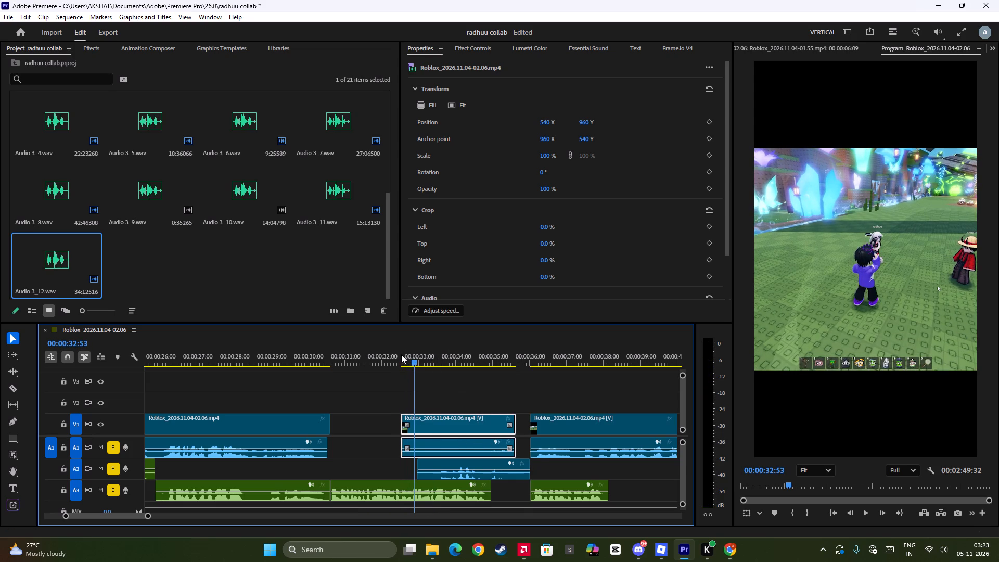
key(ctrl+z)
Move the linked V1/A1 Roblox clip after the gap about 26 frames earlier and replay it against Audio 3_4.wav.
click(402, 363)
key(space)
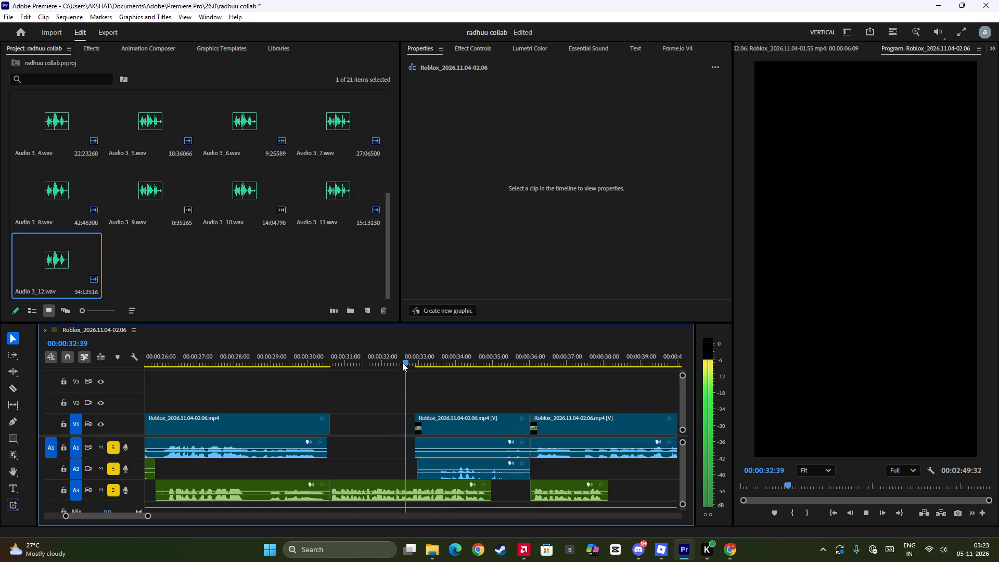
key(space)
key(space)
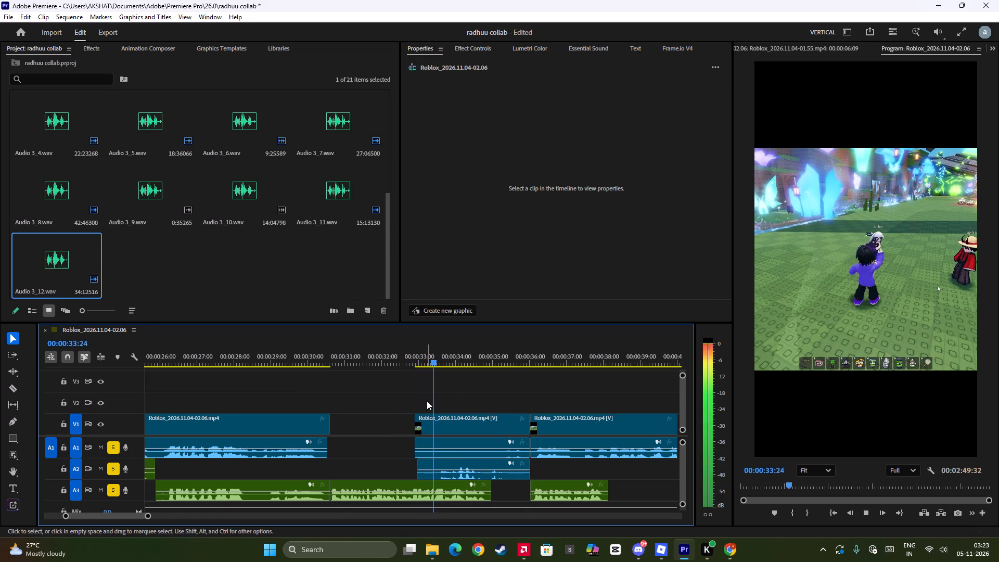
key(space)
drag(432, 397, 465, 441)
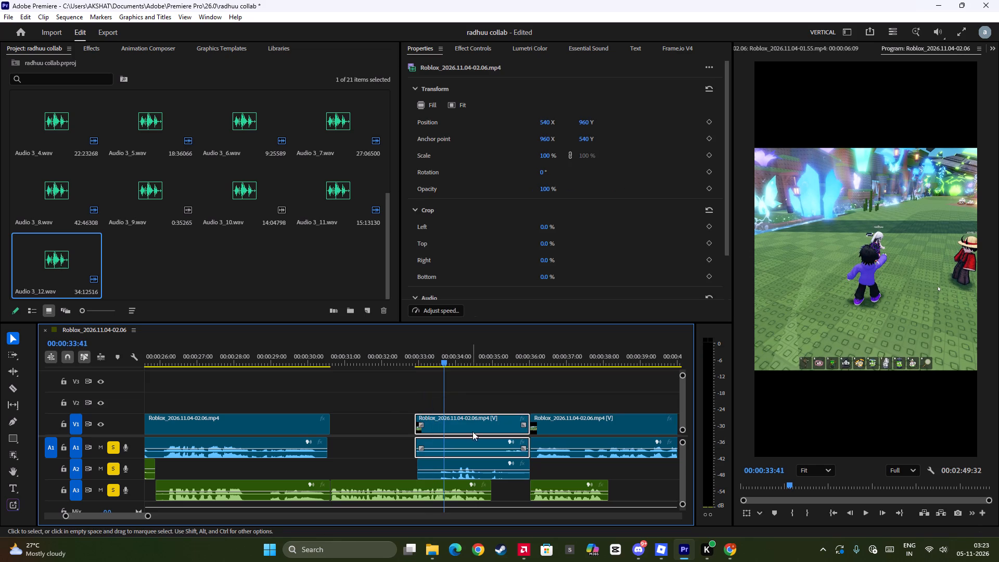
drag(472, 425, 456, 424)
click(405, 361)
key(space)
key(space)
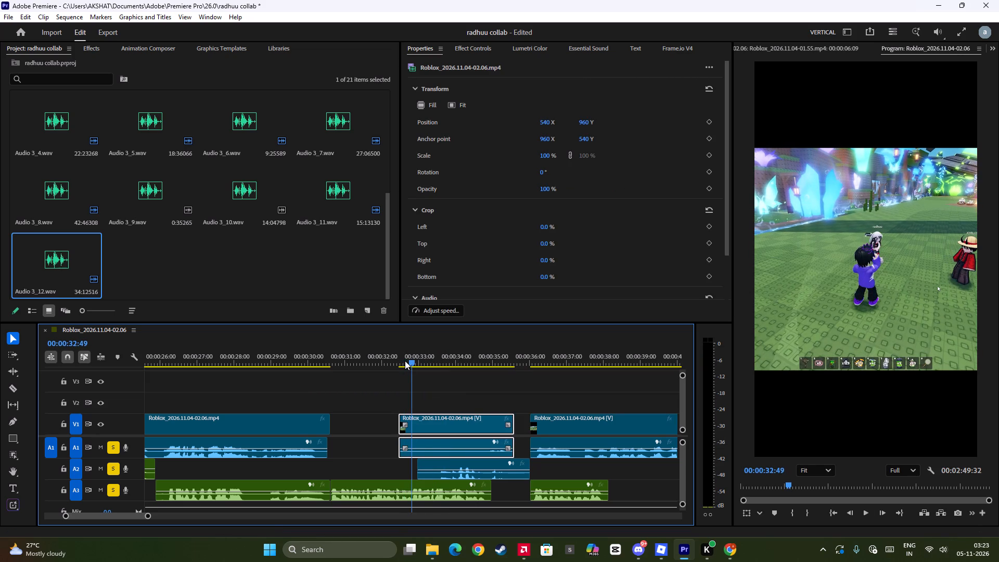
key(space)
key(space)
key(space)
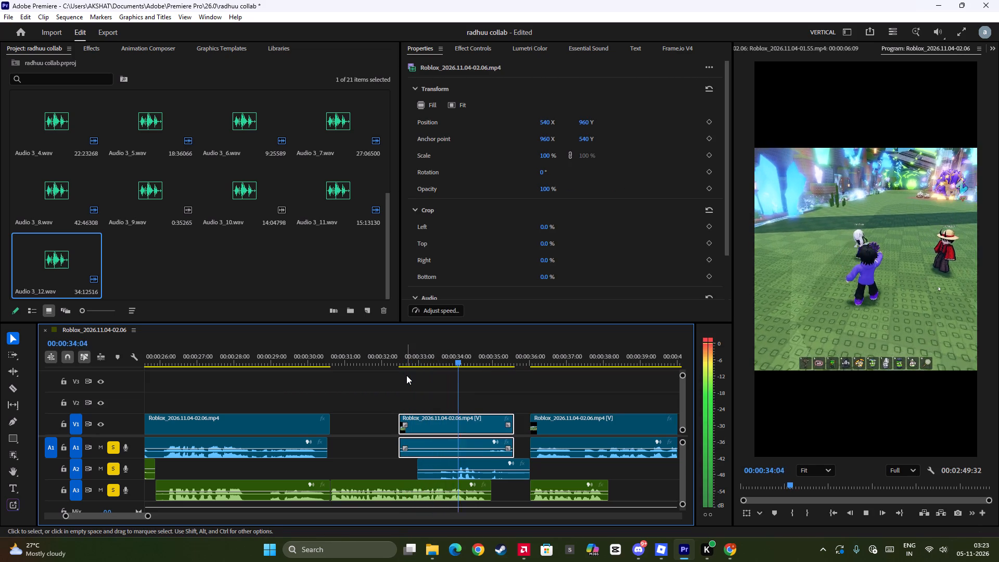
Split the short Roblox clip, its A1 and A2 audio and Audio 3_4.wav at 00:00:34:54, and delete the pieces after the cut.
key(space)
key(space)
key(space)
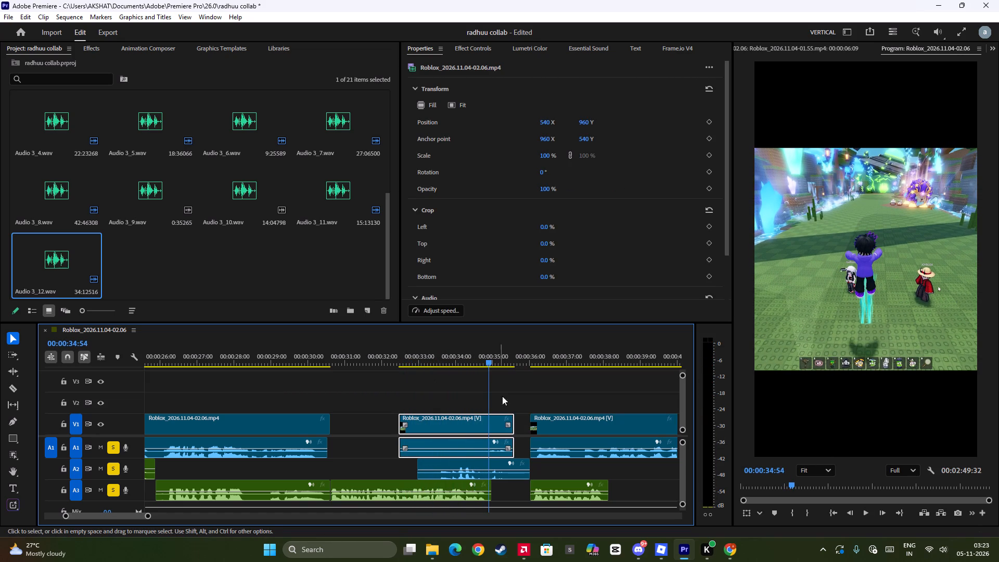
drag(509, 401, 489, 498)
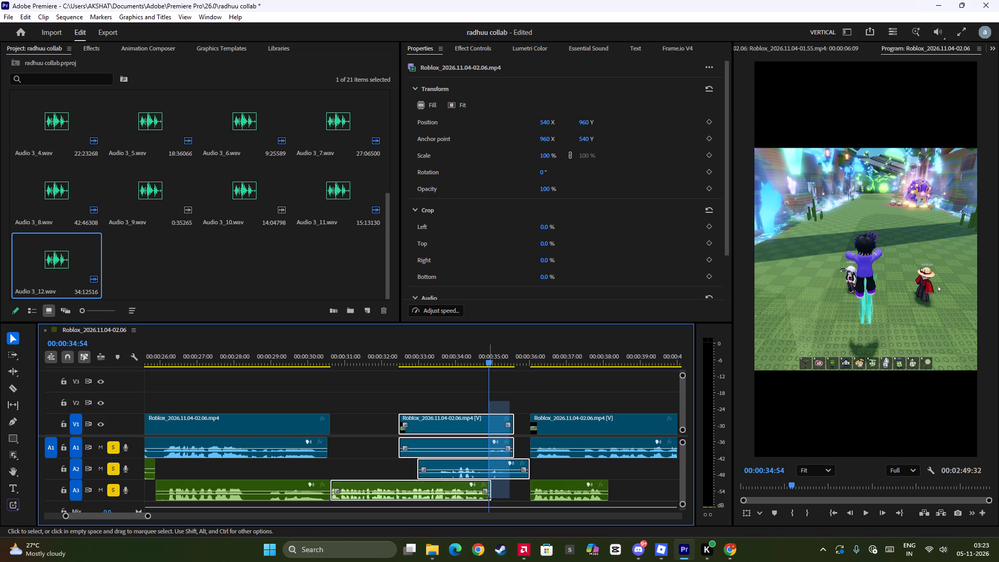
drag(489, 498, 490, 504)
key(ctrl+b)
drag(510, 397, 505, 491)
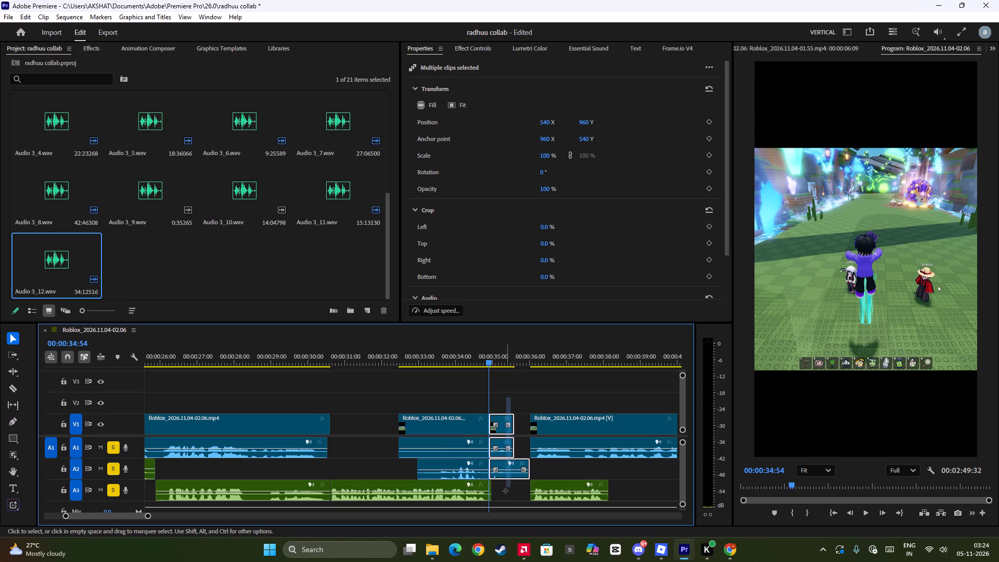
drag(505, 491, 490, 499)
key(BackSpace)
Move Audio 3_5.wav on A3 about 1.1 s earlier to start at the 00:00:34:54 cut, and play the voice timing that follows.
drag(545, 488, 502, 490)
key(space)
alt+scroll(540, 465, up, 6)
scroll(522, 446, down, 6)
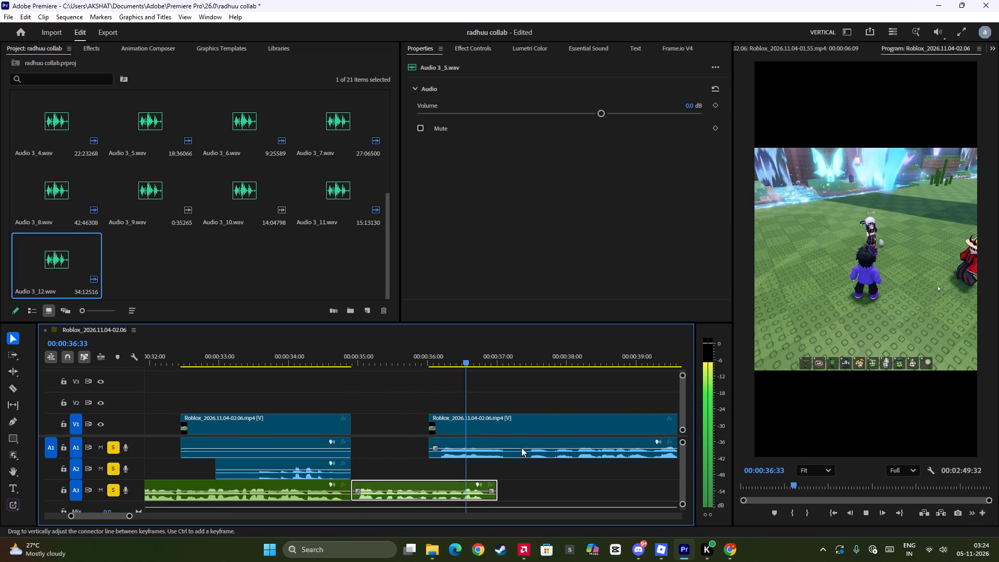
key(space)
key(space)
alt+scroll(502, 424, down, 7)
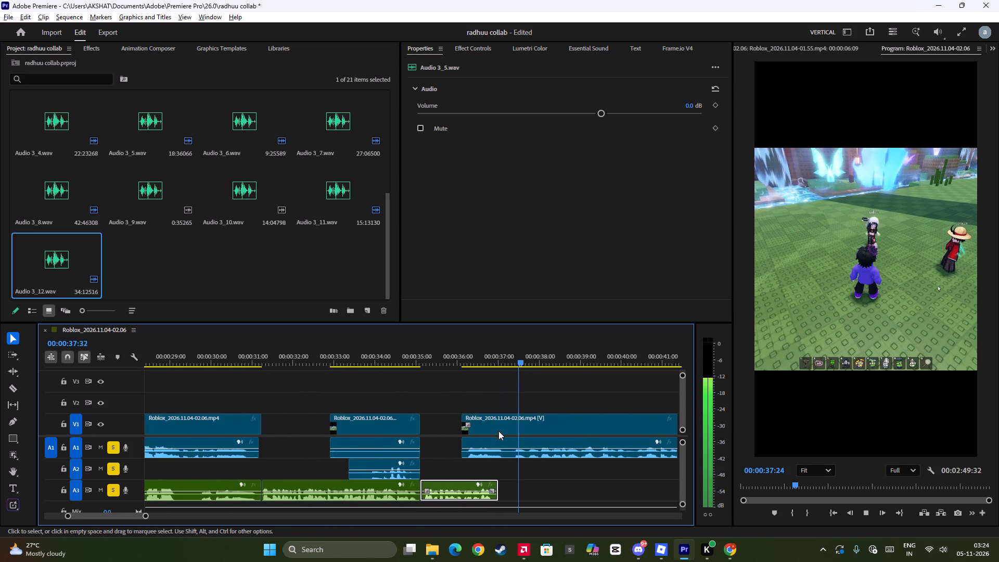
key(space)
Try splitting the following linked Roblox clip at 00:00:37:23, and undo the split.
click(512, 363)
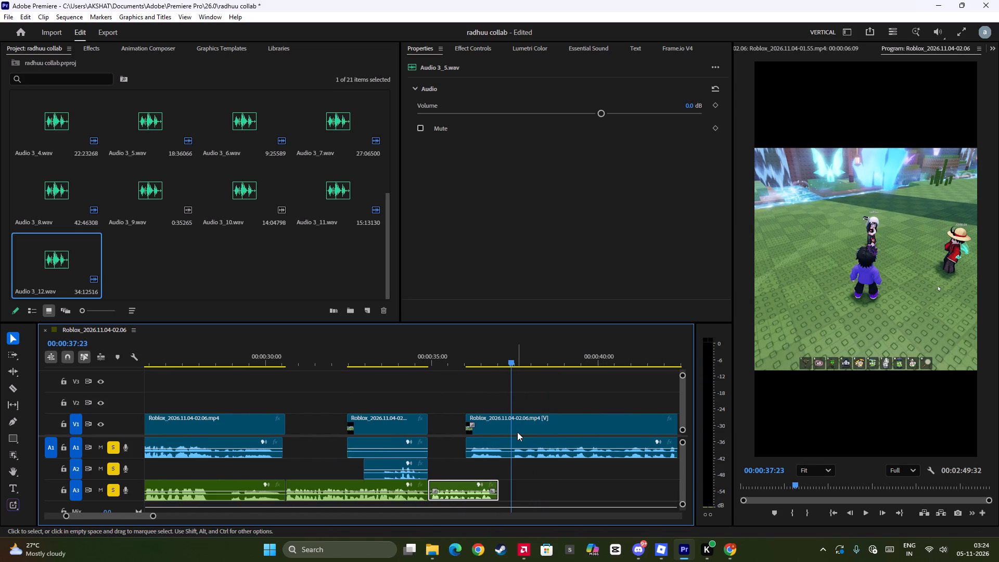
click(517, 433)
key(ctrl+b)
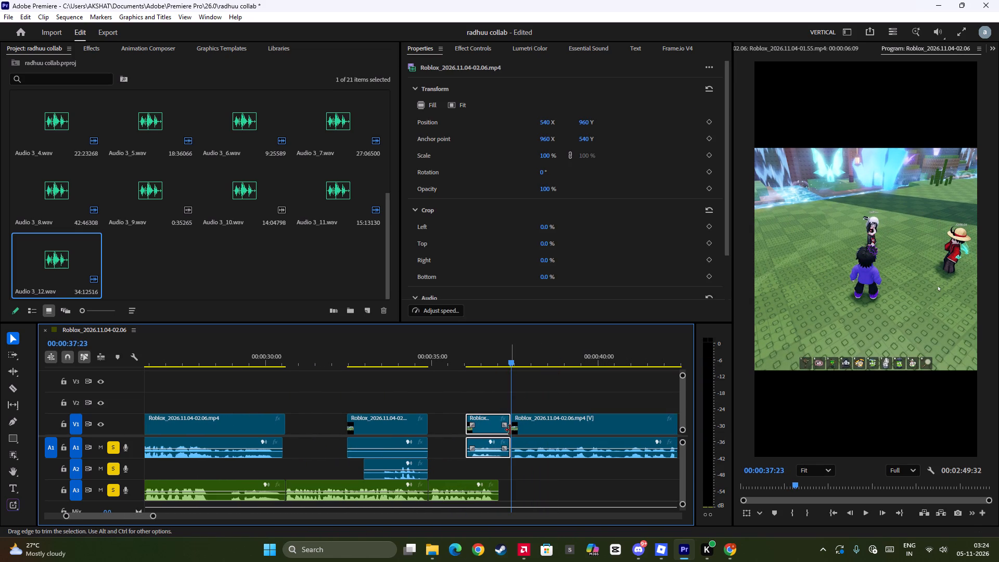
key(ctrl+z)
Move the following linked Roblox clip about 1.1 s earlier so it starts at the 00:00:34:54 cut together with Audio 3_5.wav.
drag(523, 423, 486, 425)
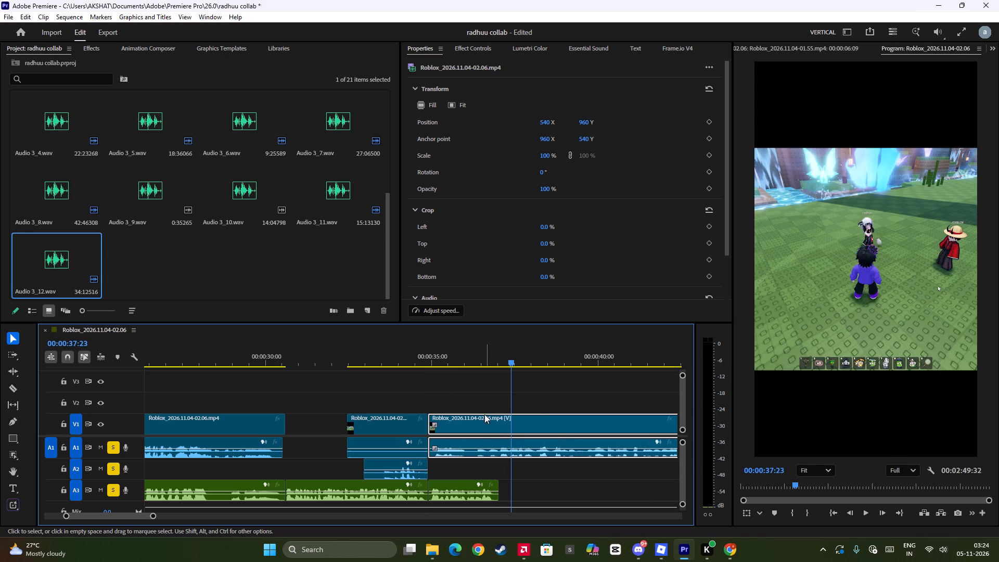
Play from the 00:00:34:54 cut to 00:00:39:35, replaying the part after 00:00:36:06, to compare the Roblox audio with Audio 3_5.wav.
click(429, 359)
key(space)
alt+scroll(490, 408, up, 5)
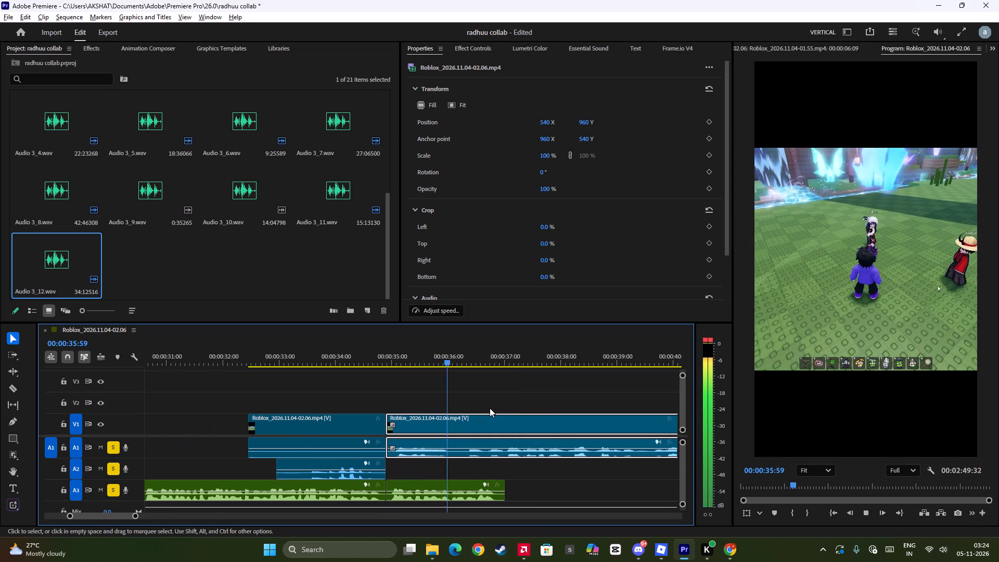
key(space)
click(407, 350)
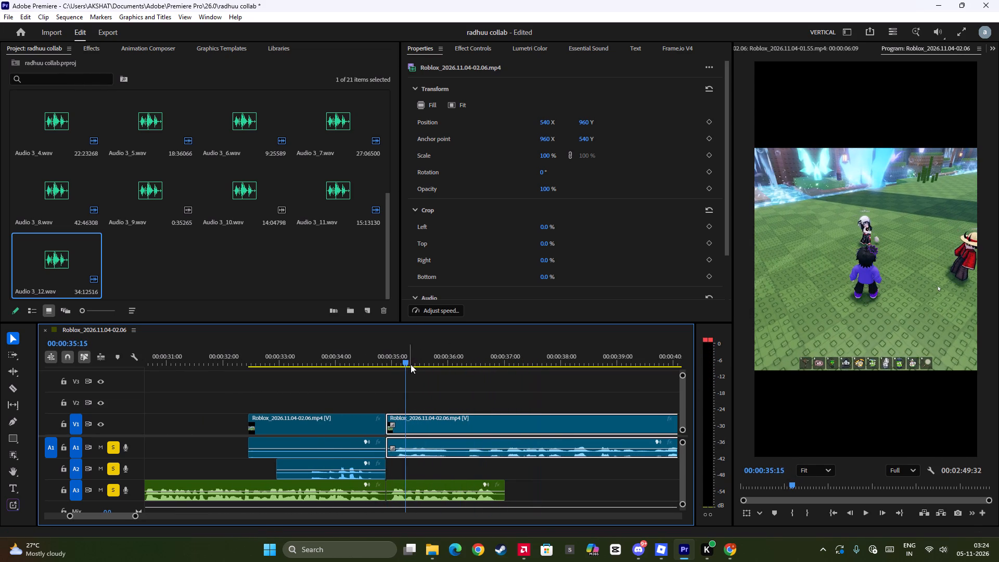
key(space)
key(space)
key(space)
key(space)
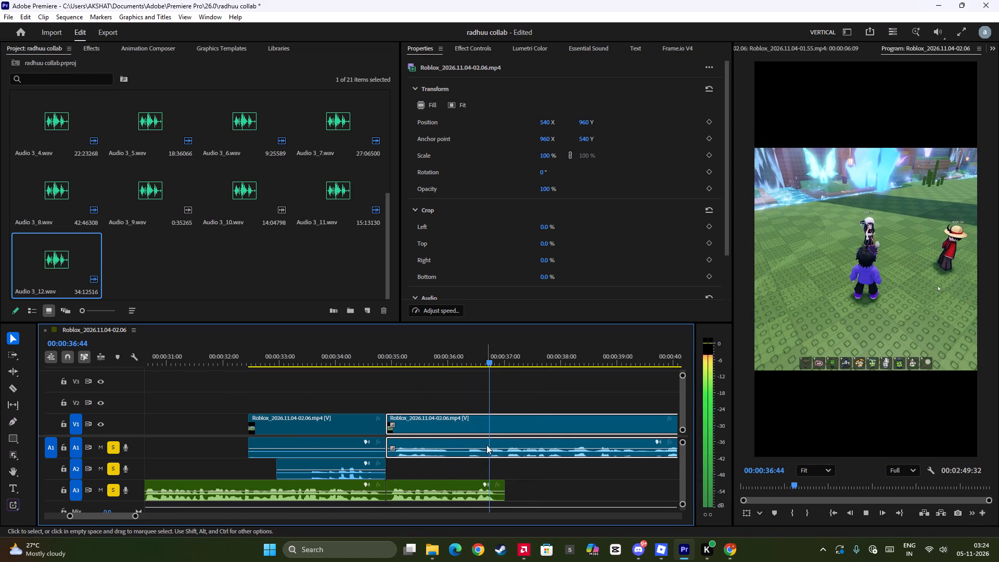
click(454, 353)
key(space)
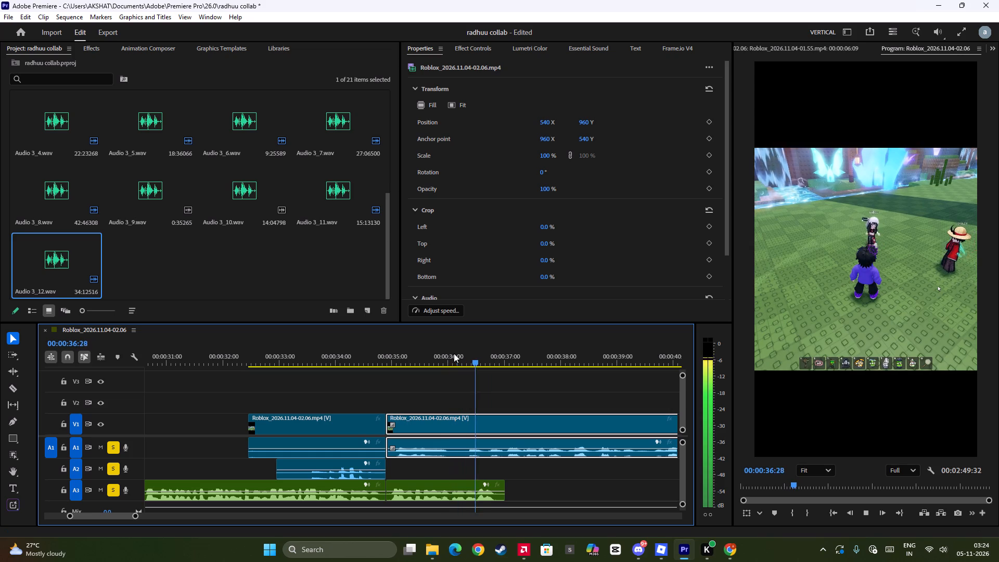
click(454, 352)
key(space)
key(space)
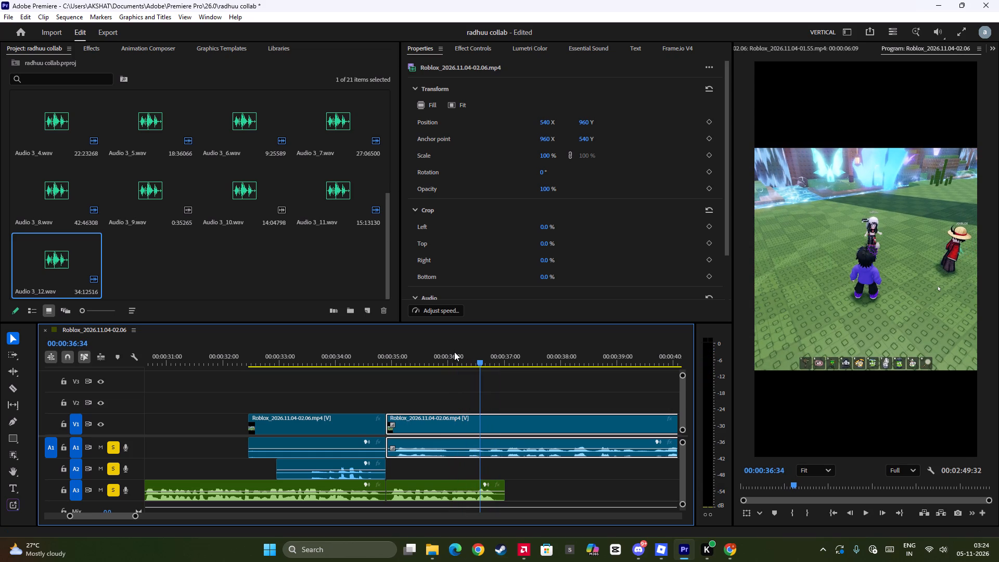
click(454, 352)
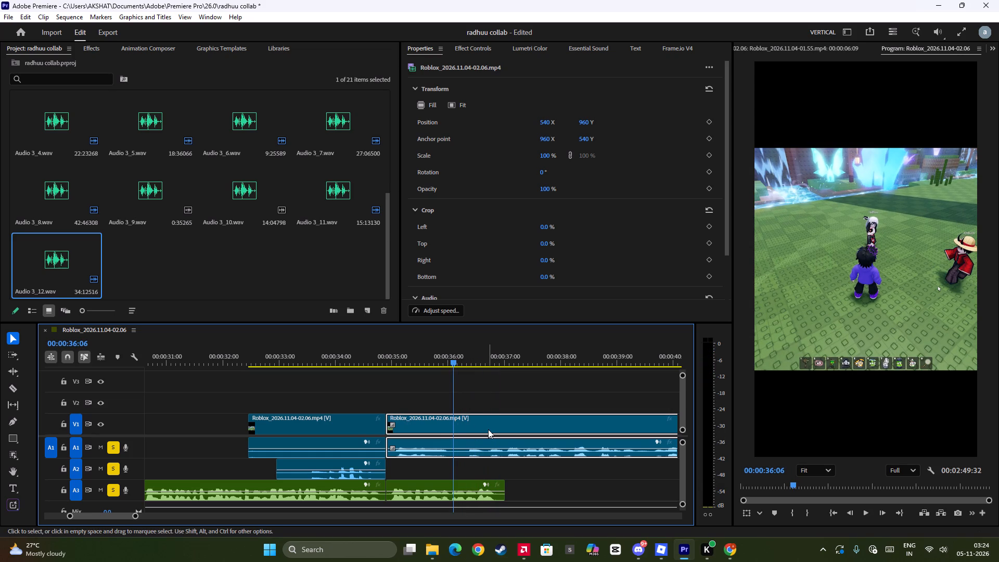
key(space)
alt+scroll(585, 469, down, 11)
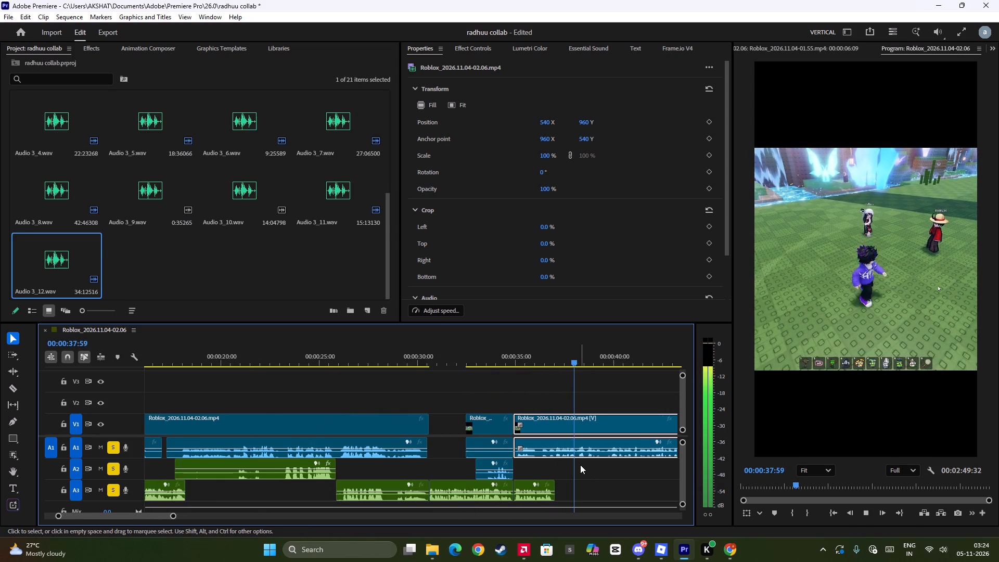
alt+scroll(580, 465, down, 10)
key(space)
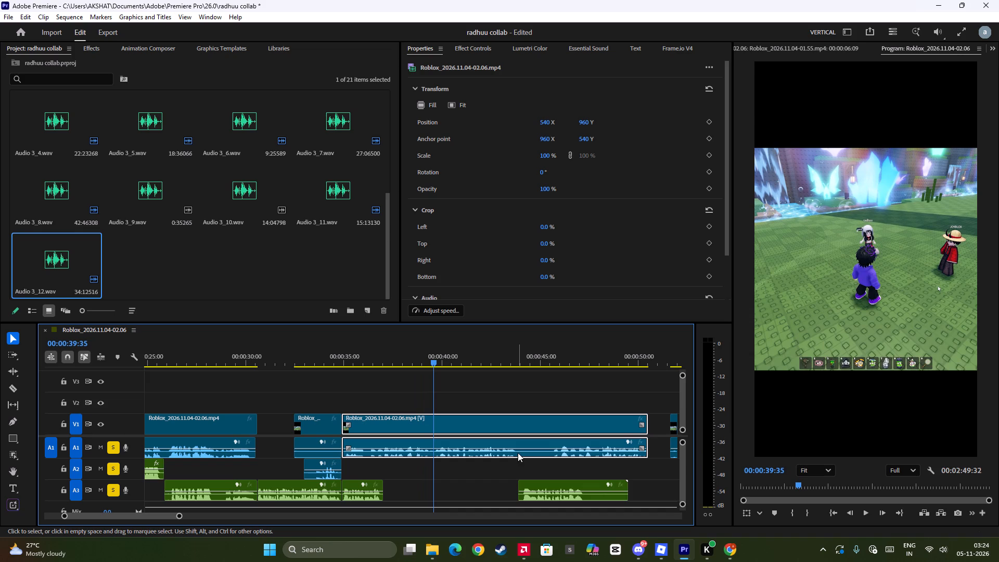
Unlink the video and audio of the Roblox clip that starts at the 00:00:34:54 cut.
key(ctrl+l)
Split the unlinked Roblox audio on A1 at about 00:00:36:18, delete the part before the cut, and play the result.
alt+scroll(516, 453, up, 5)
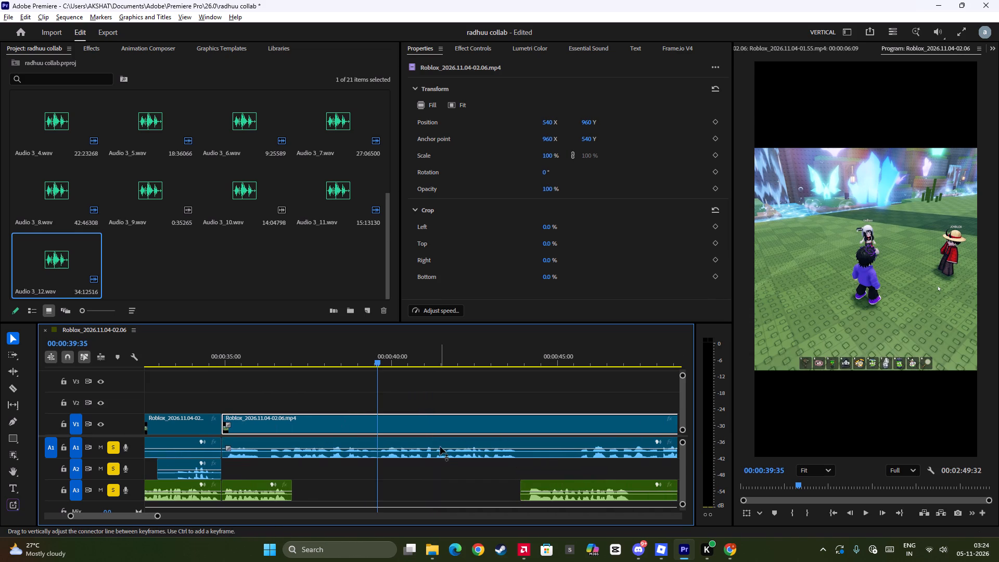
alt+scroll(440, 446, up, 6)
scroll(385, 404, up, 13)
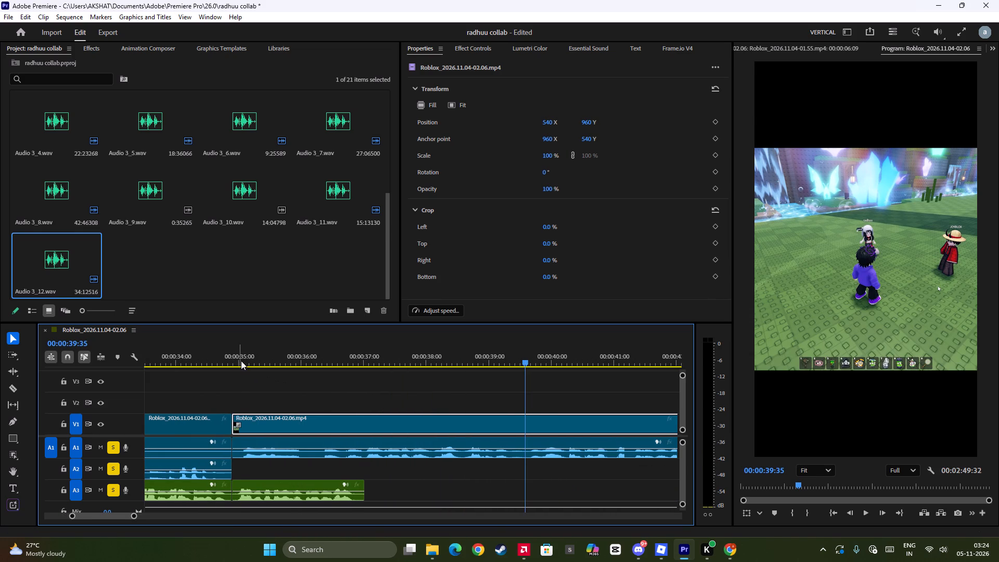
click(241, 360)
key(space)
key(space)
click(319, 448)
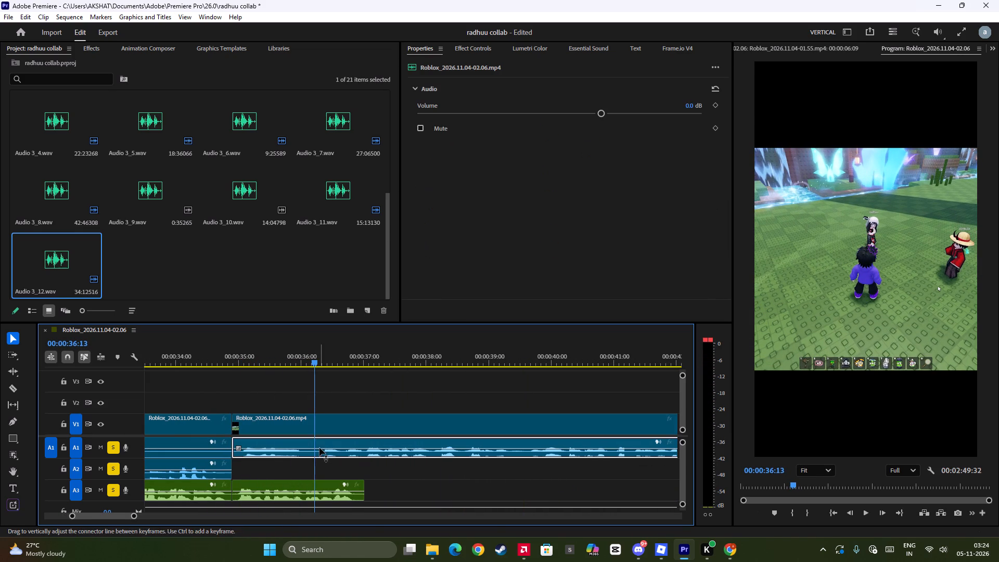
key(space)
key(space)
drag(325, 399, 320, 405)
key(ctrl+b)
key(BackSpace)
key(space)
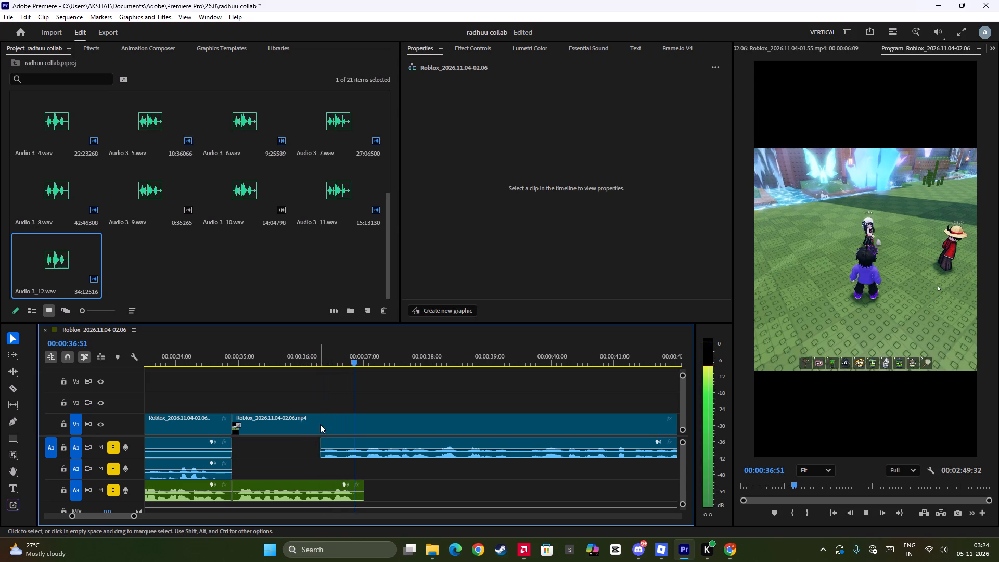
Move Audio 3_6.wav on A3 about 0.45 s earlier so it starts at about 00:00:43:26.
key(space)
key(space)
scroll(370, 421, down, 13)
scroll(412, 429, down, 9)
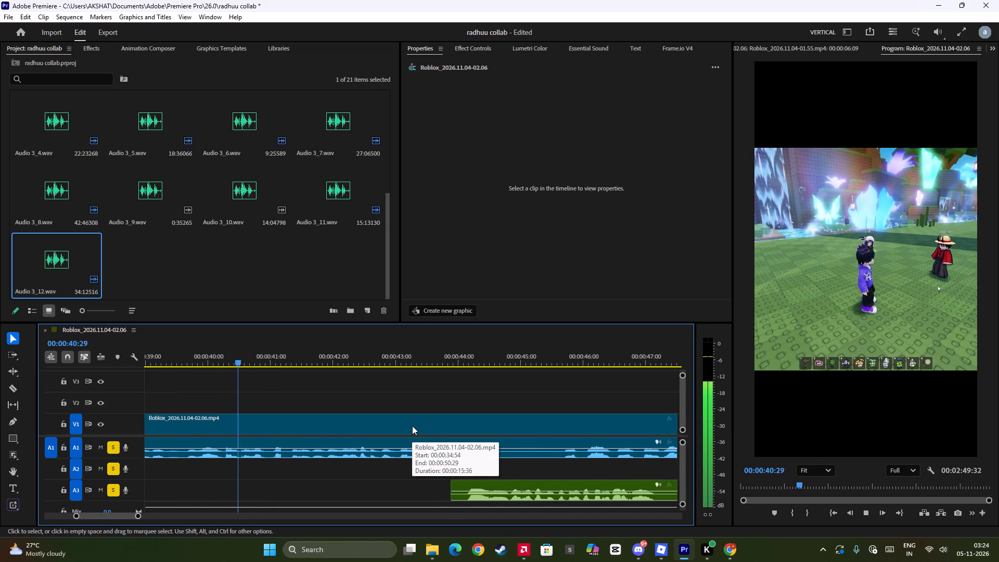
key(space)
key(space)
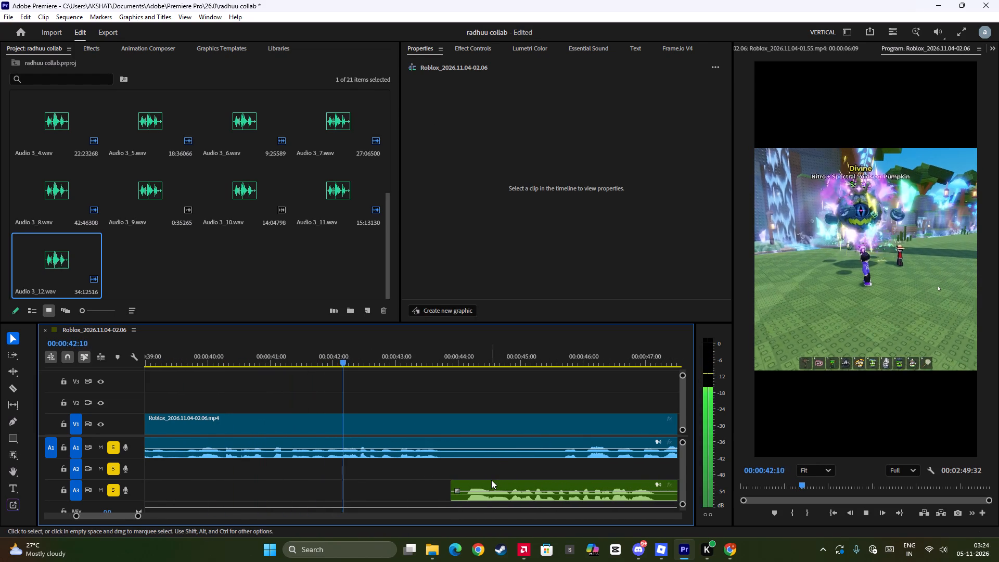
key(space)
click(491, 480)
key(space)
key(space)
drag(488, 487, 460, 488)
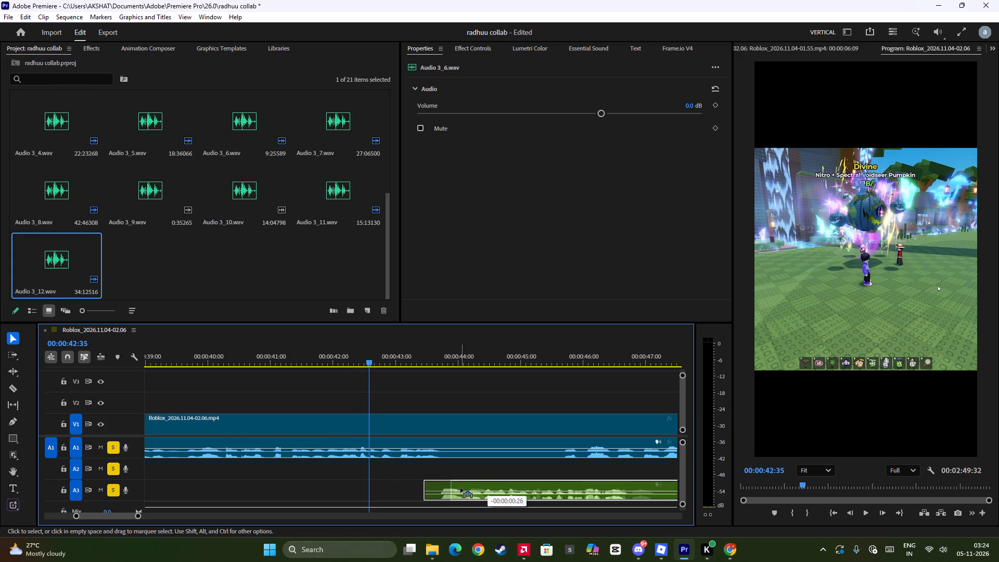
drag(460, 488, 459, 489)
Play through the shifted Audio 3_6.wav and split the Roblox audio on A1 at 00:00:48:03.
key(space)
key(space)
key(space)
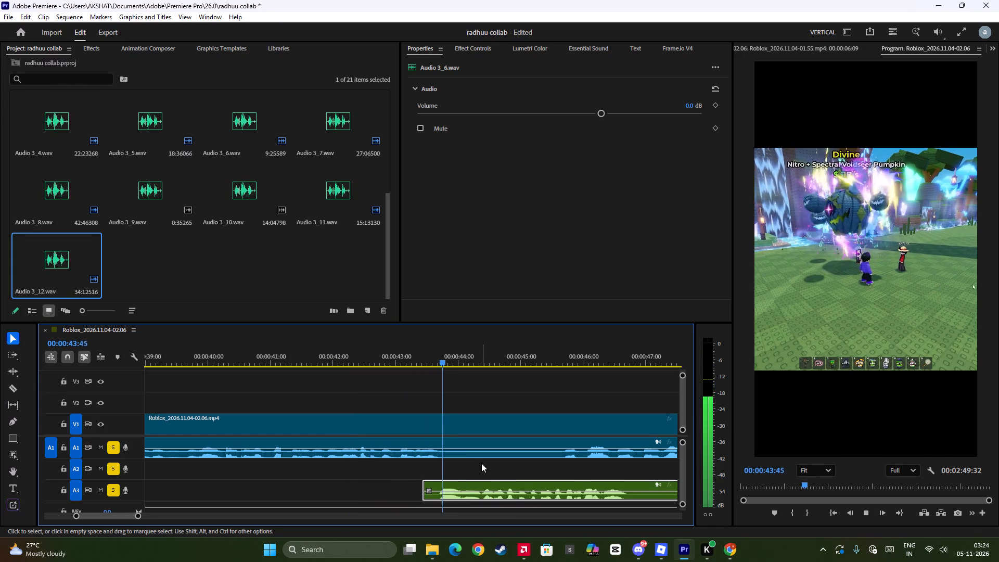
scroll(481, 463, down, 13)
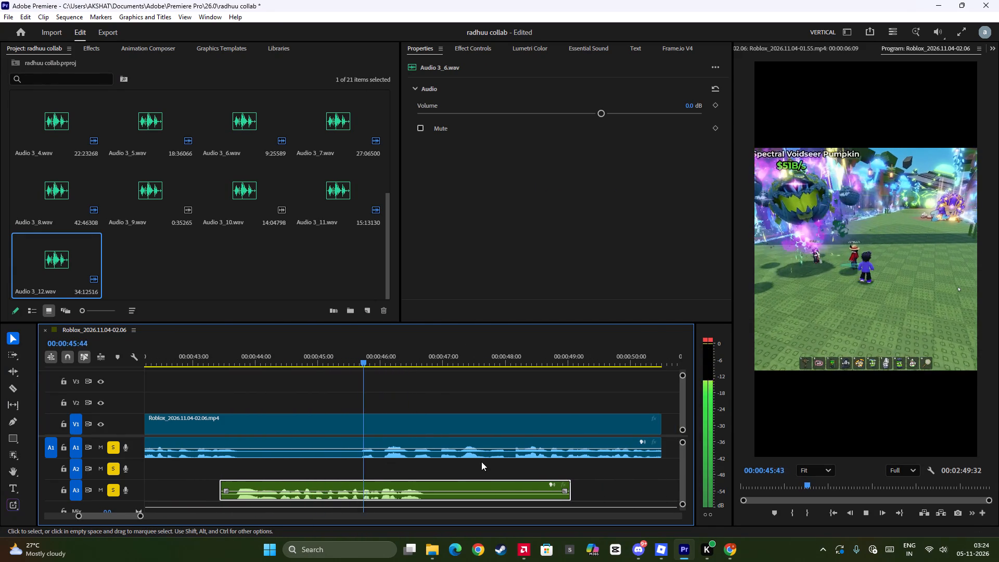
key(space)
key(space)
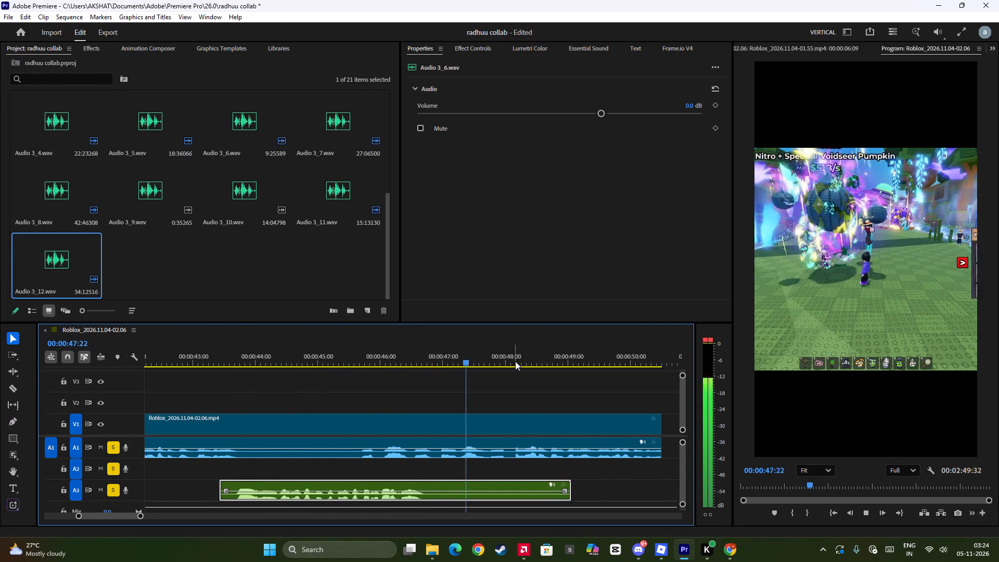
click(515, 361)
drag(513, 399, 509, 406)
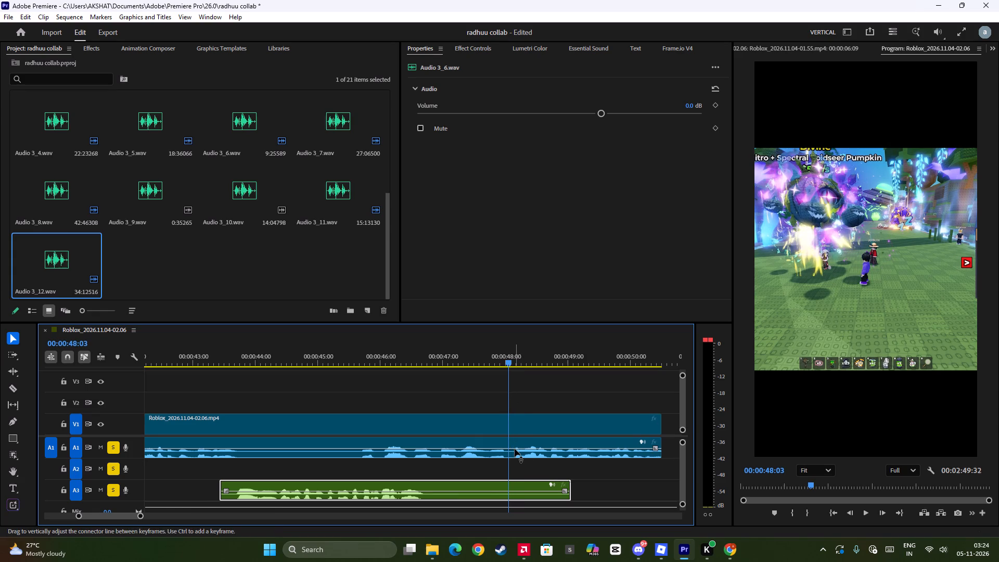
click(515, 449)
key(ctrl+b)
Split the Roblox audio on A1 at 00:00:43:45 and delete the segment between this cut and the one at 00:00:48:03.
drag(510, 401, 286, 443)
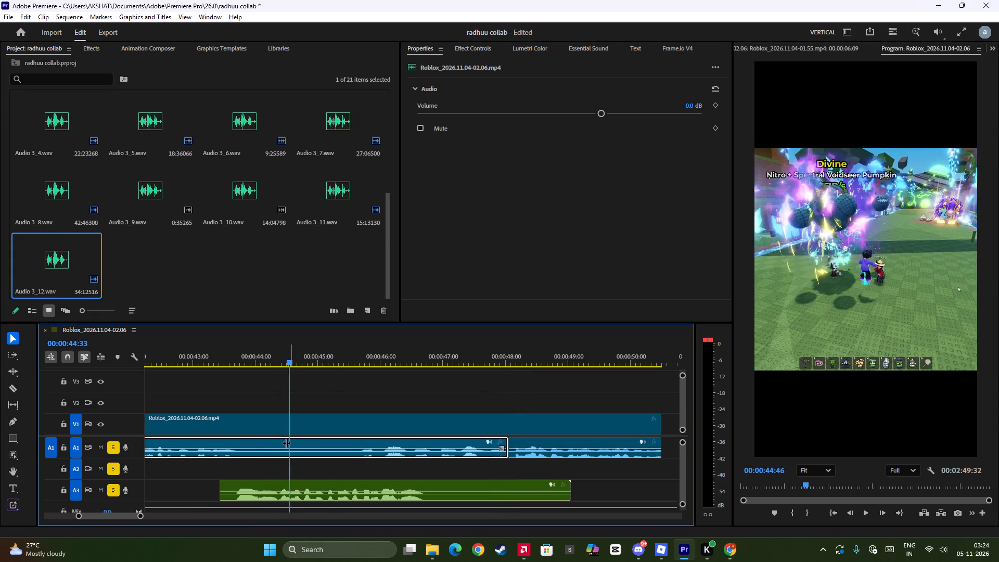
drag(286, 443, 240, 453)
key(ctrl+b)
click(297, 456)
key(BackSpace)
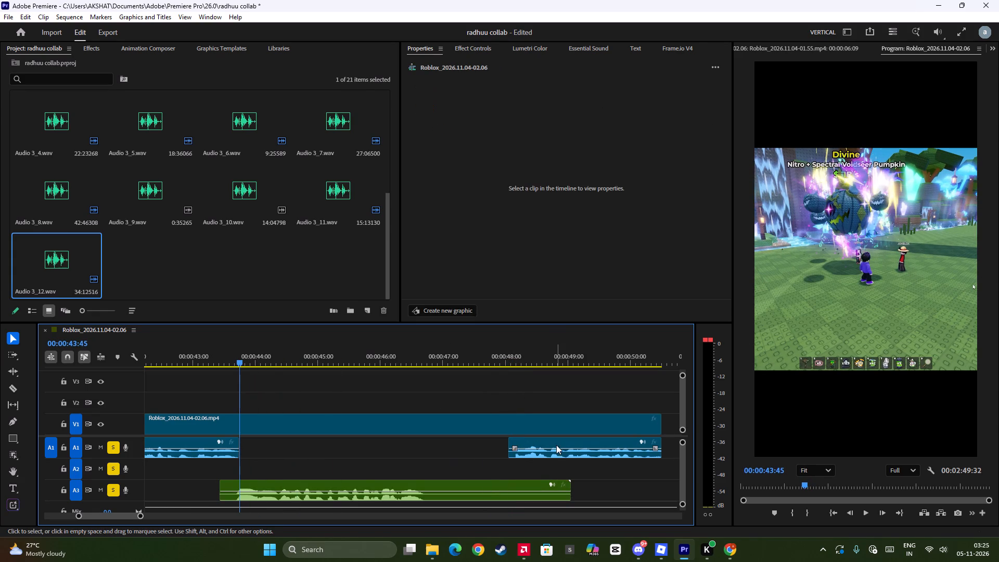
Move the last Roblox audio piece from A1 to A2, about 2.25 s earlier, so it starts at about 00:00:45:48.
drag(556, 445, 415, 459)
Play the section from about 00:00:43:14 to 00:00:48:10 repeatedly to compare Audio 3_6.wav with the Roblox audio on A2.
click(209, 355)
key(space)
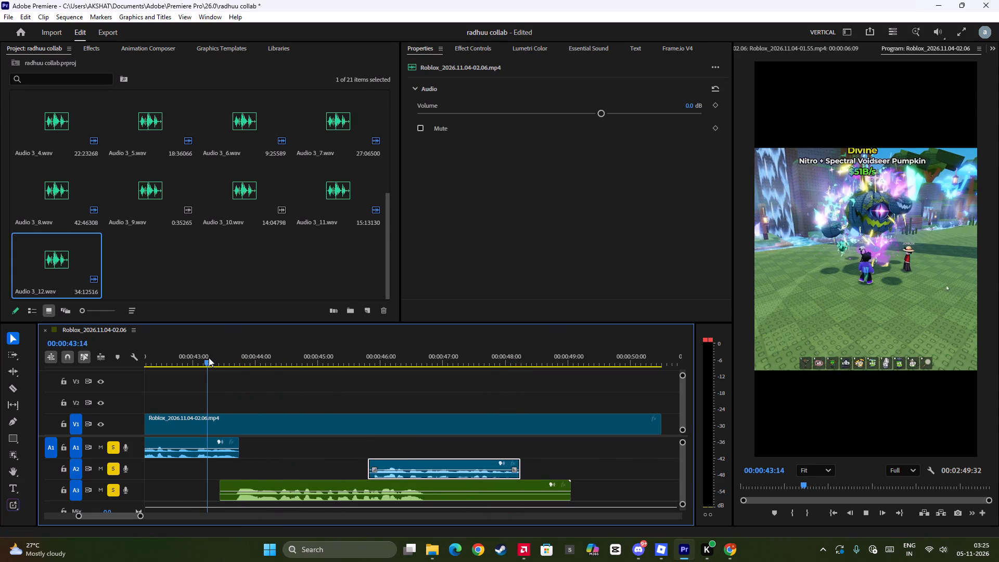
key(space)
key(space)
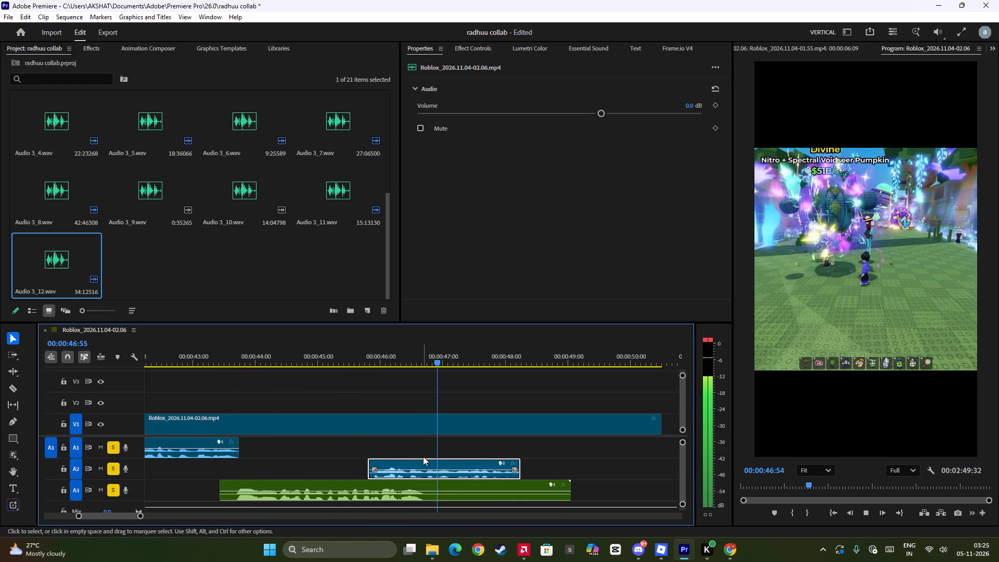
key(space)
click(282, 357)
key(space)
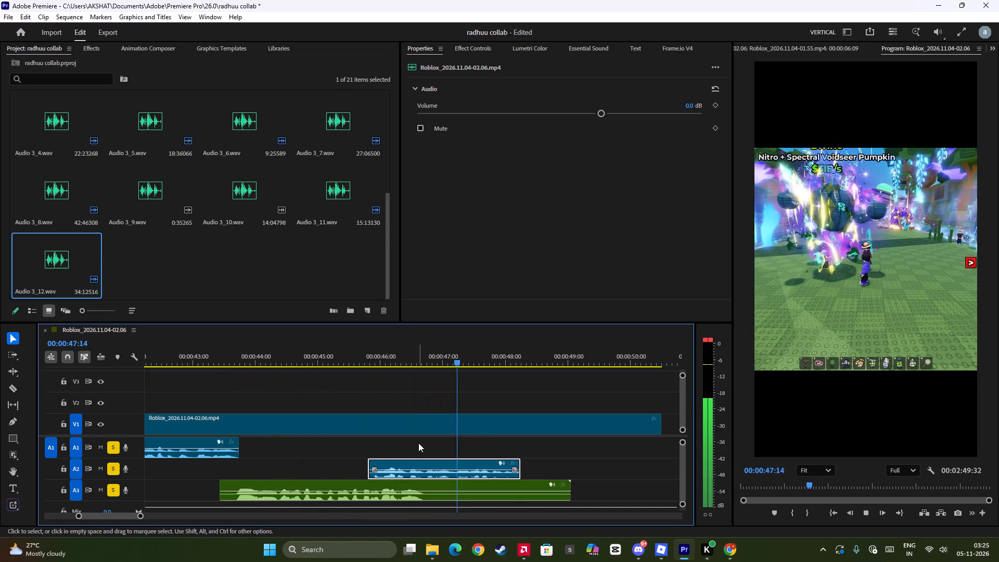
key(space)
click(221, 347)
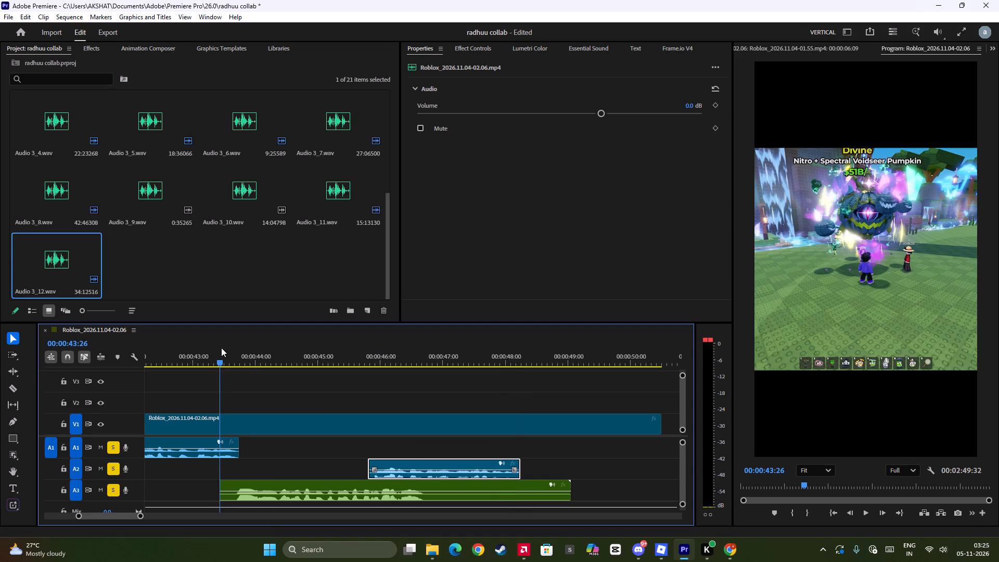
key(space)
key(space)
key(space)
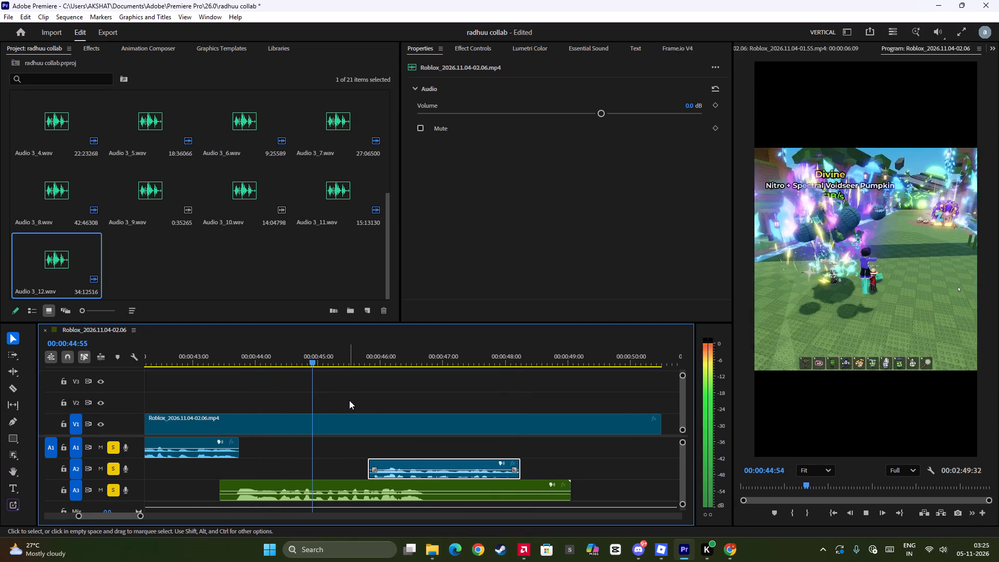
scroll(353, 406, down, 2)
key(space)
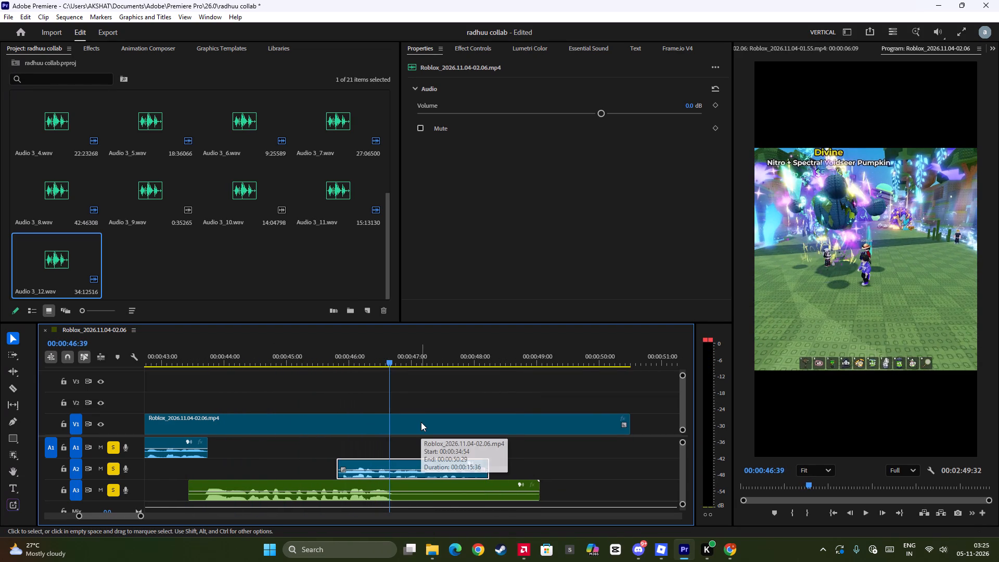
key(space)
click(421, 422)
key(space)
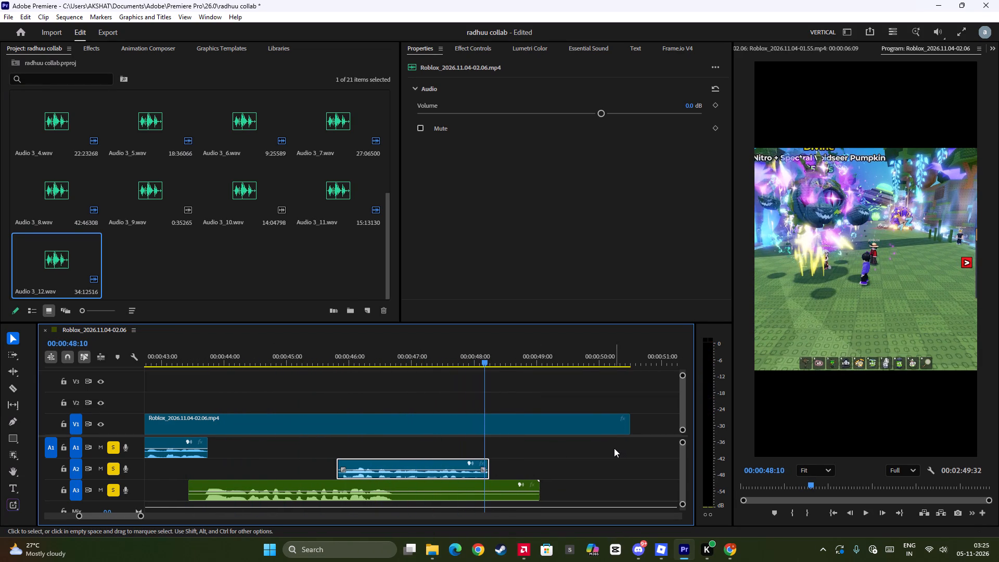
key(space)
key(space)
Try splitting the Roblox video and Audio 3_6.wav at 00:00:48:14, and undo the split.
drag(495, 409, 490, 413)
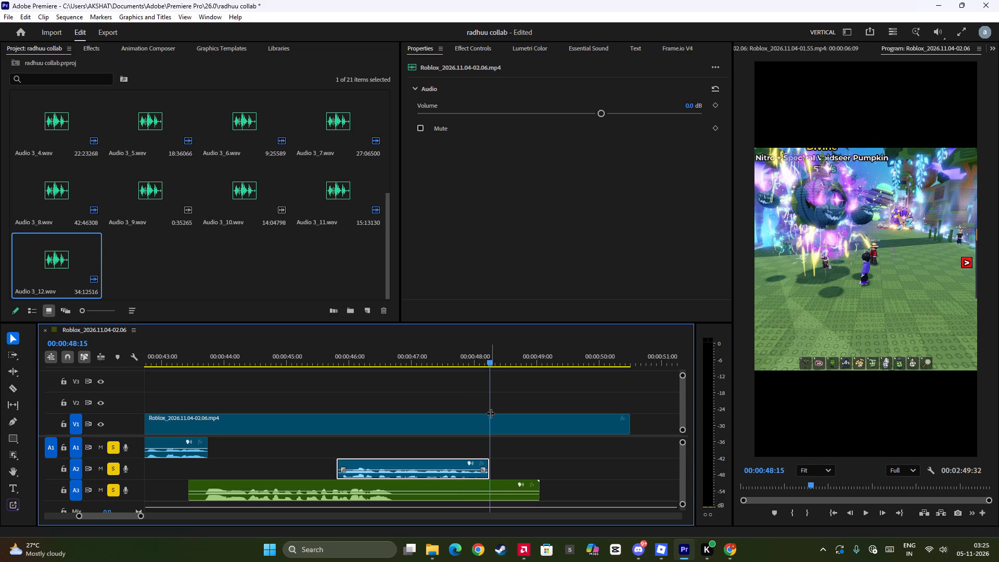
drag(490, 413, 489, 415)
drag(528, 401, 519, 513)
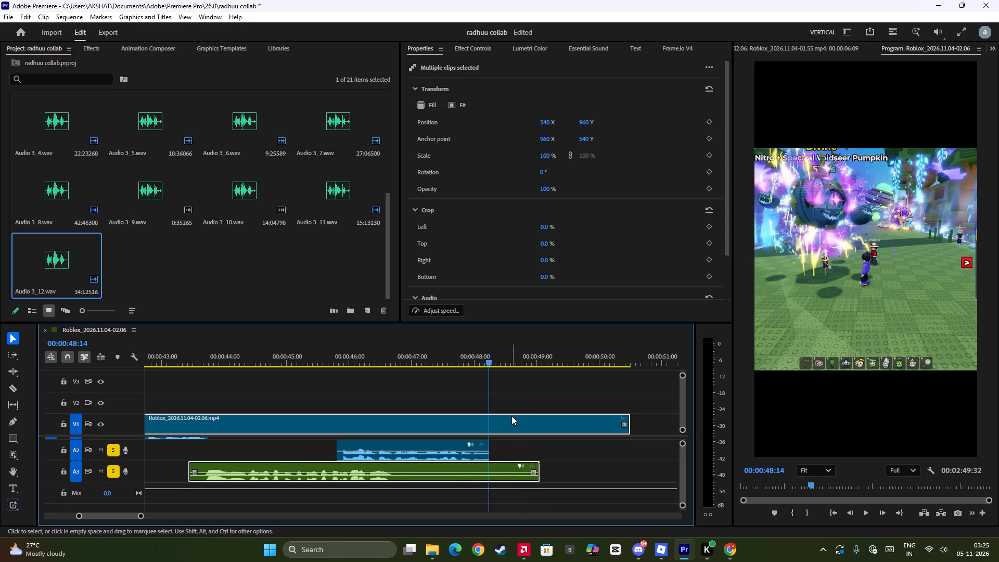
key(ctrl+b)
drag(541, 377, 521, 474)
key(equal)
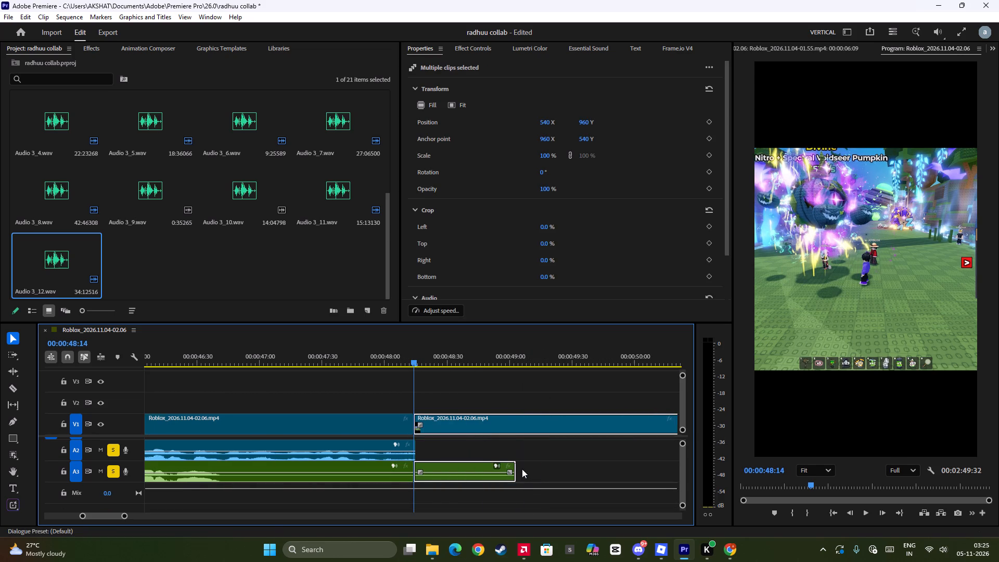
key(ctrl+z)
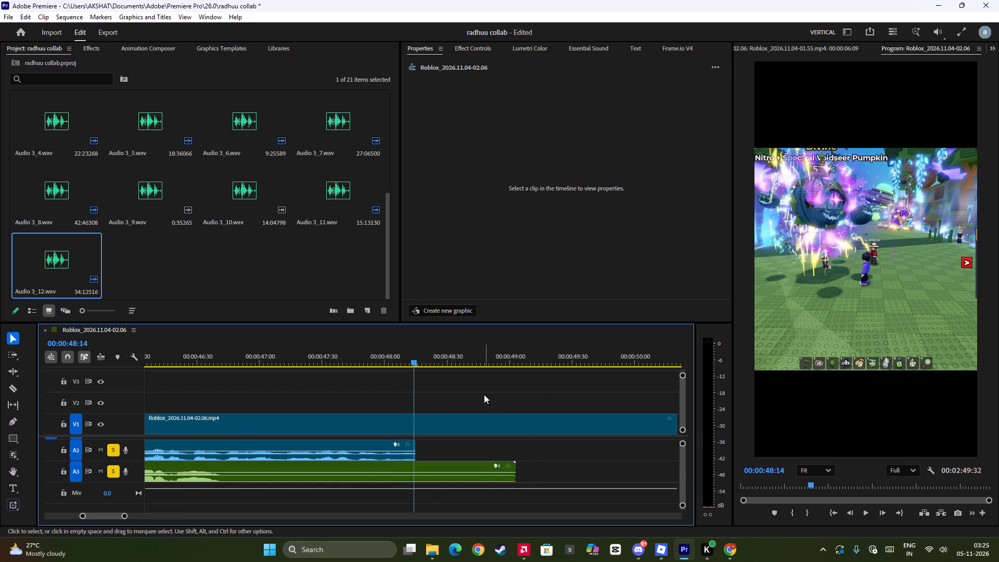
Split the Roblox video and Audio 3_6.wav at 00:00:48:14 and delete both parts after the cut.
drag(483, 397, 471, 470)
key(ctrl+b)
drag(490, 404, 476, 481)
key(BackSpace)
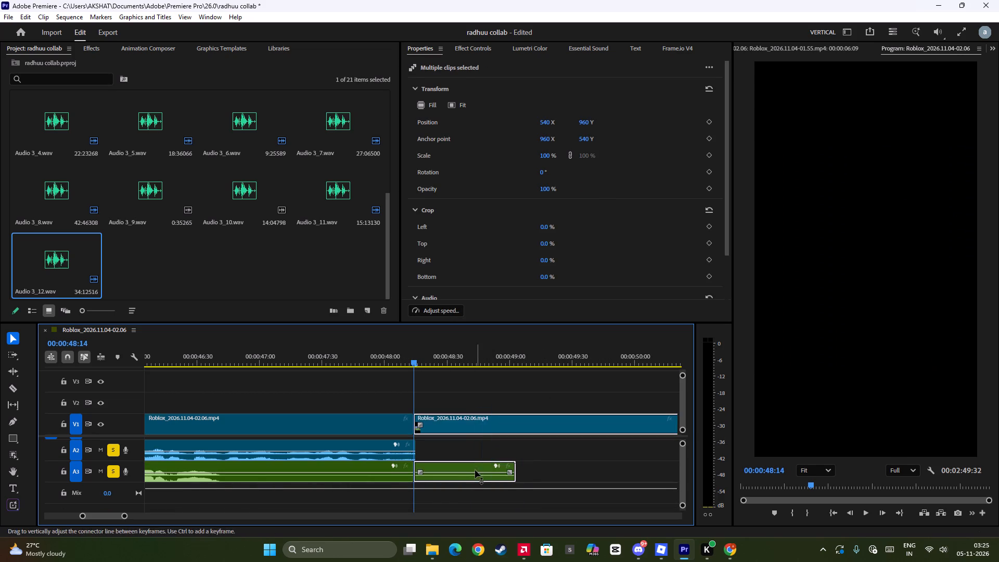
Minimize all tracks in the timeline.
click(134, 355)
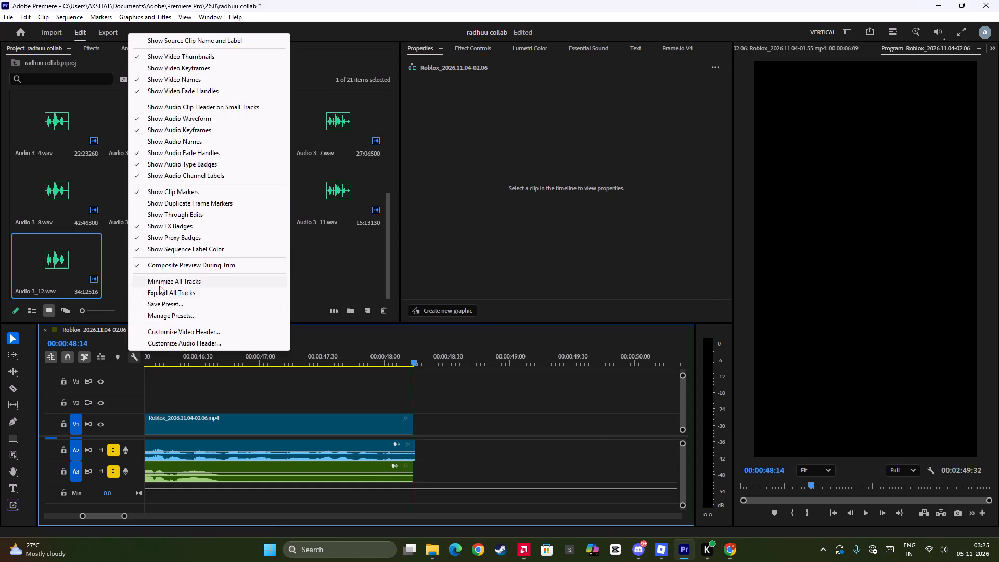
click(159, 283)
Examine and play the end of the aligned clips around the 00:00:48:14 cut to check how the audio finishes.
alt+scroll(292, 442, up, 2)
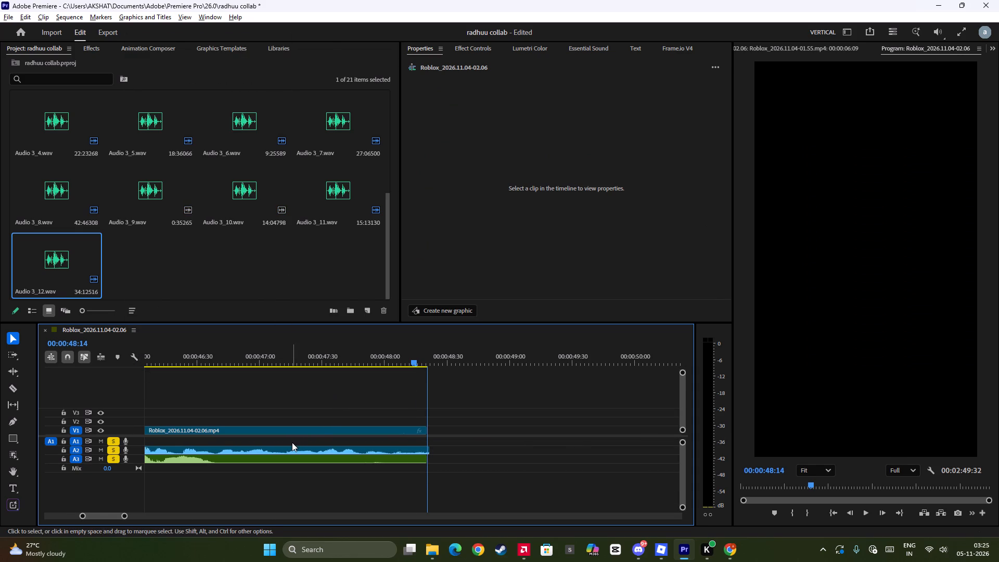
alt+scroll(292, 442, up, 6)
alt+scroll(412, 385, up, 3)
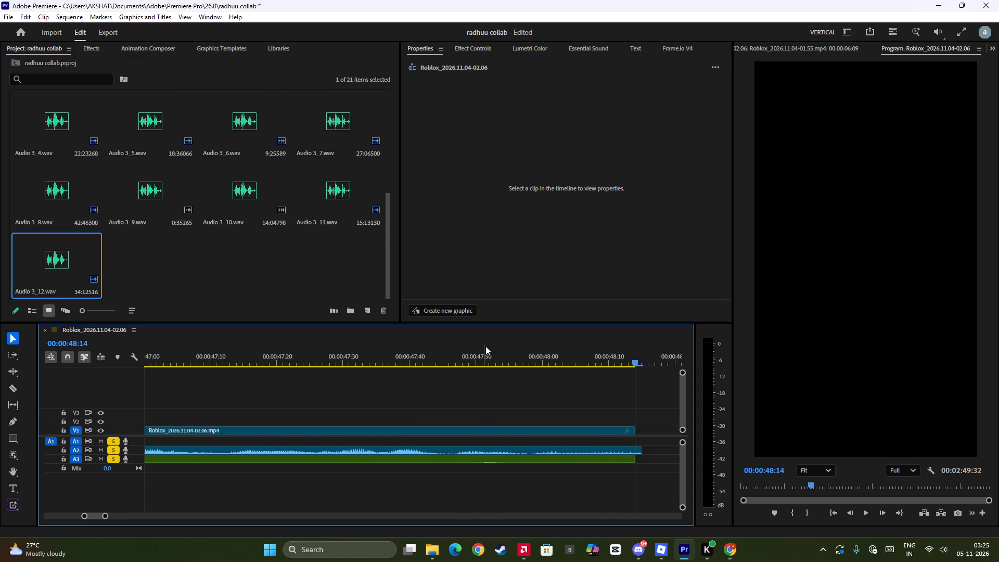
click(485, 346)
key(space)
key(space)
alt+scroll(496, 440, down, 6)
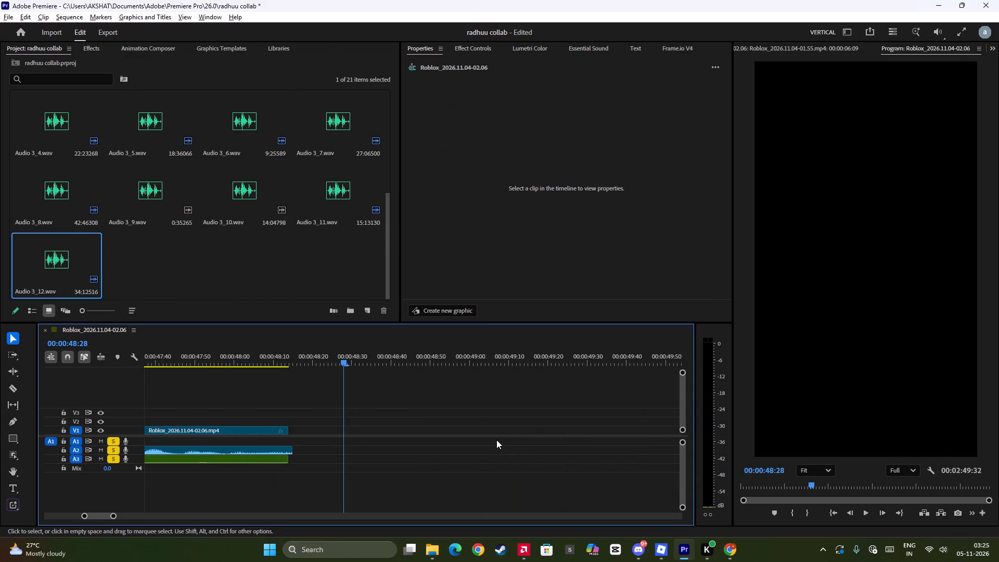
alt+scroll(496, 440, down, 5)
click(255, 365)
key(space)
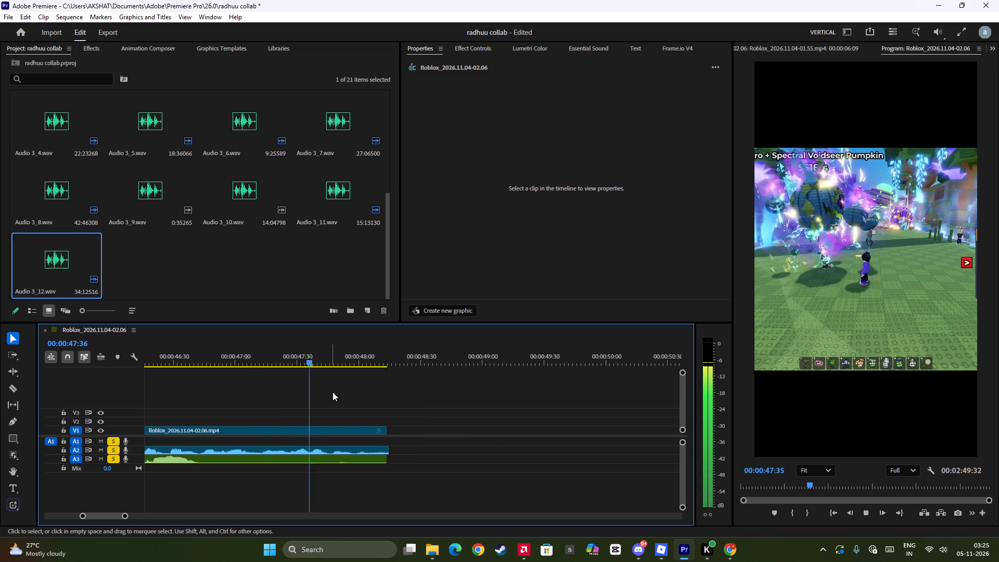
key(space)
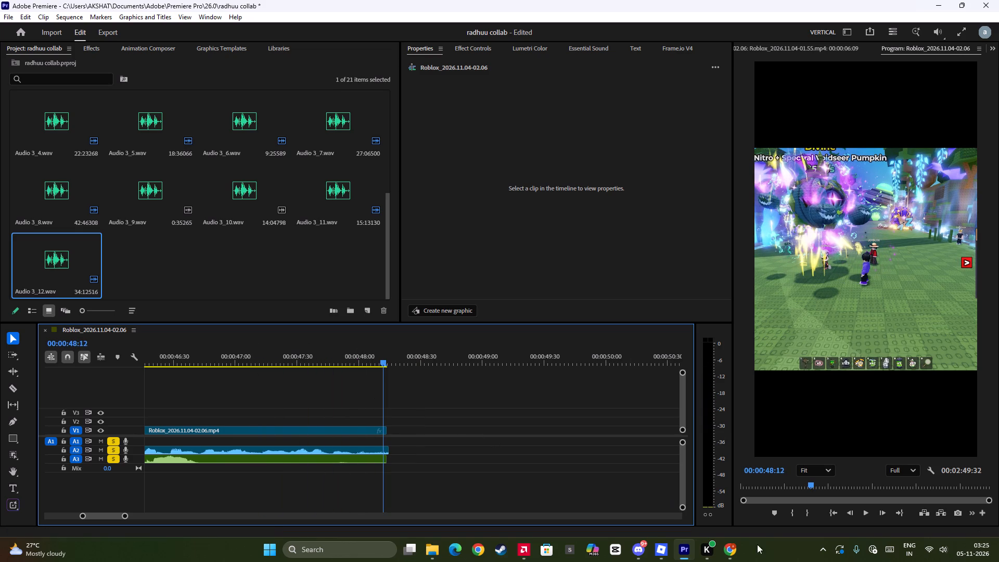
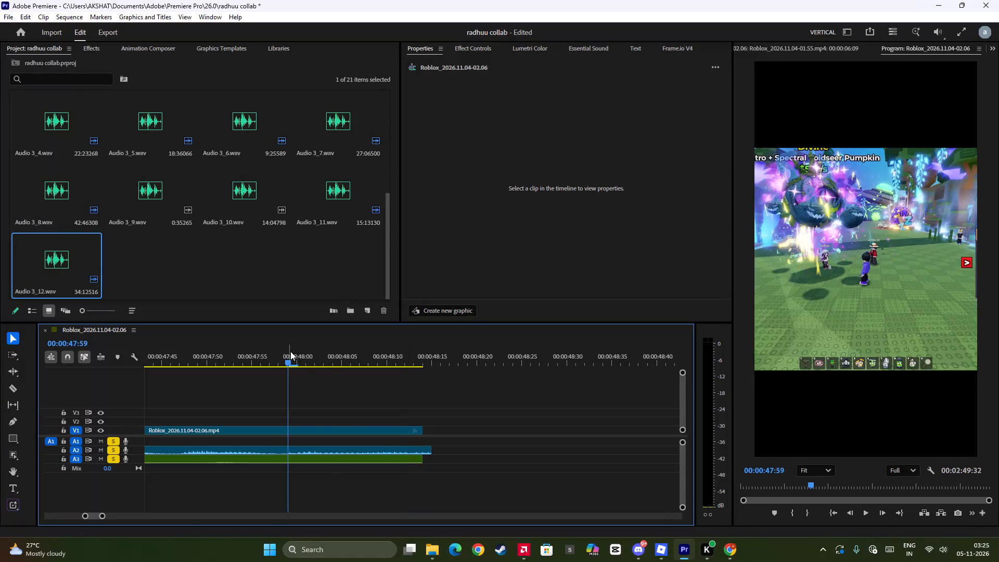
Extend the end of the Roblox video clip by one frame to 00:00:48:15, matching the end of the A2 audio.
key(space)
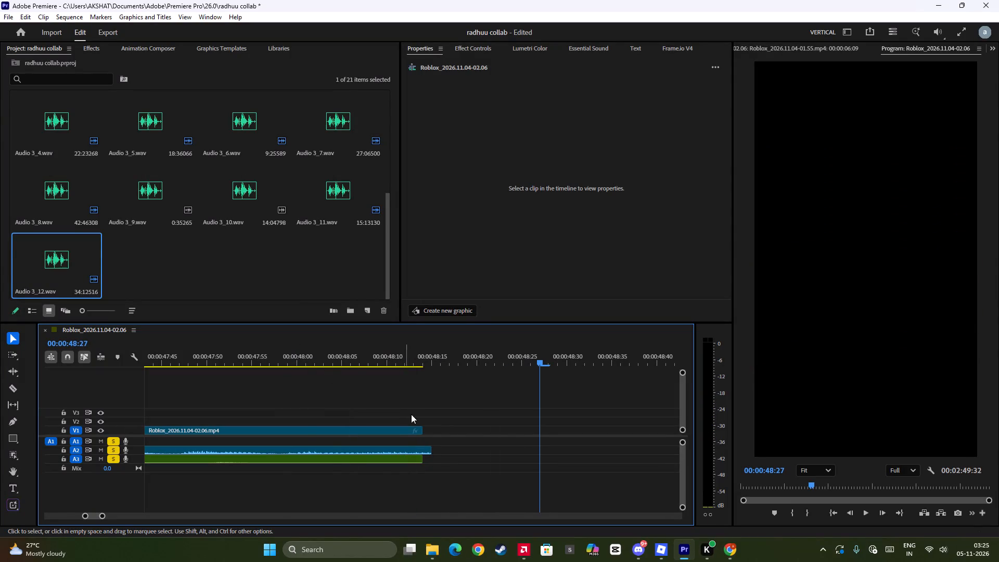
click(239, 346)
key(space)
key(space)
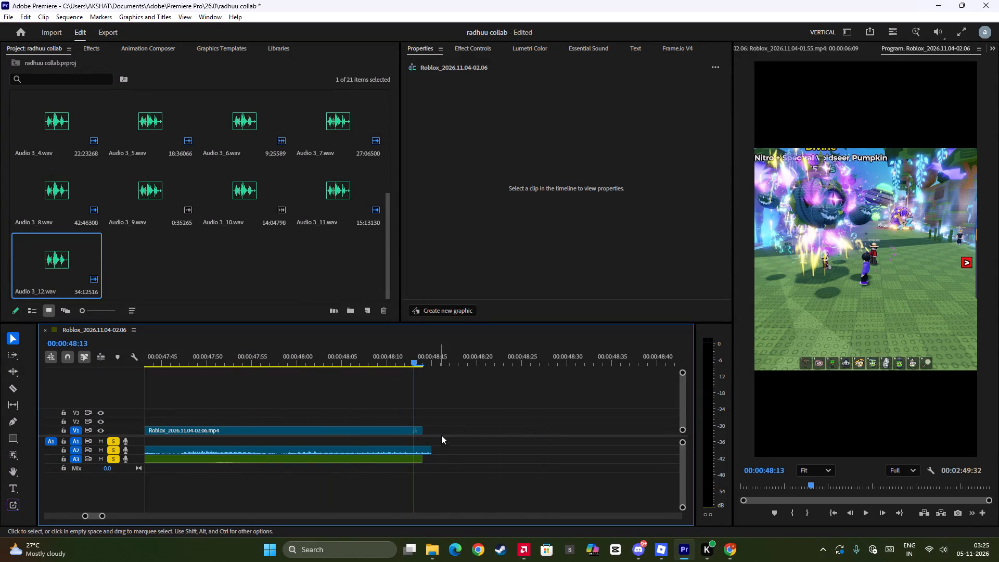
key(Up)
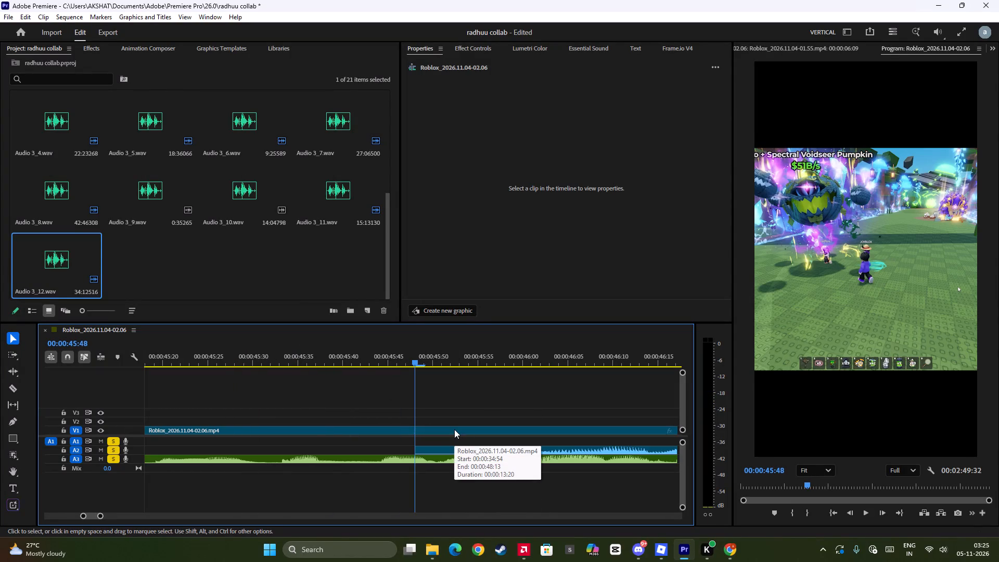
key(Down)
key(Down)
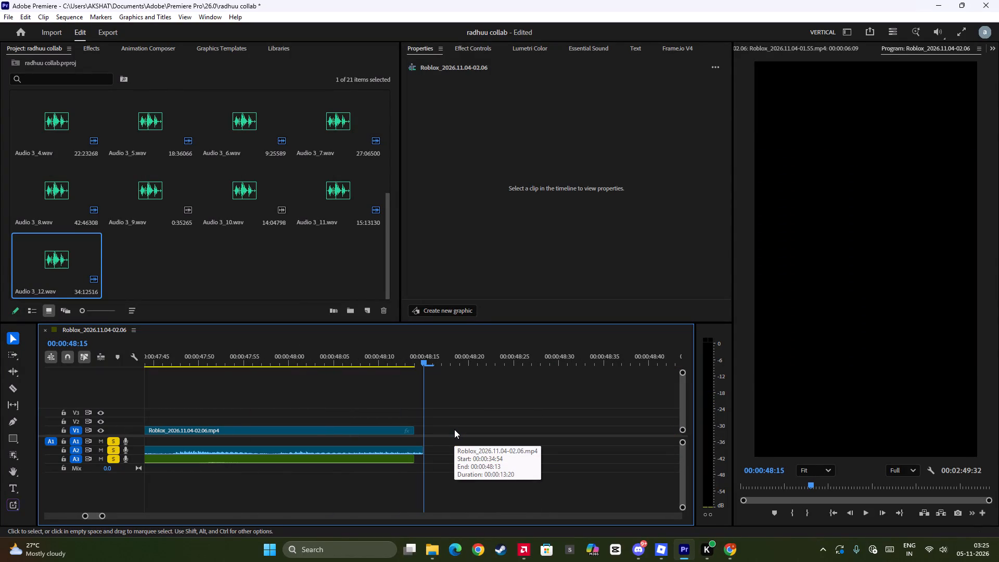
click(365, 430)
drag(416, 427, 421, 428)
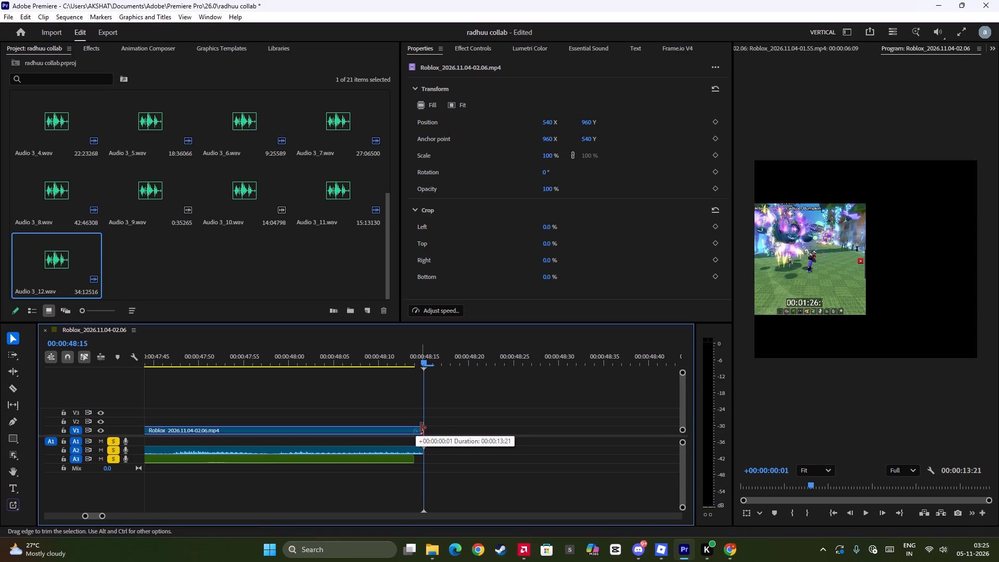
drag(421, 428, 422, 428)
click(405, 457)
click(394, 461)
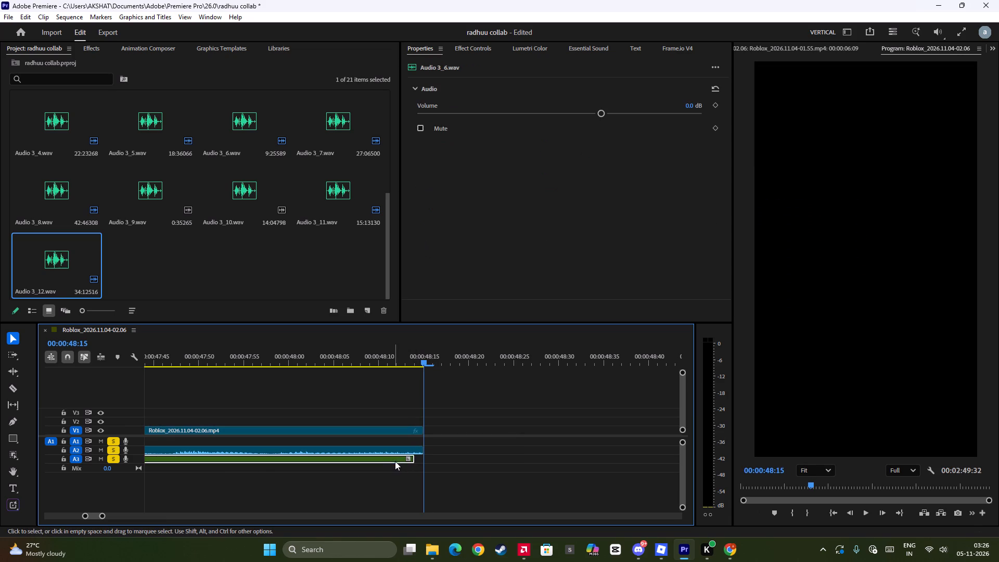
Play back the clips around the 00:00:48:15 cut and the following Roblox footage with Audio 3_7.wav to check their timing.
click(356, 351)
key(space)
key(space)
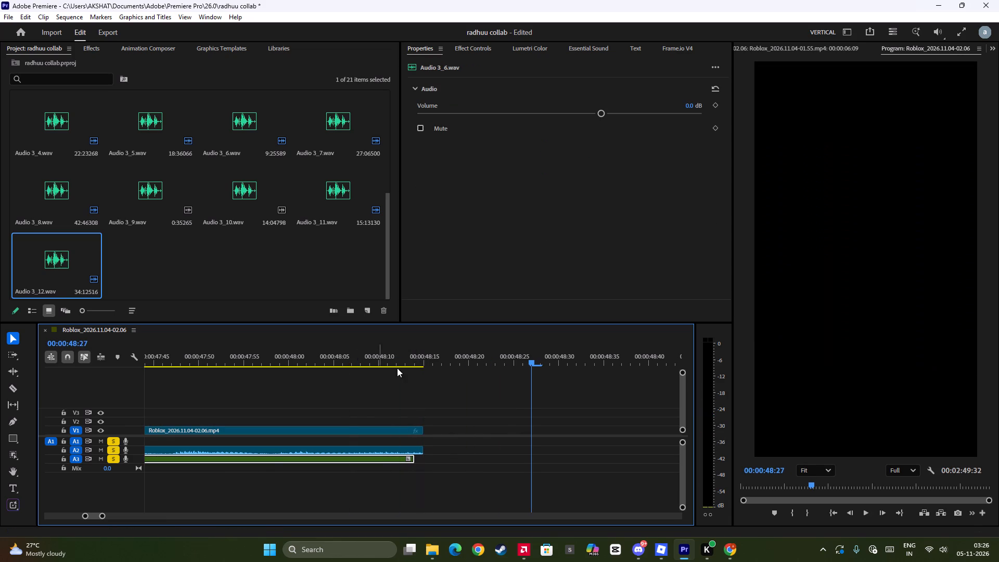
alt+scroll(518, 415, down, 7)
alt+scroll(520, 421, down, 14)
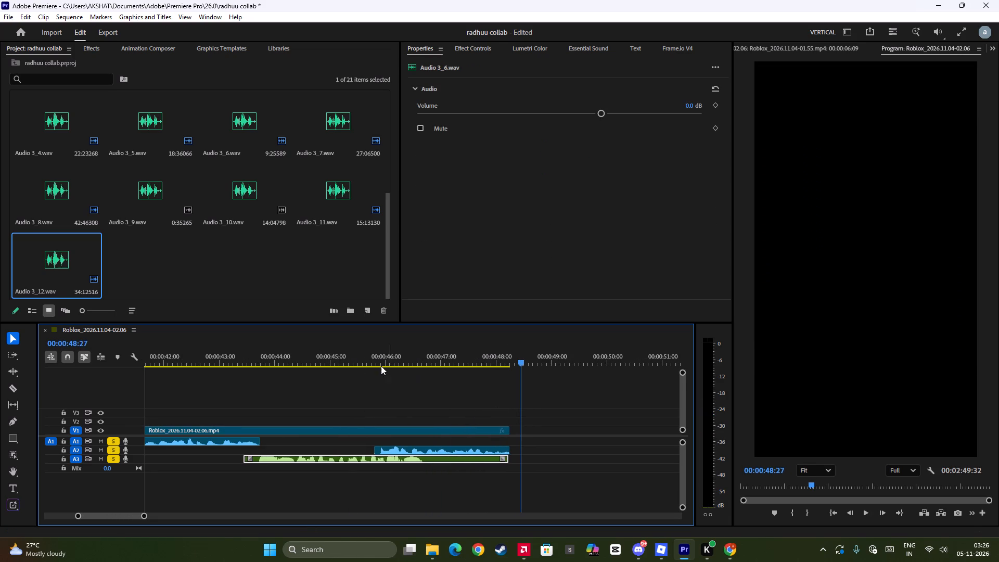
click(289, 345)
key(space)
scroll(389, 382, down, 6)
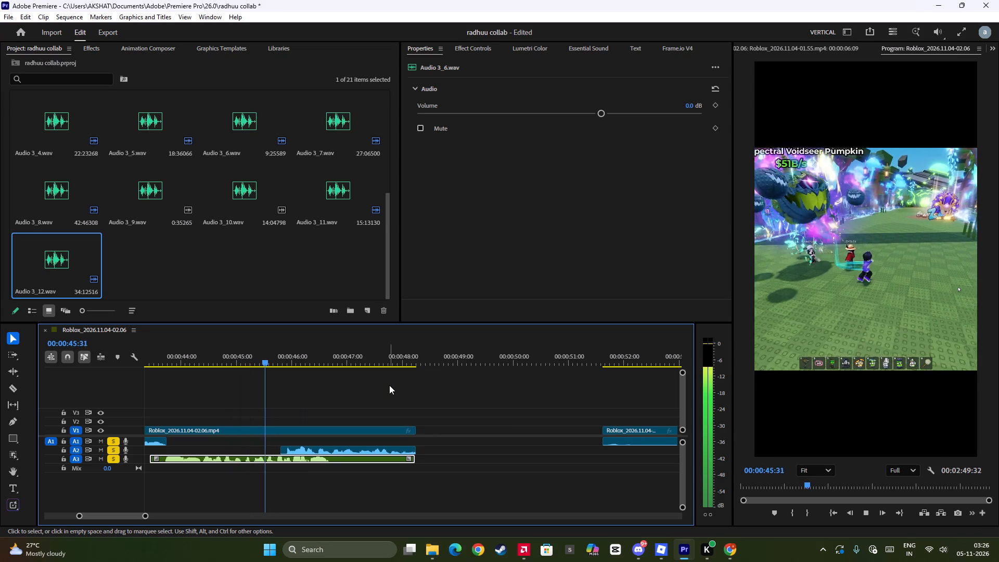
key(space)
key(space)
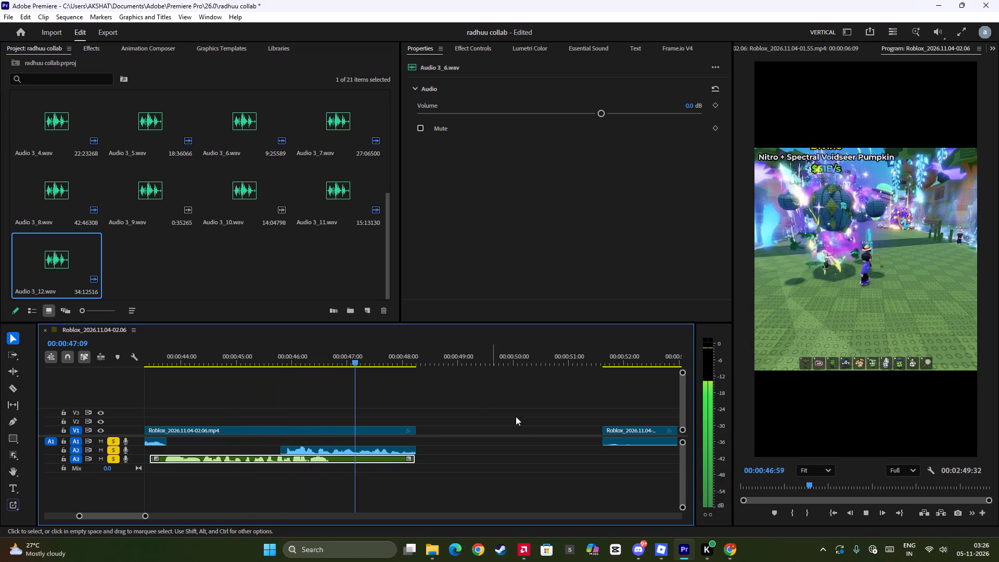
key(space)
click(610, 358)
key(space)
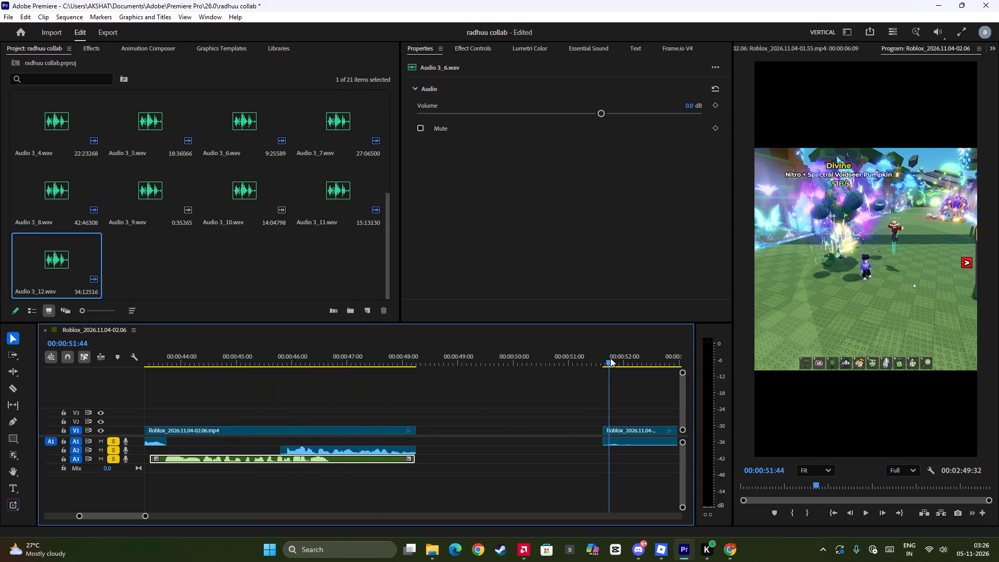
scroll(611, 390, down, 12)
key(space)
alt+scroll(511, 426, down, 7)
scroll(511, 426, down, 6)
click(529, 353)
key(space)
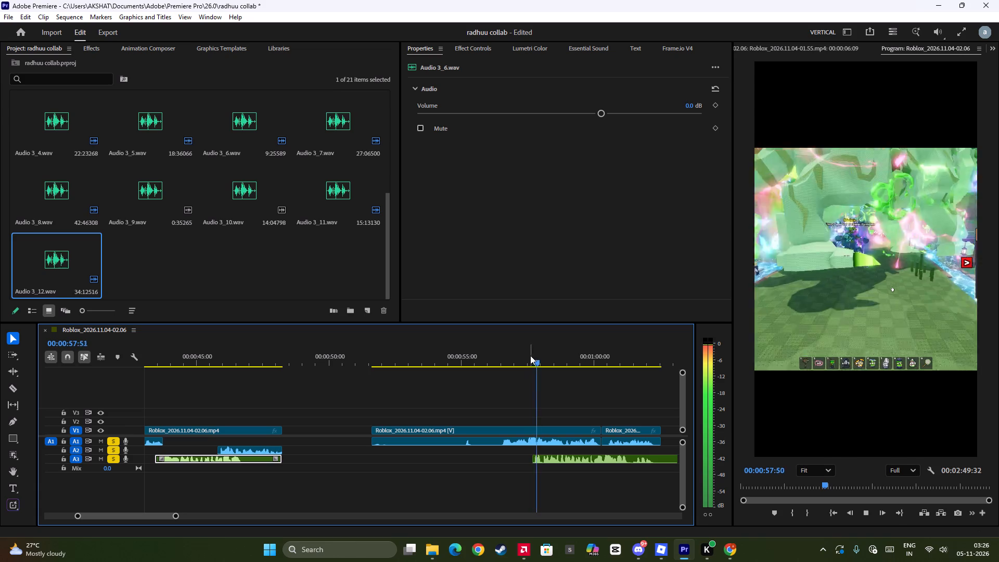
key(space)
Move Audio 3_7.wav on track A3 back to start directly after Audio 3_6.wav, at about 00:00:48:15.
drag(555, 457, 393, 455)
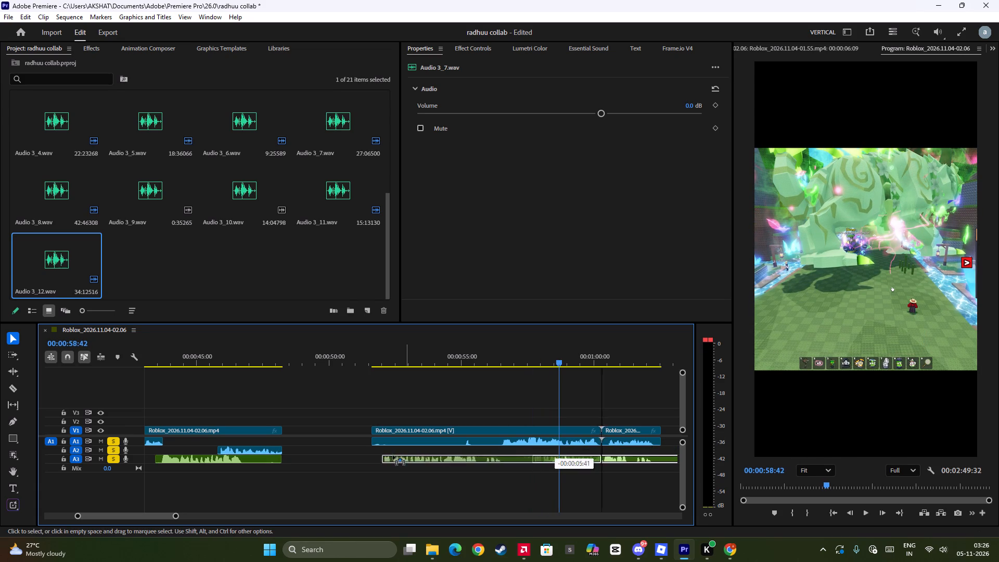
drag(393, 455, 309, 463)
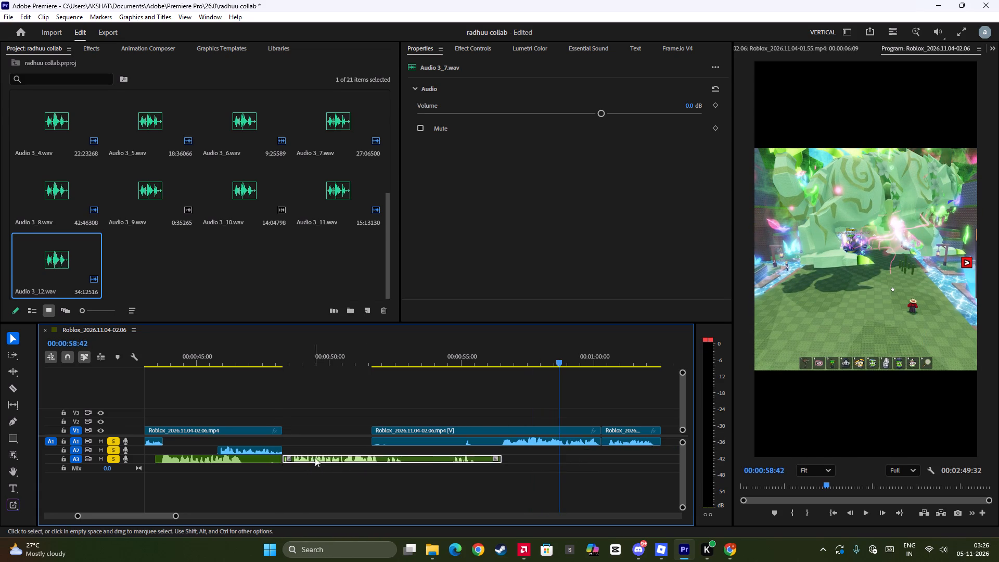
Close the empty gap between the two Roblox video clips after 00:00:48:15.
alt+scroll(338, 440, up, 7)
click(337, 426)
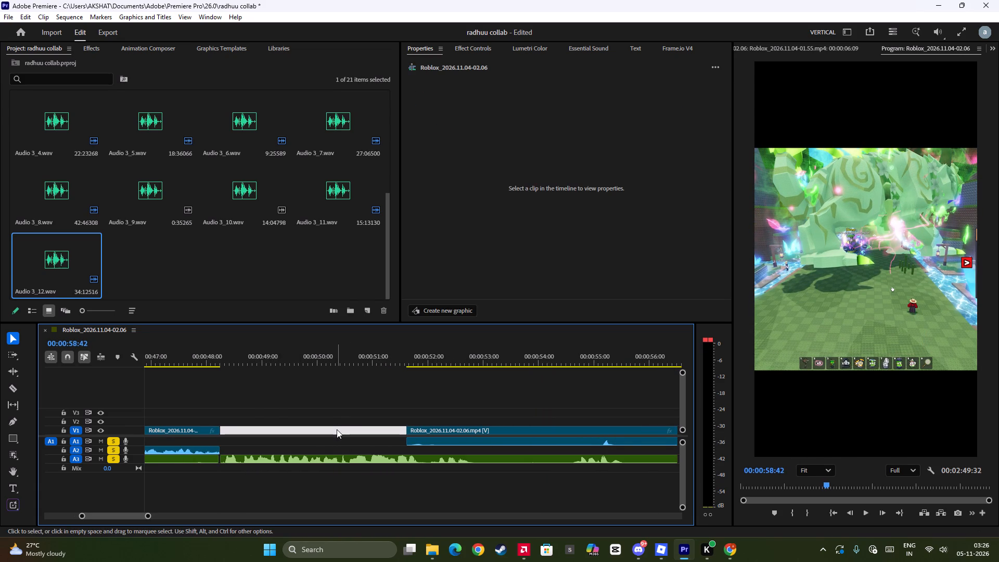
key(w)
Split Audio 3_7.wav at 00:00:48:37, delete the part before the cut, and move the remainder back to the Roblox clip's start.
key(space)
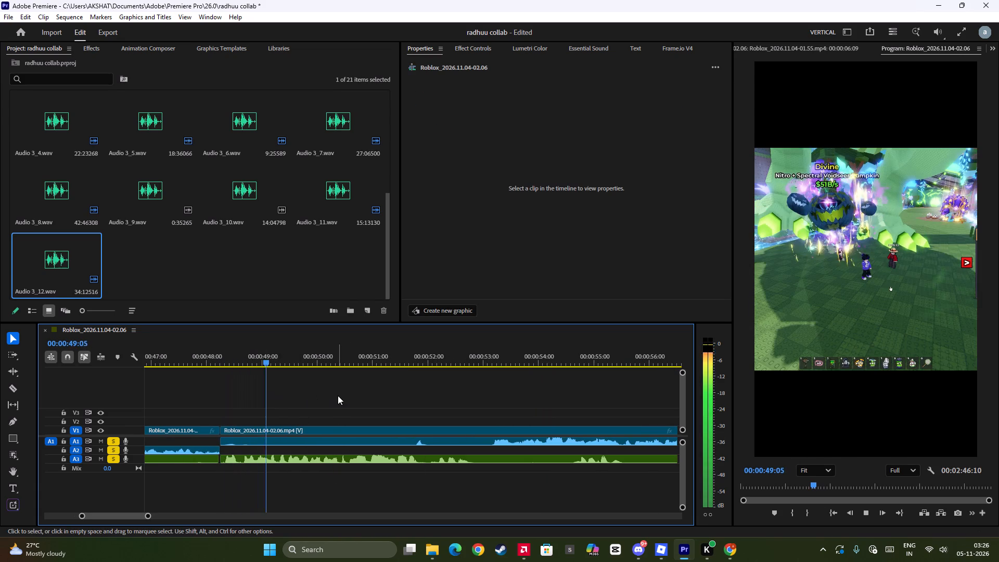
key(space)
drag(270, 397, 241, 419)
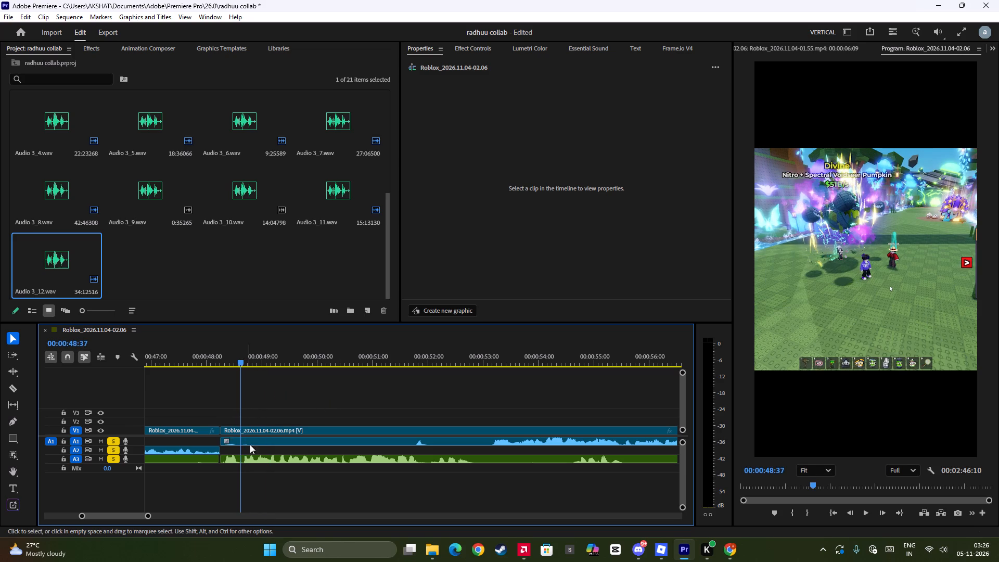
click(257, 457)
key(ctrl+b)
key(equal)
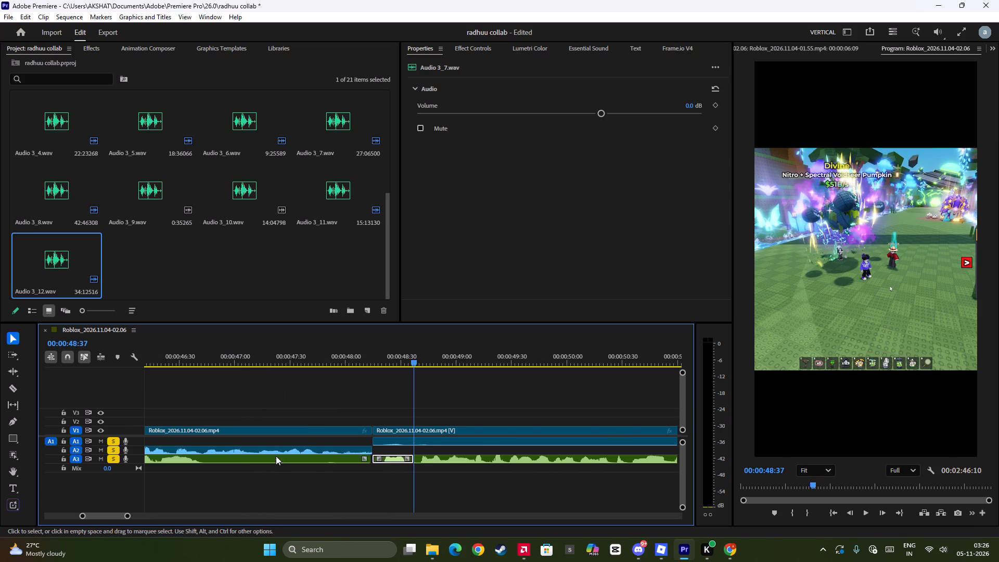
key(BackSpace)
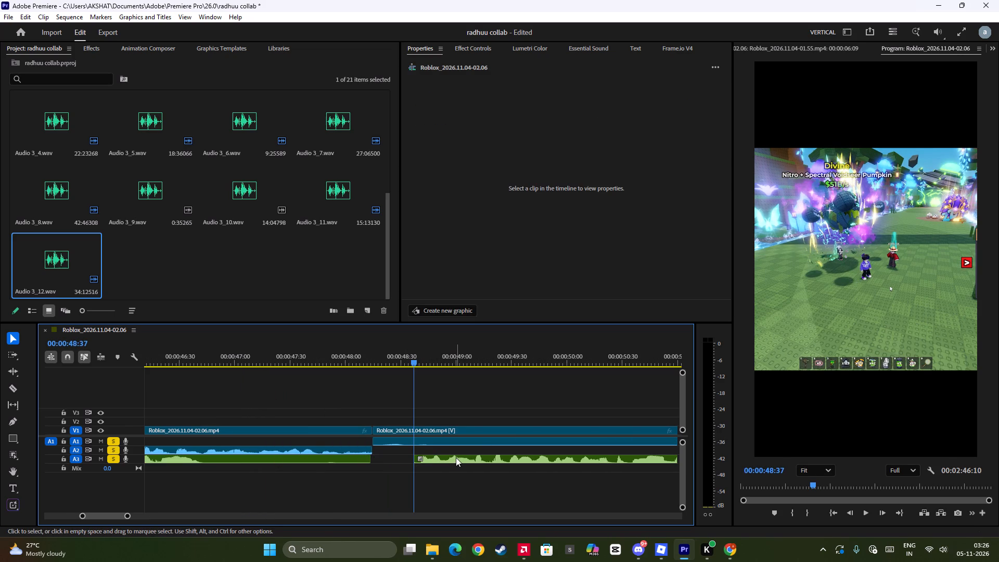
drag(454, 457, 415, 460)
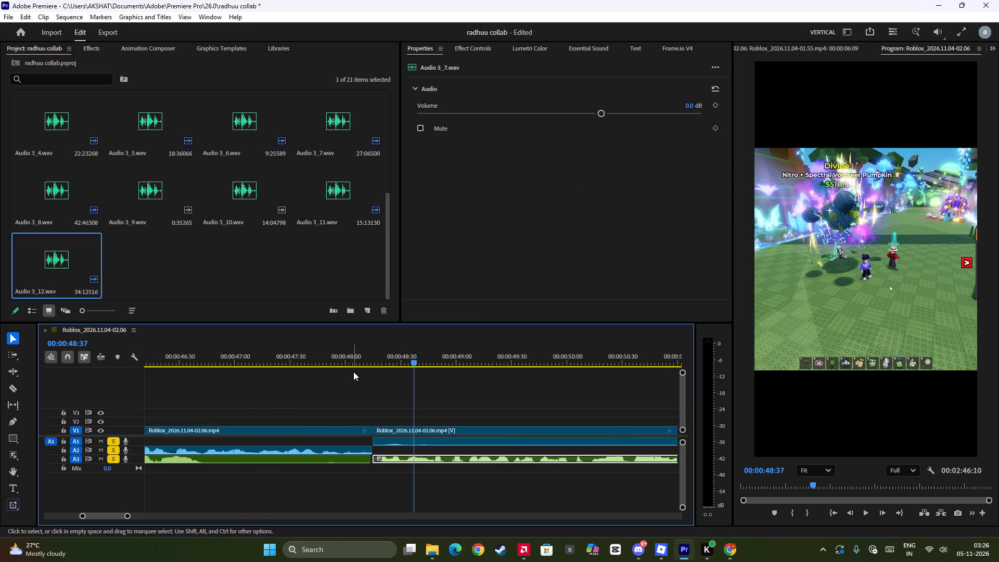
Play from about 00:00:48:00 past the end of Audio 3_7.wav to check the voice against the Roblox audio.
click(355, 363)
key(space)
key(space)
key(space)
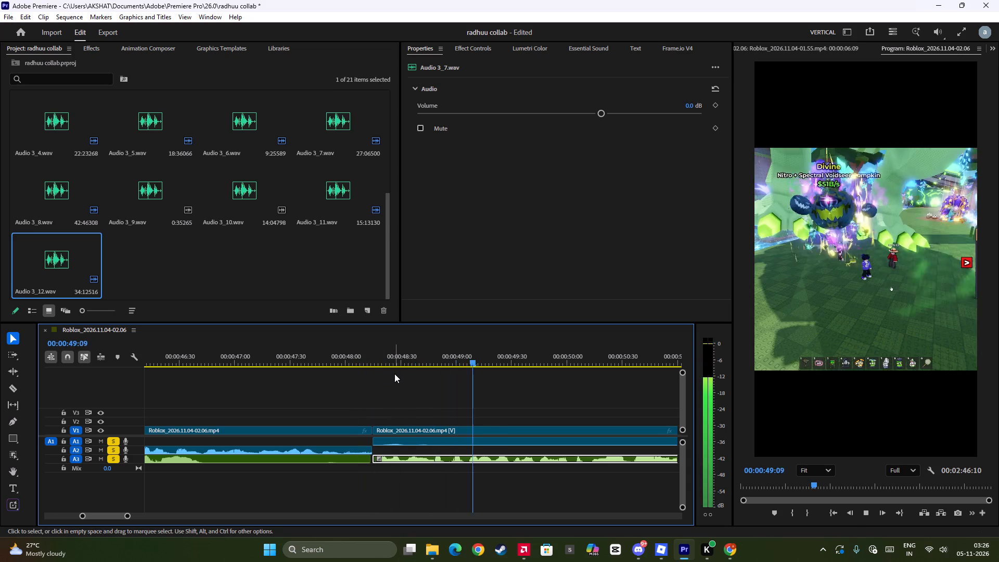
alt+scroll(394, 374, down, 7)
scroll(396, 371, down, 6)
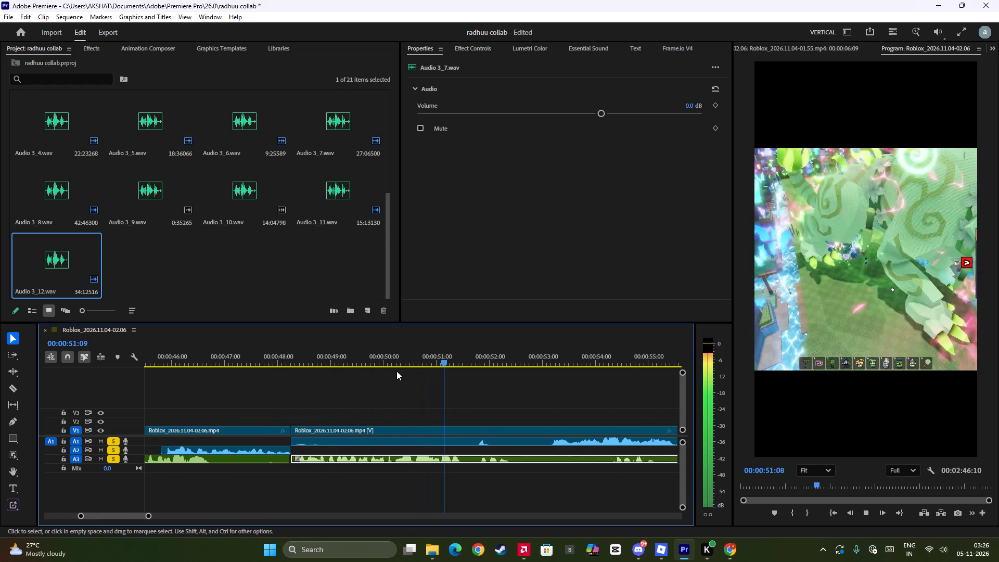
key(space)
key(space)
key(space)
key(space)
scroll(434, 377, down, 2)
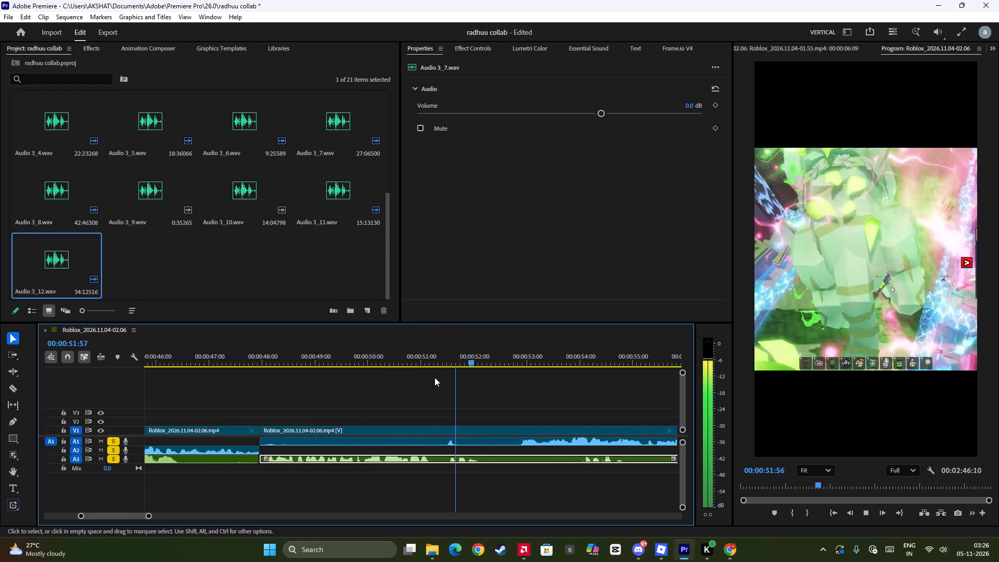
scroll(434, 377, down, 4)
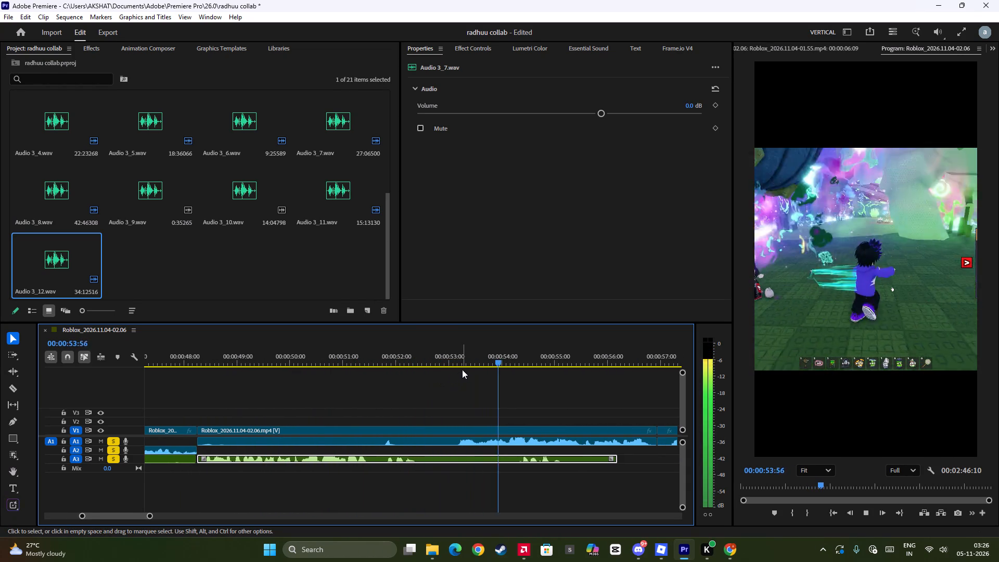
scroll(572, 407, down, 6)
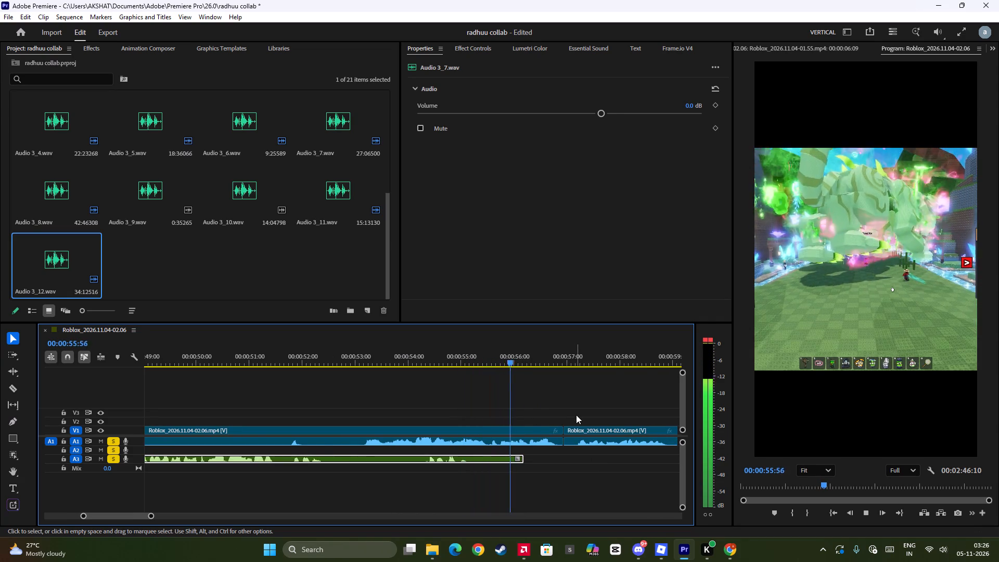
key(space)
Unlink the video and audio of the Roblox clip above Audio 3_7.wav.
click(517, 442)
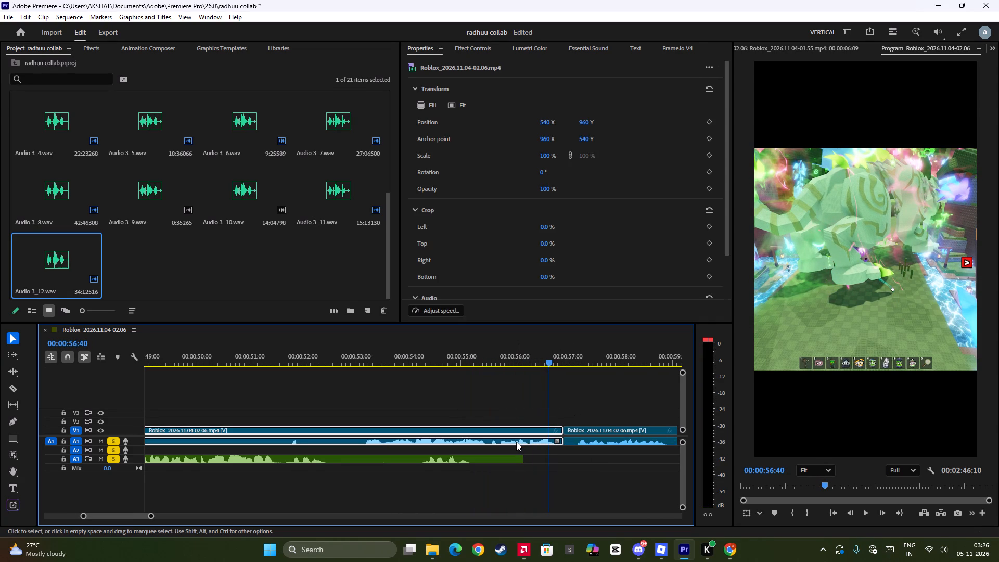
click(495, 442)
key(ctrl+l)
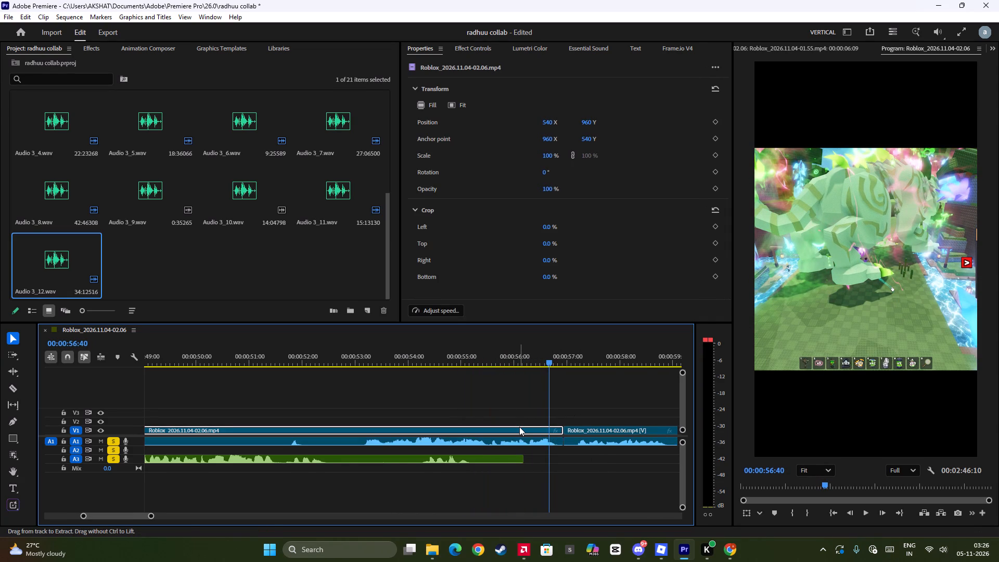
Trim about 2 seconds off the start of the unlinked Roblox audio on A1 and move it back to the clip's start.
scroll(519, 427, up, 10)
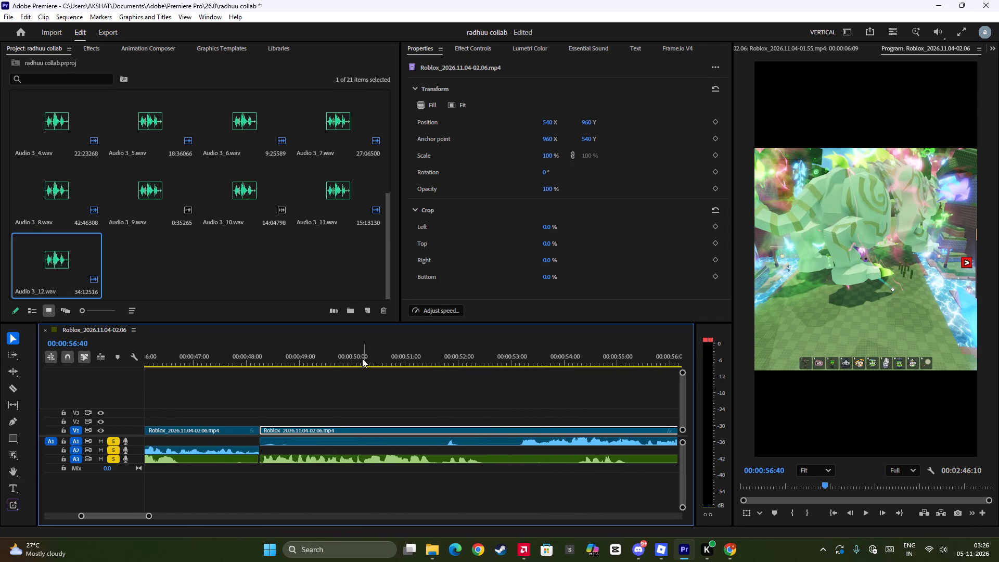
click(332, 361)
click(302, 440)
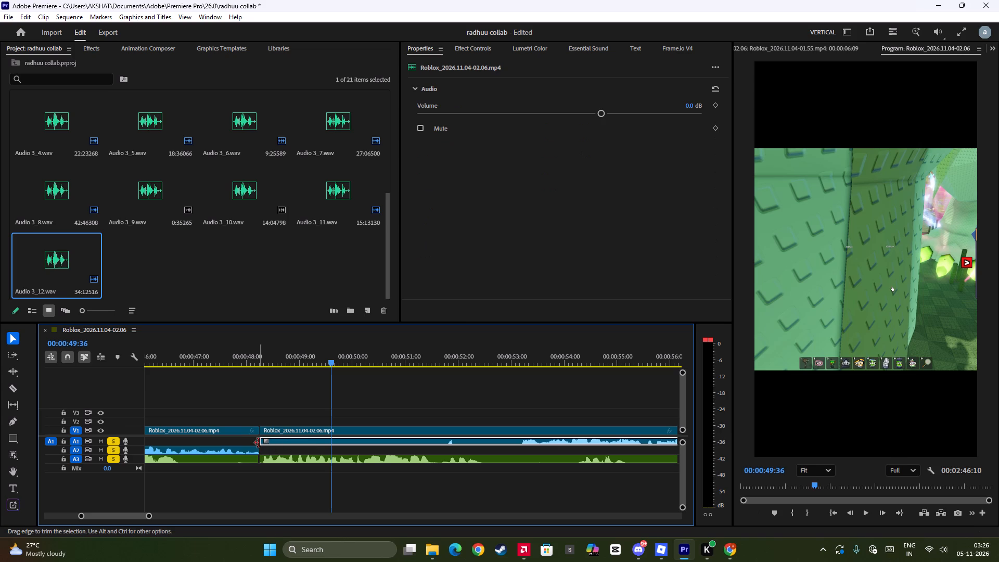
drag(260, 443, 377, 448)
drag(399, 443, 354, 442)
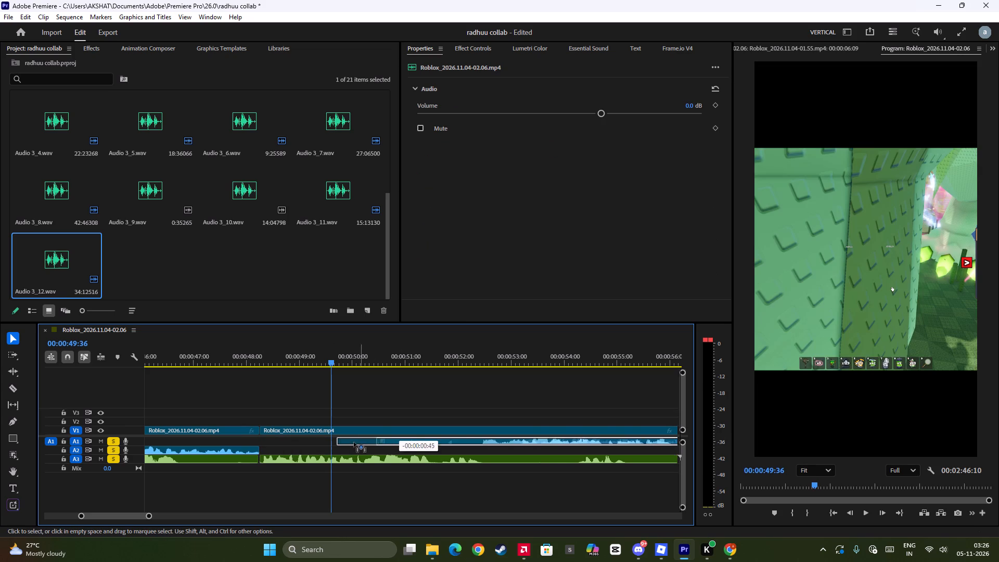
drag(354, 442, 276, 442)
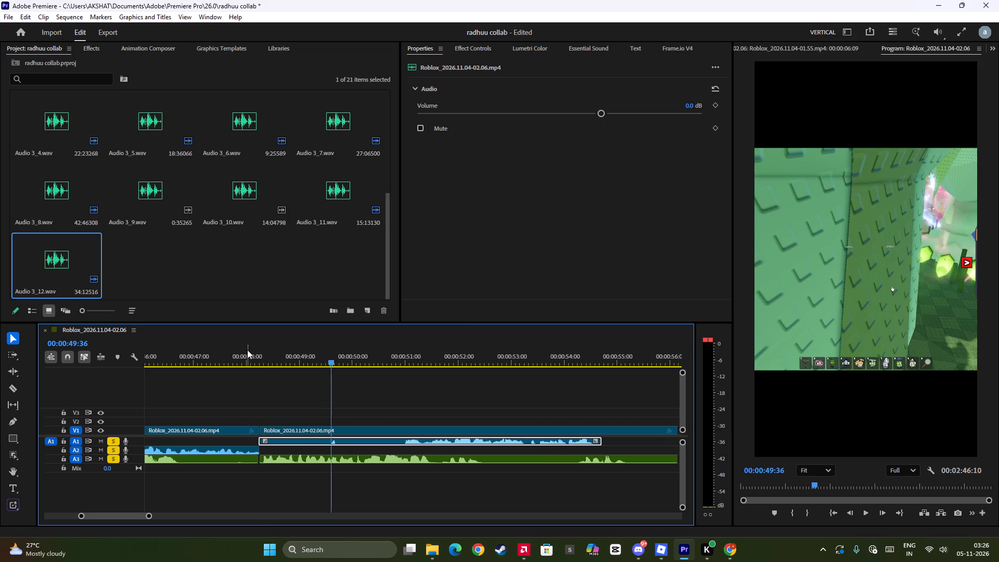
Play from about 00:00:48:00 to 00:00:54:24 to check the shifted Roblox audio against Audio 3_7.wav.
click(247, 350)
key(space)
scroll(276, 356, down, 5)
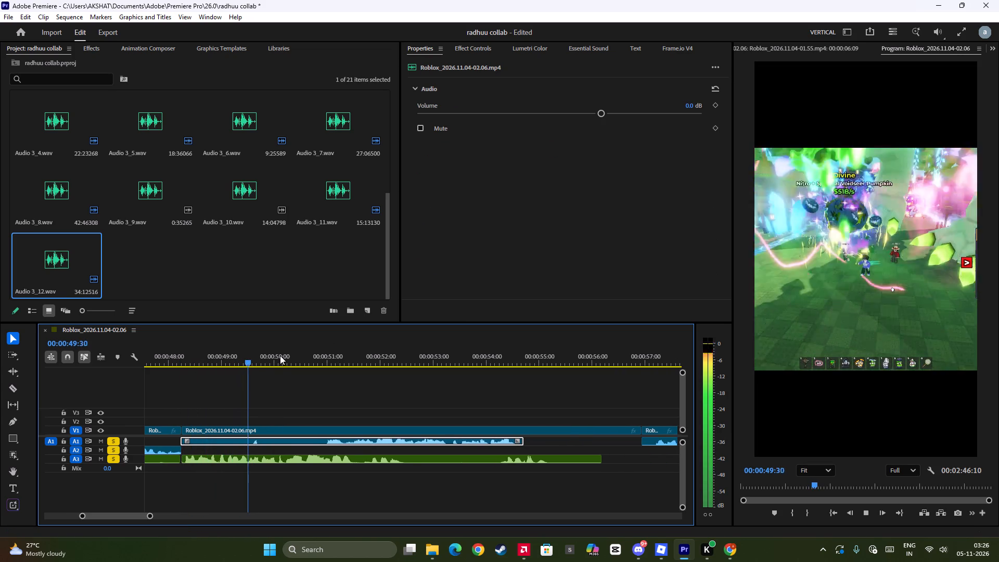
key(space)
key(space)
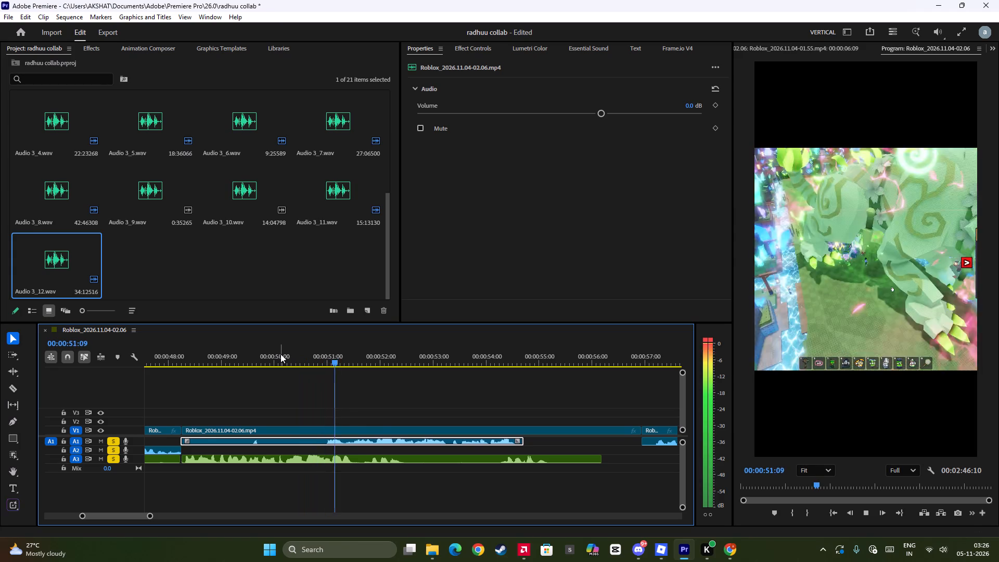
scroll(386, 382, down, 4)
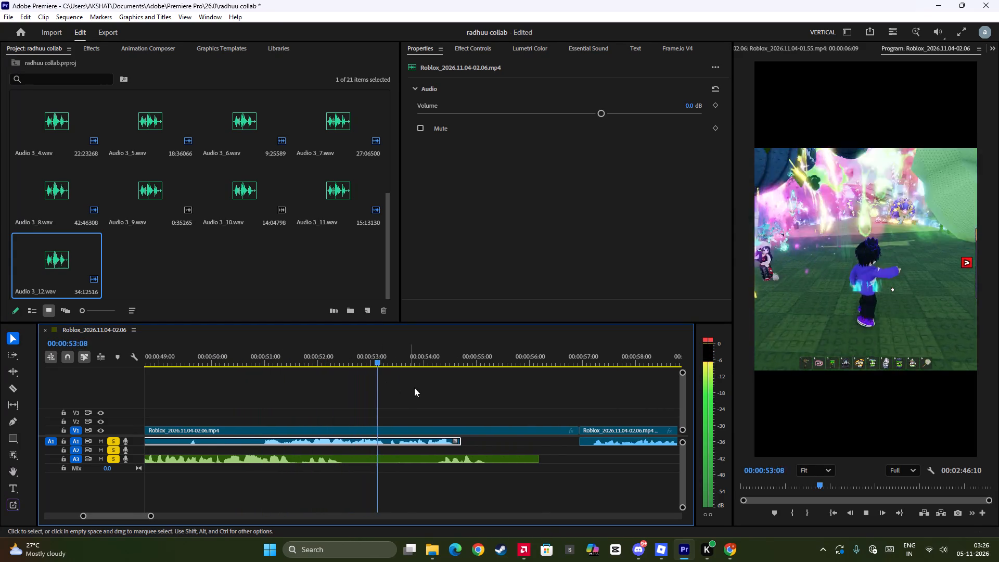
key(space)
click(451, 464)
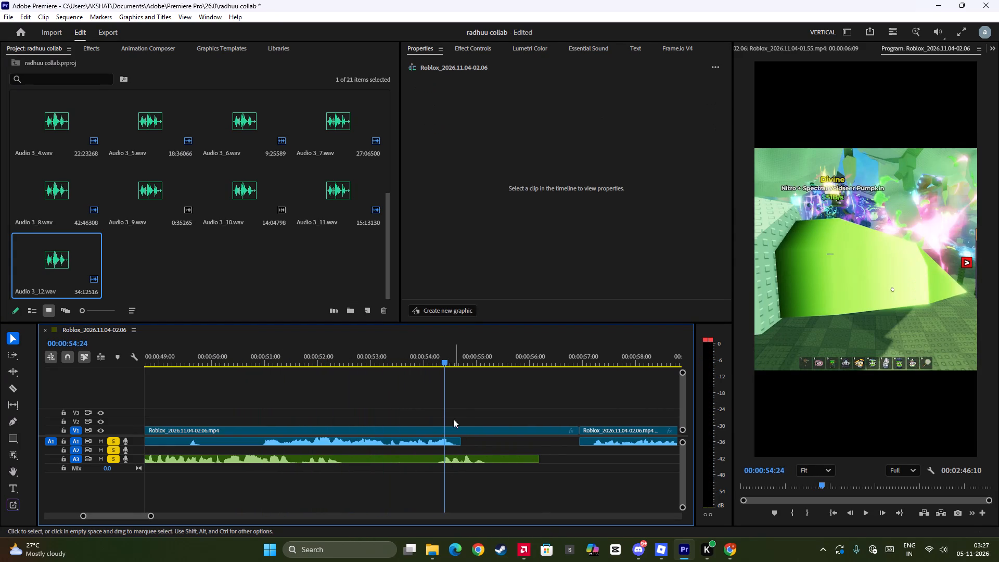
Split Audio 3_7.wav on A3 at 00:00:54:08 and delete the piece after the cut.
drag(444, 405, 431, 420)
click(436, 457)
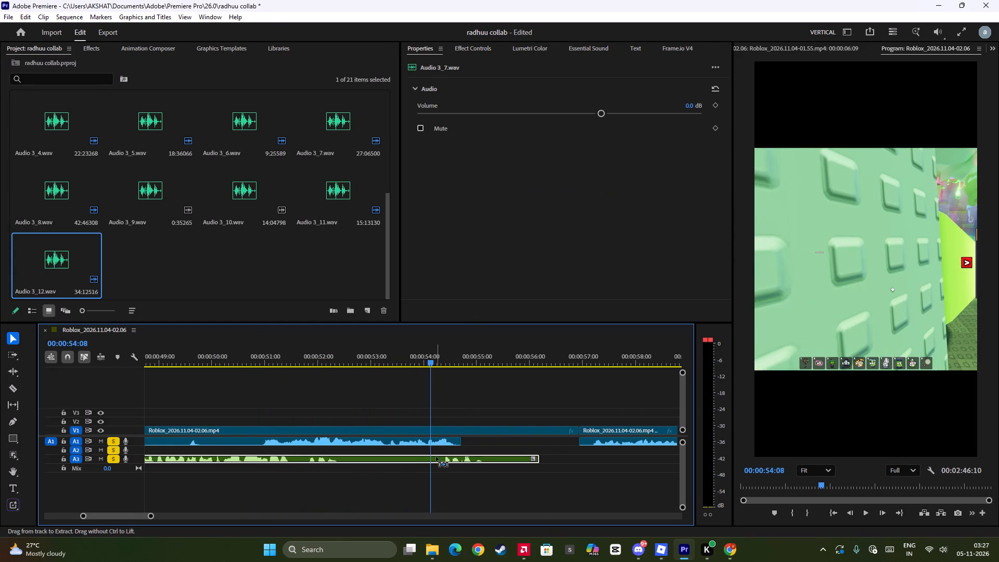
key(ctrl+b)
click(457, 463)
key(equal)
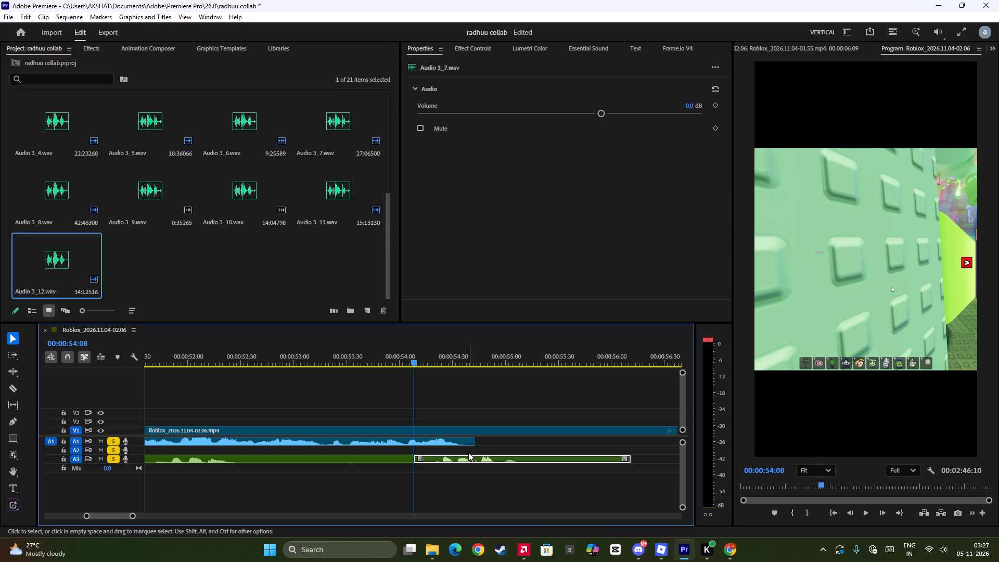
click(466, 453)
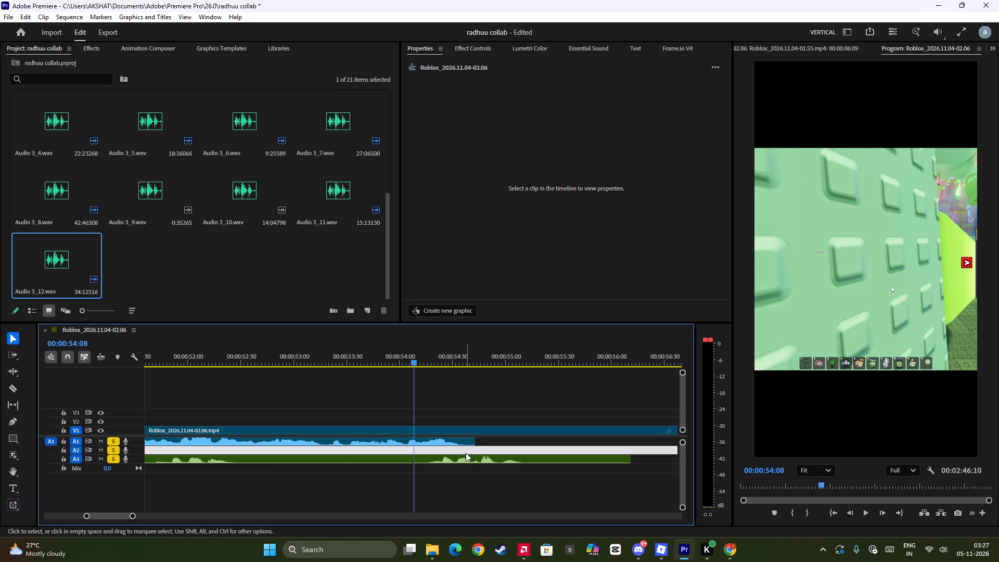
key(BackSpace)
click(460, 457)
key(BackSpace)
Play the ending from about 00:00:53:12 and the last Roblox clip to judge where the footage should end.
click(315, 365)
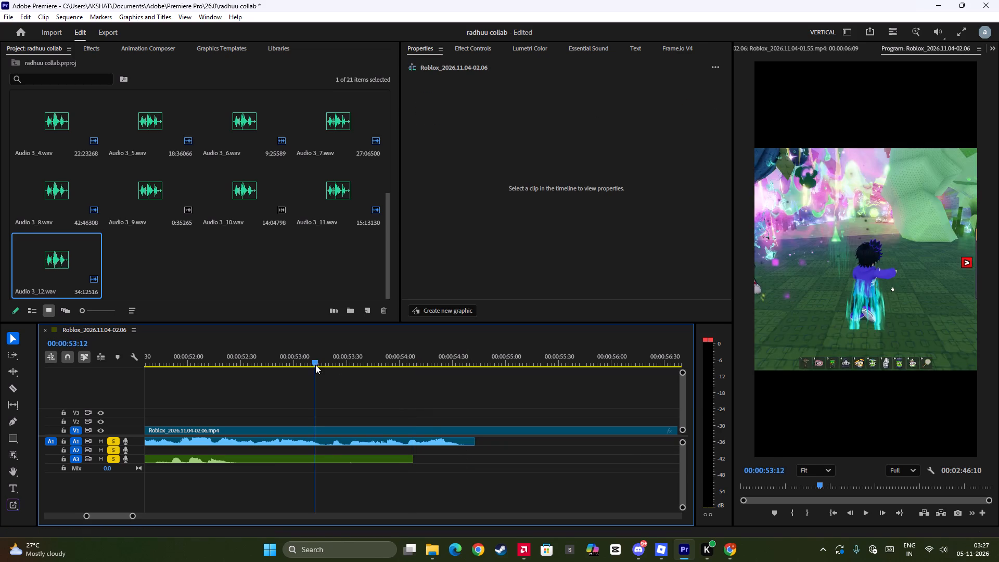
key(space)
alt+scroll(407, 421, down, 7)
key(space)
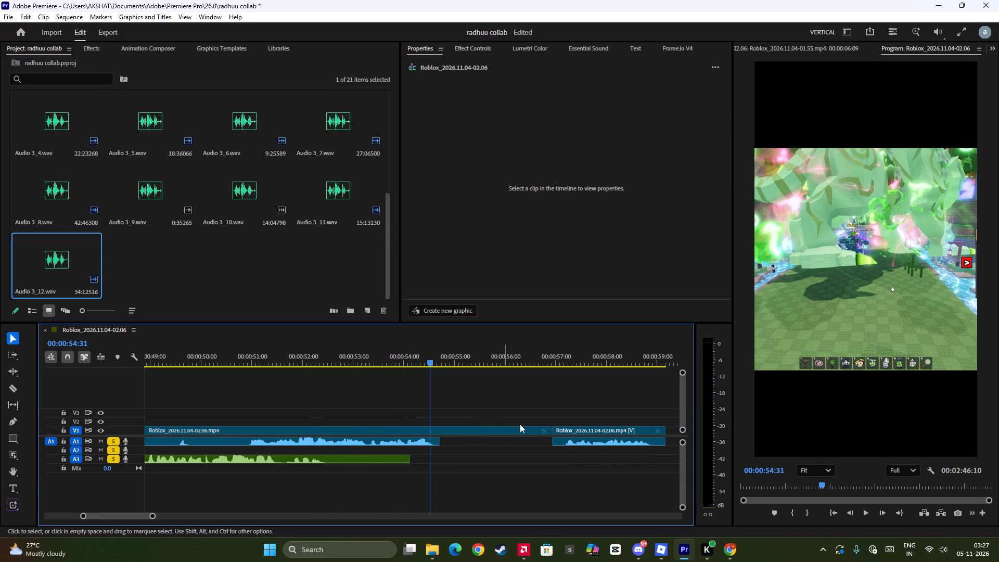
click(560, 352)
key(space)
scroll(568, 420, down, 5)
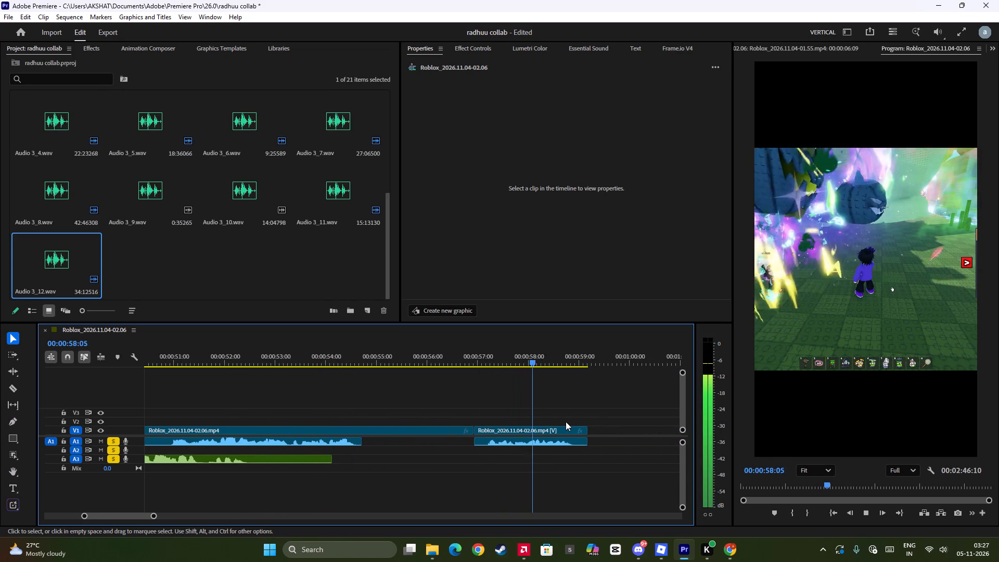
key(space)
key(space)
key(space)
click(305, 350)
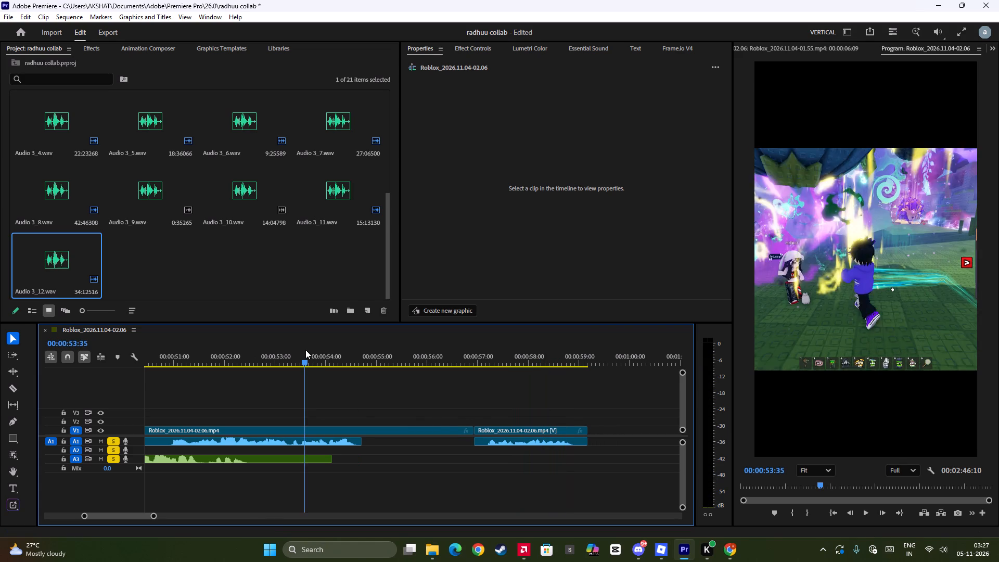
key(space)
key(space)
Split the Roblox video and its A1 audio at 00:00:54:32 and delete the pieces between the cut and the last clip.
drag(365, 411, 354, 455)
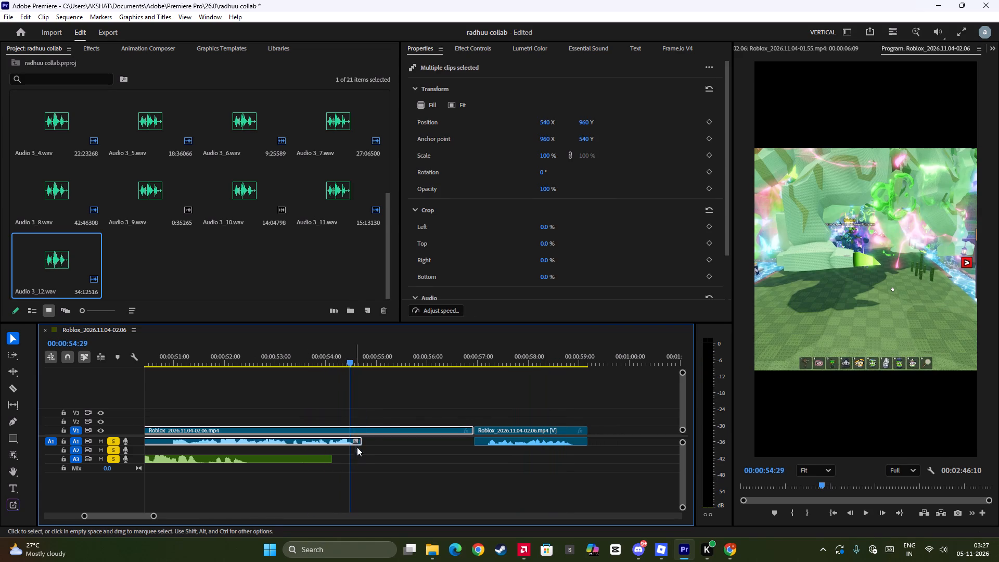
key(ctrl+v)
drag(383, 404, 356, 459)
drag(351, 408, 353, 416)
key(ctrl+b)
drag(394, 397, 358, 454)
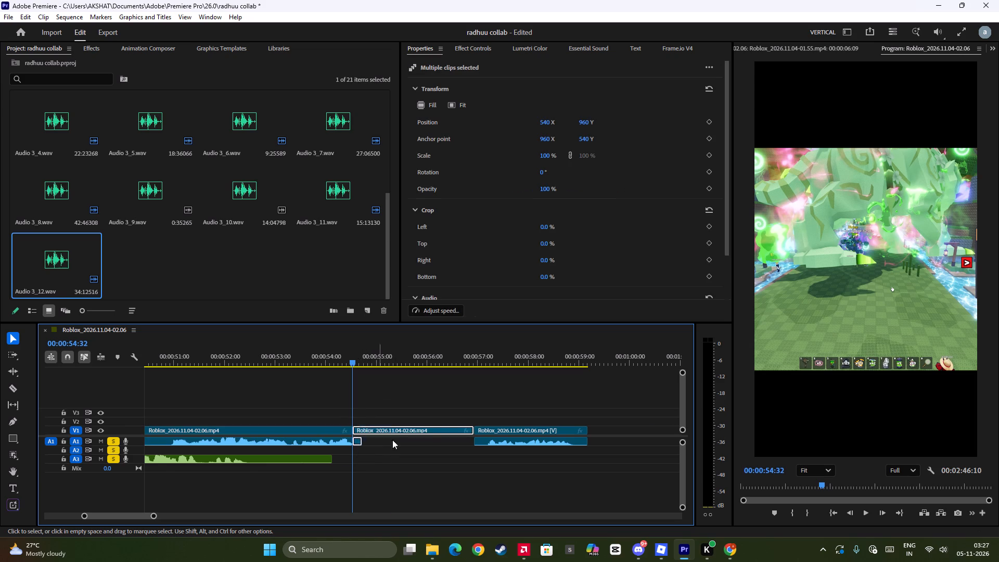
key(equal)
scroll(491, 427, down, 12)
key(BackSpace)
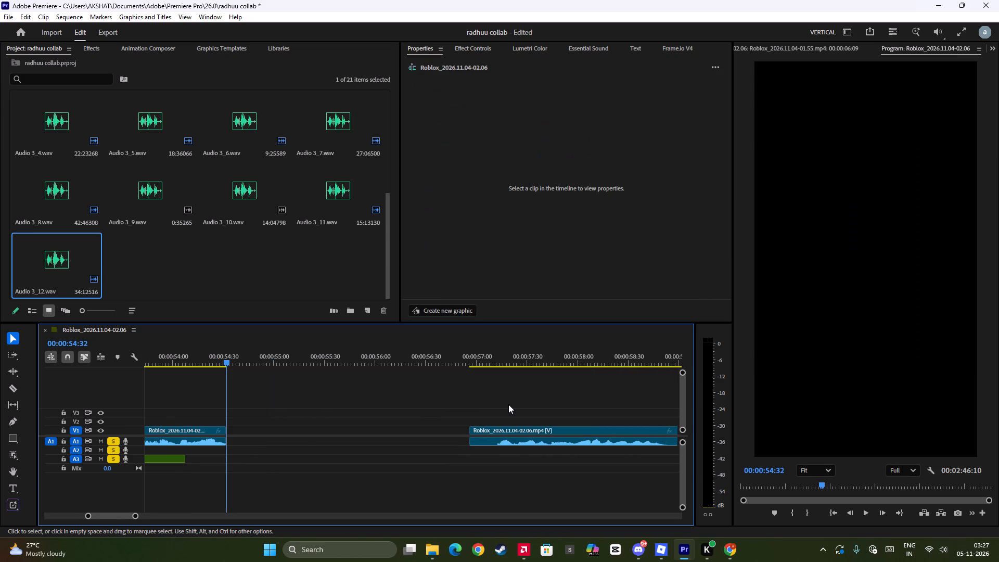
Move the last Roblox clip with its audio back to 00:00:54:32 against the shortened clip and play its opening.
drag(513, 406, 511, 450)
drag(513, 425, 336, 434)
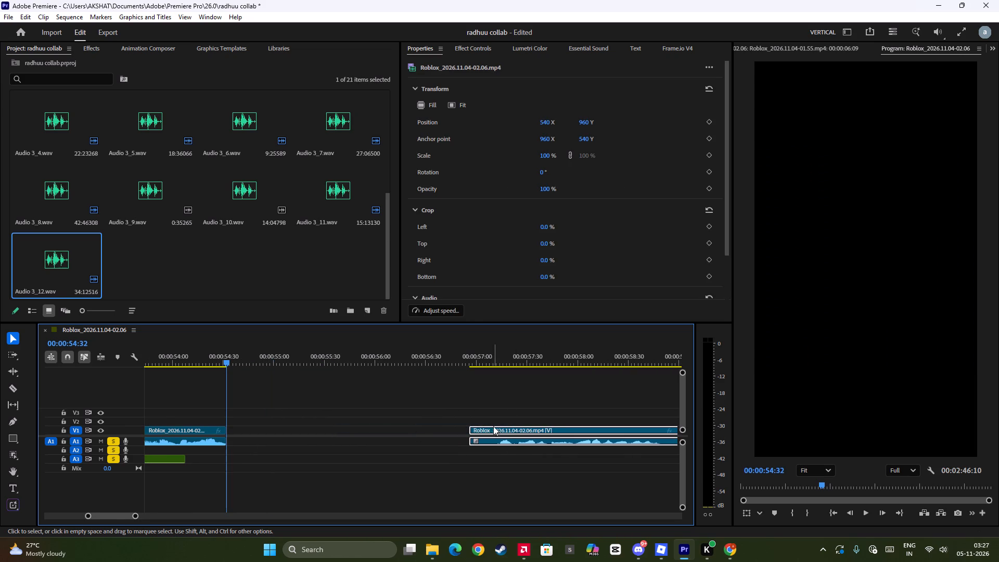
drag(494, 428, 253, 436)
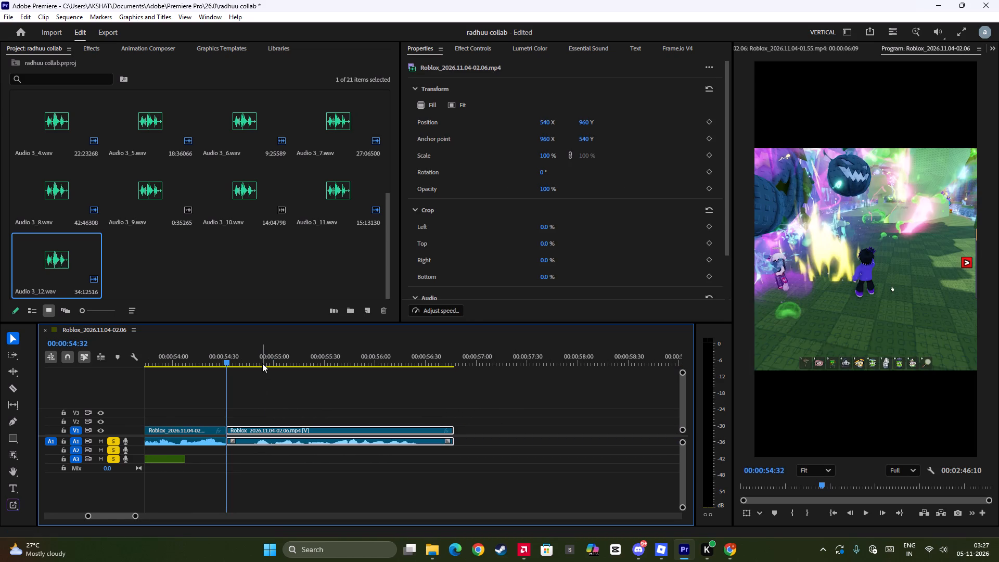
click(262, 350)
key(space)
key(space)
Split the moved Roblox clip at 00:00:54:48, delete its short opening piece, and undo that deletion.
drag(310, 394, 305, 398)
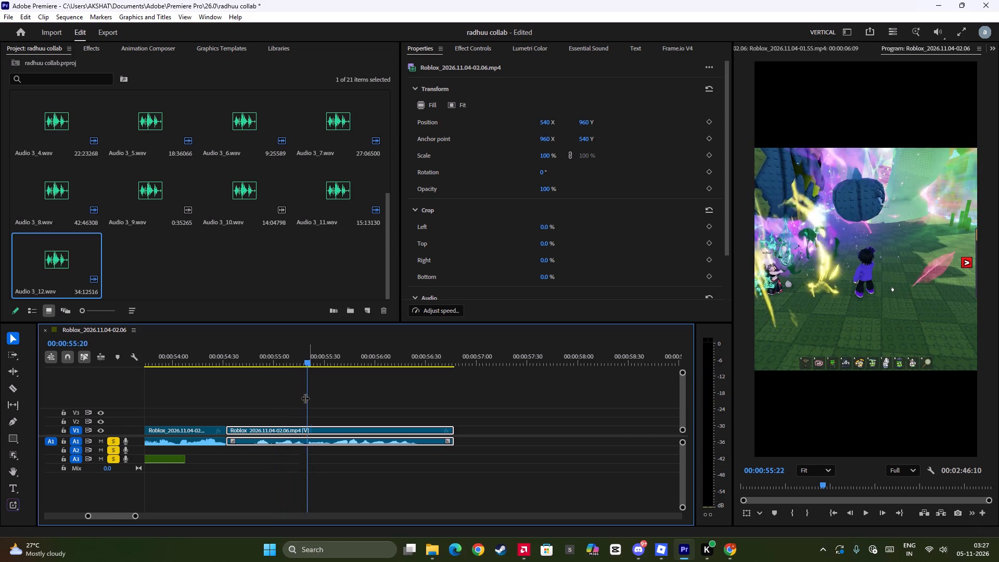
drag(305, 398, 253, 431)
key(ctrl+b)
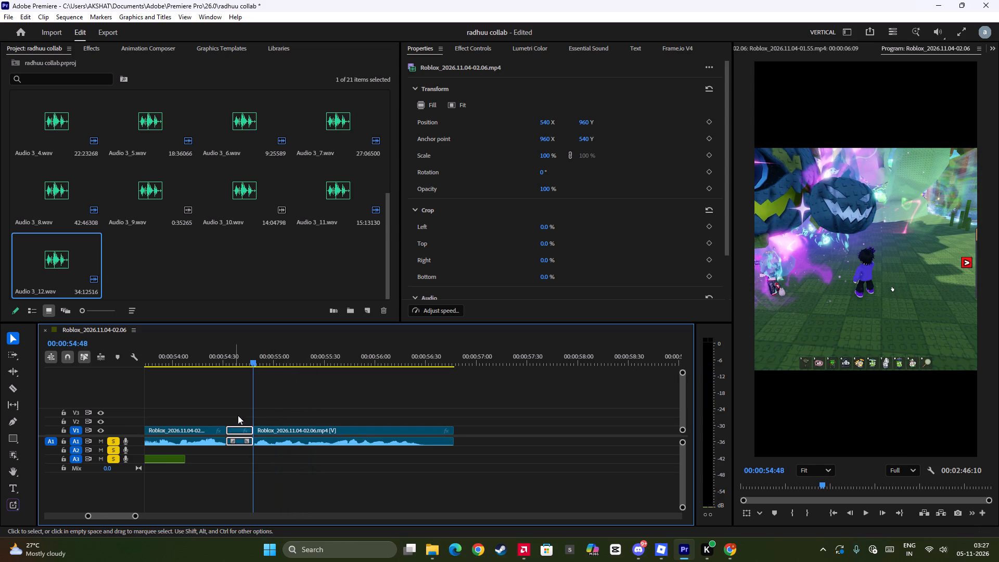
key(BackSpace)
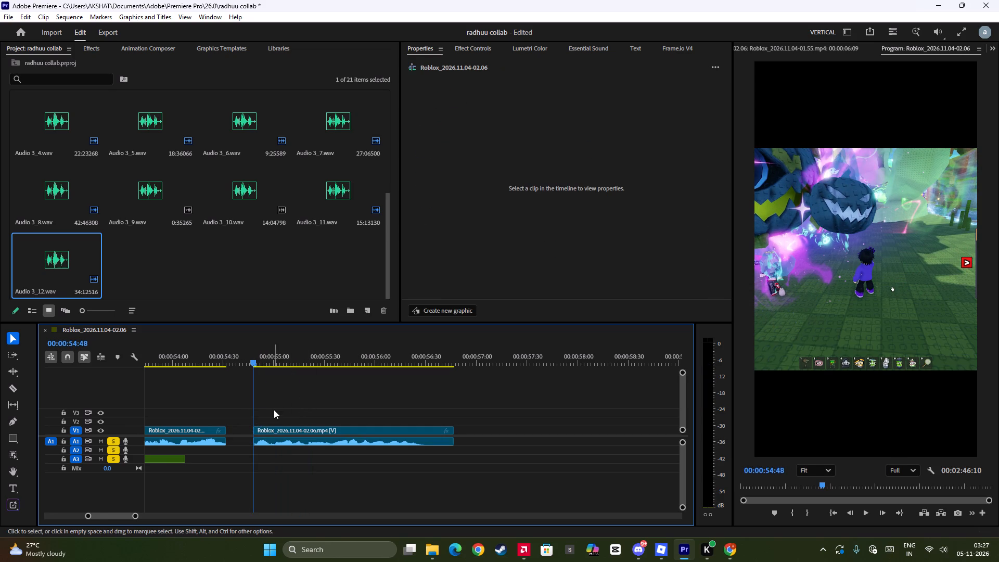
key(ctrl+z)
Delete both pieces of the last Roblox clip and their audio after 00:00:54:32.
drag(248, 404, 288, 447)
key(BackSpace)
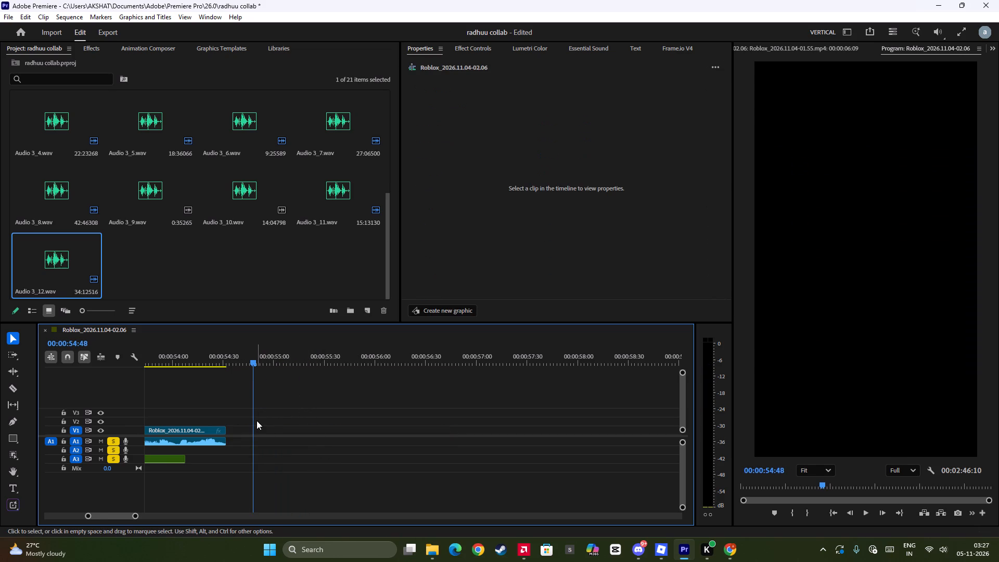
Return to the start of the sequence and play it from the beginning to review the edit.
alt+scroll(259, 419, down, 7)
drag(257, 424, 159, 431)
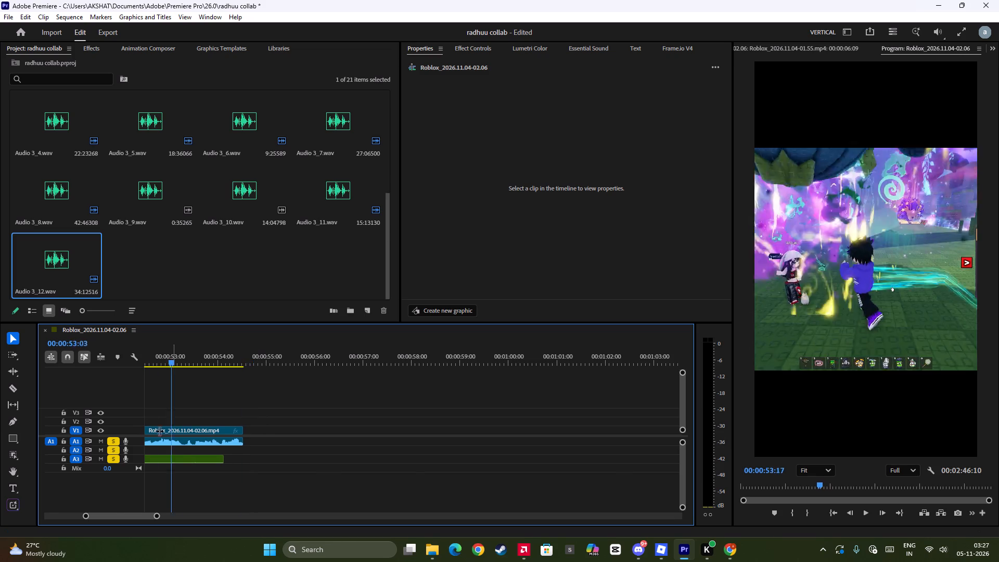
drag(159, 431, 41, 416)
key(space)
alt+scroll(311, 432, down, 7)
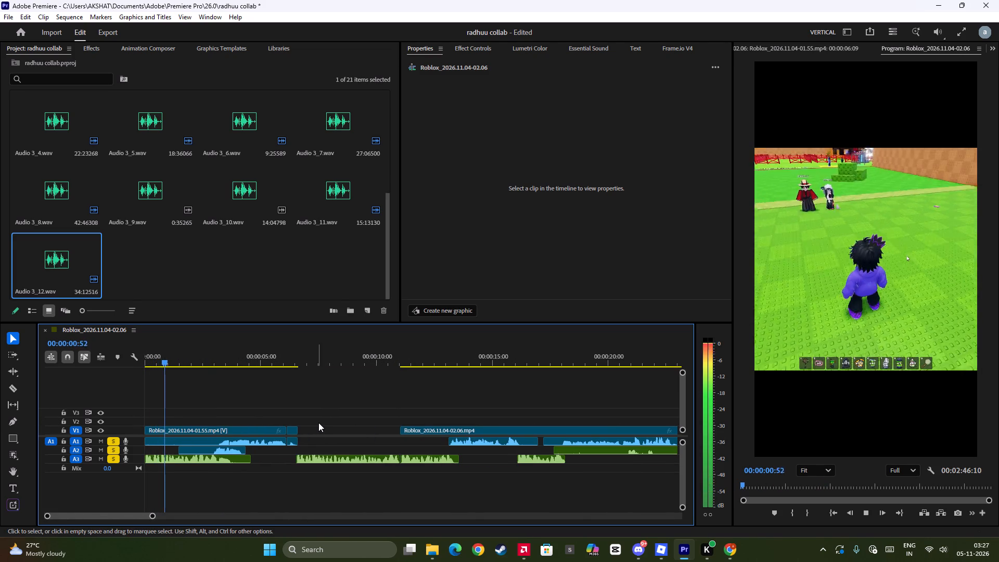
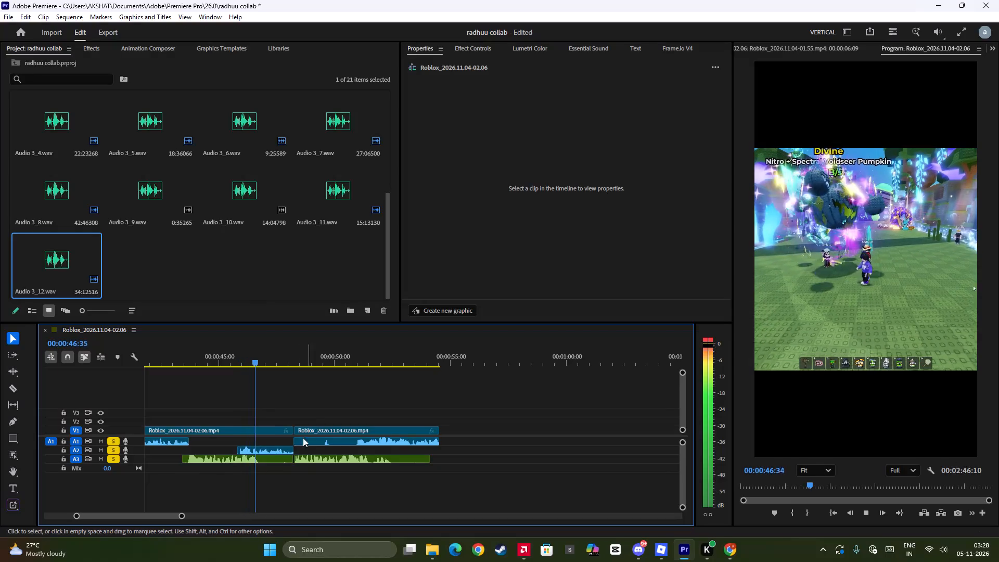
Play the edit through the last joined Roblox clip up to 00:00:53:49 to check it.
alt+scroll(269, 417, up, 7)
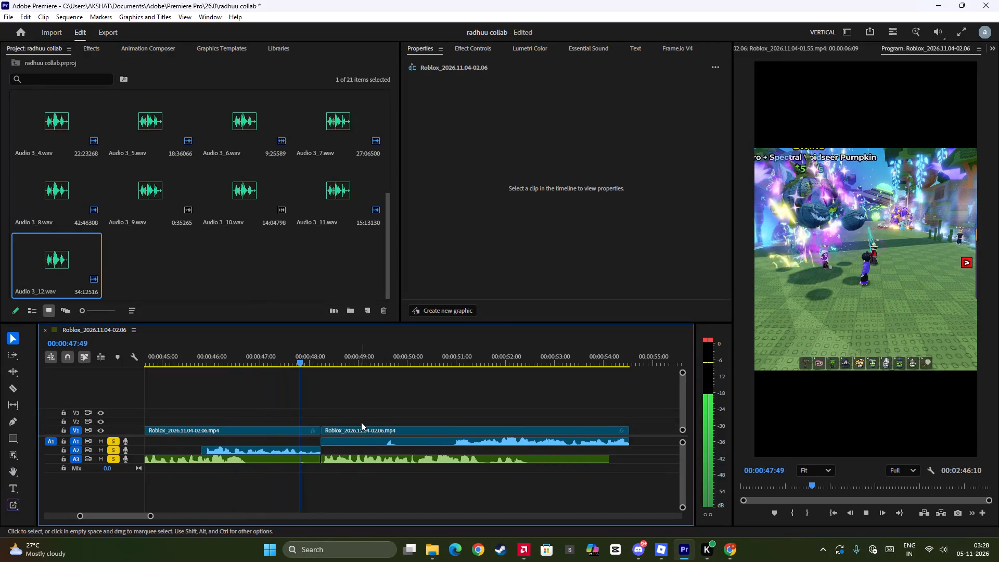
scroll(361, 422, down, 12)
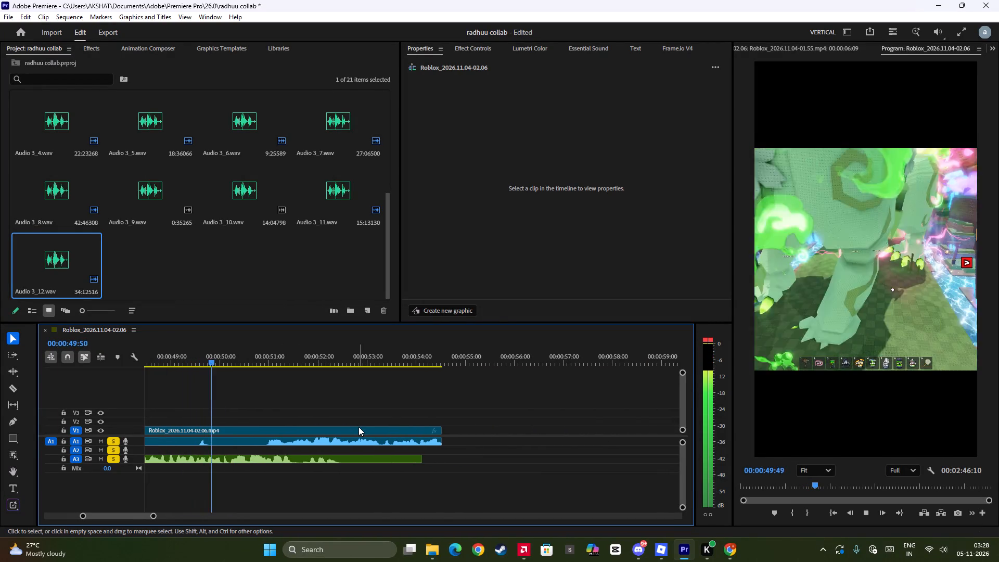
scroll(358, 427, down, 3)
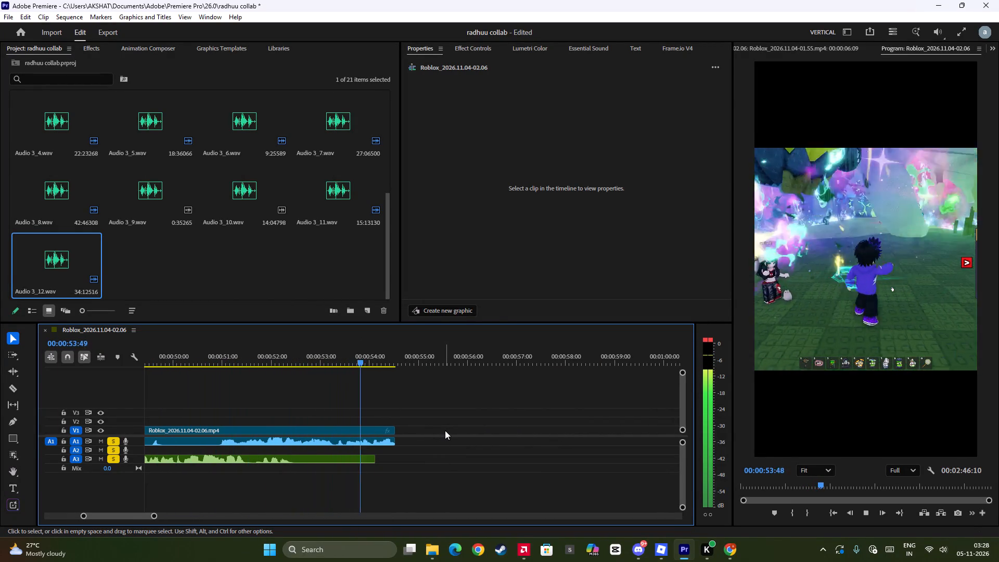
key(space)
Play the next section from 00:01:07:28 and delete its short first Roblox clip, ending at about 00:01:11:40, with its audio.
alt+scroll(443, 430, down, 19)
click(516, 349)
key(space)
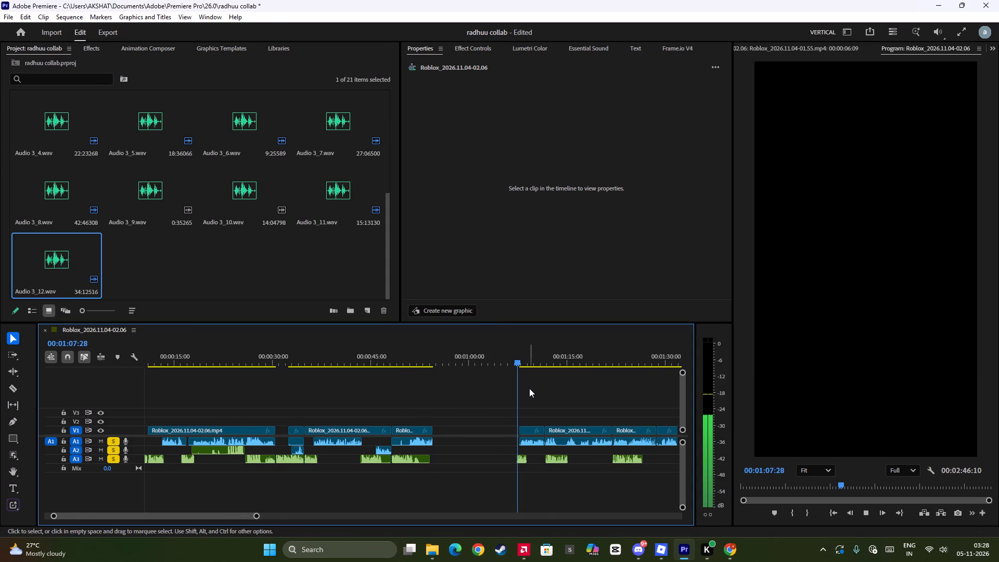
alt+scroll(530, 396, down, 5)
alt+scroll(529, 400, up, 6)
alt+scroll(407, 386, up, 7)
key(space)
scroll(236, 388, up, 2)
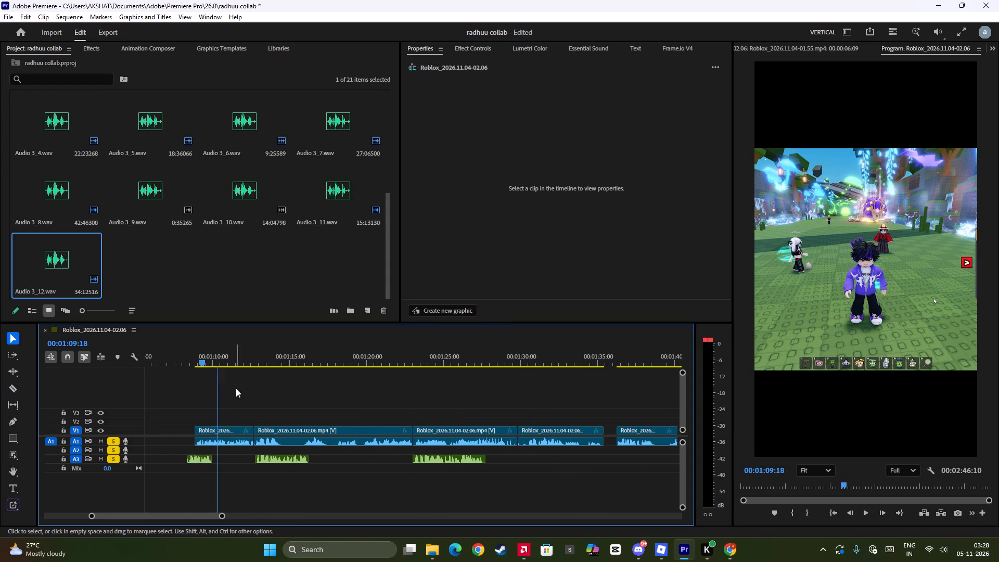
scroll(236, 388, up, 5)
click(277, 411)
key(space)
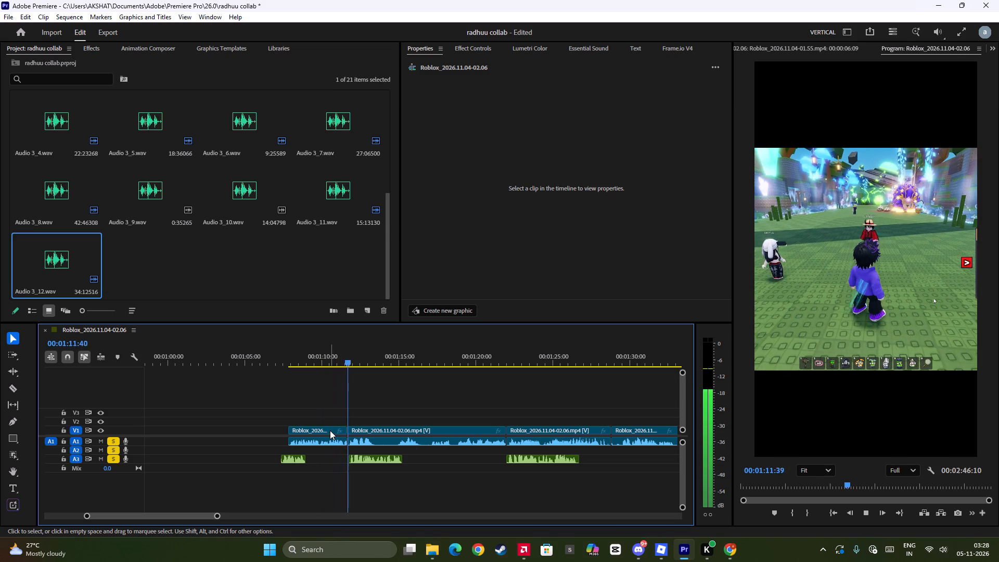
key(space)
key(space)
key(space)
click(330, 430)
key(BackSpace)
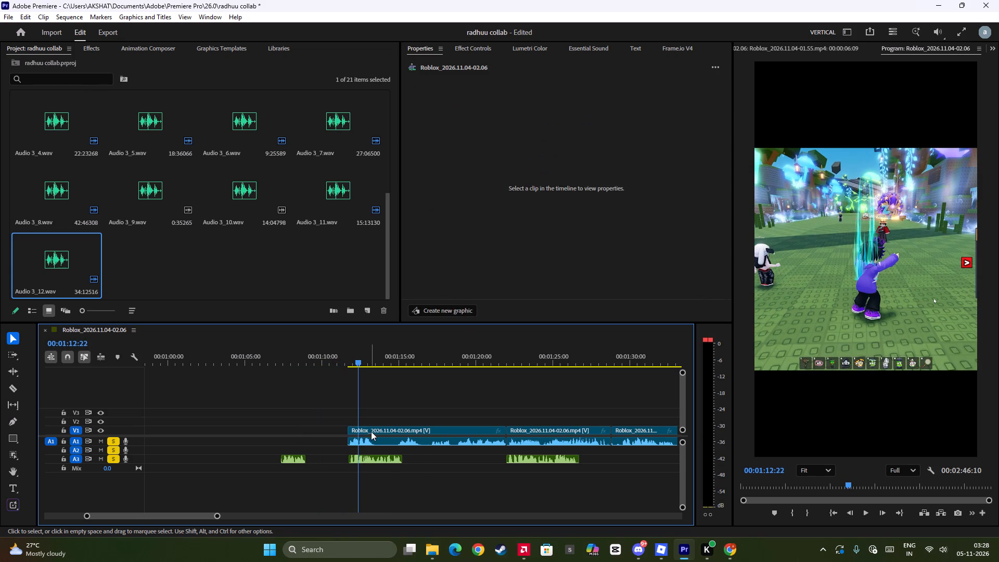
Extend the start of the following Roblox clip and its audio about 1.3 seconds earlier.
click(372, 431)
drag(347, 433, 327, 433)
Unlink the extended Roblox clip, split its audio at 00:01:11:45, and delete the audio piece before the split.
drag(355, 408, 345, 416)
drag(358, 408, 351, 412)
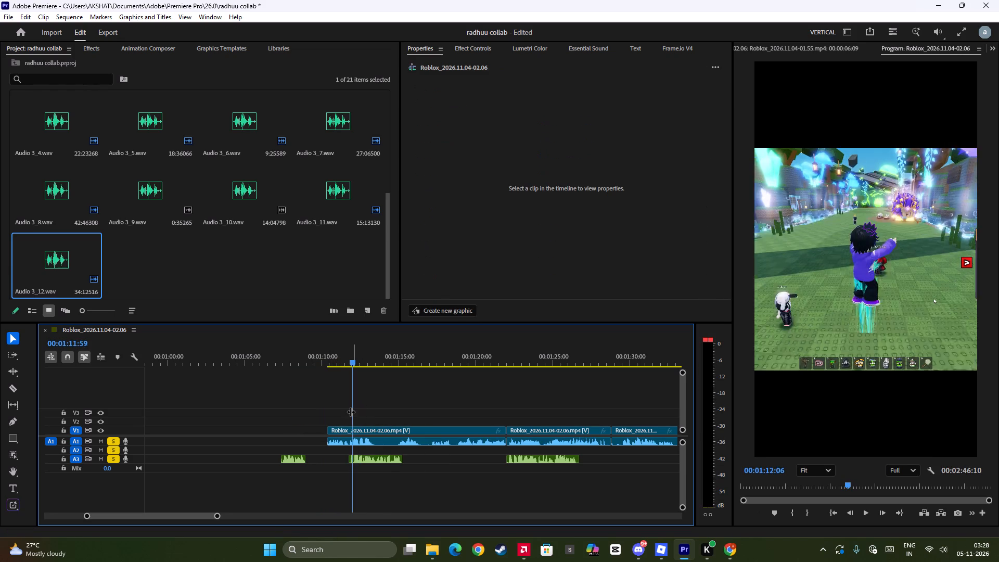
drag(351, 412, 349, 413)
key(space)
key(space)
drag(354, 406, 349, 411)
click(352, 432)
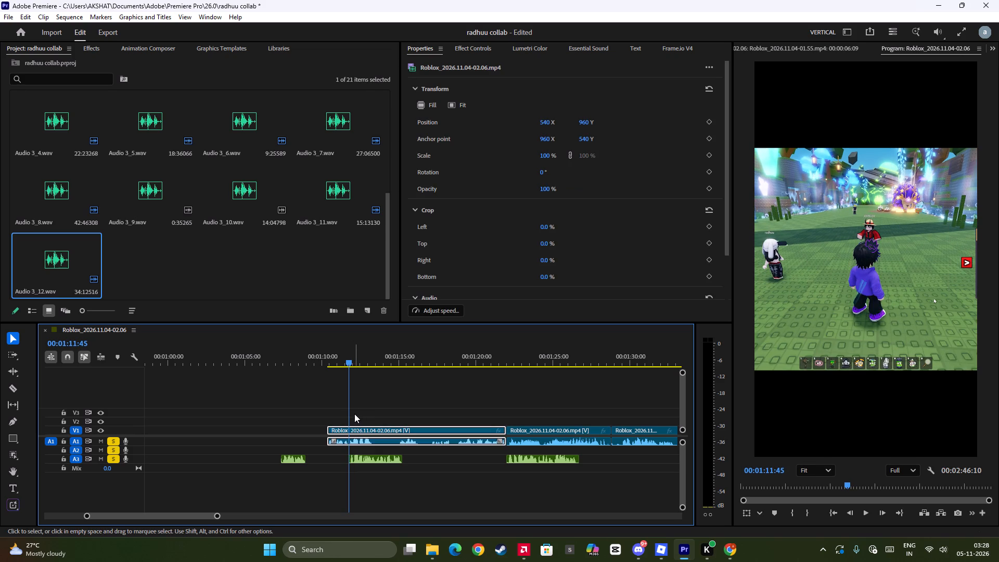
key(ctrl+l)
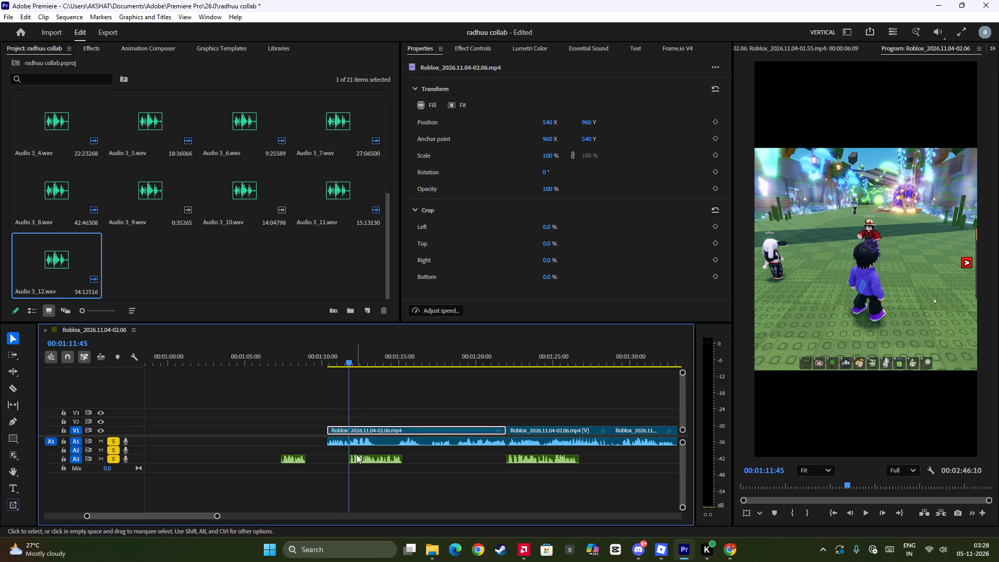
ctrl+click(361, 443)
key(ctrl+b)
key(BackSpace)
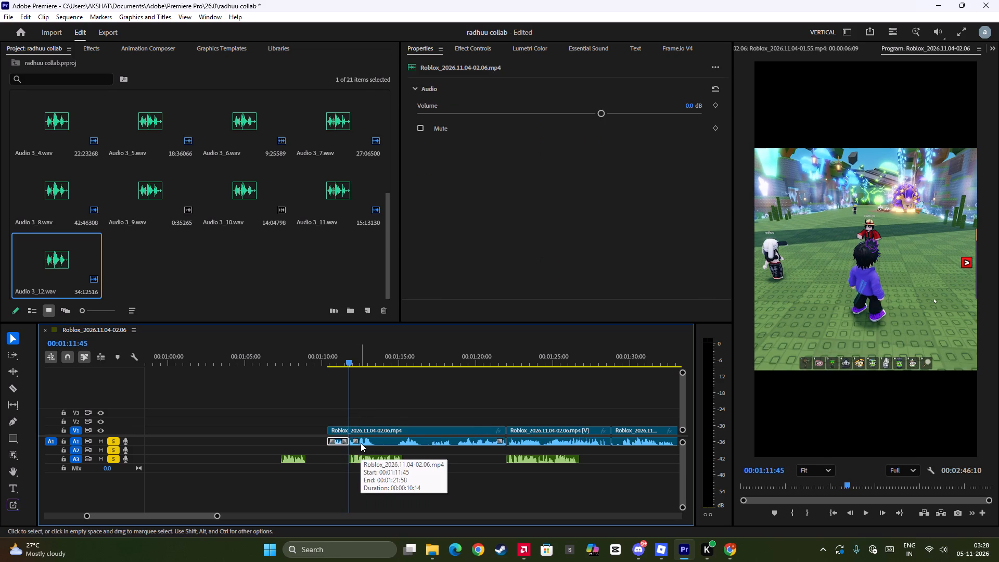
Ripple delete the empty gap before the extended Roblox clip.
drag(364, 404, 382, 443)
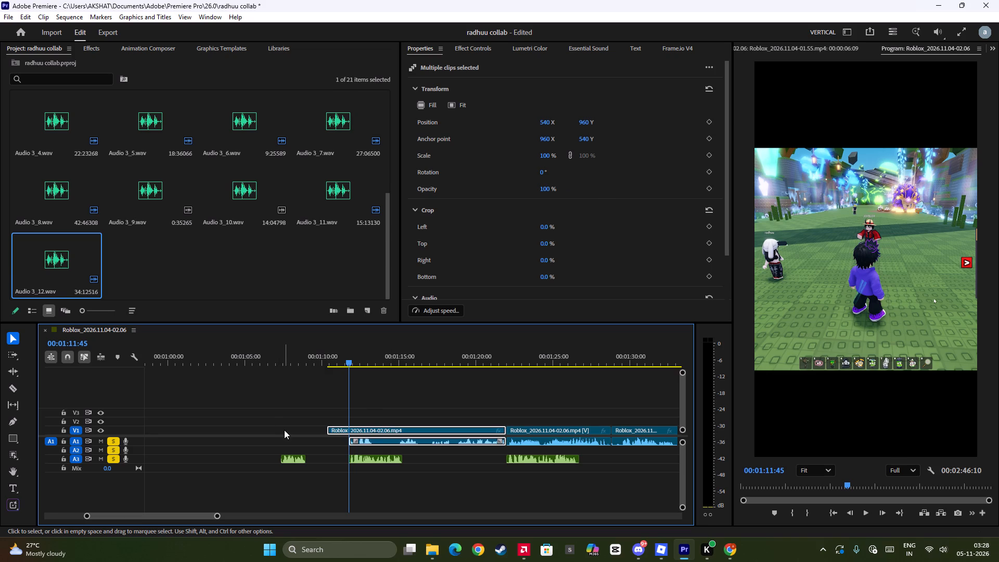
click(284, 430)
key(w)
Move the Roblox clip with its audio back against the previous clip at 00:00:54:32 and play its opening.
alt+scroll(468, 425, up, 5)
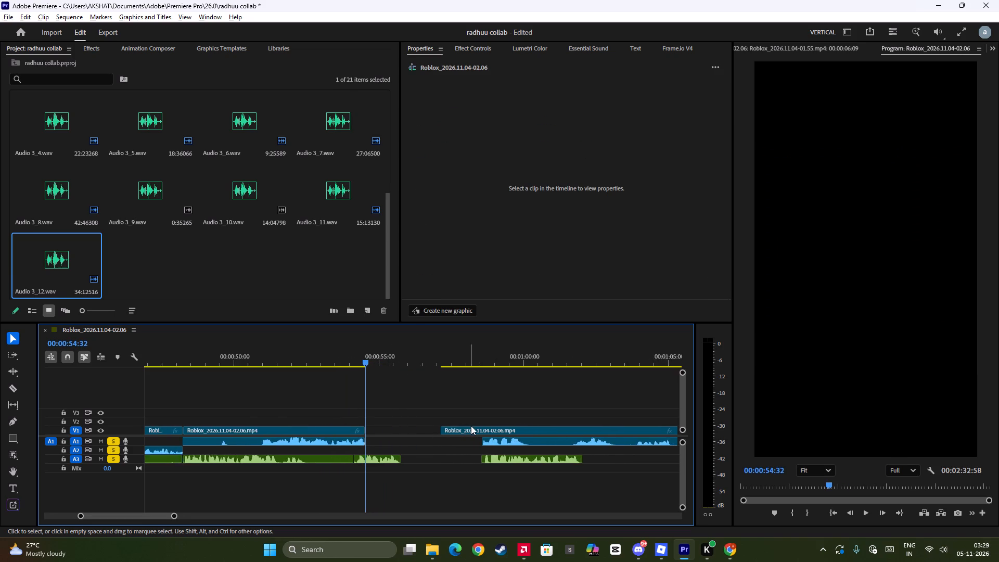
alt+scroll(471, 426, up, 2)
click(459, 427)
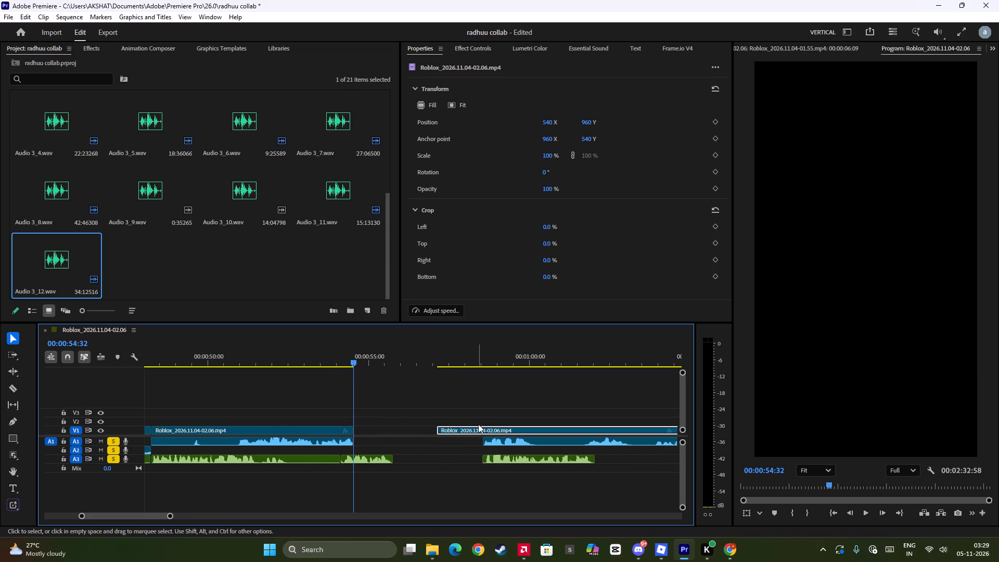
drag(484, 410, 497, 440)
drag(501, 427, 481, 431)
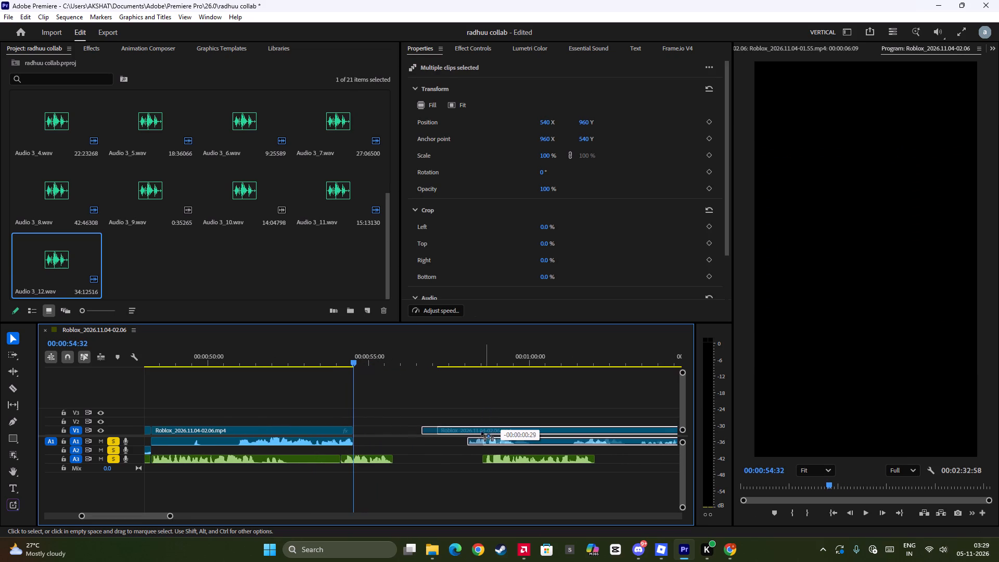
drag(481, 431, 418, 435)
key(space)
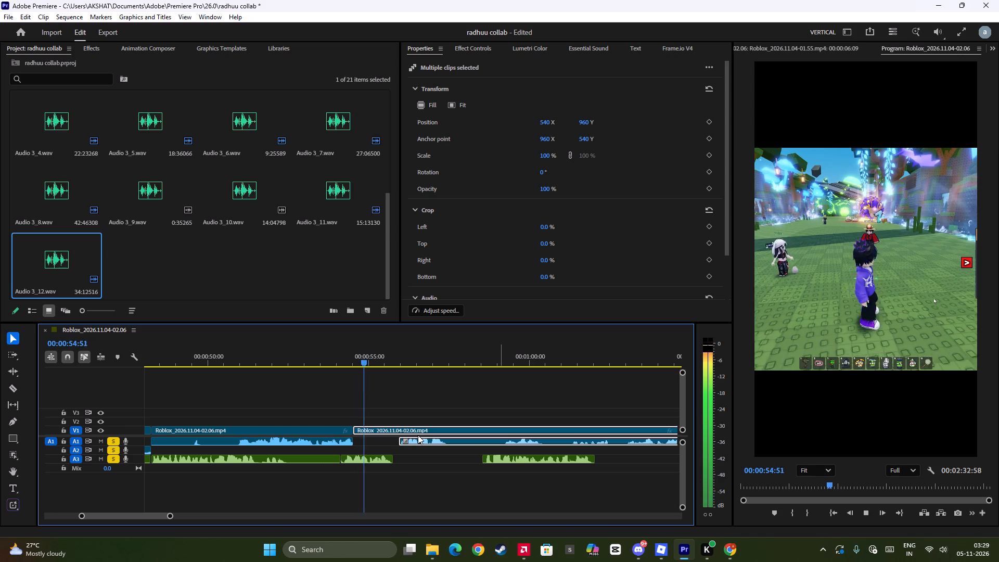
key(space)
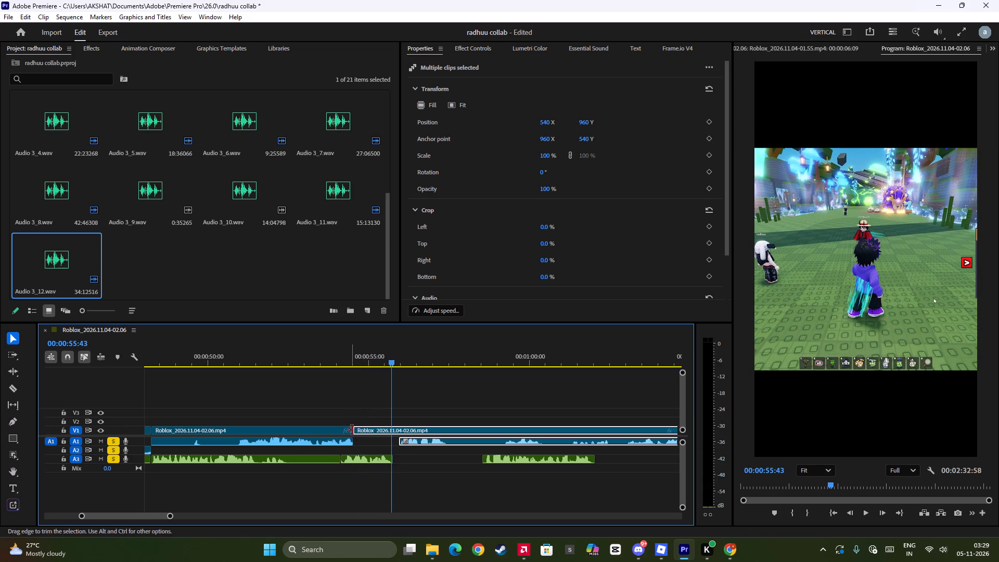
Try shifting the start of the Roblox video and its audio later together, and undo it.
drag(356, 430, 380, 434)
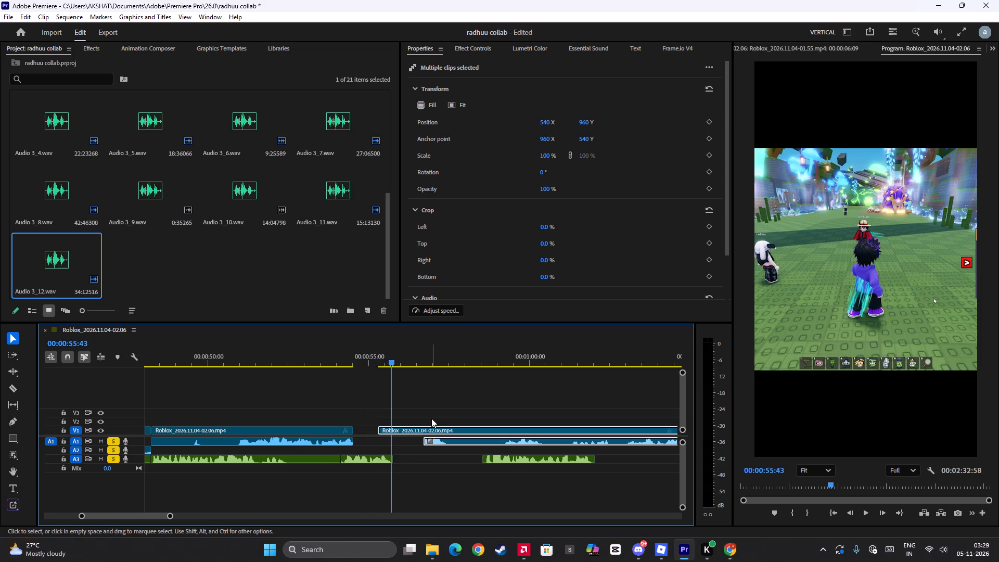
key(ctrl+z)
Trim about 0.8 seconds off the start of the Roblox video only and move the video back to 00:00:54:32.
click(423, 413)
click(370, 428)
drag(357, 429, 374, 431)
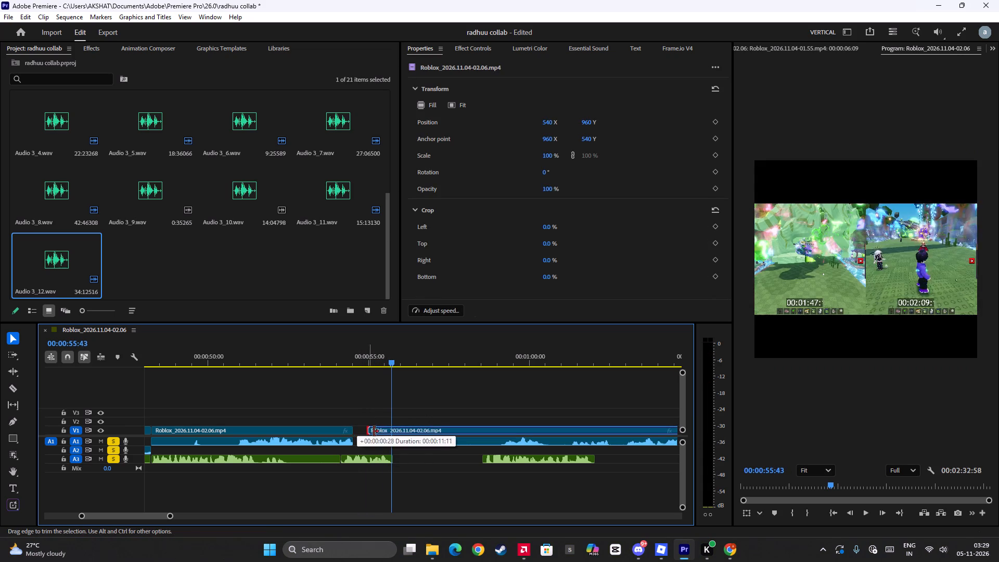
drag(374, 431, 382, 432)
drag(400, 429, 377, 431)
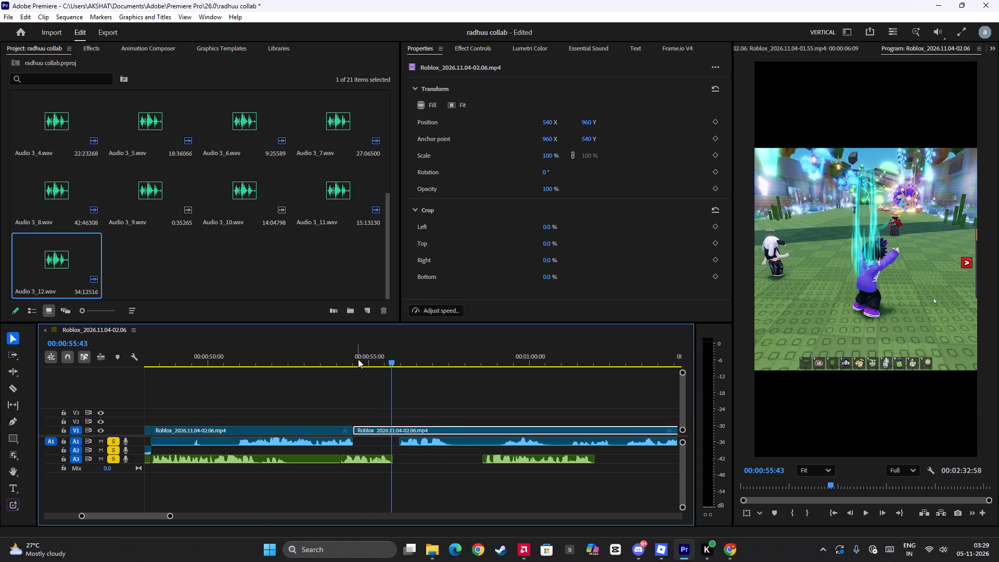
Play the section from the 00:00:54:32 joint to check the trimmed video against the game audio and voice.
click(358, 359)
key(space)
key(space)
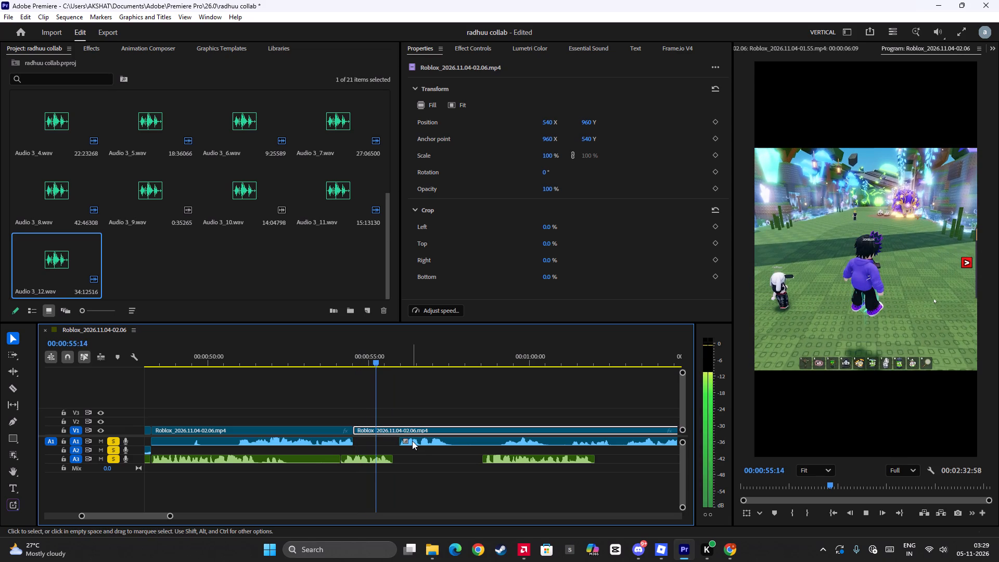
key(space)
key(space)
key(space)
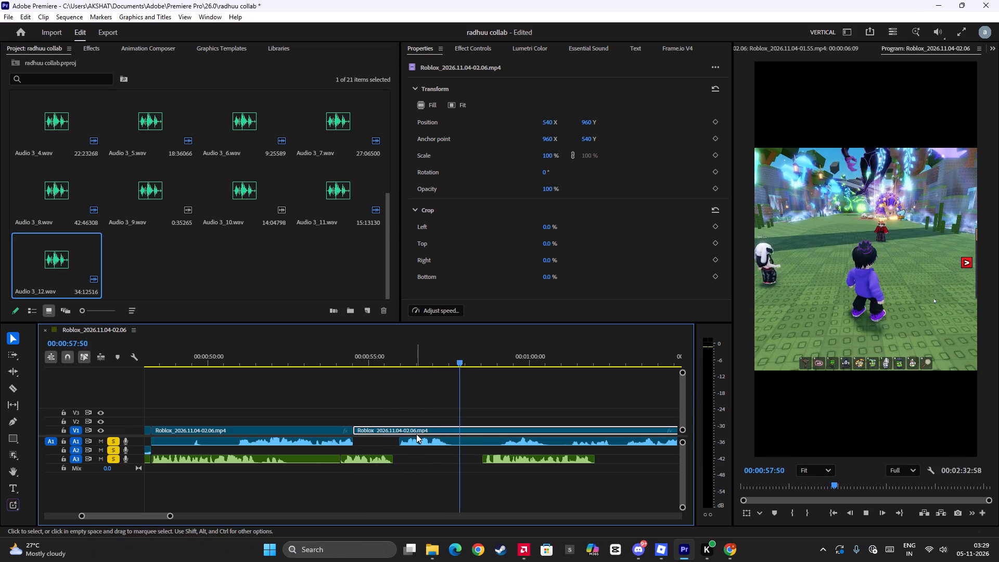
key(space)
key(space)
scroll(421, 426, down, 4)
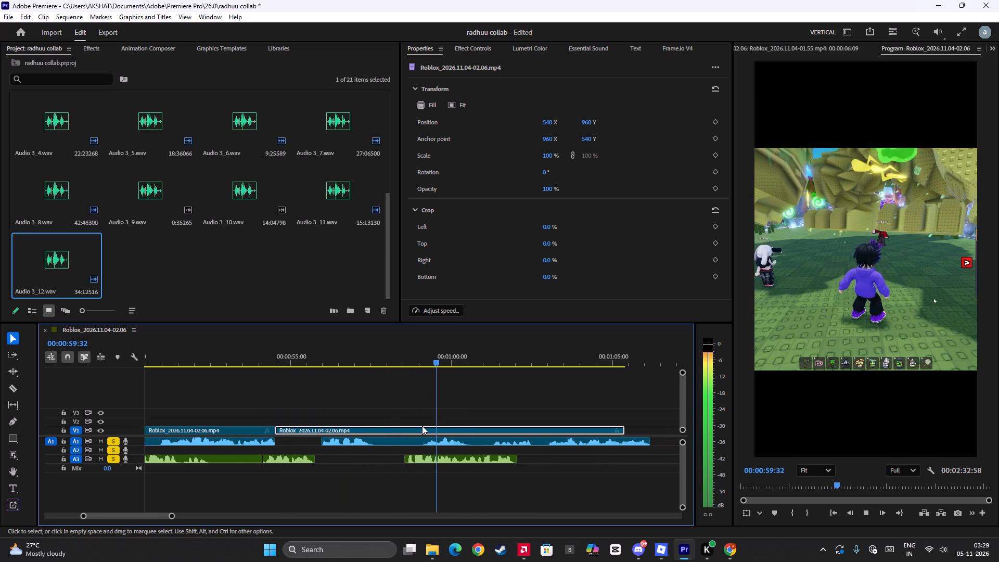
scroll(422, 426, down, 2)
key(space)
Replay the joint and move the Audio 3_8.wav voice piece there about 0.2 seconds later.
drag(430, 405, 314, 419)
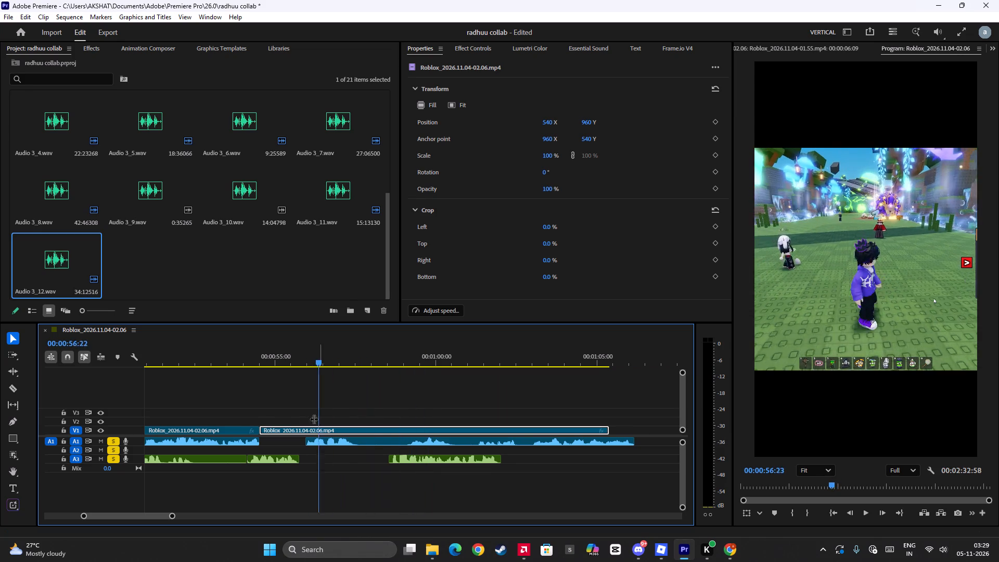
drag(314, 419, 242, 419)
key(space)
key(space)
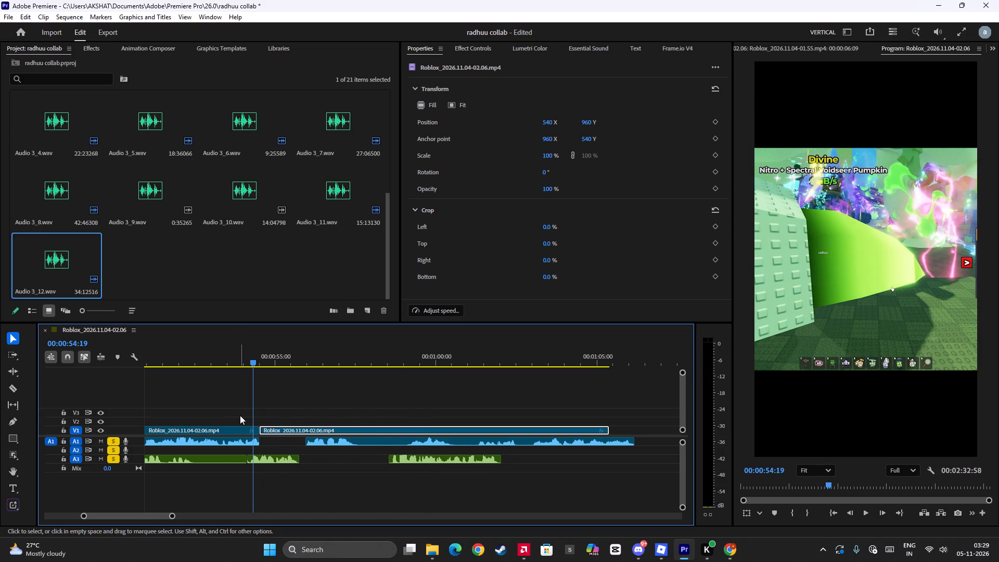
click(238, 359)
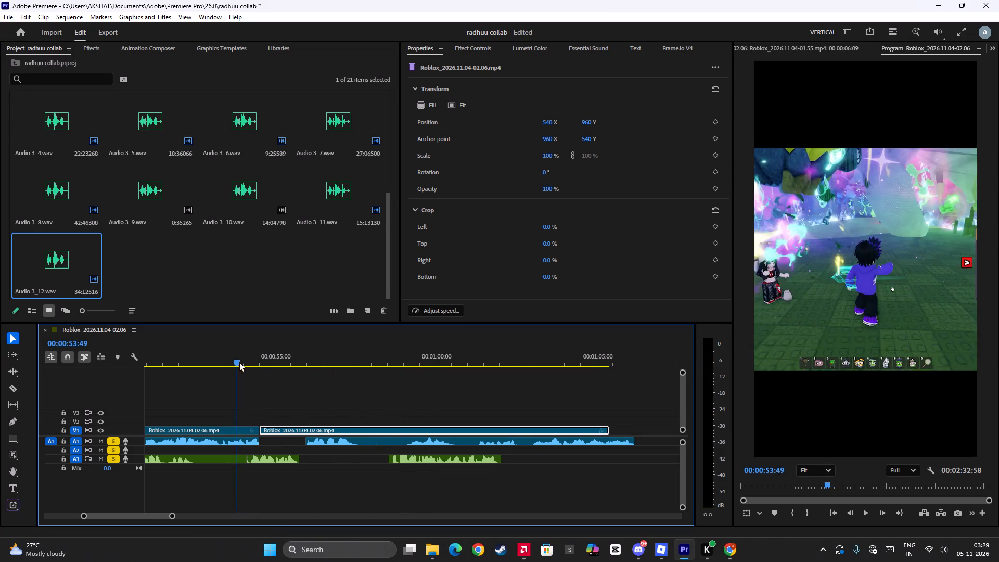
key(space)
key(space)
drag(264, 454, 279, 457)
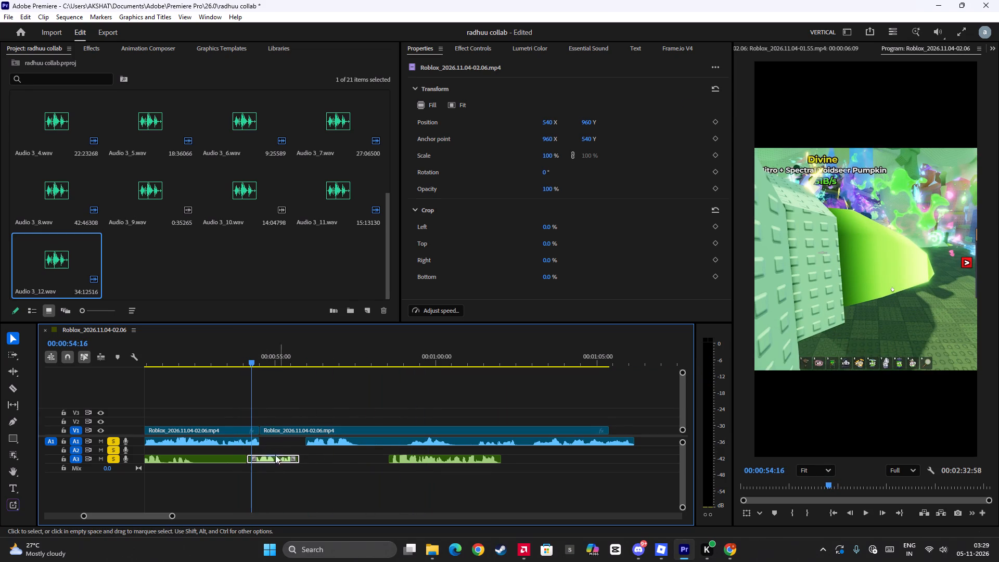
drag(270, 456, 279, 458)
Play the joint again to check the timing of the shifted voice piece.
key(space)
key(space)
key(space)
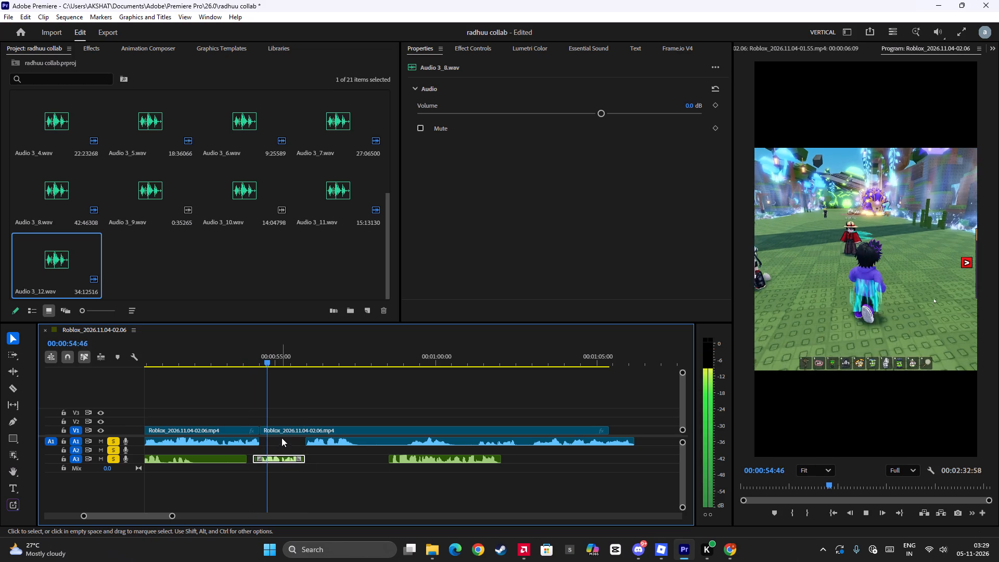
key(space)
key(space)
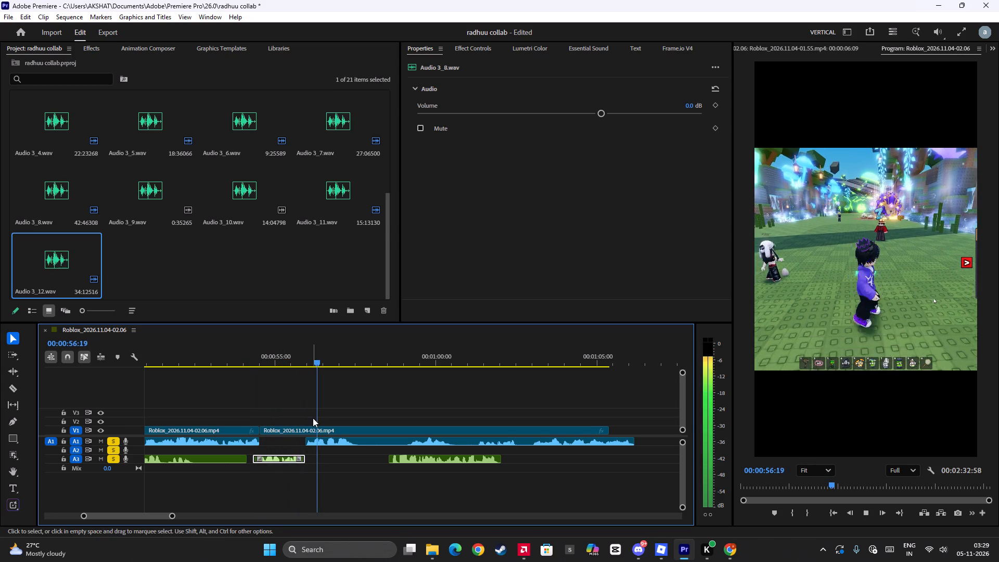
key(space)
click(264, 349)
key(space)
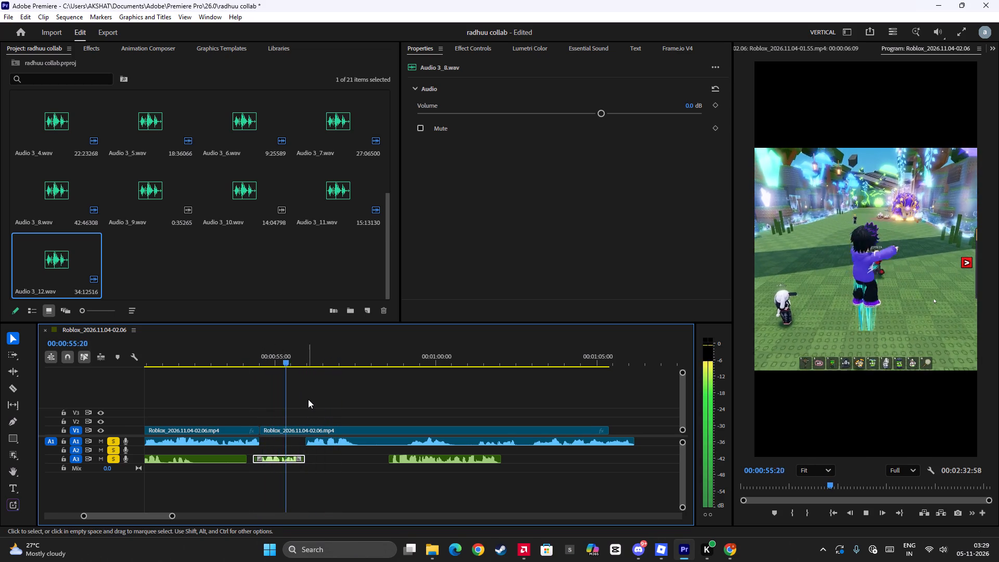
key(space)
Play on to the pause in the game audio and split the Roblox audio and video at 00:00:57:25.
alt+scroll(316, 430, up, 6)
key(space)
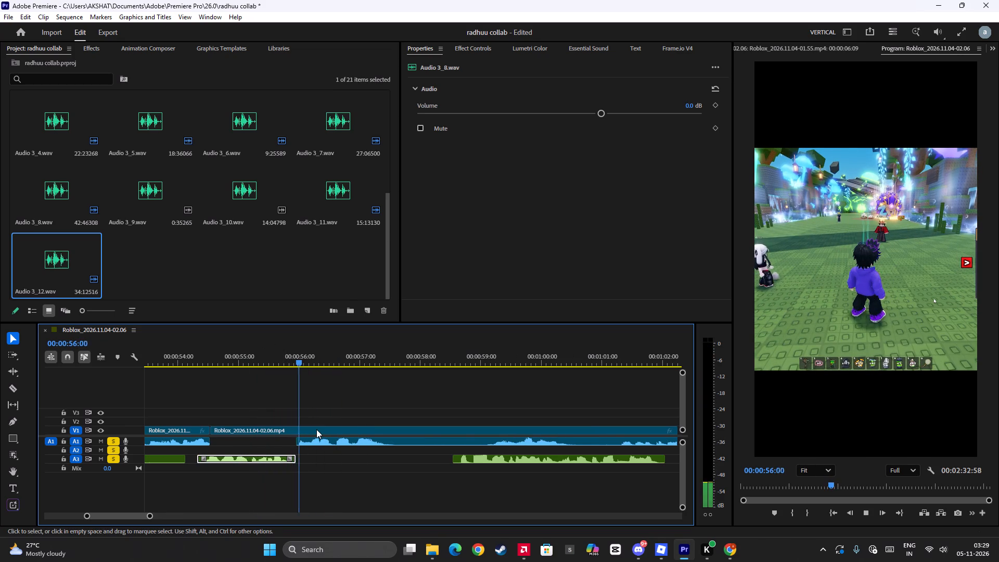
scroll(316, 429, down, 5)
key(space)
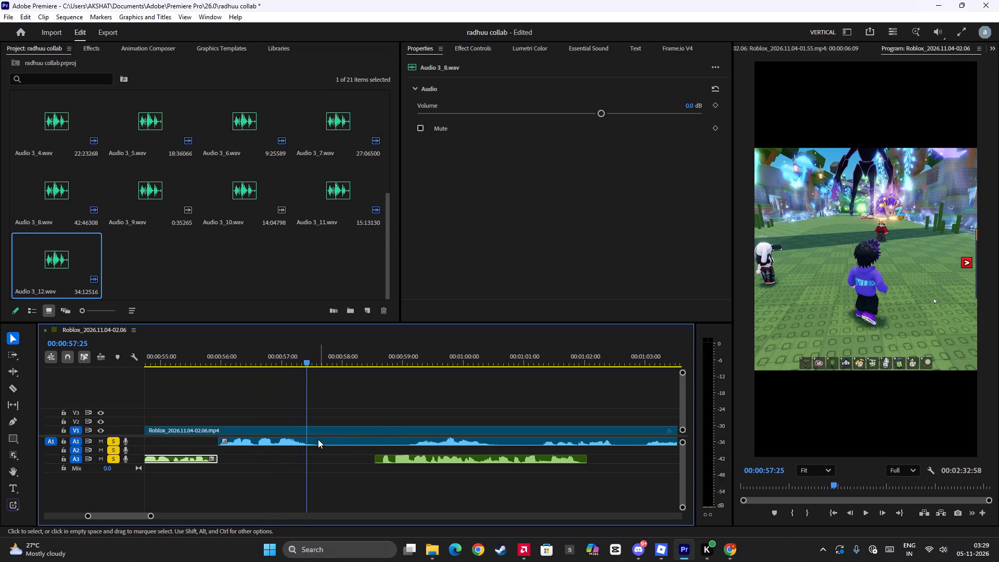
click(318, 440)
key(ctrl+b)
ctrl+click(323, 431)
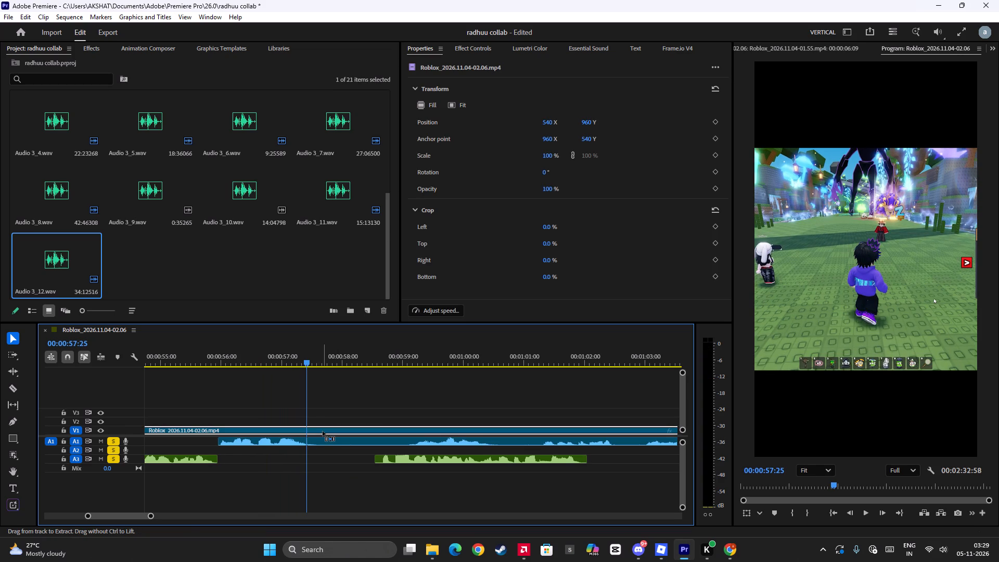
key(ctrl+b)
Split the Roblox video and audio at 00:00:59:14 and delete the piece between 00:00:57:25 and that cut.
click(418, 351)
key(space)
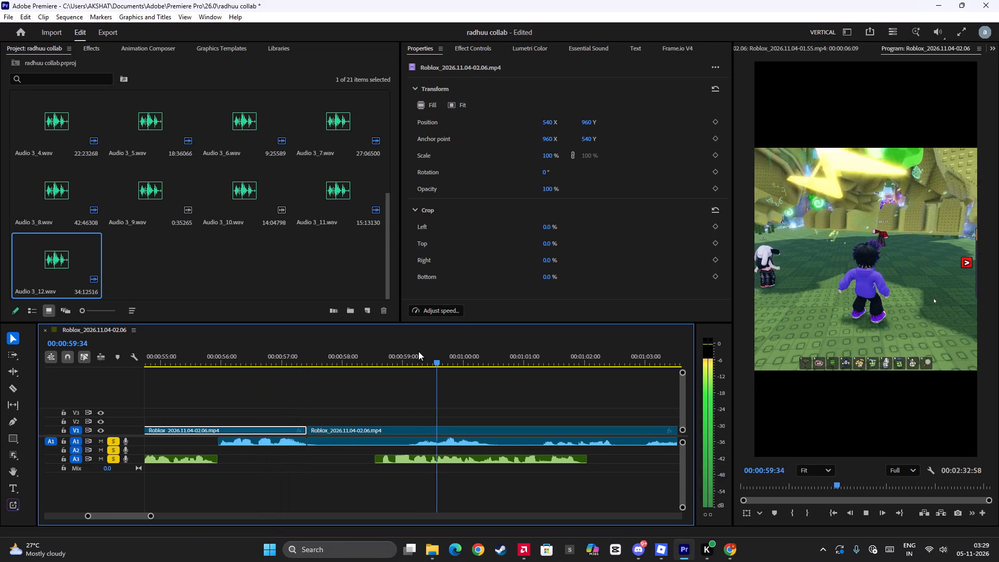
click(418, 351)
drag(390, 404, 390, 438)
ctrl+drag(397, 403, 400, 443)
drag(402, 409, 405, 446)
key(ctrl+b)
key(BackSpace)
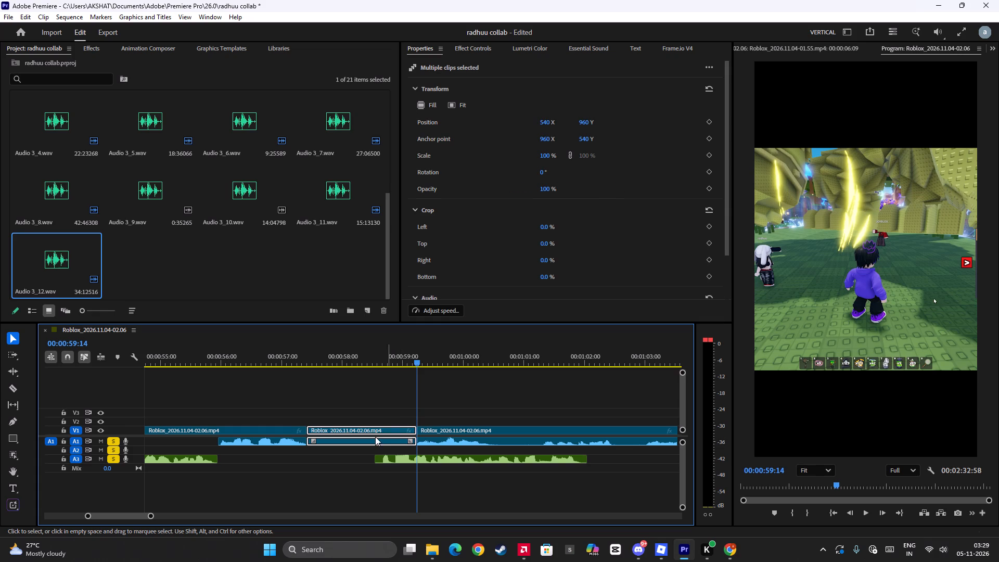
Ripple-delete the Roblox video and audio piece between 00:00:57:25 and 00:00:59:14, closing the gap.
click(364, 431)
key(w)
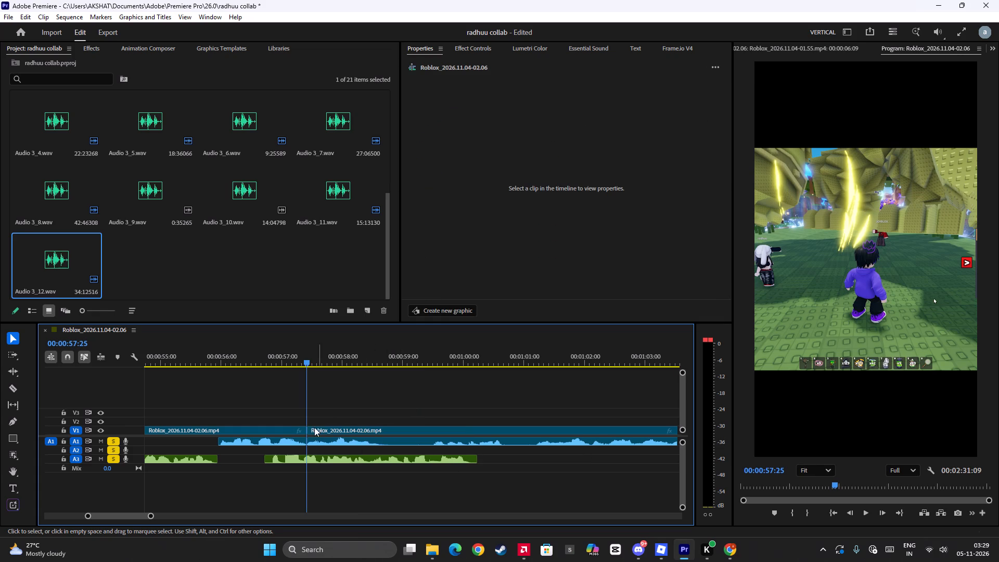
Move the Audio 3_8.wav voice piece over the joint about 0.5 seconds later and play the joint.
click(303, 461)
drag(315, 456, 347, 456)
click(301, 368)
click(293, 362)
key(space)
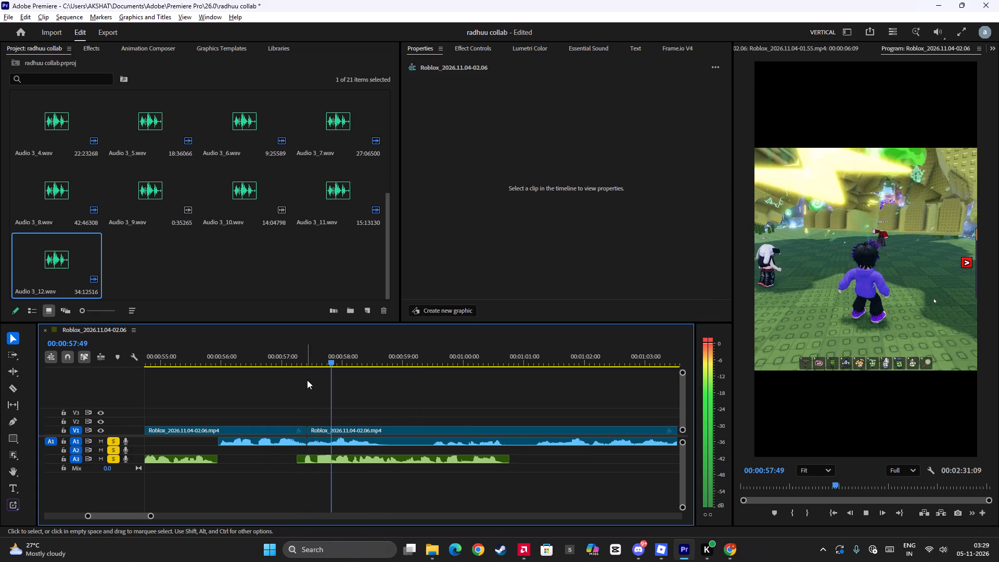
alt+scroll(309, 382, down, 6)
key(space)
Move the same Audio 3_8.wav voice piece about 0.8 seconds later along its track.
click(347, 456)
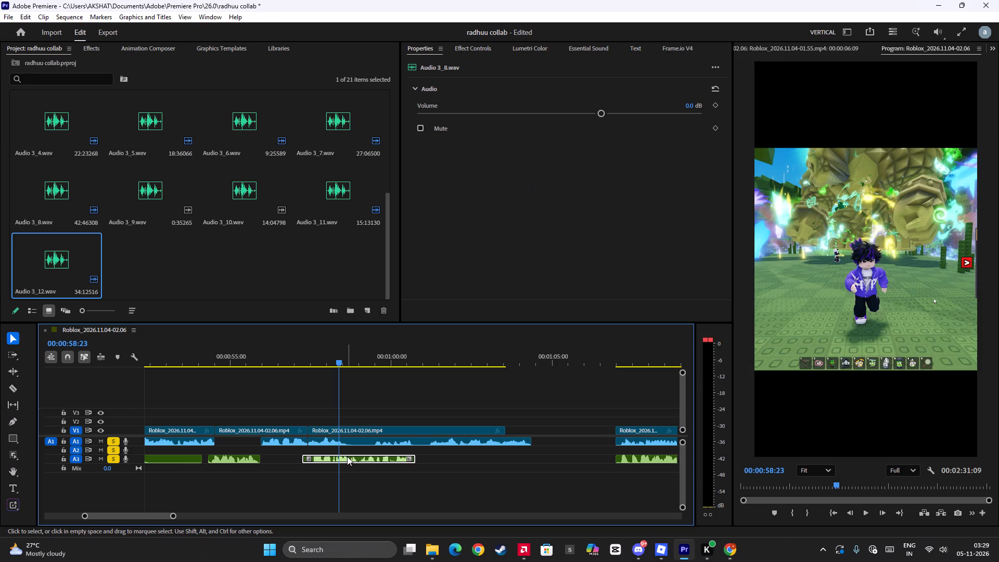
drag(347, 456, 372, 457)
drag(363, 452, 374, 455)
click(364, 458)
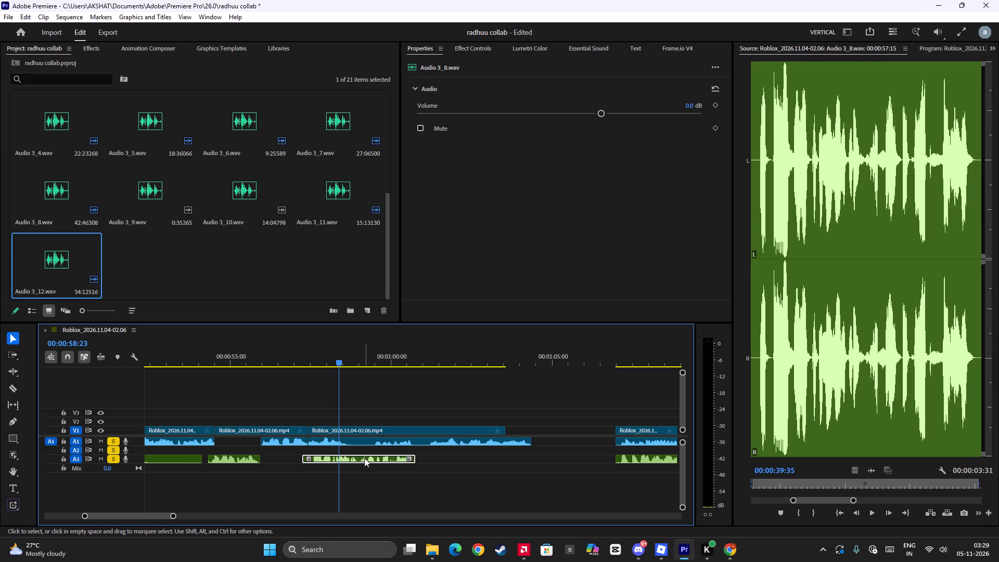
drag(363, 456, 394, 455)
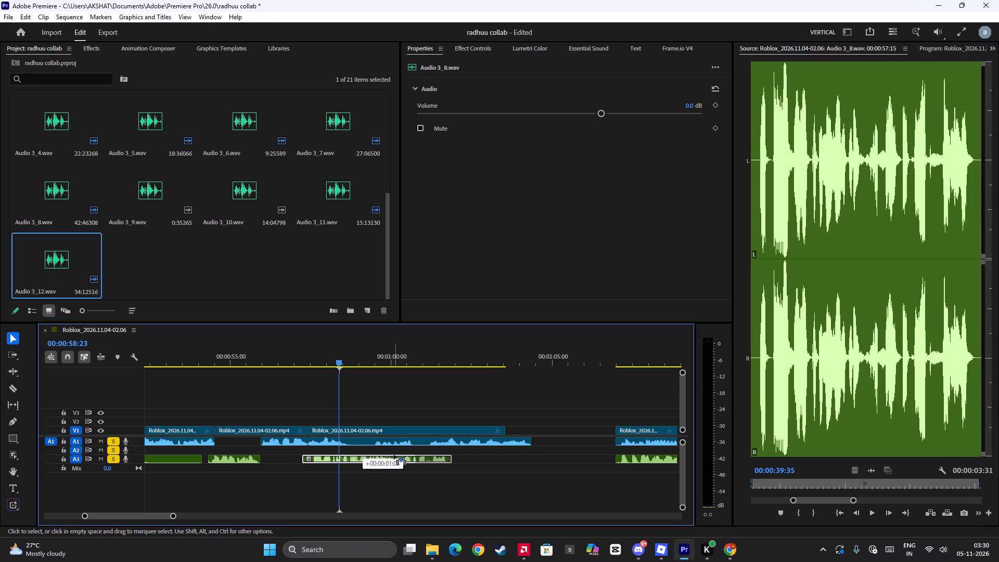
drag(394, 455, 389, 456)
Play the section from just before the shifted voice piece to about 00:01:01:15 to check its timing.
click(325, 361)
key(space)
key(space)
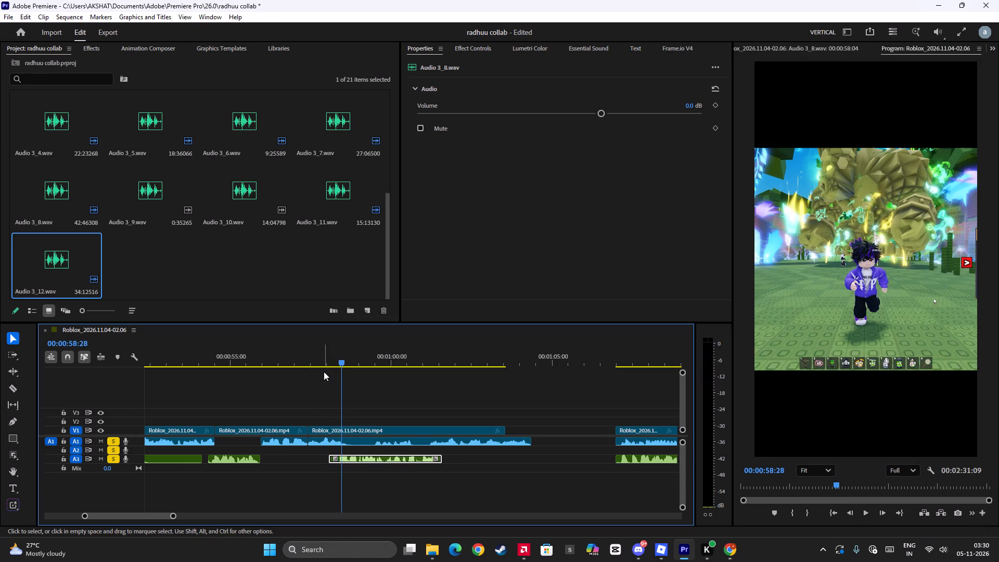
alt+scroll(348, 393, down, 1)
key(space)
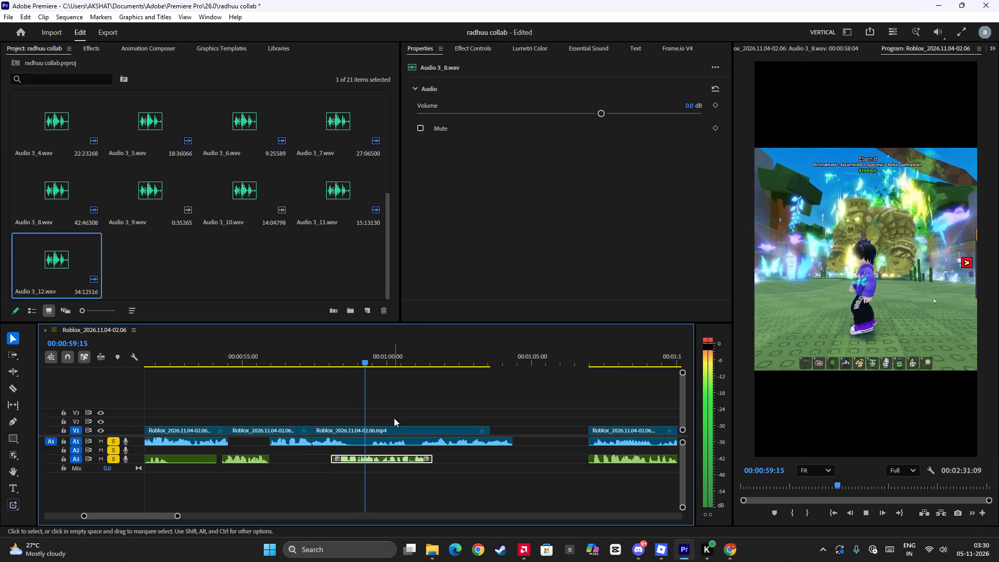
scroll(394, 418, up, 5)
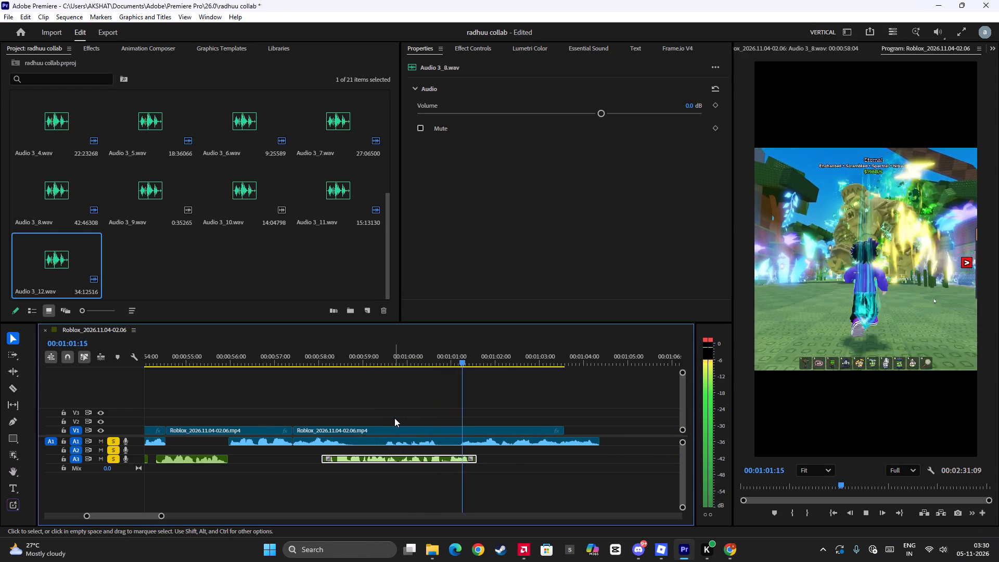
key(space)
Replay from 00:00:57:46, split the Roblox game audio at 00:00:58:54, and delete the audio after the cut.
click(310, 352)
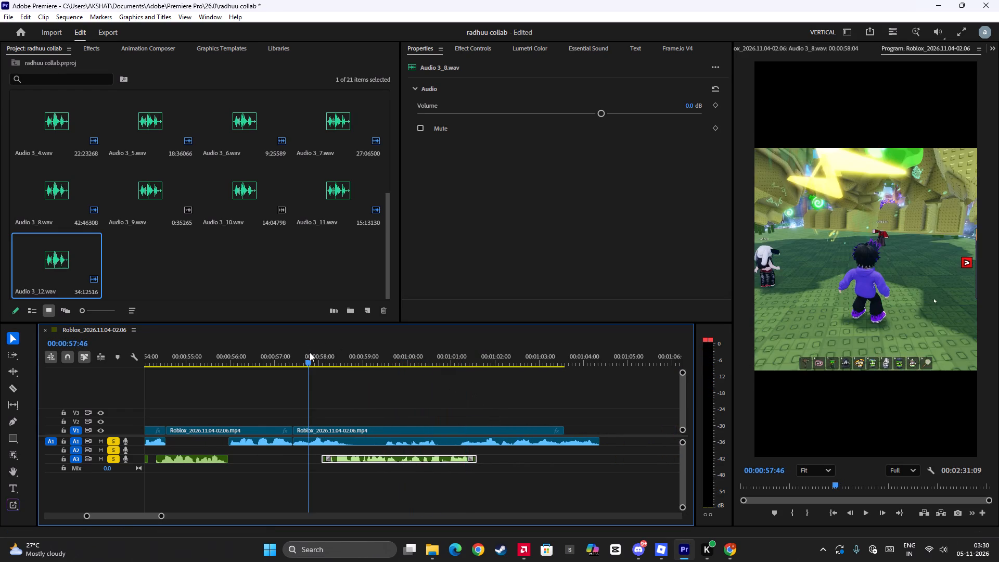
key(space)
key(space)
key(space)
key(space)
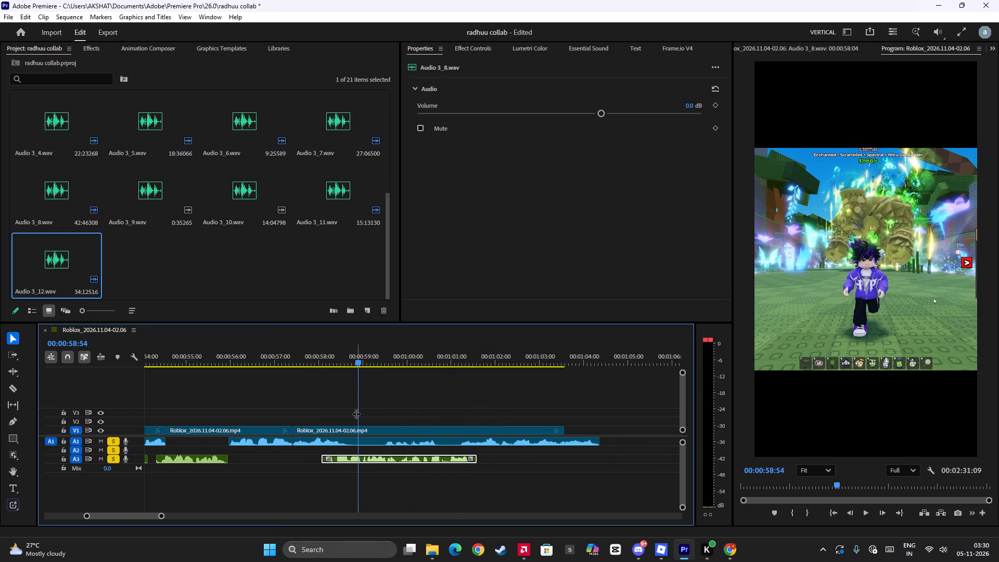
click(365, 439)
key(ctrl+b)
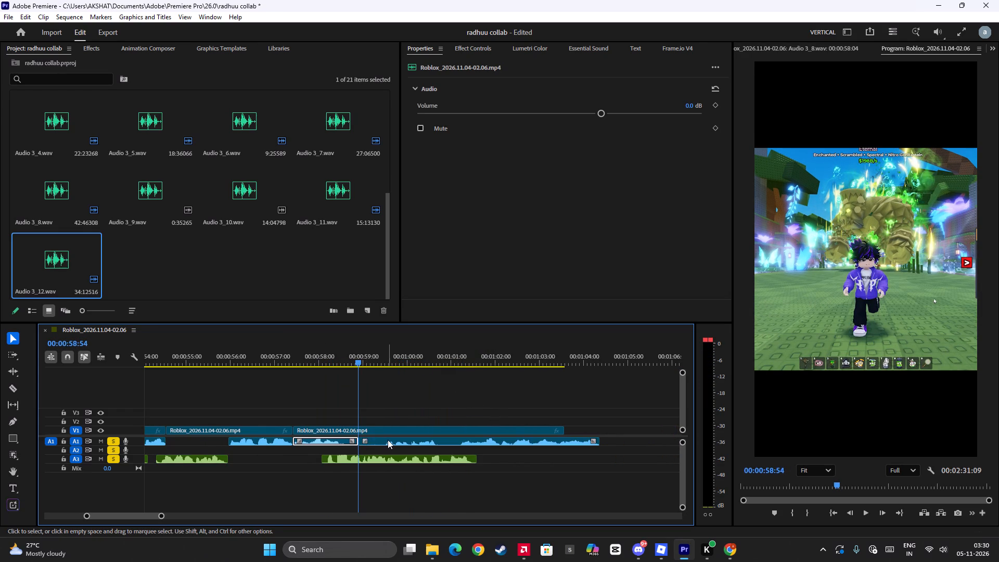
click(388, 440)
key(BackSpace)
Play on to 00:01:01:25, split the Roblox video and voice piece there, and delete their remainders after the cut.
key(space)
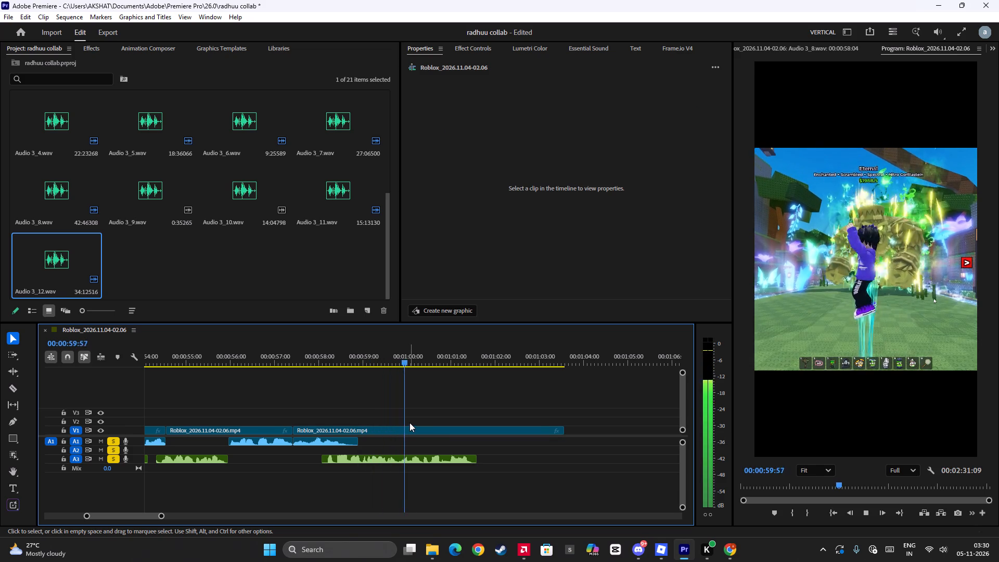
key(space)
drag(485, 416, 465, 463)
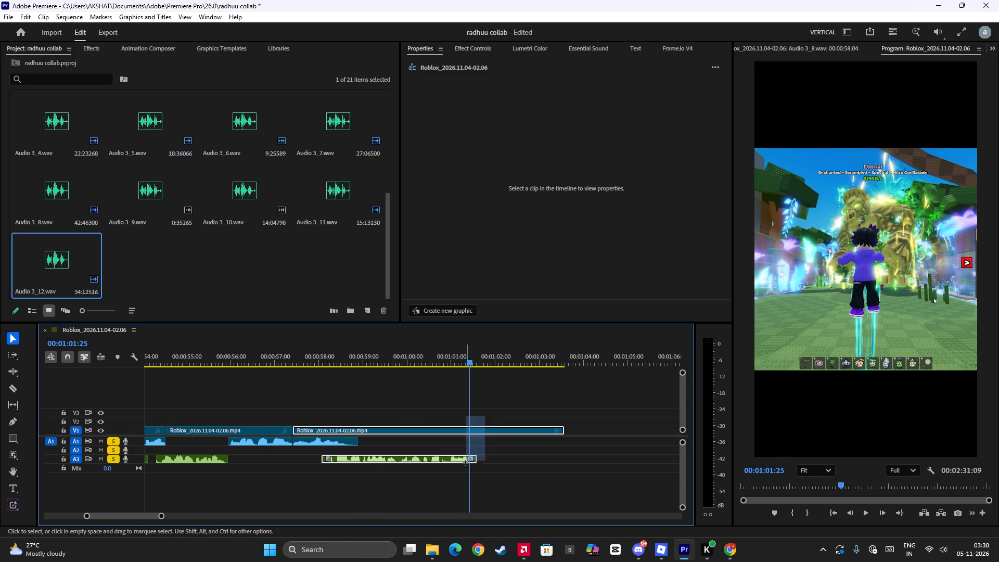
drag(465, 463, 464, 468)
key(ctrl+b)
drag(486, 410, 474, 468)
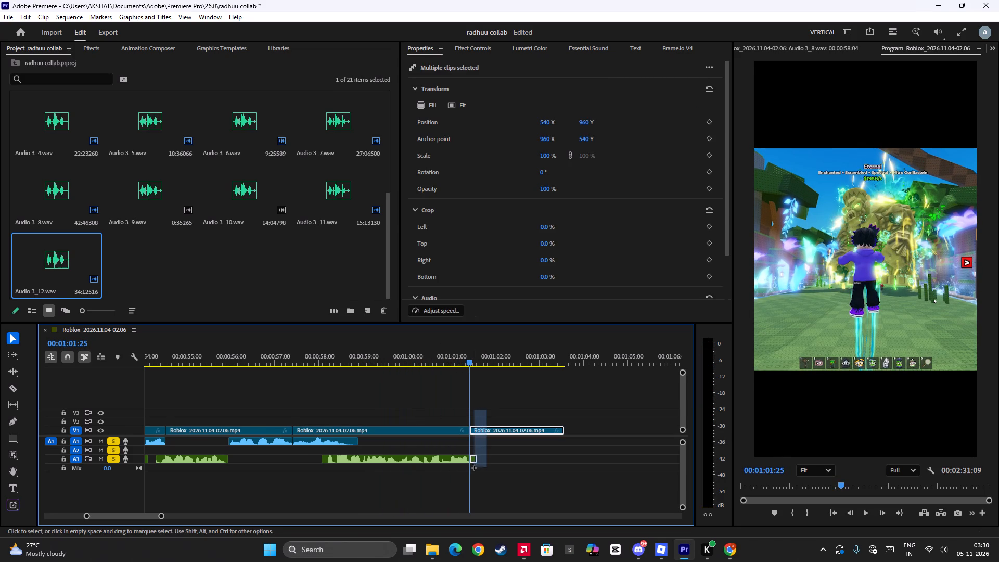
drag(474, 468, 472, 475)
key(BackSpace)
Return to the start of the sequence and play the edit from the beginning.
drag(471, 400, 451, 401)
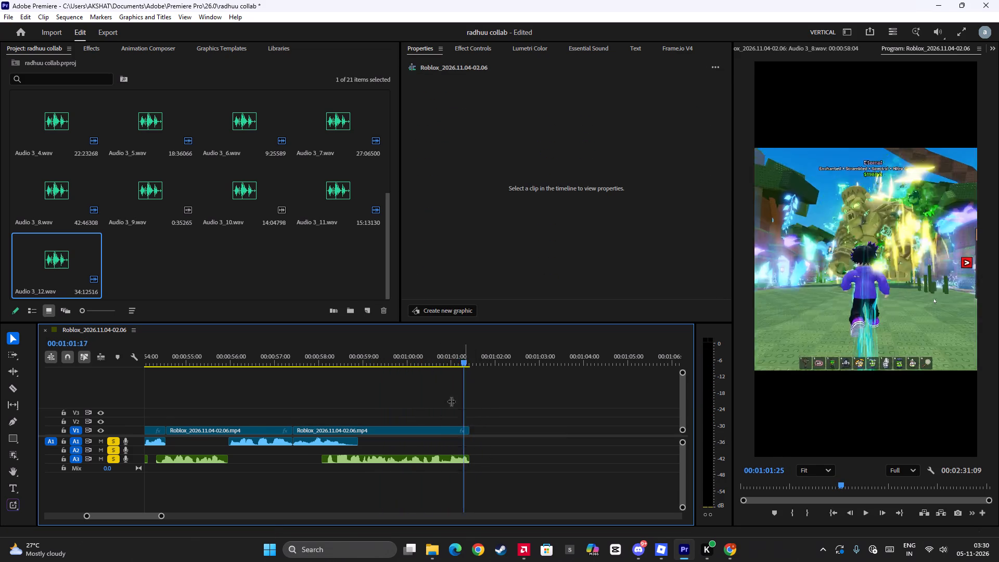
drag(451, 401, 32, 422)
key(space)
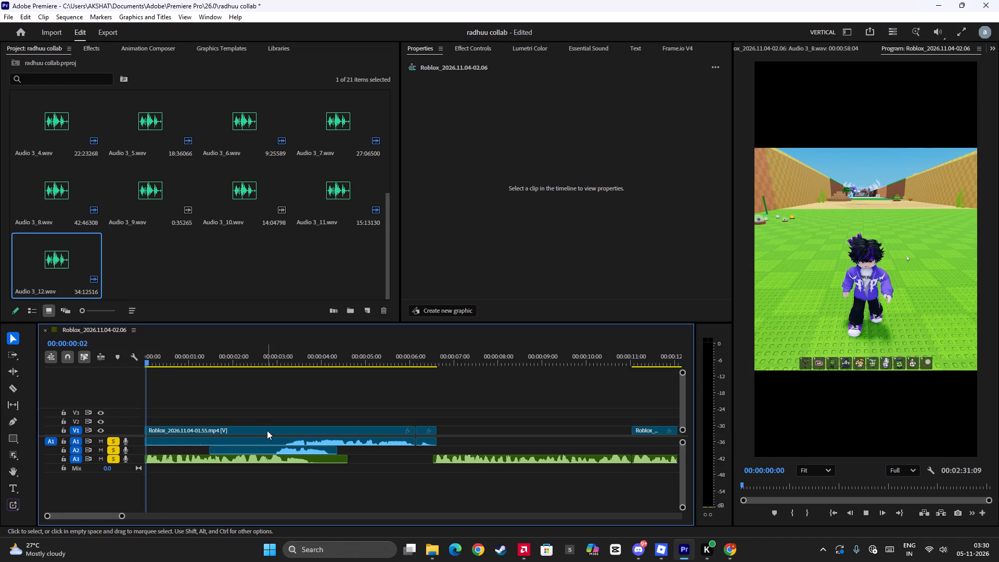
alt+scroll(315, 432, down, 6)
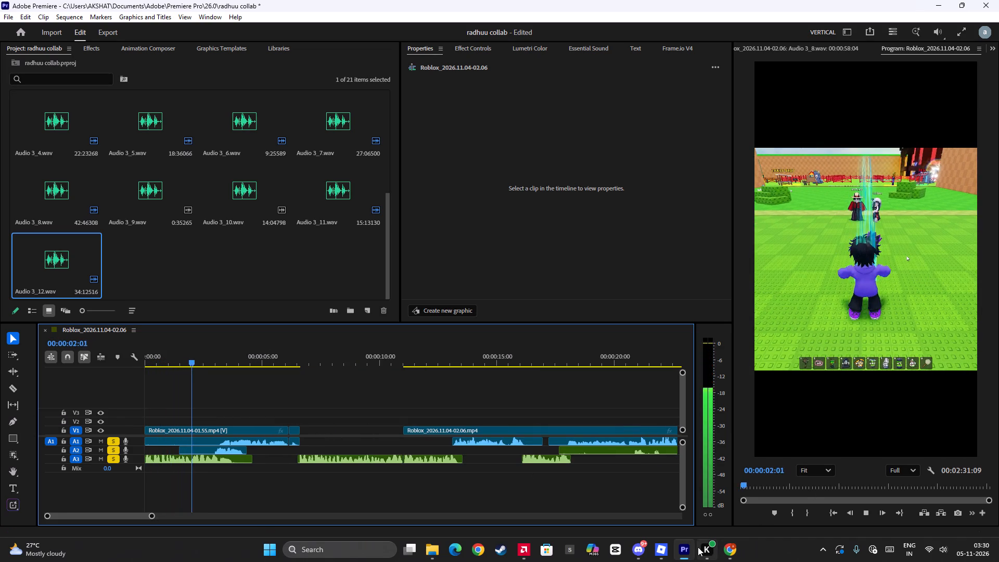
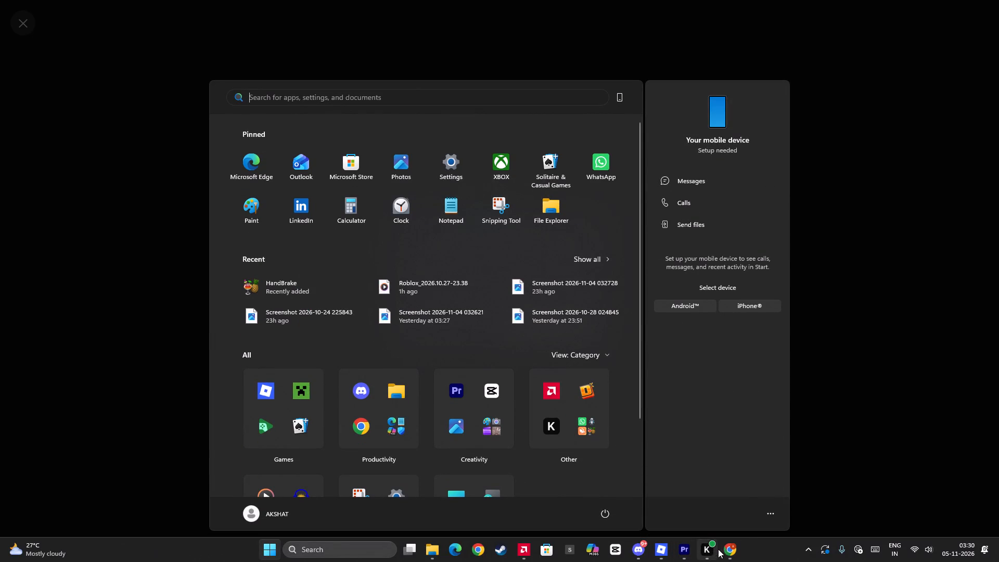
Return to Premiere Pro and continue playing the edit to about 00:00:43:48 to check the sync of footage, game audio and voice.
click(680, 554)
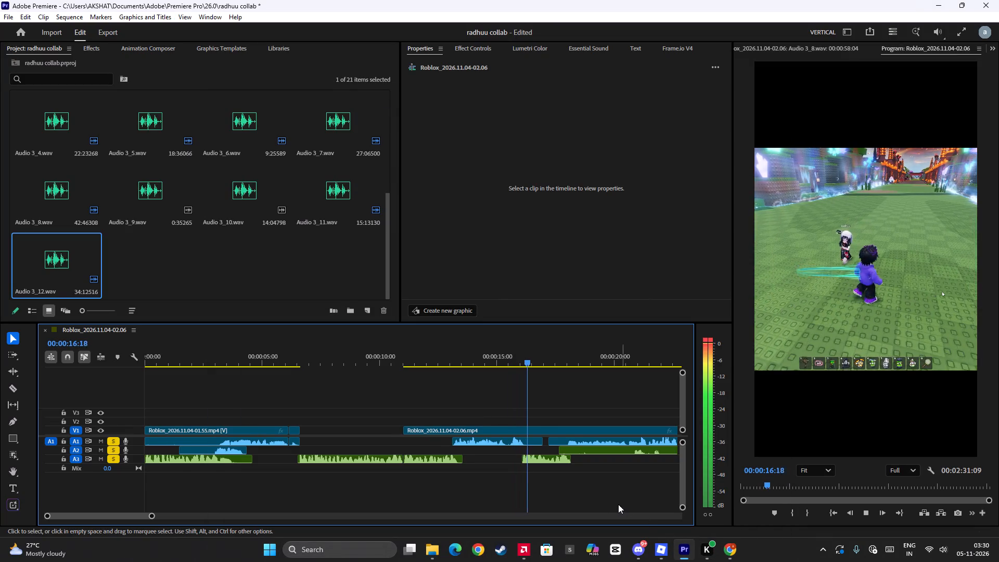
scroll(613, 505, down, 5)
key(space)
key(space)
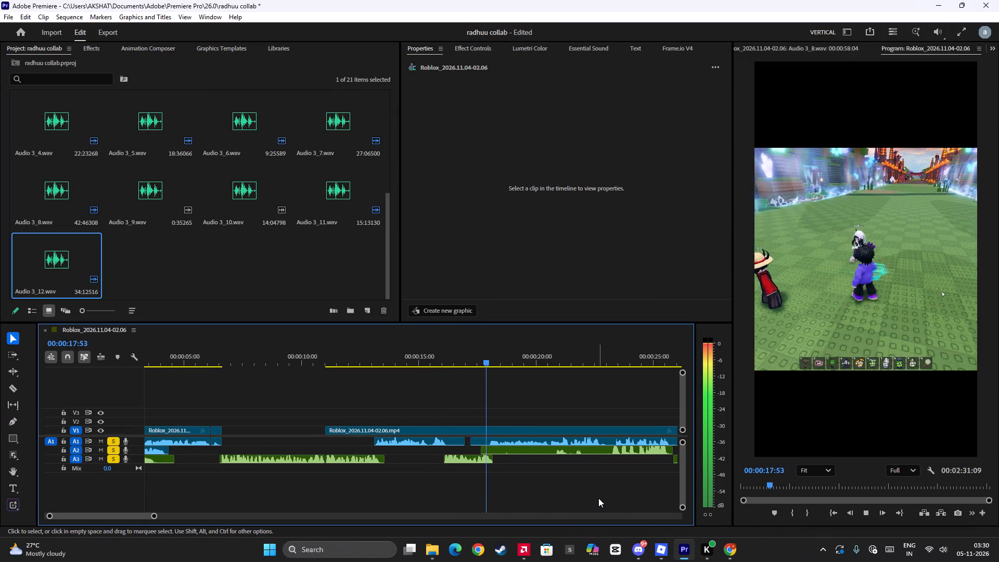
scroll(598, 498, down, 5)
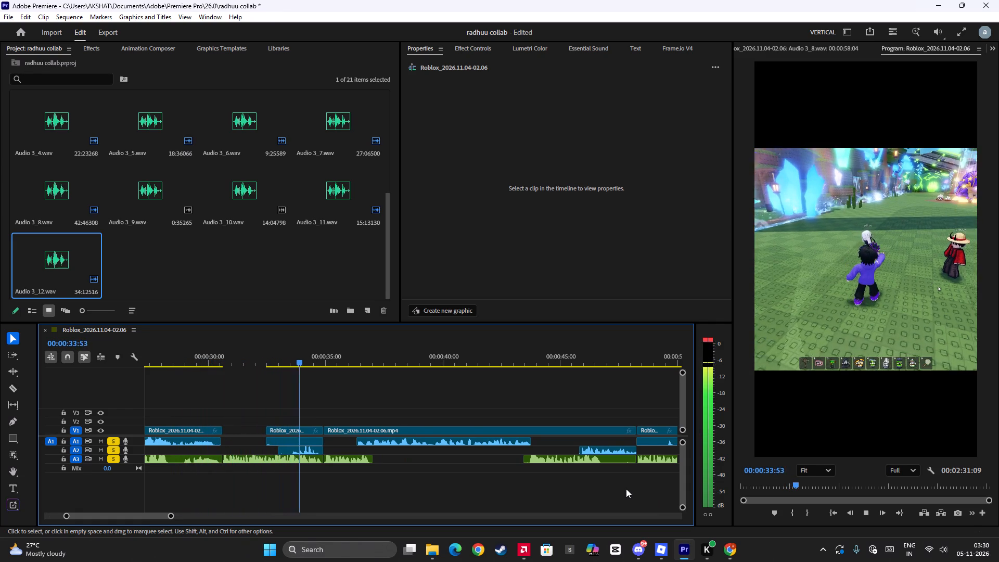
key(space)
key(space)
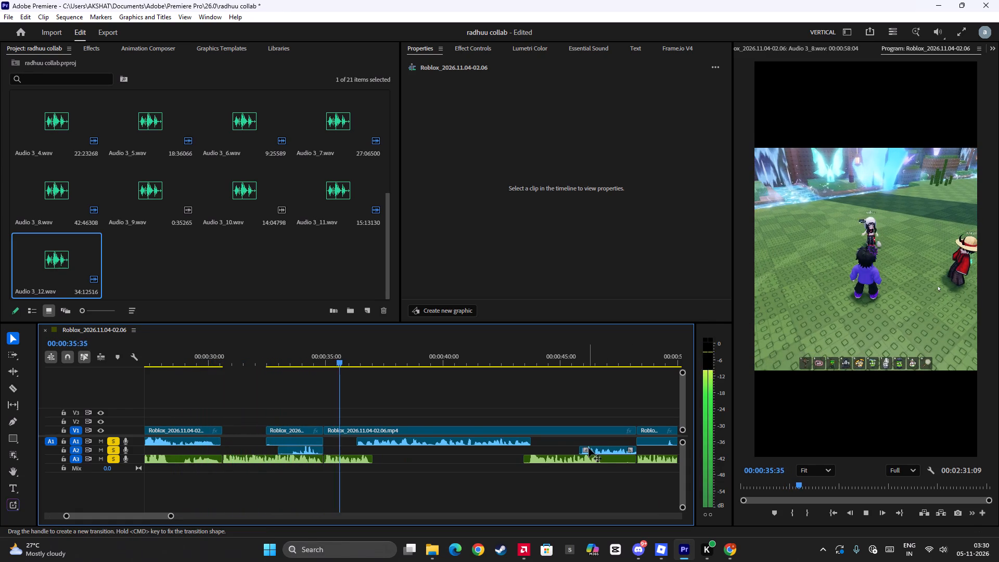
scroll(554, 445, down, 3)
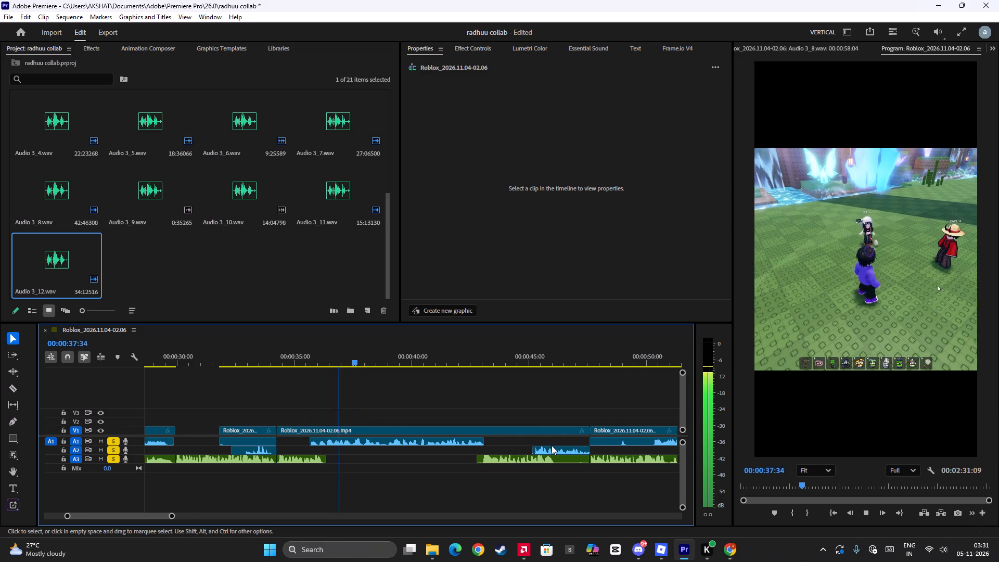
scroll(552, 445, down, 8)
scroll(510, 439, down, 5)
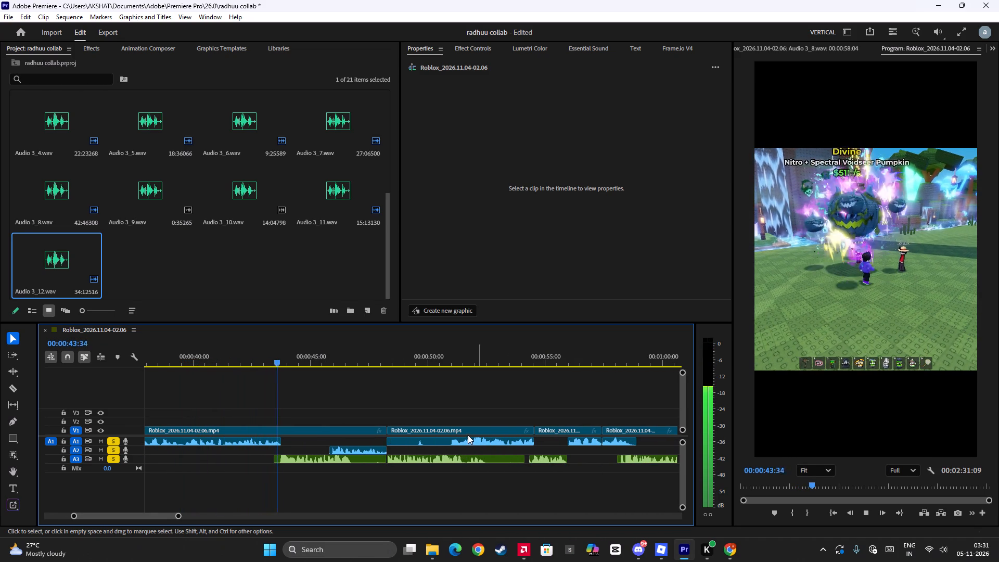
key(space)
drag(467, 434, 488, 424)
drag(294, 400, 325, 396)
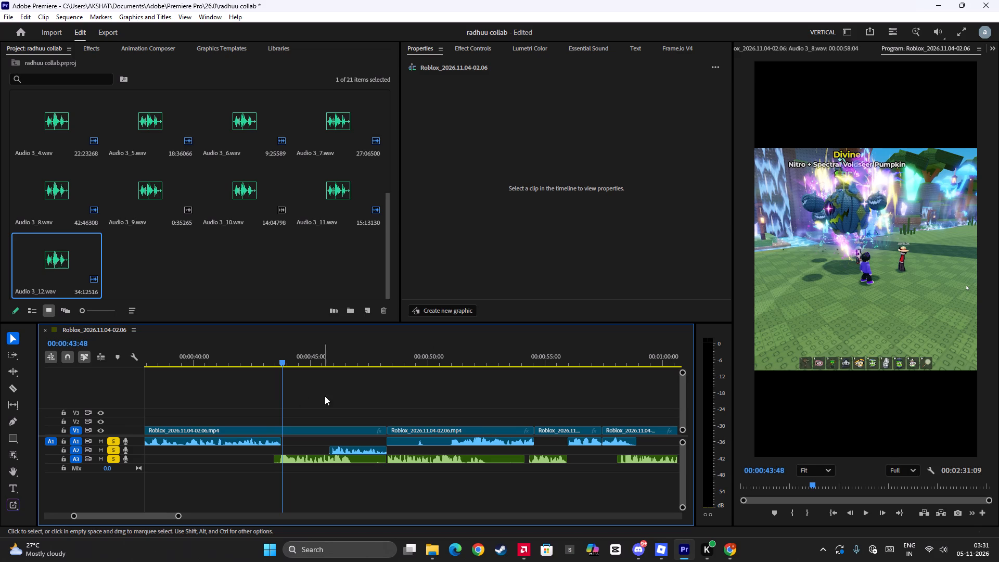
drag(325, 396, 319, 397)
Replay the Roblox clip from about 00:00:35:51, and again from about 00:00:40:29, to look for a cut point.
scroll(260, 390, up, 10)
click(252, 356)
key(space)
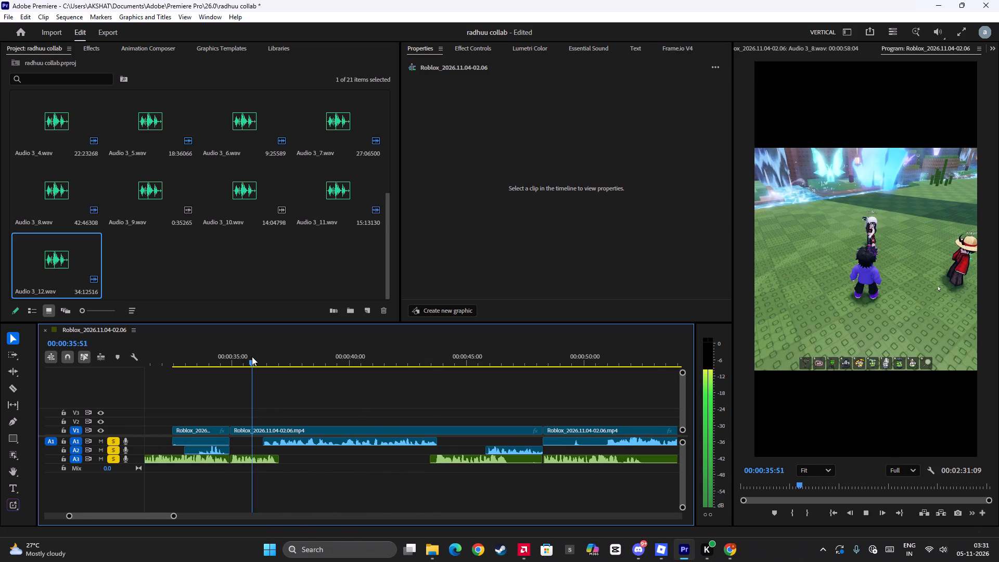
key(space)
click(362, 361)
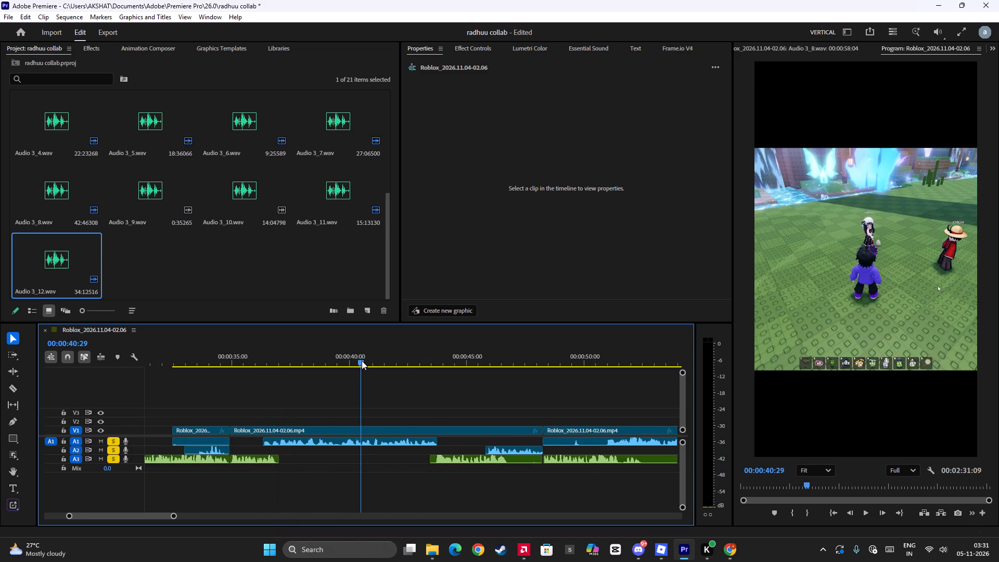
key(space)
key(space)
alt+scroll(388, 406, up, 7)
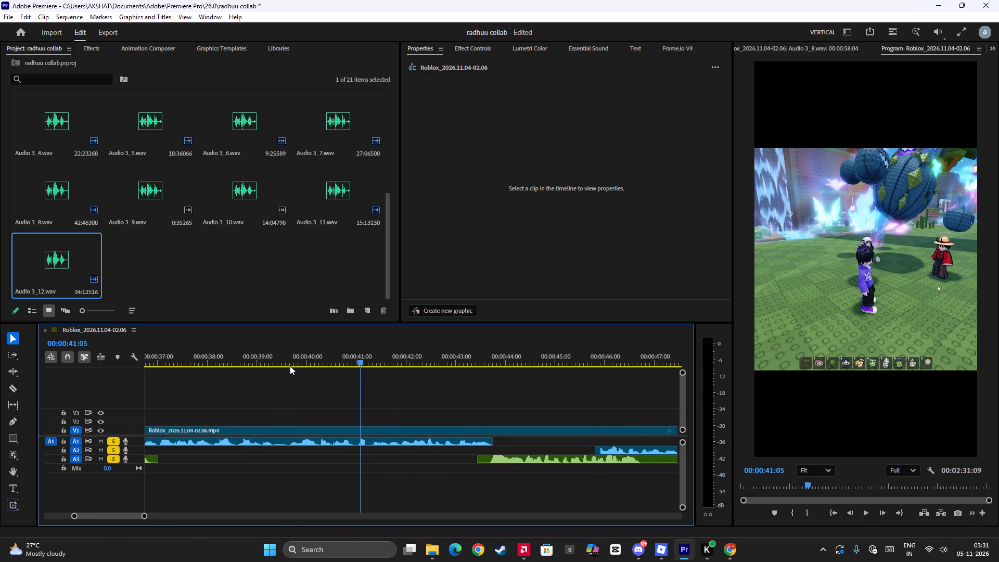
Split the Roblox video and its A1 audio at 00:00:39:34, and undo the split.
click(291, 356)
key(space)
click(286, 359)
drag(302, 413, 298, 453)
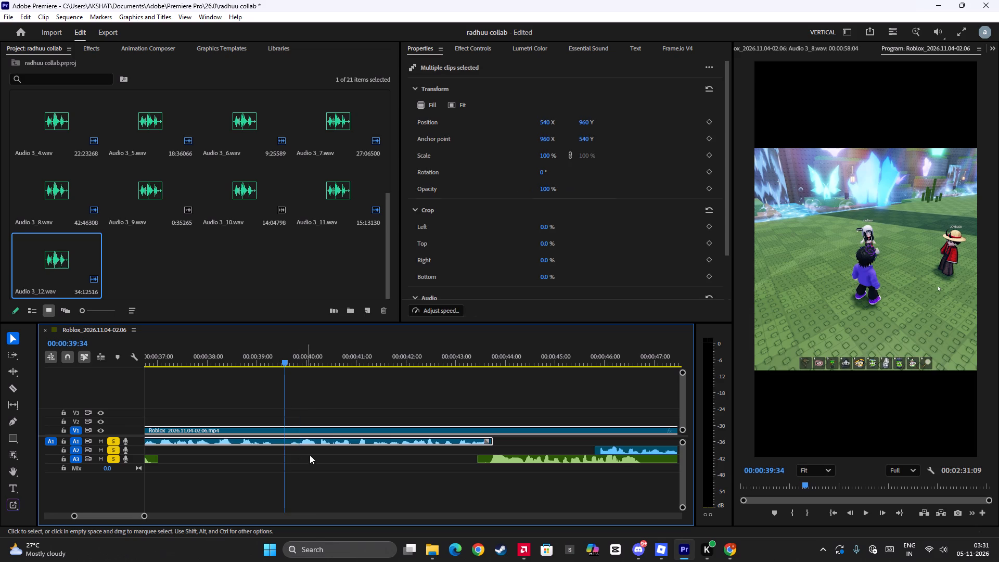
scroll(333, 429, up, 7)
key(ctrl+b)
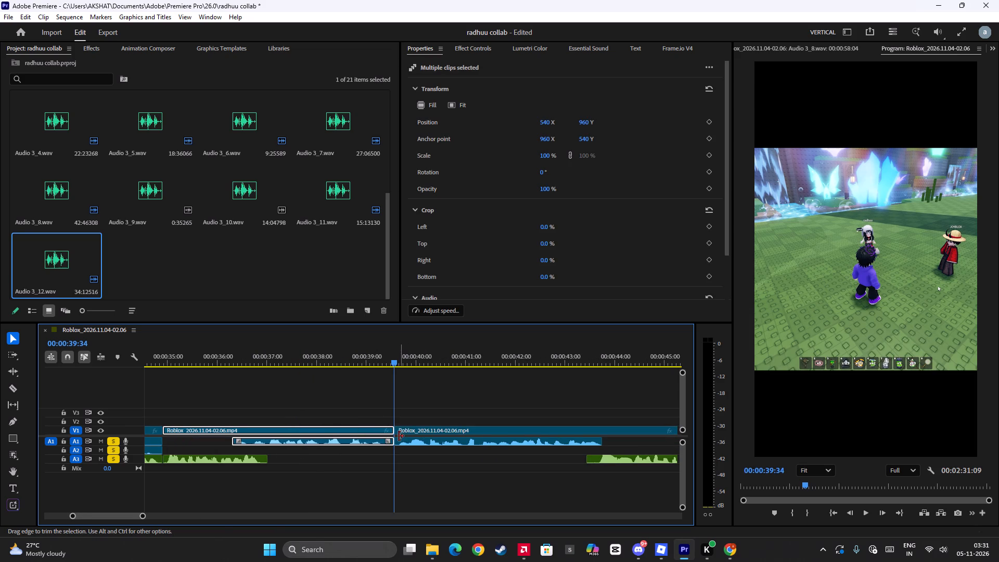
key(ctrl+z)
Split the Roblox video and its A1 audio at 00:00:38:12, delete the parts before the cut, and move the remainder against the previous clip.
drag(393, 403, 383, 406)
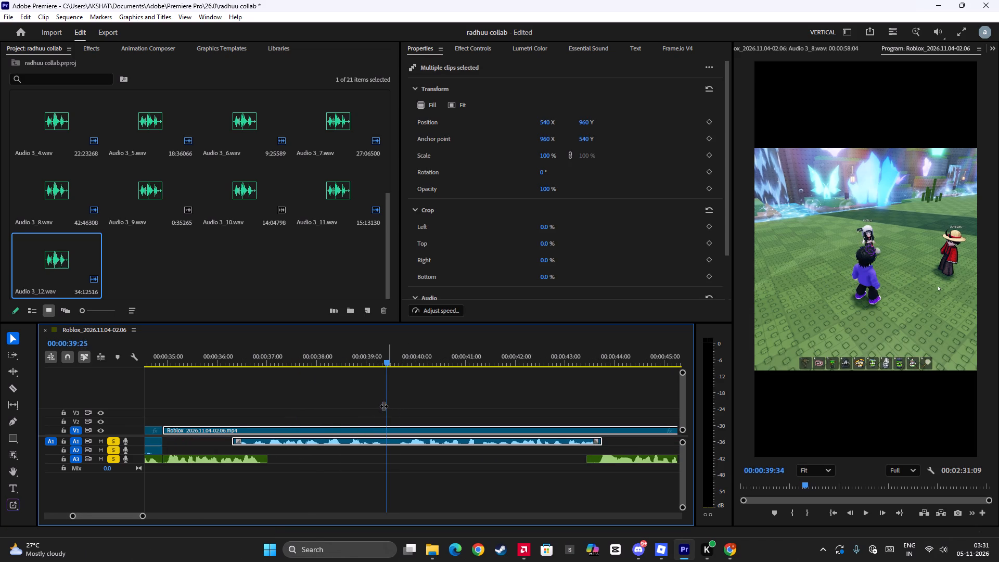
drag(383, 406, 327, 408)
key(ctrl+b)
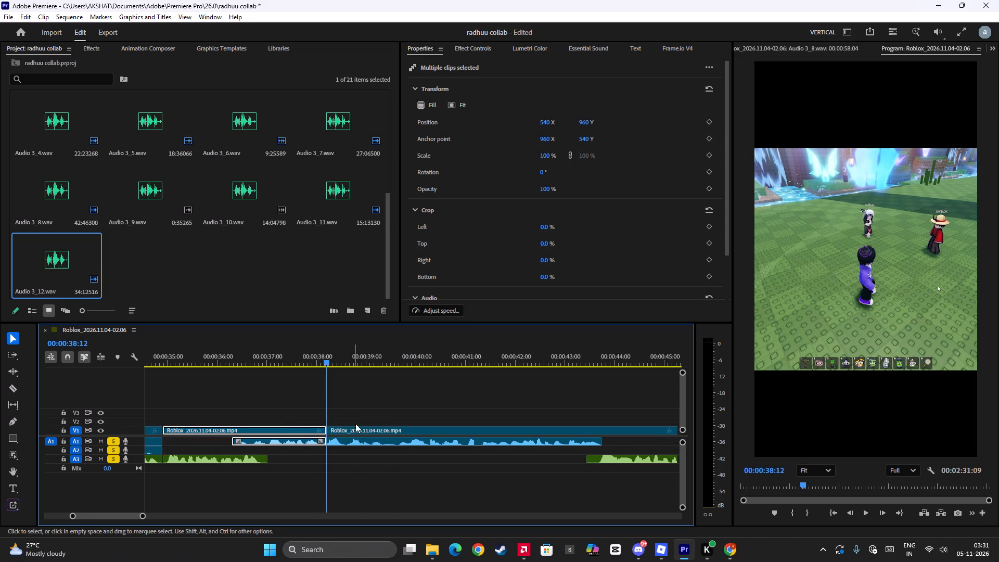
key(BackSpace)
drag(367, 416, 360, 446)
drag(362, 427, 210, 428)
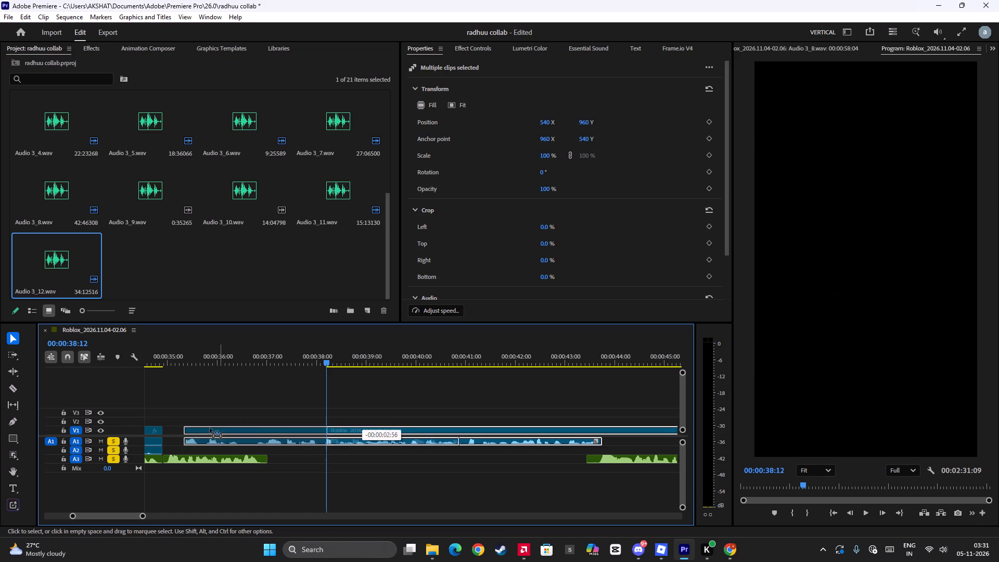
drag(210, 428, 198, 430)
Play the join, shift the moved video and game audio slightly later, and extend their starts back to the previous clip.
click(234, 365)
key(space)
key(space)
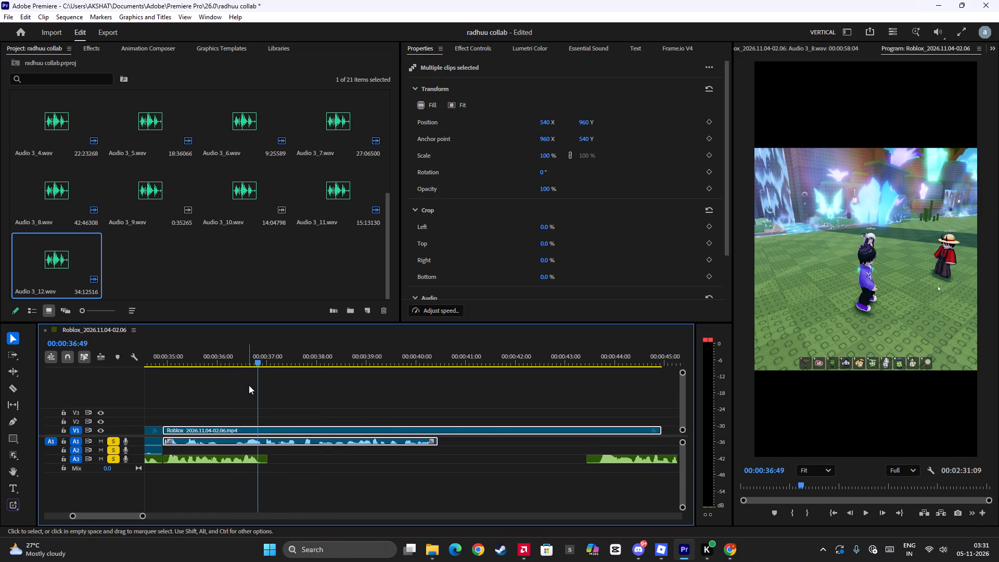
drag(281, 429, 288, 429)
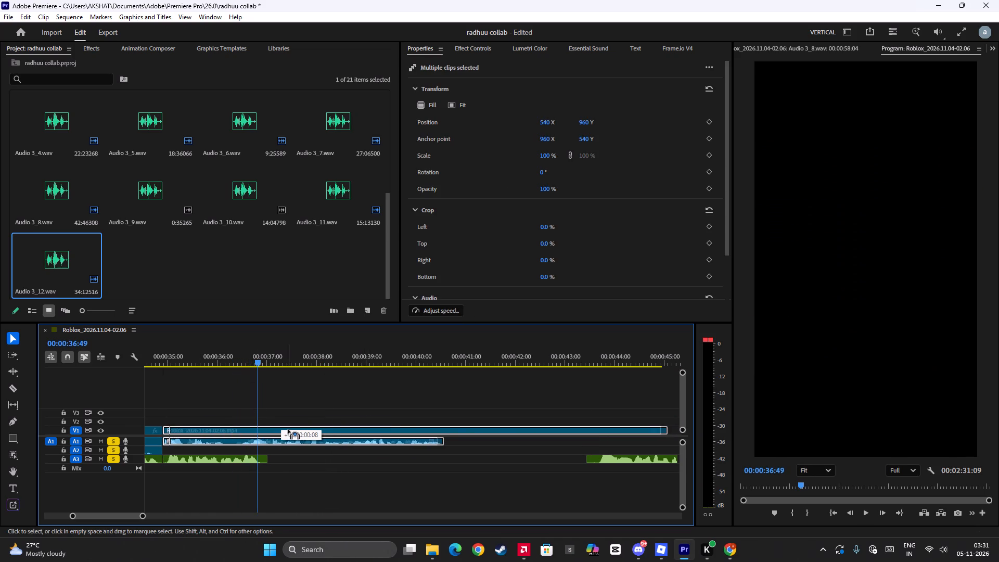
drag(288, 429, 291, 430)
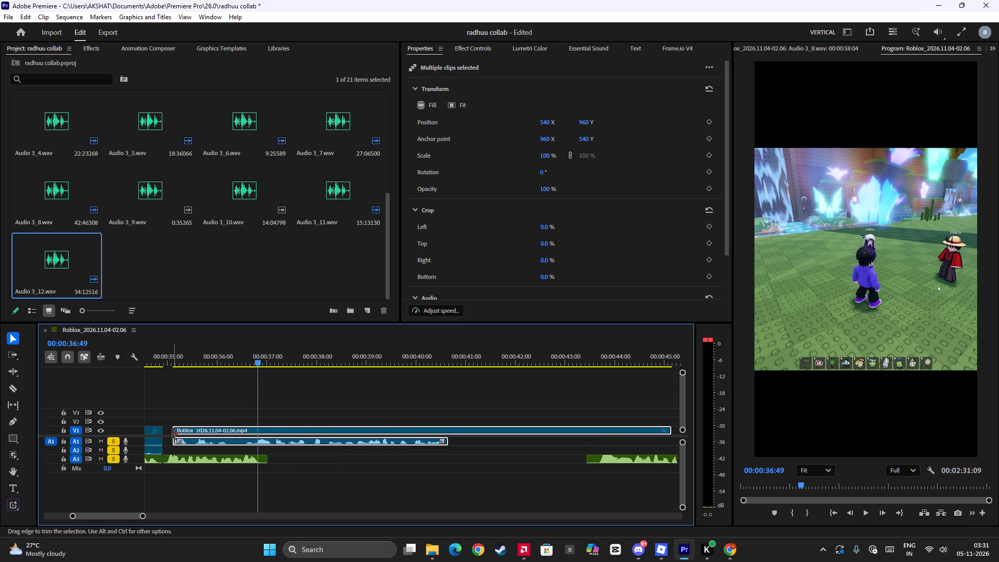
drag(173, 433, 162, 435)
Split the A1 Roblox game audio at 00:00:36:31 and delete the audio before the cut.
drag(258, 411, 241, 416)
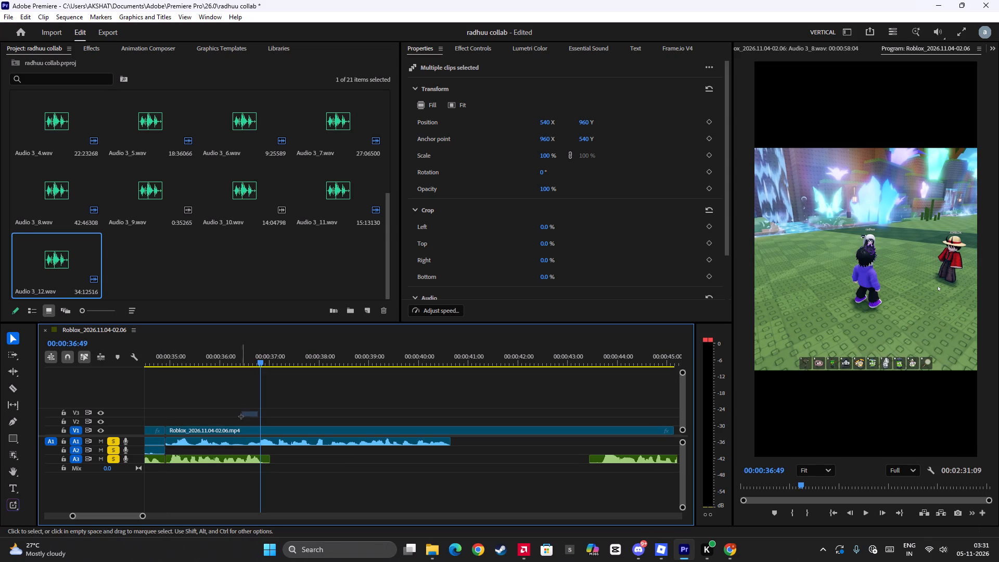
drag(241, 416, 238, 418)
drag(259, 414, 246, 420)
click(246, 441)
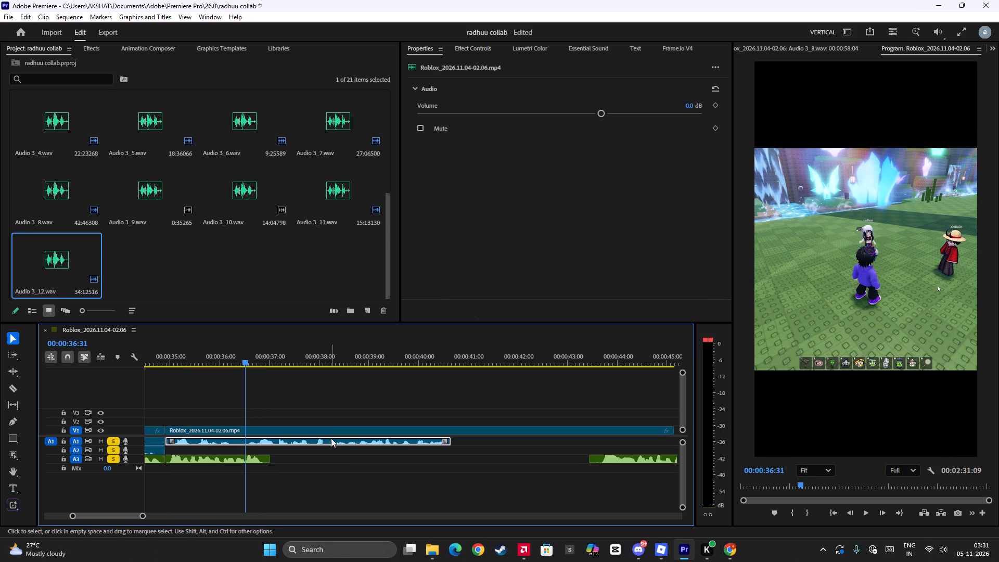
key(ctrl+b)
key(BackSpace)
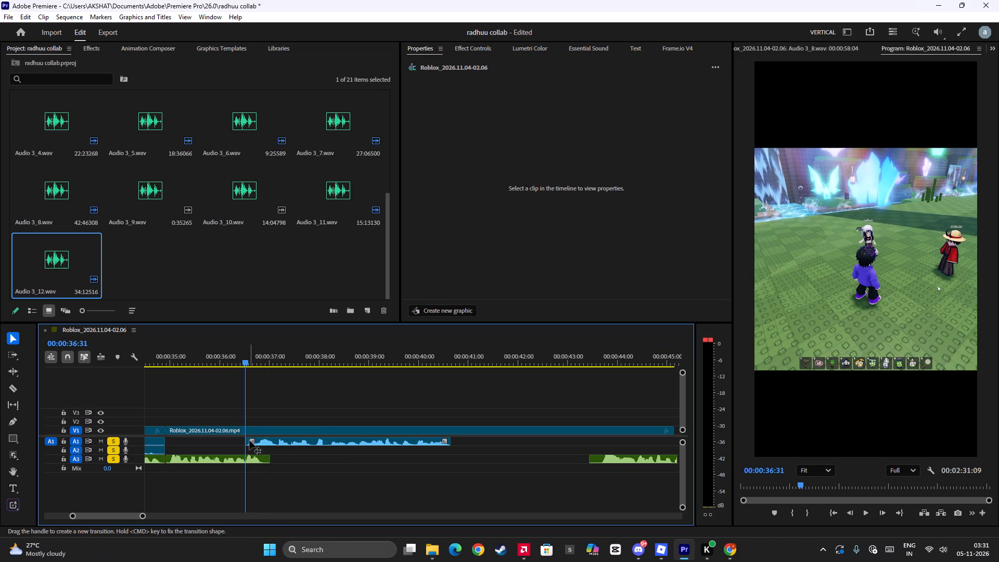
Play on to 00:00:40:33 and move the Audio 3_6.wav voice clip earlier on A3 to start just after 00:00:40:00.
key(space)
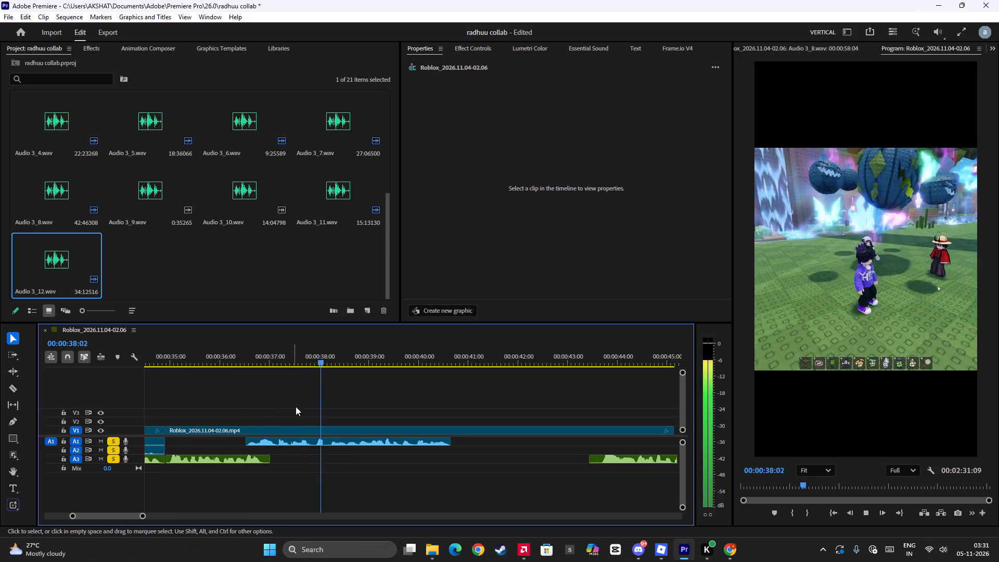
key(space)
key(space)
scroll(559, 467, down, 2)
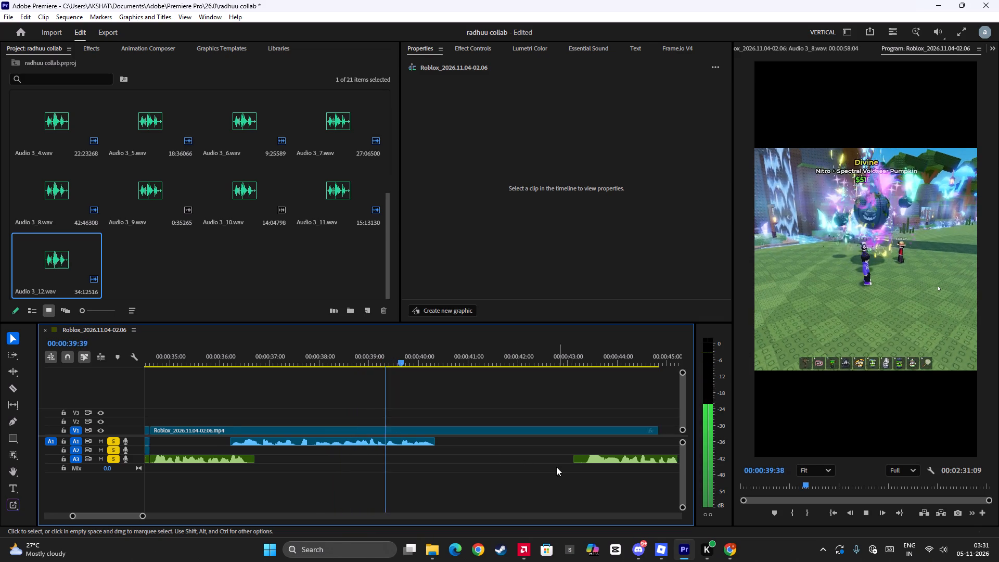
scroll(556, 467, down, 4)
key(space)
drag(519, 454, 362, 457)
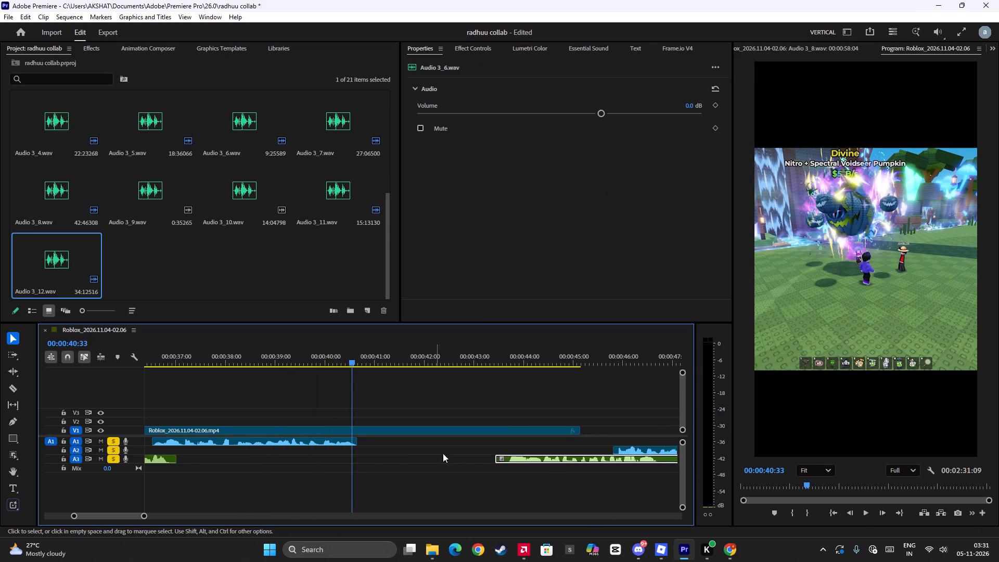
drag(511, 458, 349, 463)
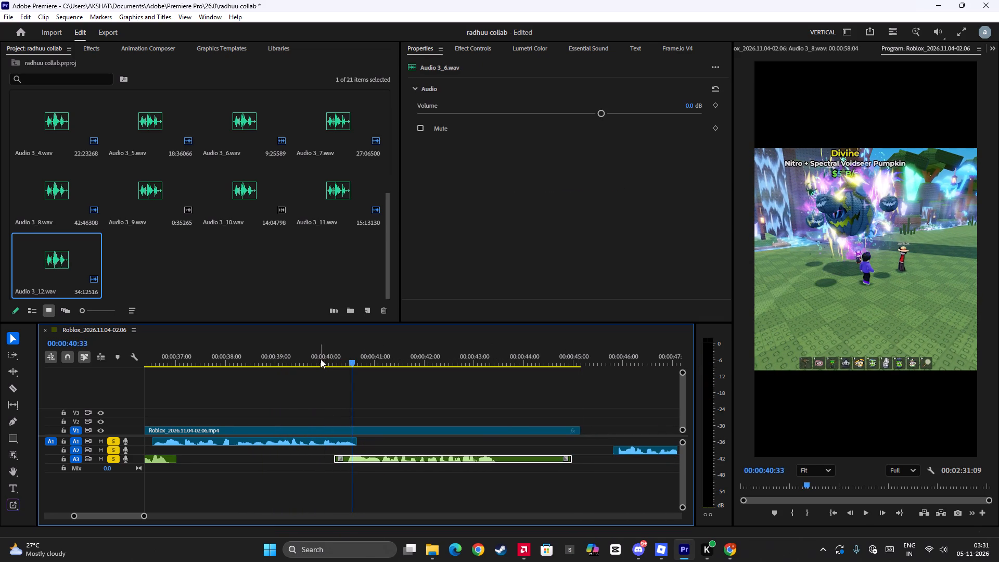
Play from just before 00:00:40:00 to 00:00:42:47 and move the following A2 game audio clip earlier to start there.
click(321, 359)
key(space)
key(space)
key(space)
alt+scroll(437, 397, down, 6)
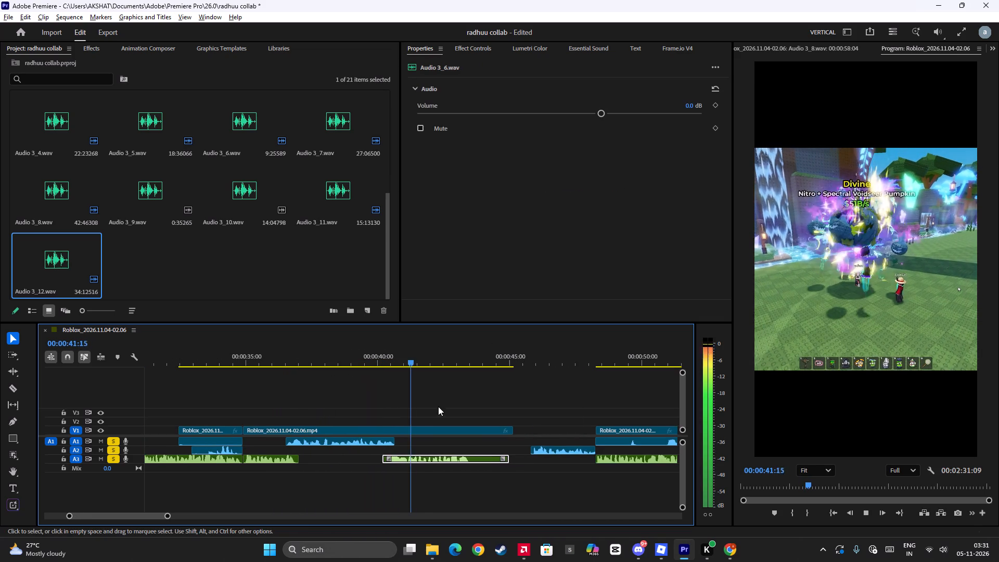
scroll(542, 447, down, 6)
key(space)
drag(458, 450, 399, 449)
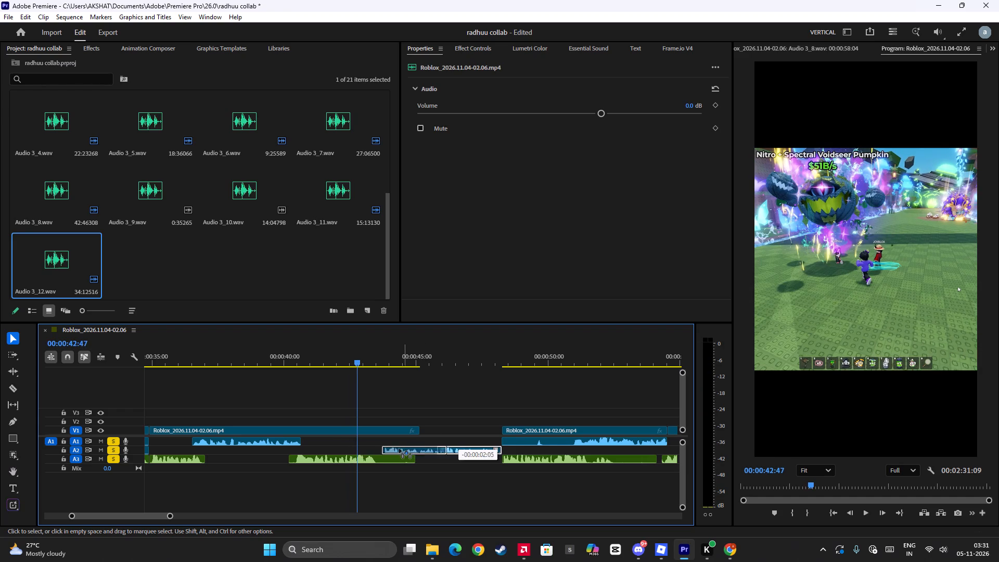
drag(399, 449, 379, 449)
Play the moved game audio through to 00:00:45:04, and the Roblox clip following the gap to 00:00:50:11.
key(space)
key(space)
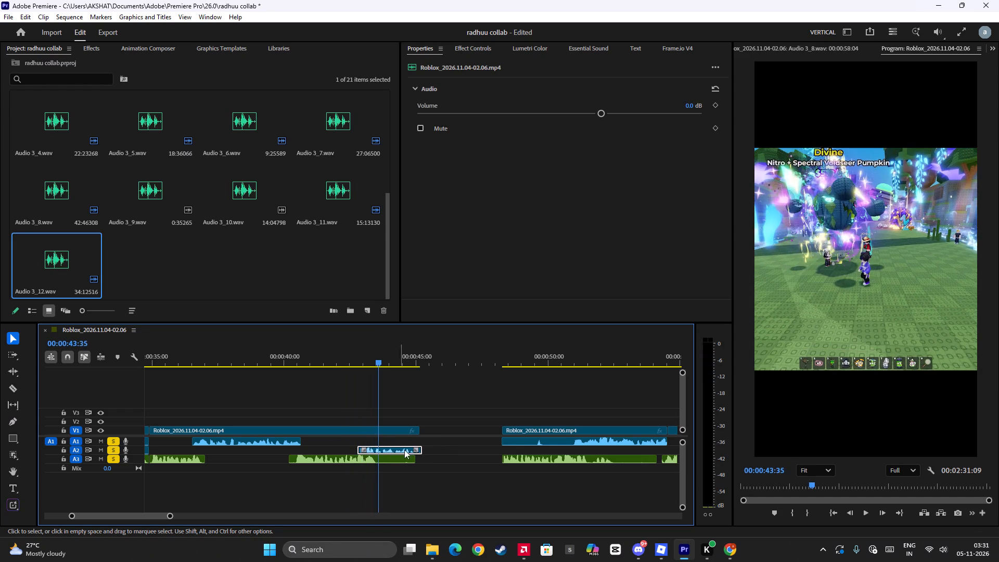
key(space)
key(space)
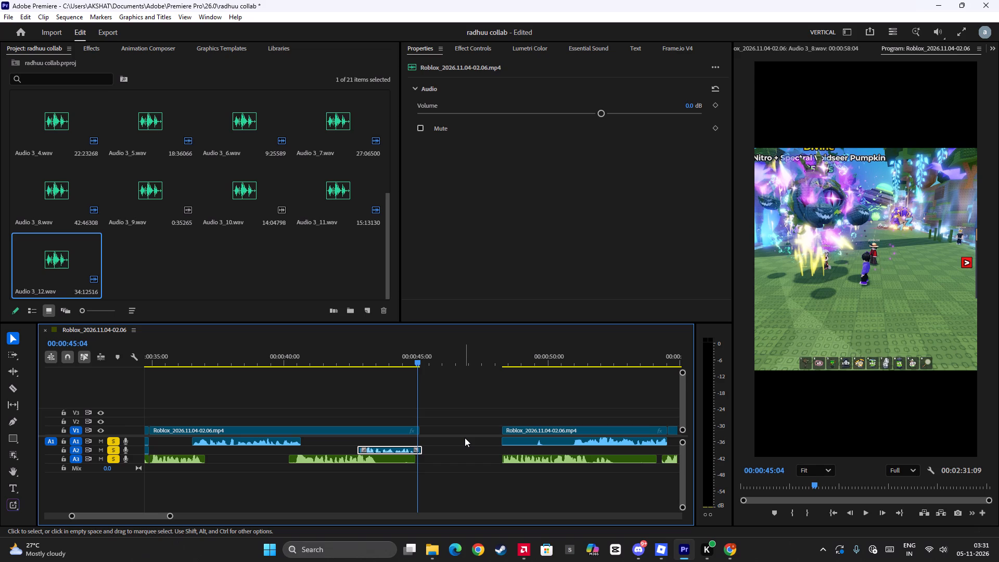
click(503, 362)
key(space)
scroll(504, 363, down, 3)
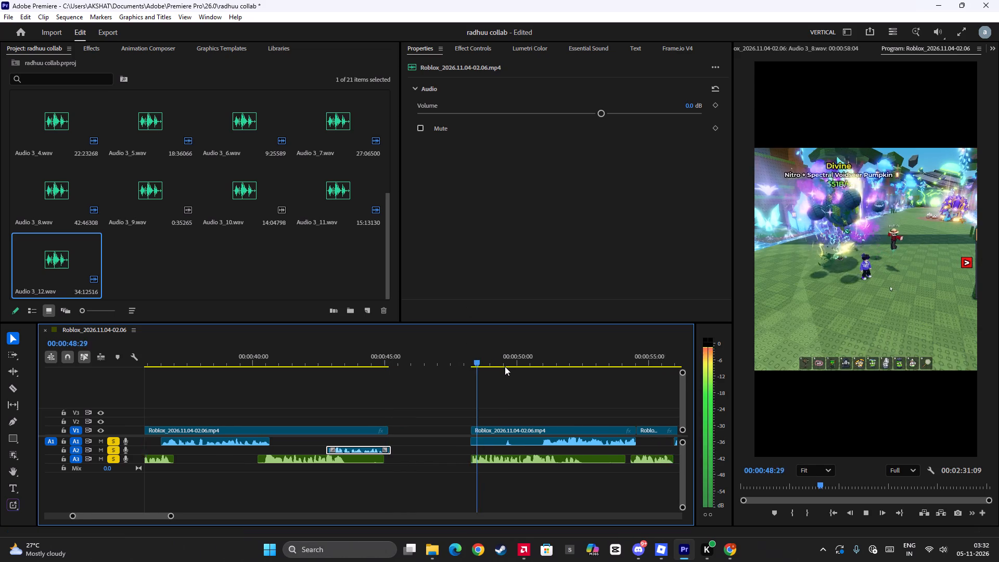
scroll(505, 366, down, 9)
key(space)
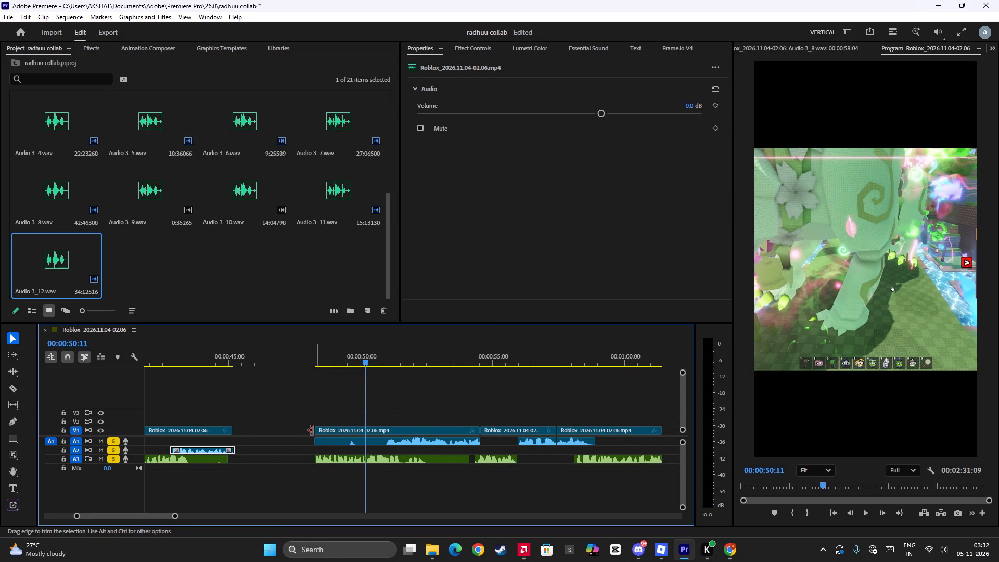
Close the empty V1 gap after about 00:00:45:04 with a ripple delete, bringing all following clips forward.
click(280, 430)
scroll(235, 433, down, 1)
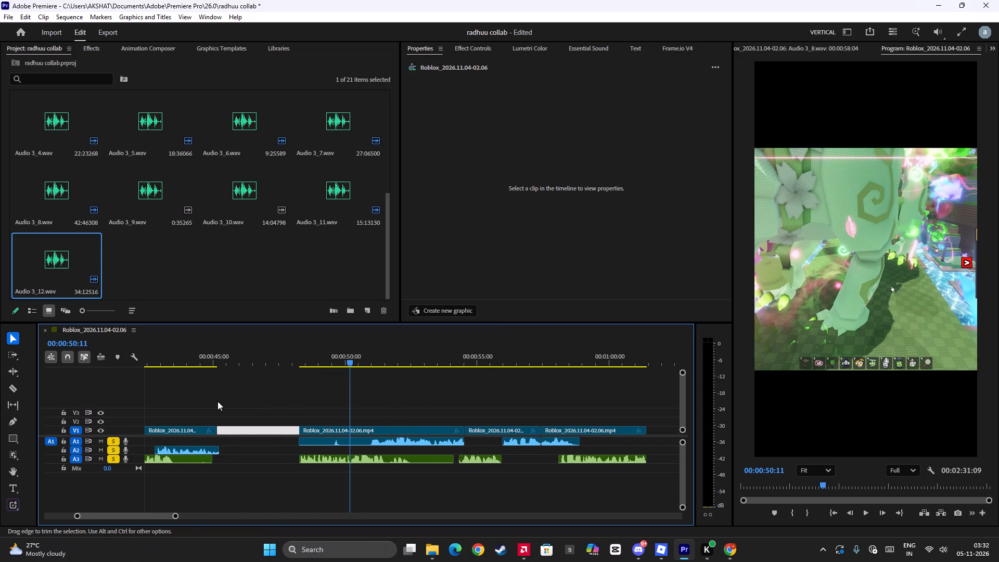
text(w)
Play on to 00:00:58:14 and close the empty V1 gap there with a ripple delete, bringing all following clips forward.
key(space)
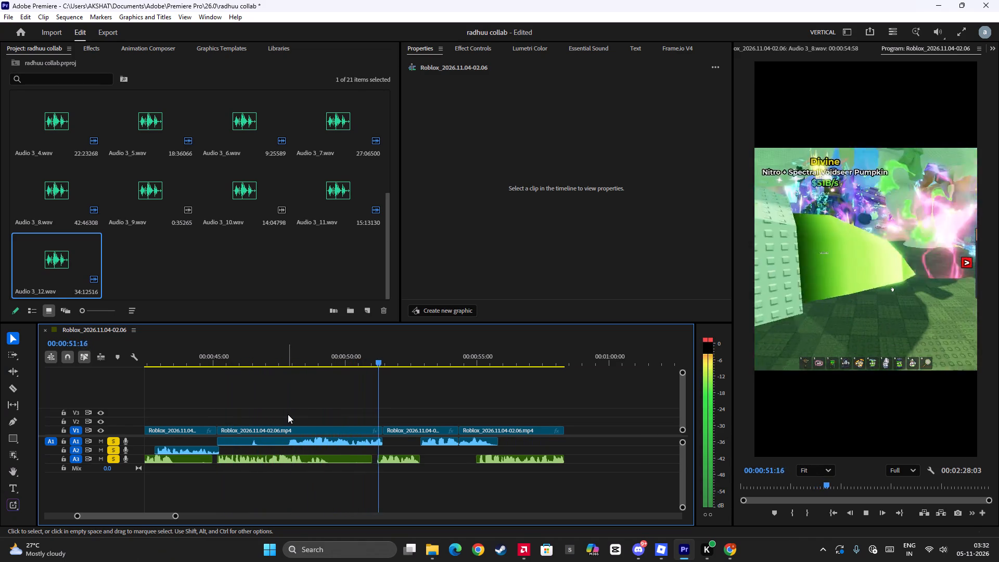
key(space)
key(space)
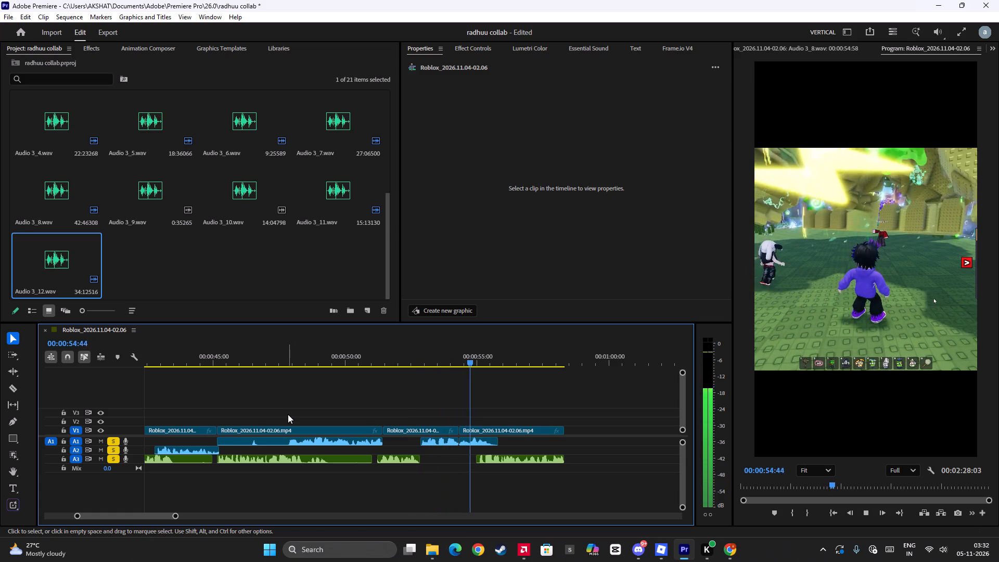
key(space)
key(space)
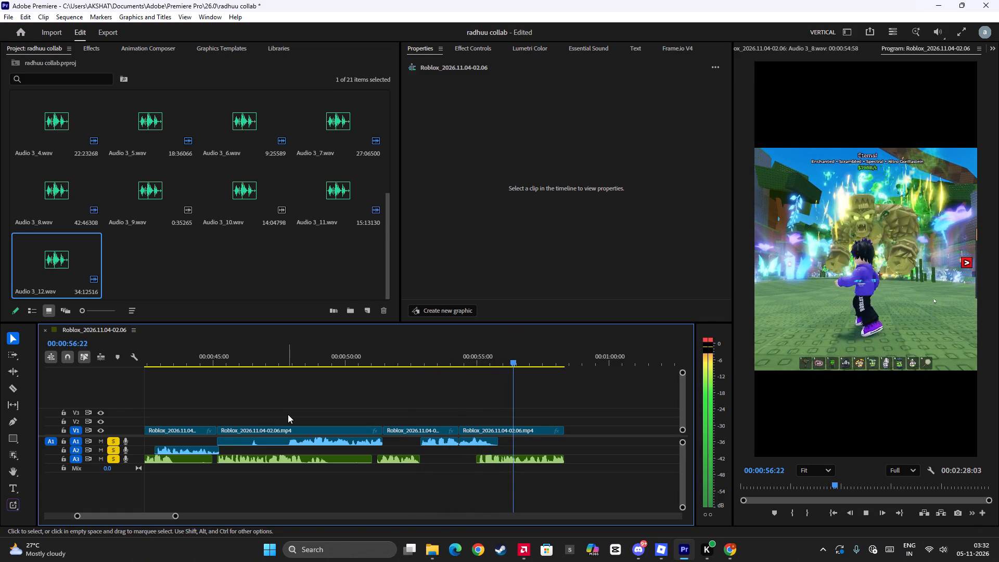
key(space)
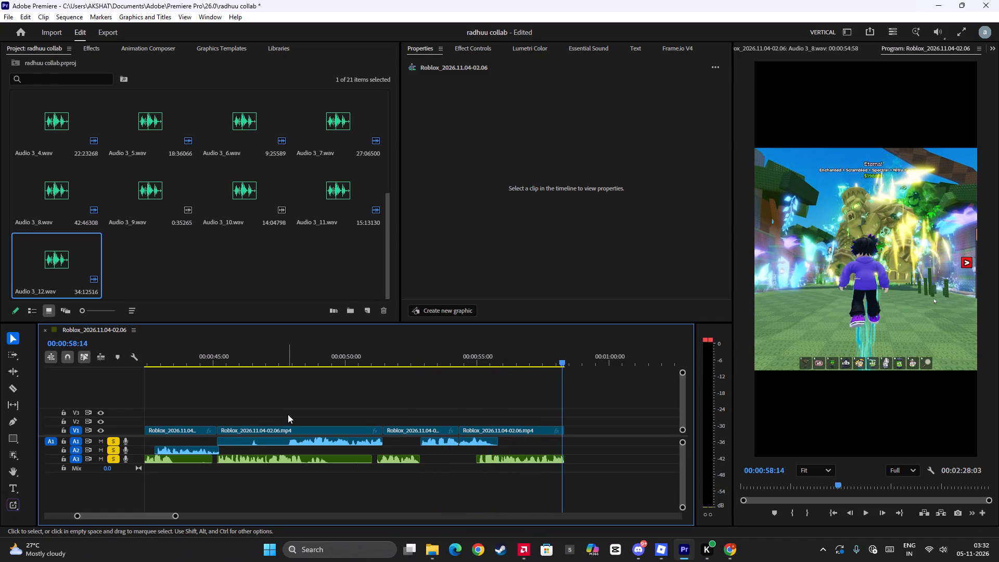
alt+scroll(465, 465, down, 7)
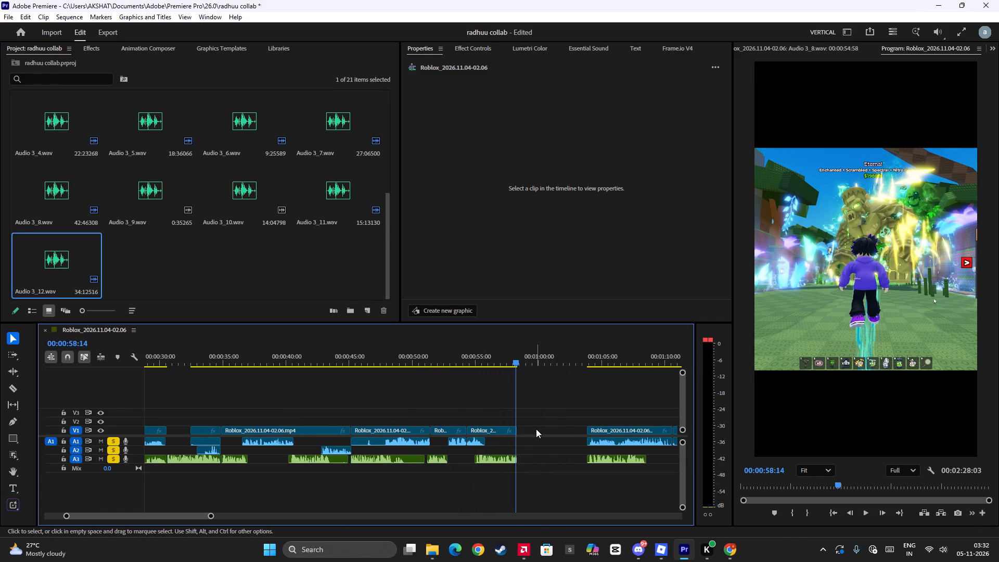
click(536, 429)
text(w)
Unlink the Roblox clip starting at 00:00:58:14, cut its A1 game audio at 00:01:00:41 and delete the part before the cut.
key(space)
alt+scroll(551, 444, up, 8)
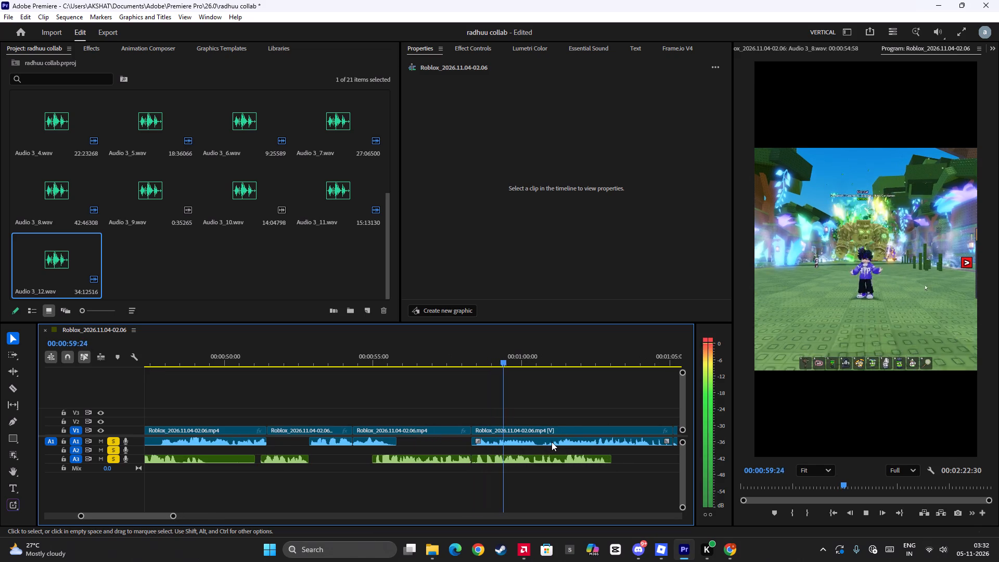
key(space)
key(space)
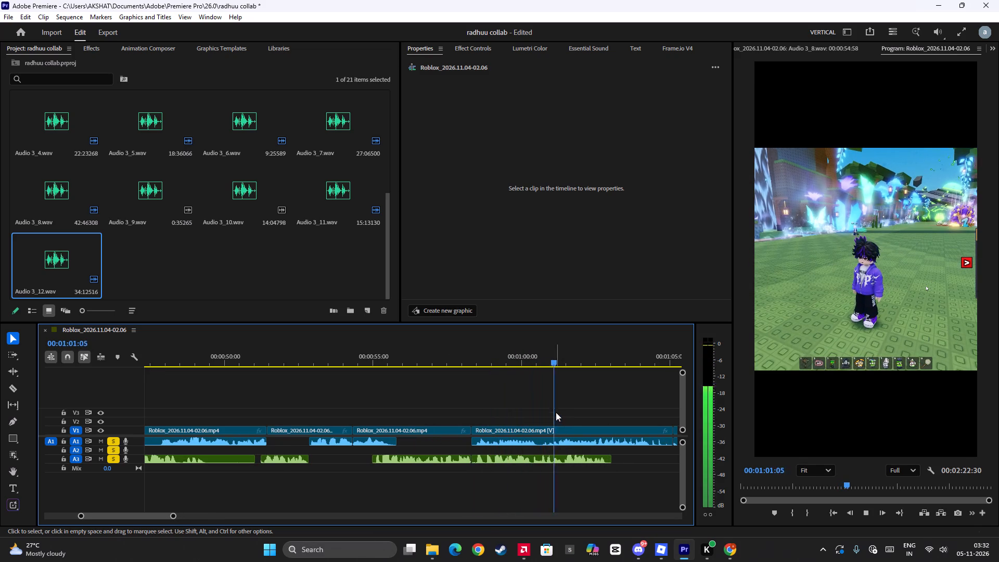
key(space)
drag(562, 399, 542, 421)
click(552, 445)
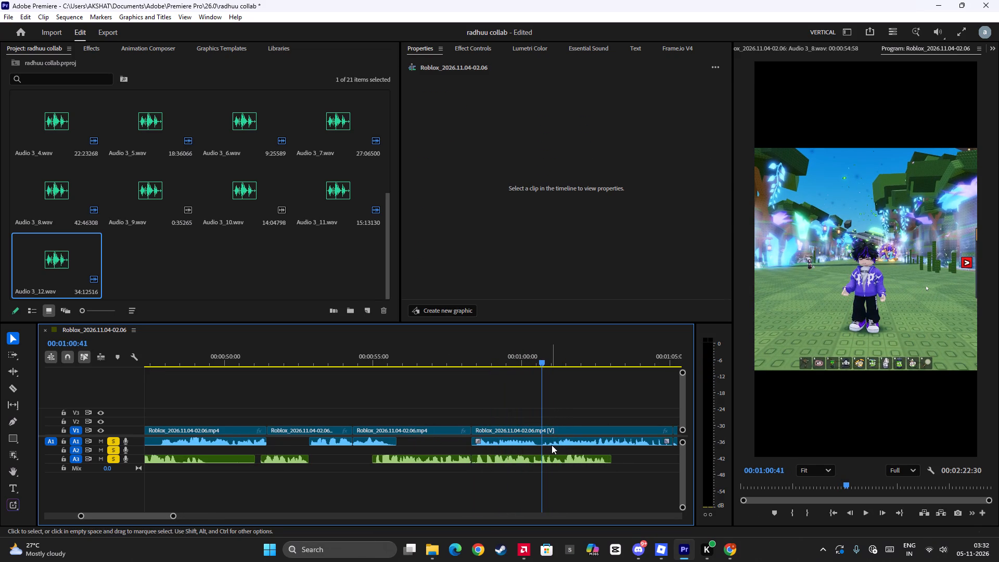
key(ctrl+l)
click(556, 440)
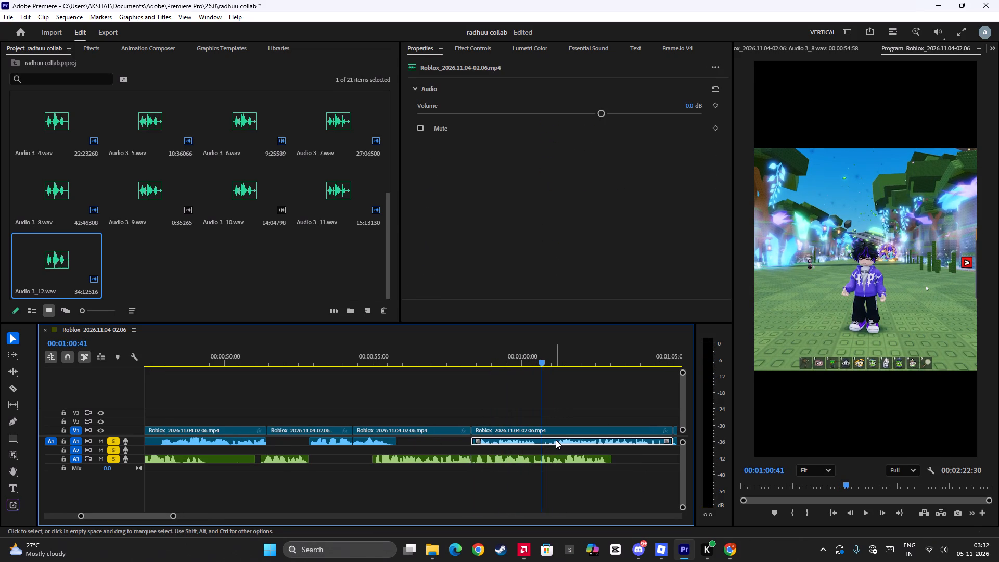
key(ctrl+b)
key(BackSpace)
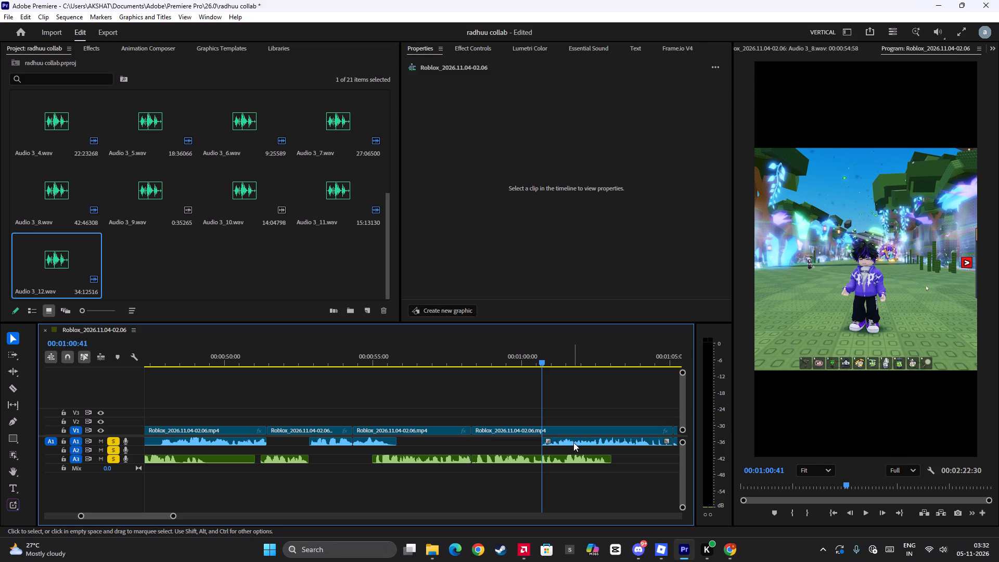
Move the remaining A1 game audio earlier to start at 00:00:58:14 and play from there to 00:00:59:19.
drag(573, 442, 499, 445)
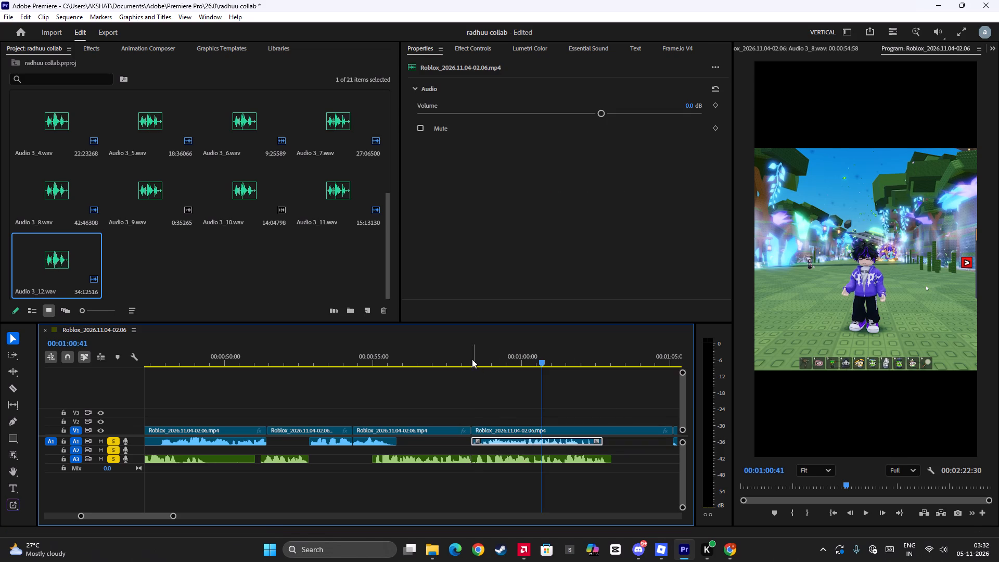
click(467, 353)
key(space)
key(space)
key(space)
key(space)
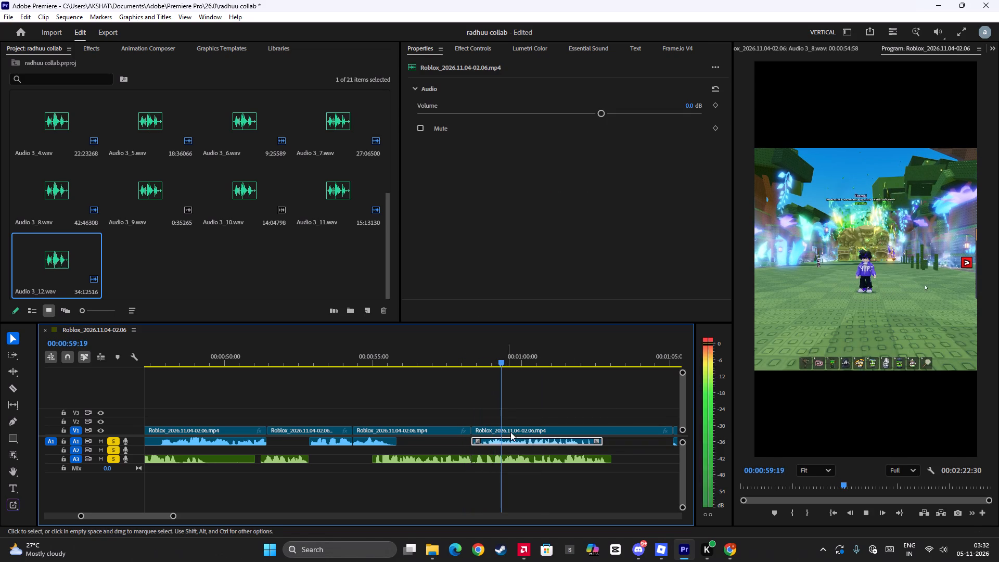
Trim the start of the V1 Roblox clip to 00:00:59:19 and move the clip earlier to start at 00:00:58:14.
click(506, 424)
click(506, 425)
click(488, 430)
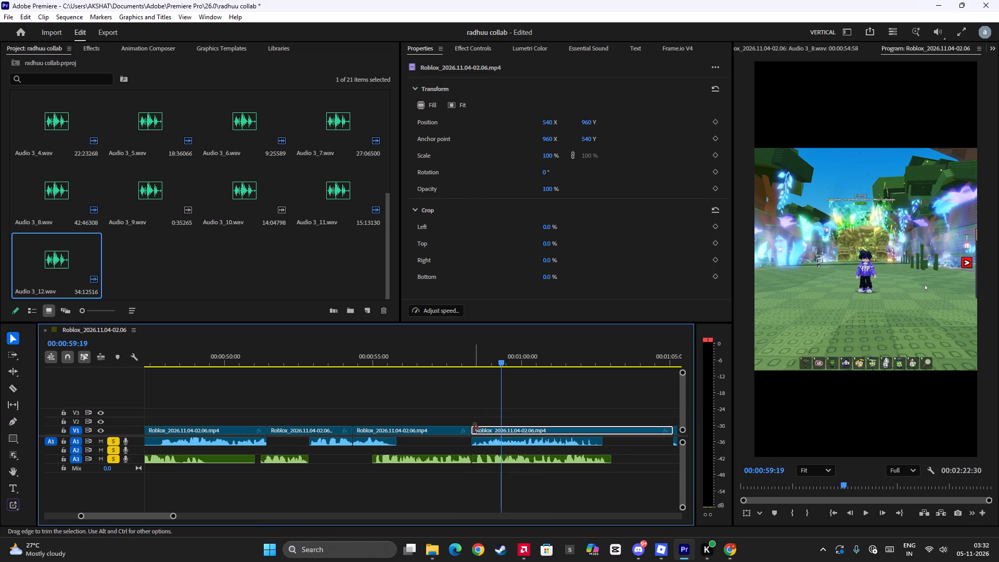
drag(473, 428, 501, 430)
drag(518, 429, 488, 430)
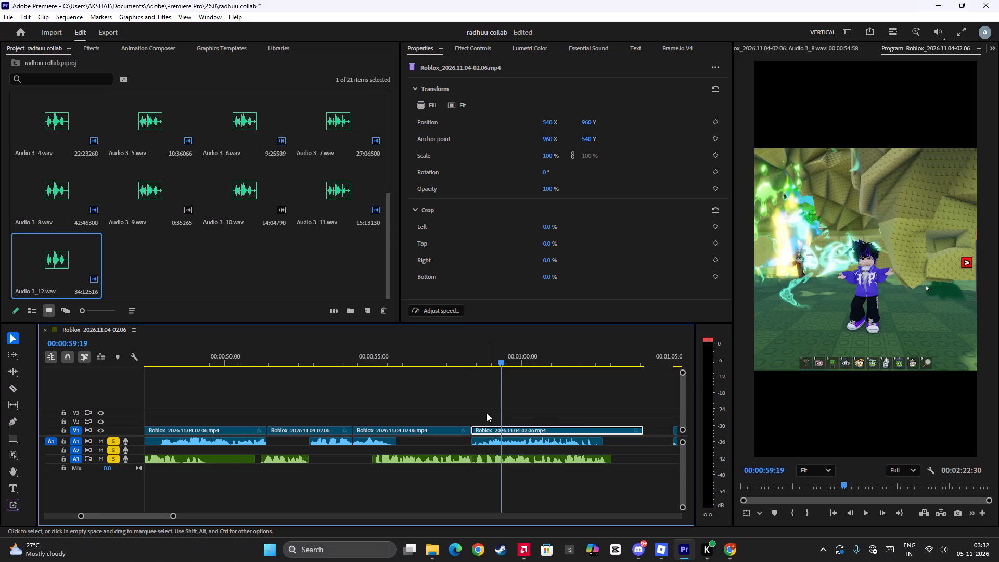
Cut Audio 3_8.wav on A3 at 00:00:59:00, delete the short piece before the cut and move the remainder earlier to start at 00:00:58:14.
click(471, 353)
key(space)
key(space)
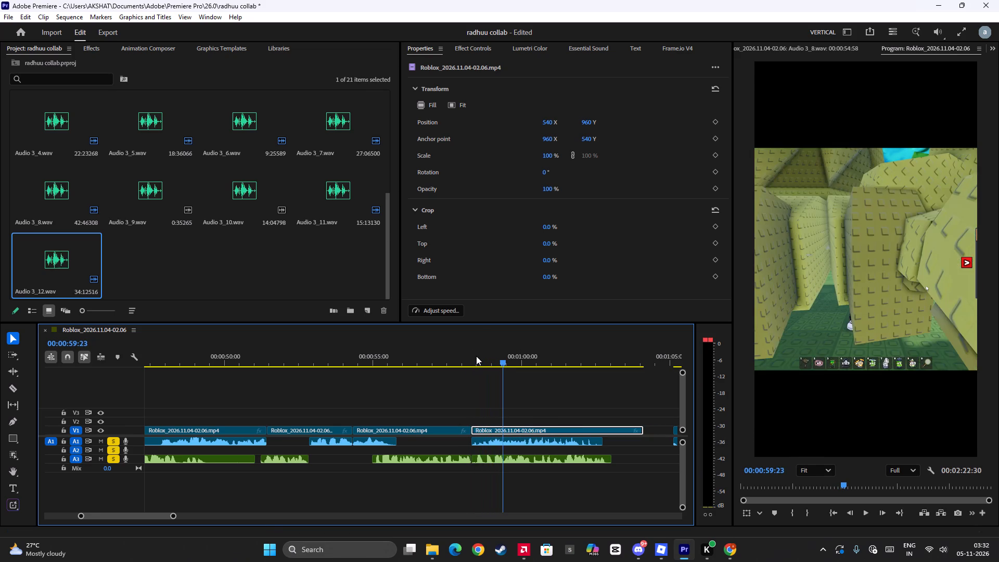
click(478, 354)
key(space)
key(space)
key(space)
key(space)
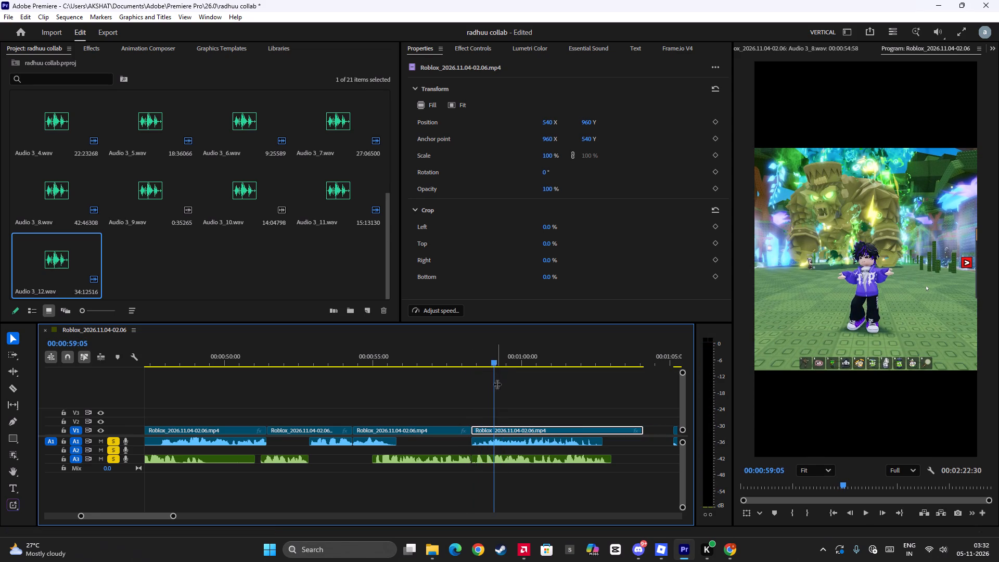
drag(492, 398, 492, 404)
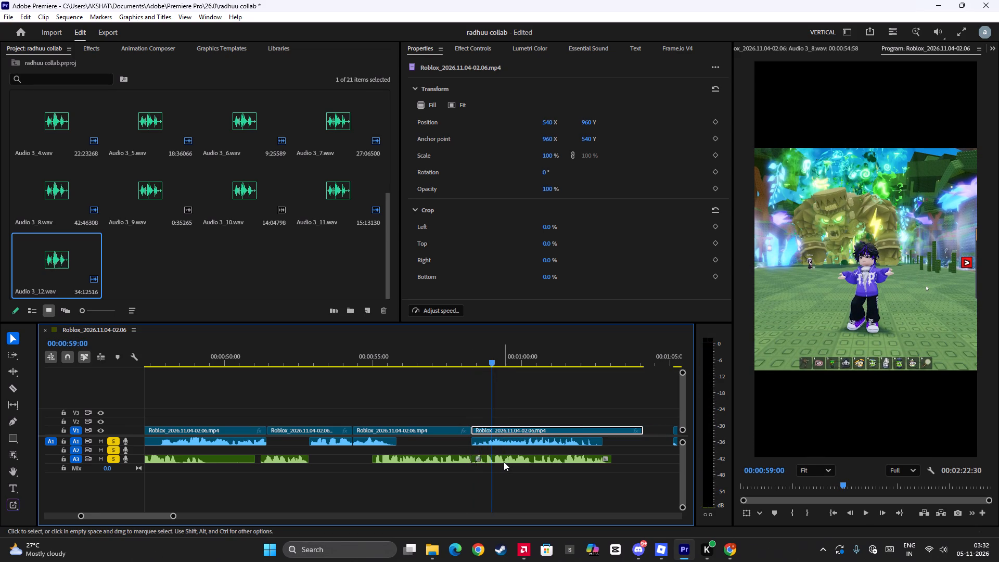
click(504, 461)
key(ctrl+b)
key(BackSpace)
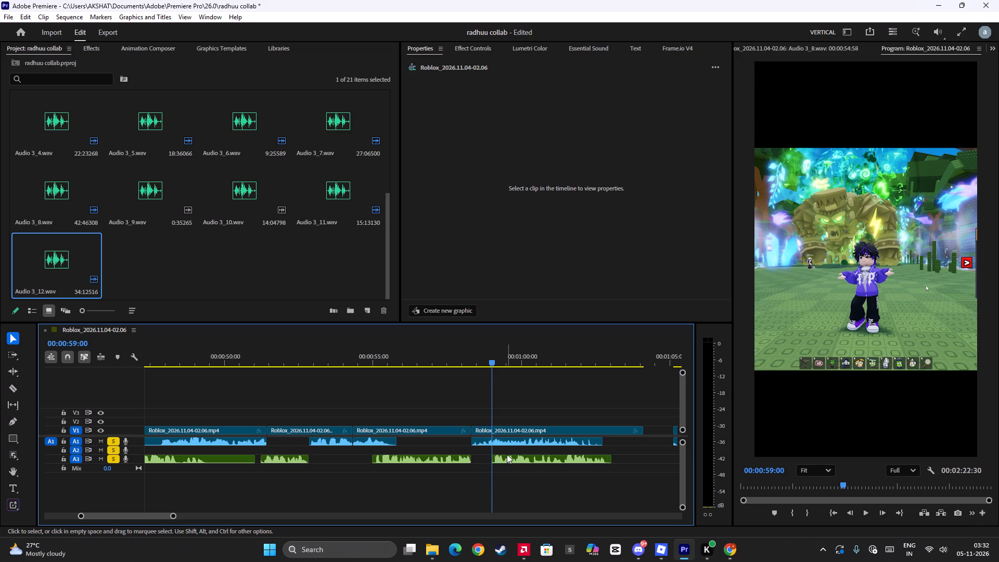
drag(507, 454, 493, 456)
drag(507, 455, 485, 456)
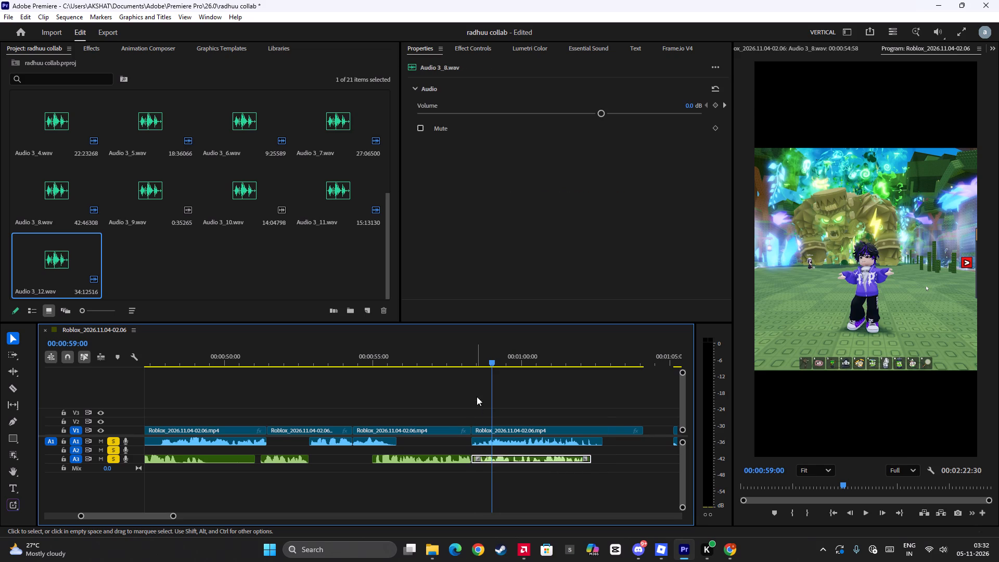
Replay the tightened section from about 00:00:58:14 to 00:01:02:11, checking the voice clip against the game audio.
click(471, 359)
key(space)
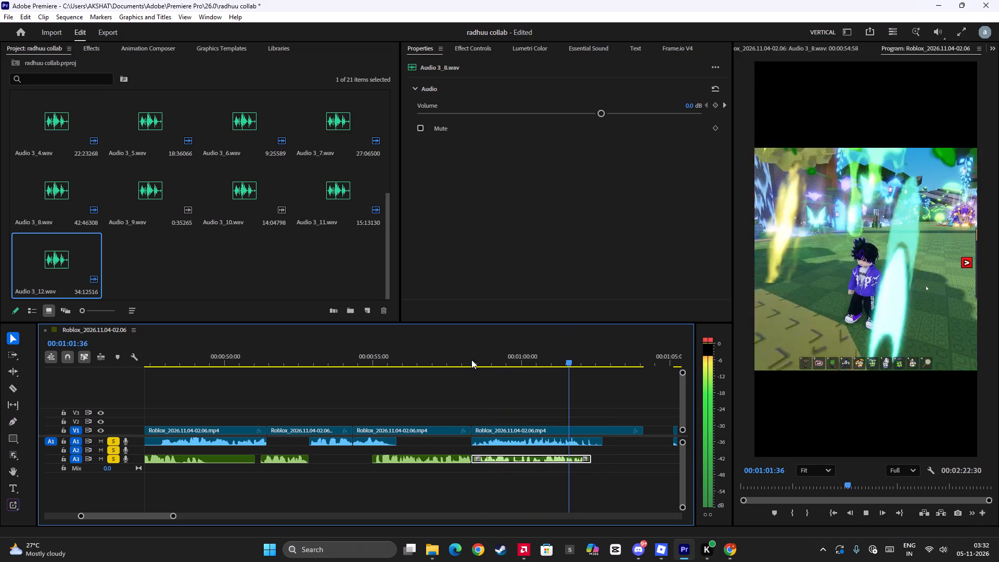
key(space)
key(space)
key(space)
click(463, 360)
key(space)
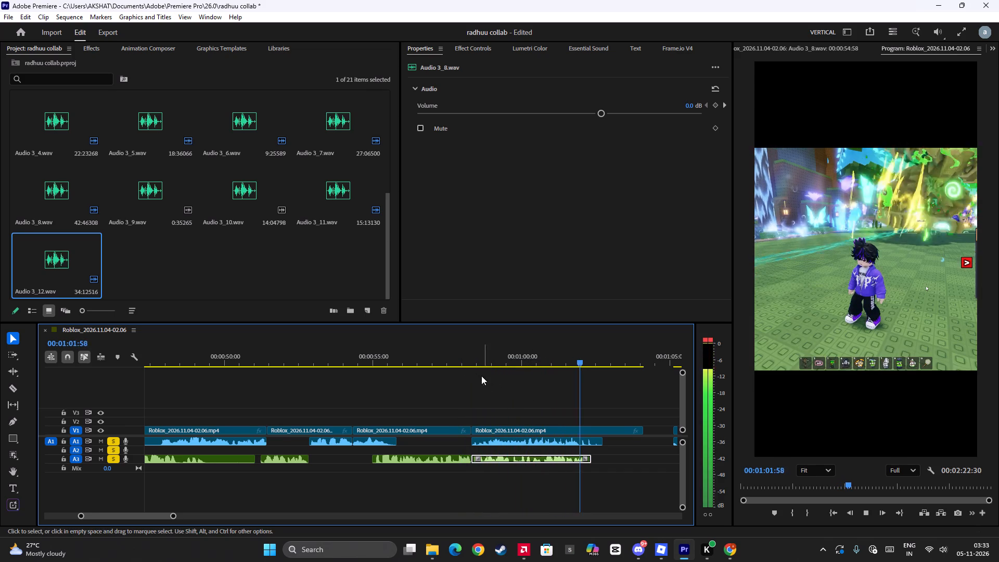
key(space)
click(469, 363)
key(space)
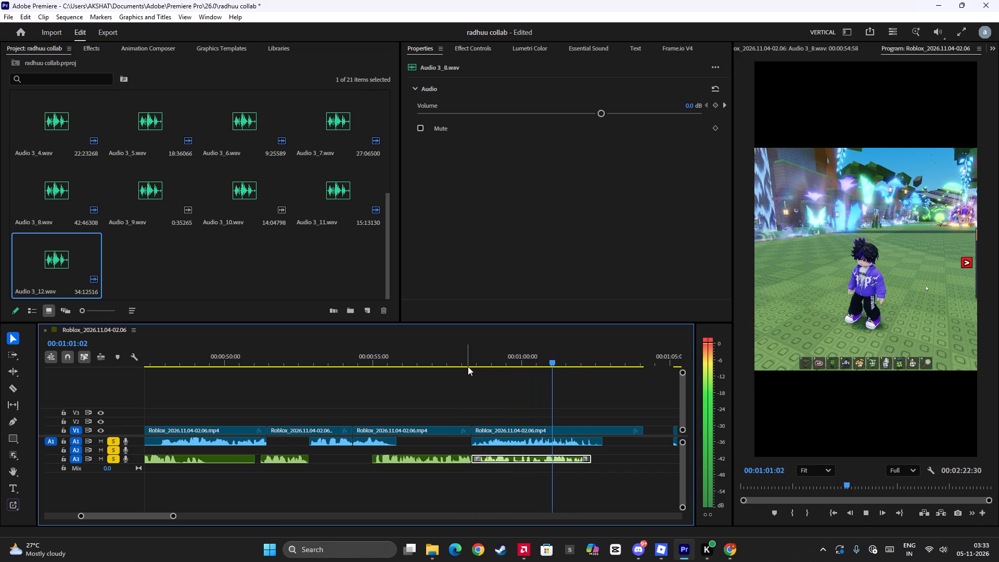
key(space)
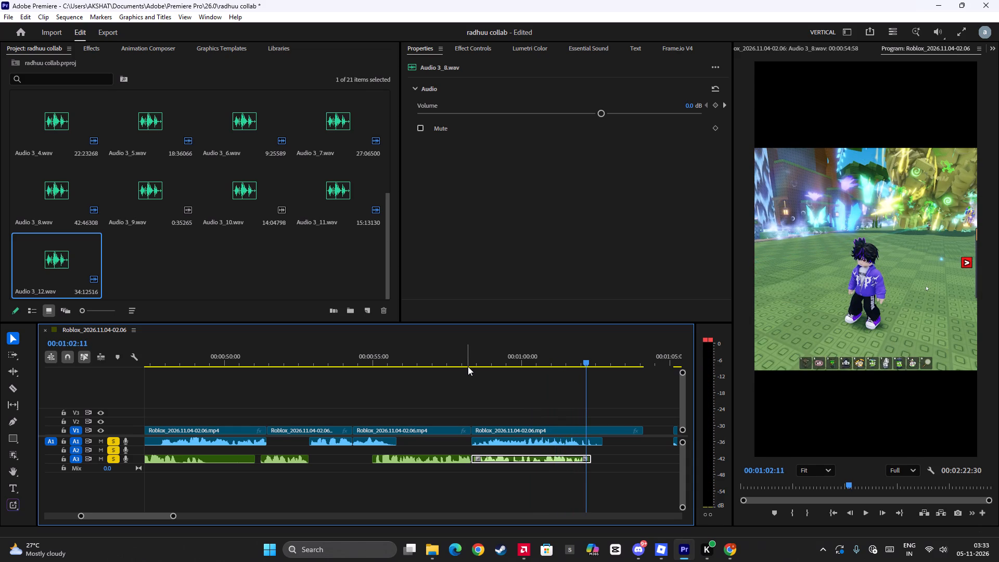
Play to 00:01:00:41, split Audio 3_8.wav there and move its second part 00:00:00:23 later, ending level with the A1 game audio.
click(474, 358)
key(space)
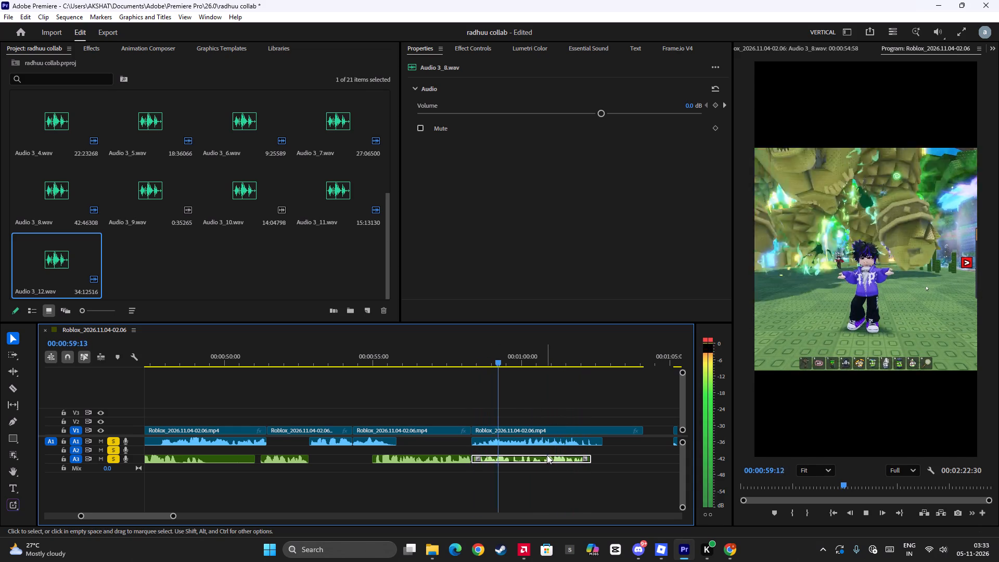
key(space)
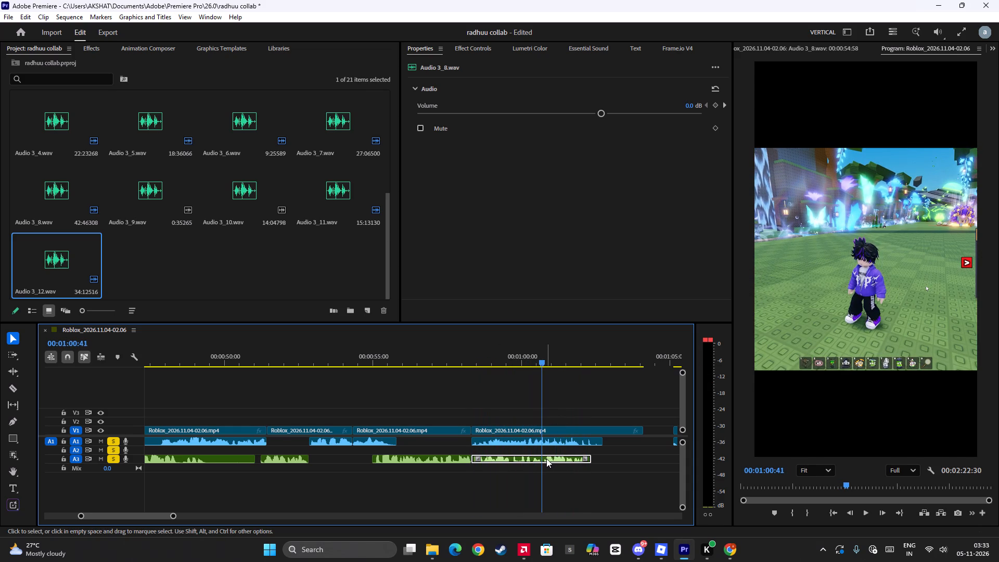
key(ctrl+b)
click(553, 459)
drag(557, 457, 571, 457)
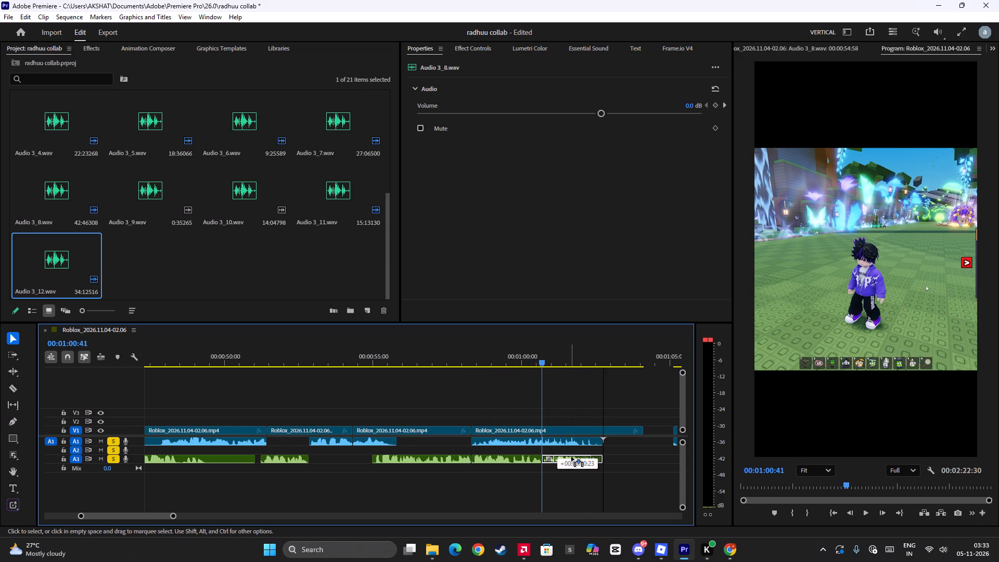
drag(571, 457, 573, 457)
Replay the adjusted section, cut the V1 Roblox clip at the audio's end at 00:01:02:45 and delete the leftover tail.
key(space)
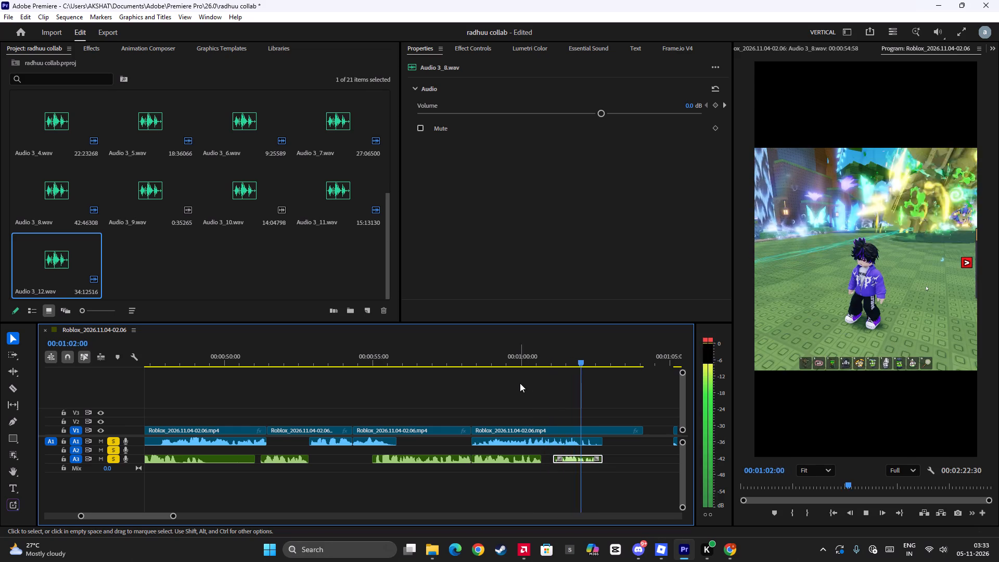
key(space)
click(467, 361)
key(space)
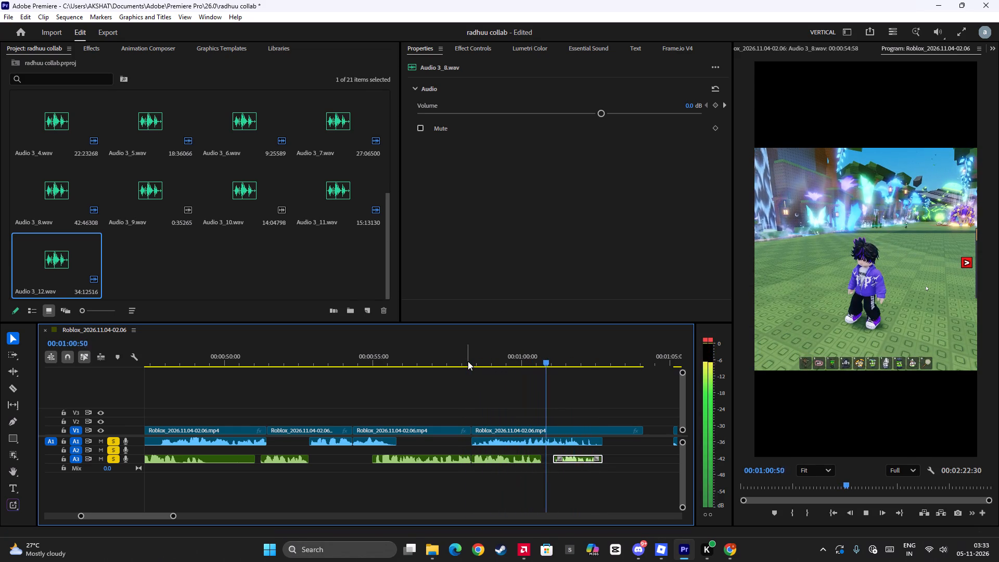
key(space)
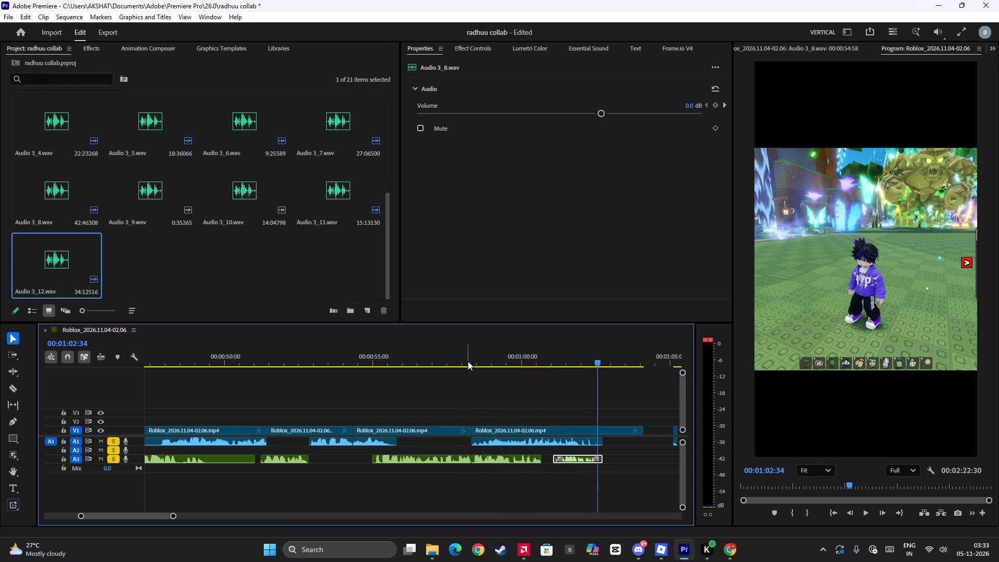
key(Up)
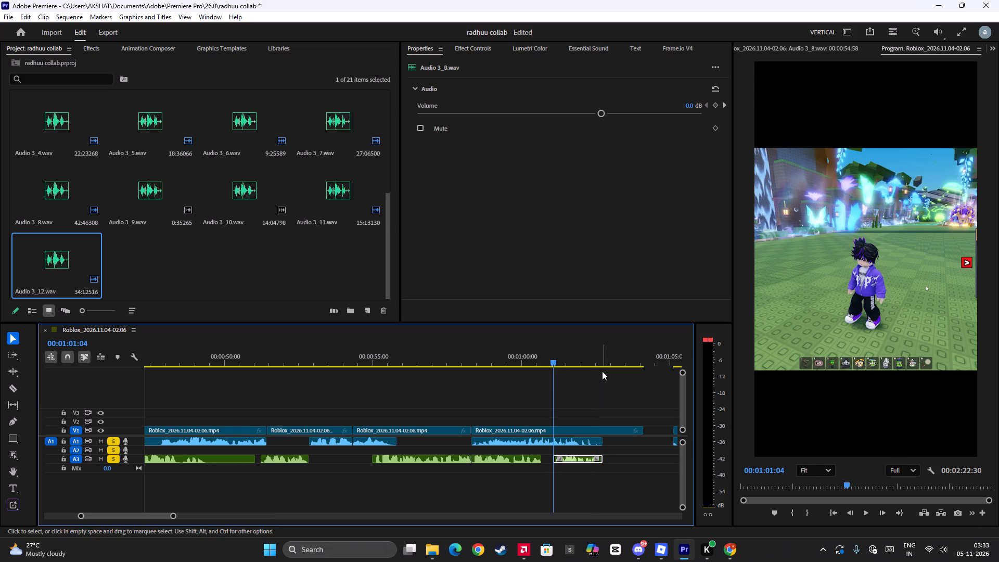
key(Down)
click(617, 428)
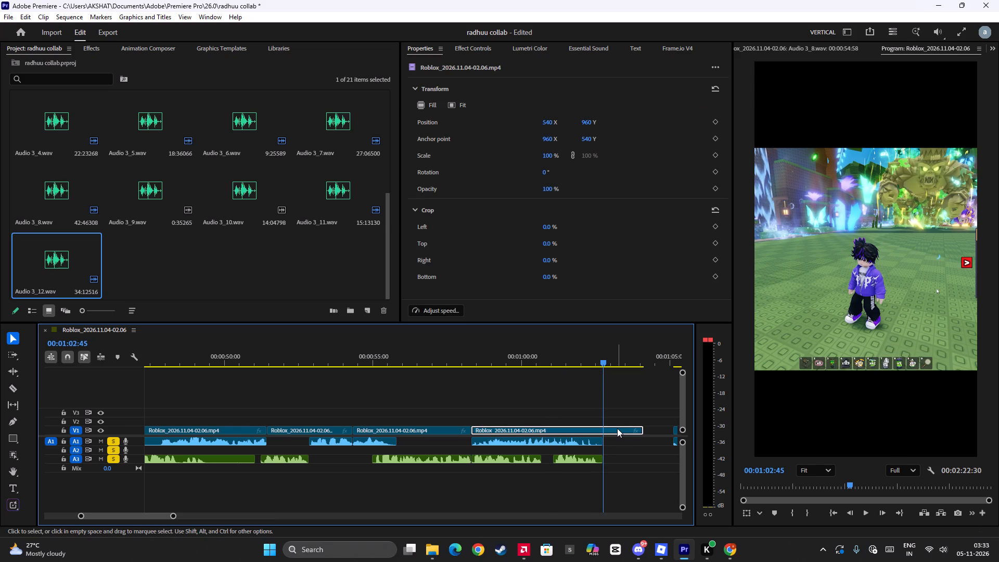
key(ctrl+b)
drag(636, 407, 631, 448)
key(BackSpace)
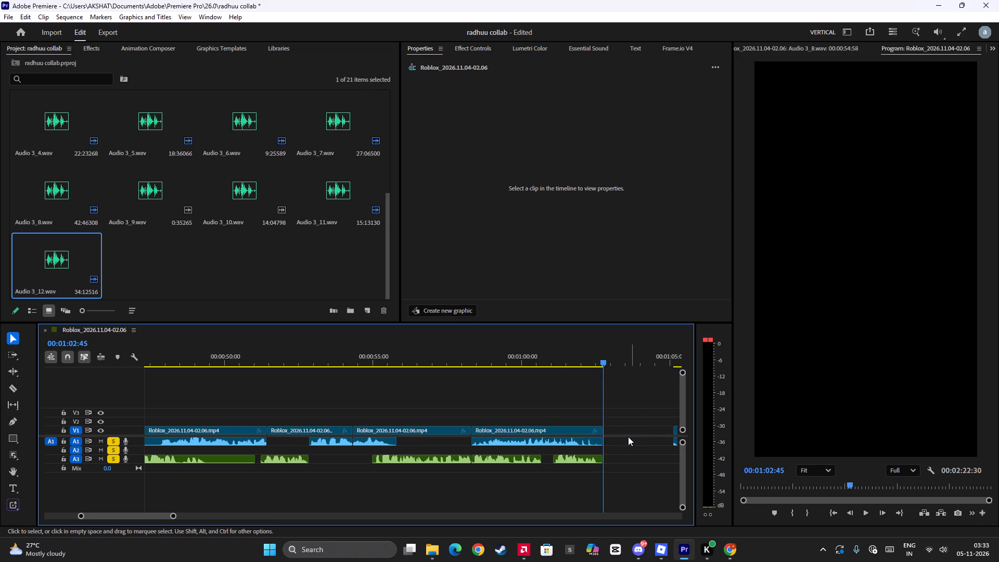
Cut the next Roblox clip after the gap at 00:01:05:47, delete its opening piece and close the gap back to 00:01:02:45.
alt+scroll(625, 441, down, 6)
scroll(631, 411, down, 10)
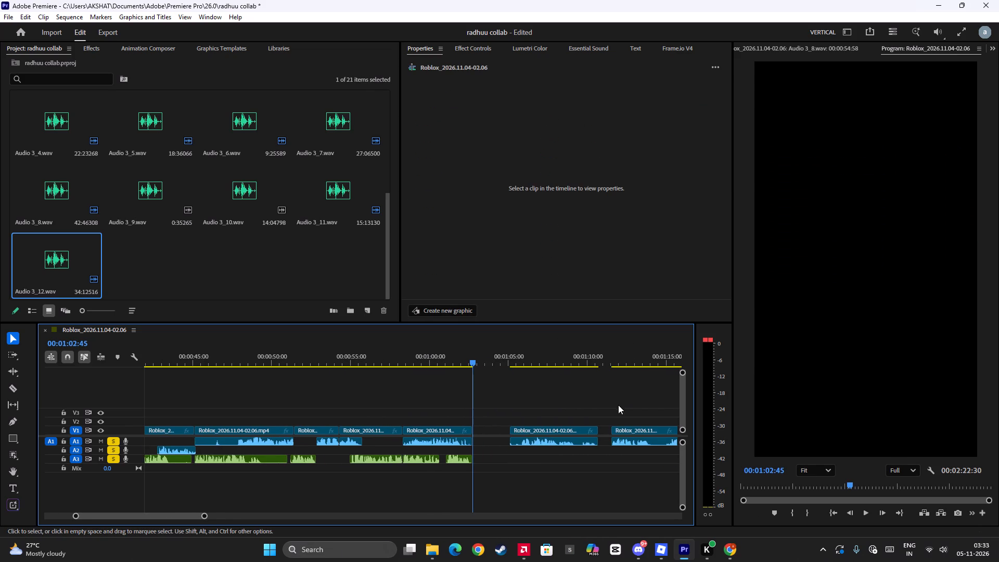
click(496, 355)
key(space)
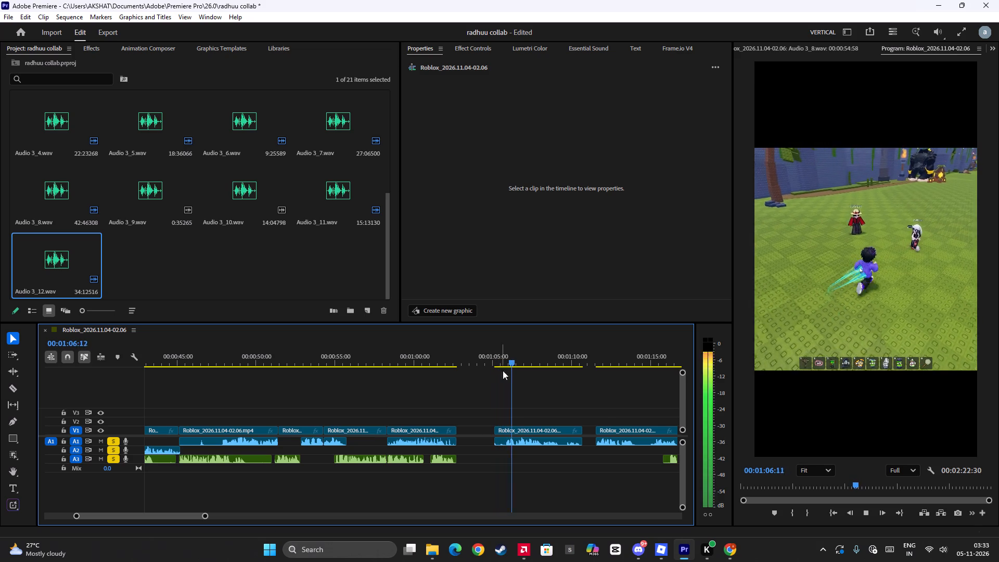
alt+scroll(516, 385, up, 6)
key(space)
click(505, 362)
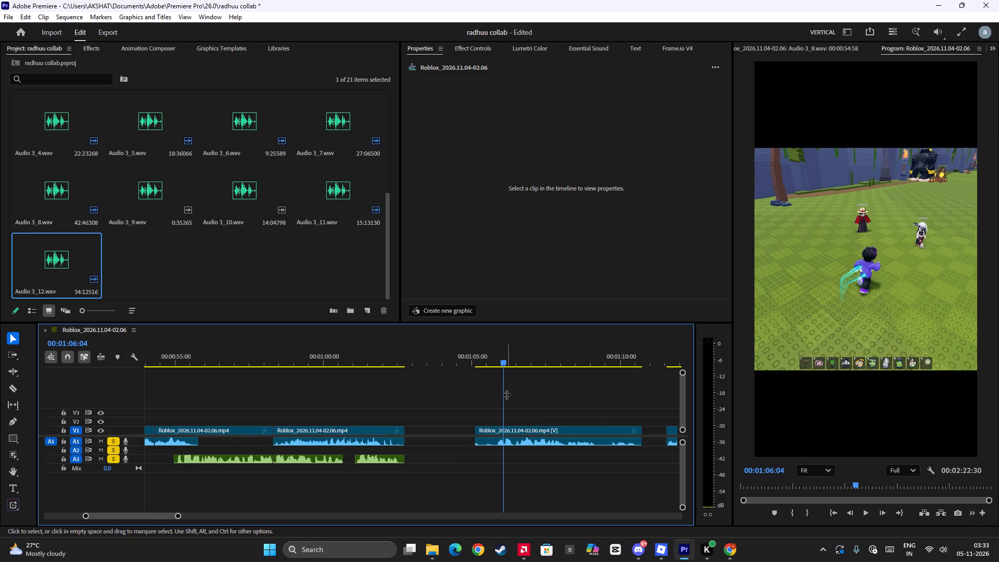
drag(502, 402, 495, 417)
click(511, 430)
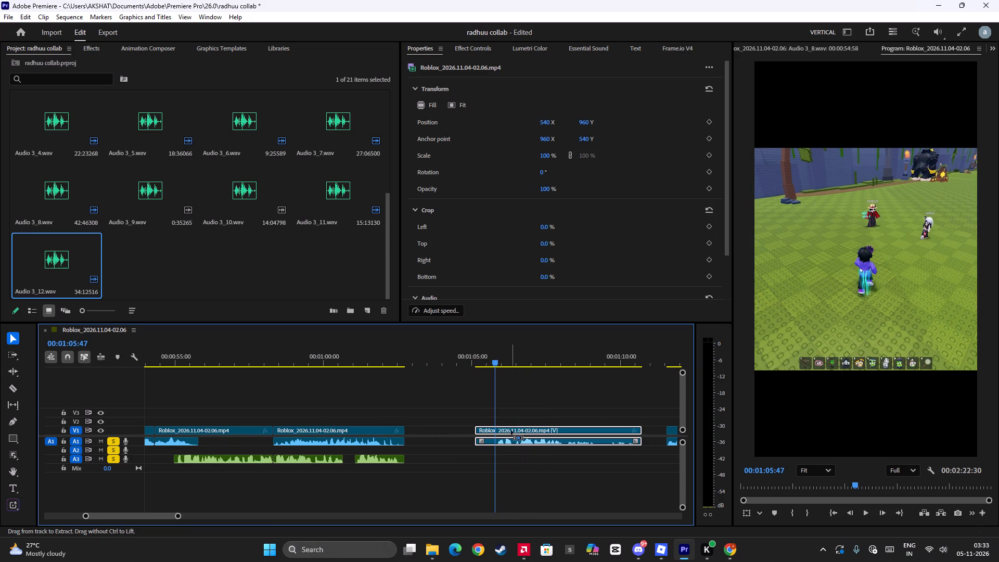
key(ctrl+b)
key(BackSpace)
click(463, 429)
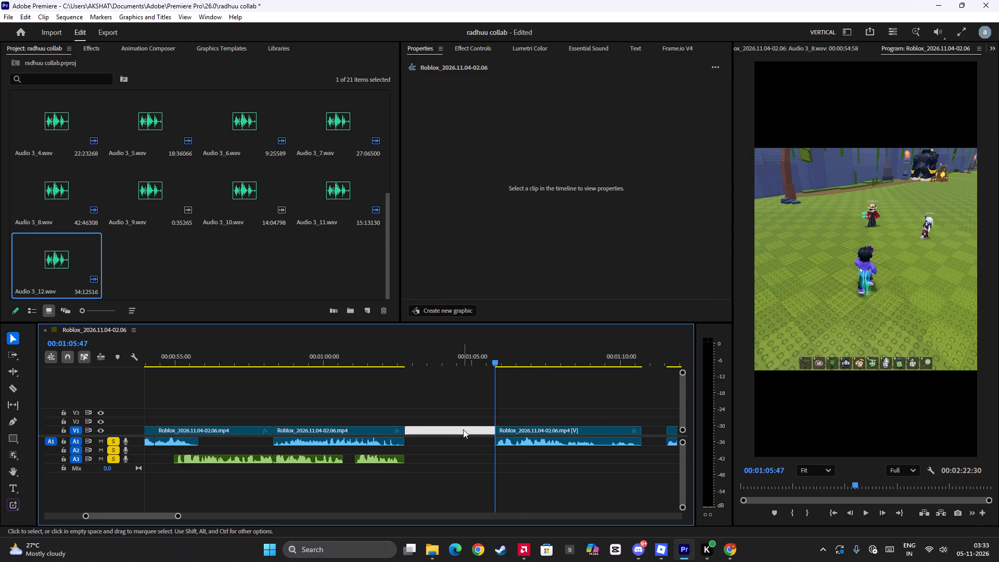
key(w)
Play the joined clip, cut it at 00:01:06:10, delete the piece after the cut and close the gap.
key(space)
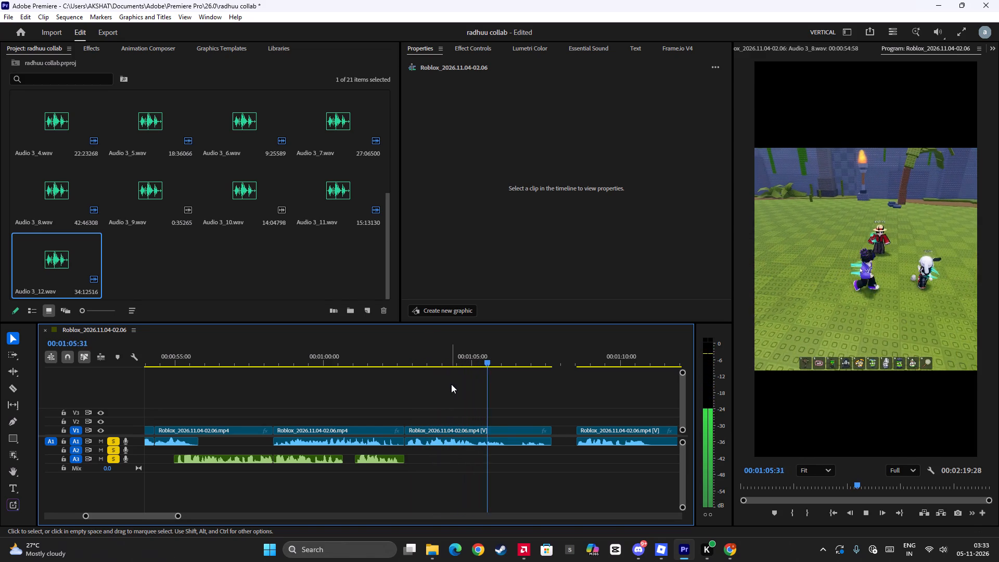
key(space)
drag(517, 404, 509, 447)
key(ctrl+b)
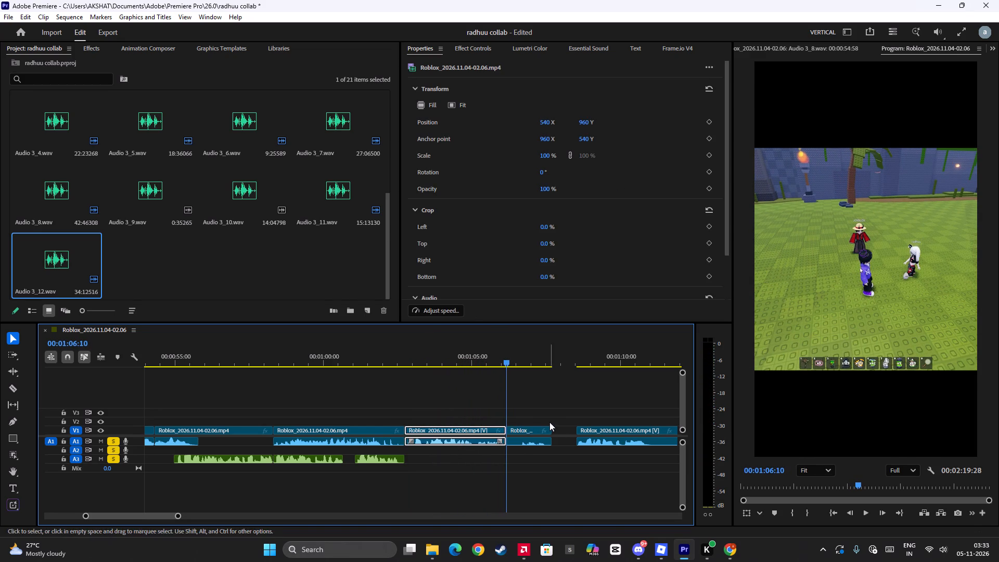
click(544, 430)
key(BackSpace)
key(BackSpace)
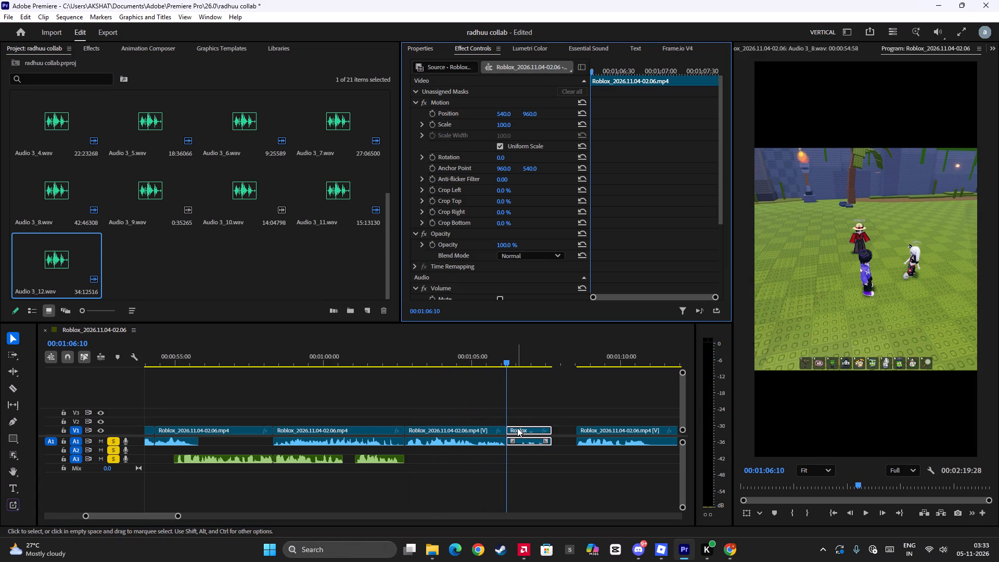
click(518, 438)
double_click(526, 432)
key(BackSpace)
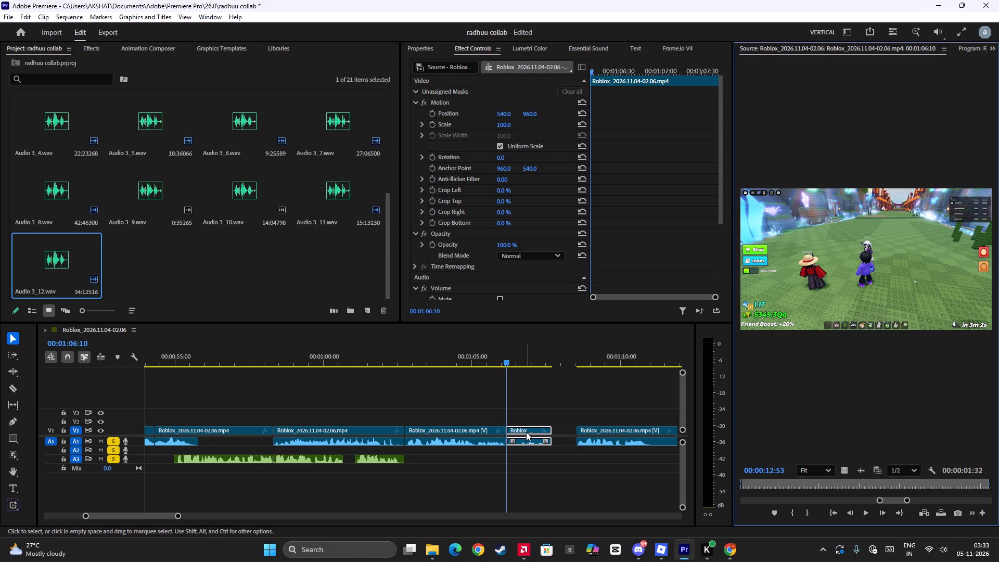
click(526, 430)
double_click(526, 427)
key(BackSpace)
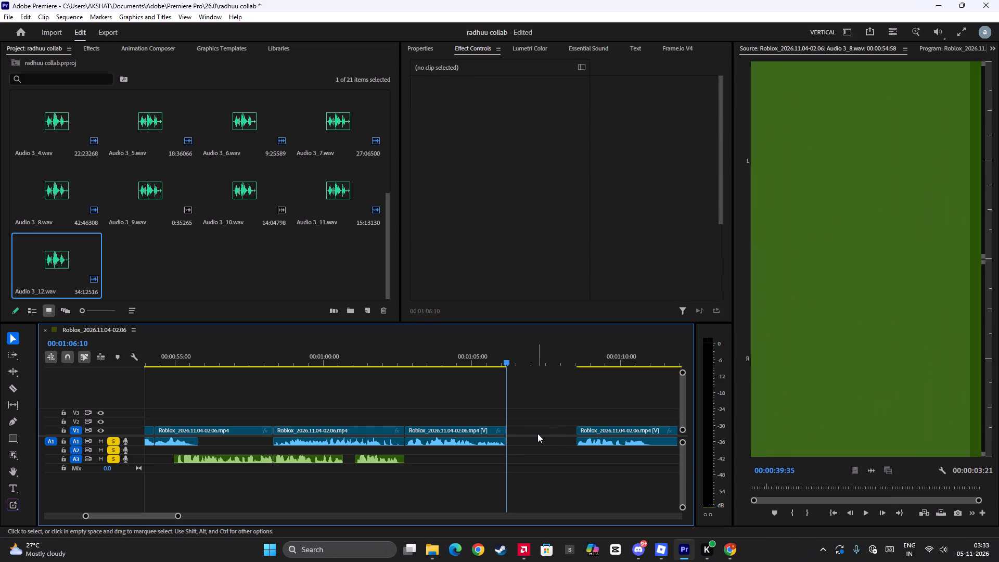
click(540, 428)
key(w)
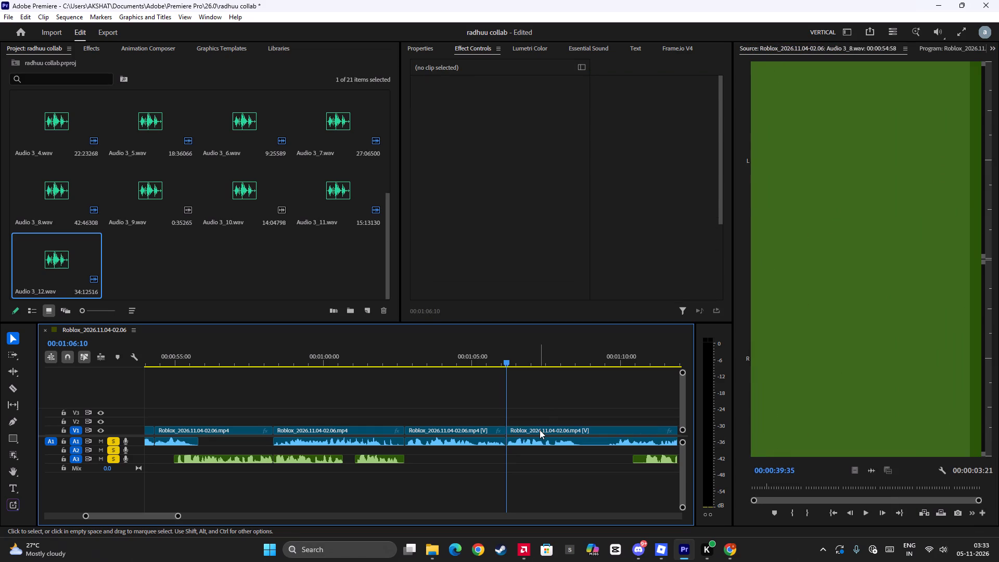
Play from 00:01:06:10 to 00:01:08:47 and unlink that Roblox clip's video from its A1 audio.
key(space)
scroll(541, 423, down, 4)
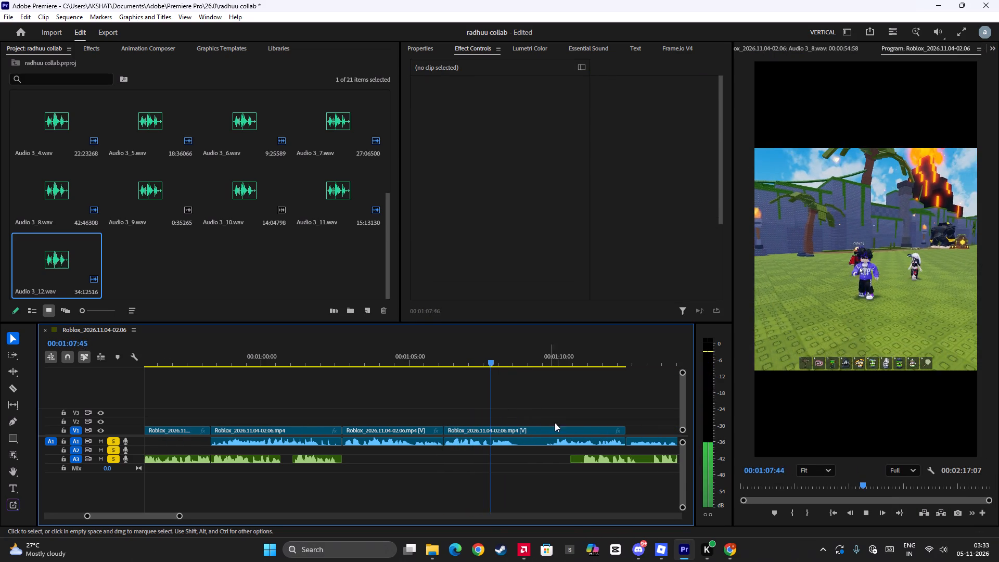
key(space)
key(space)
key(space)
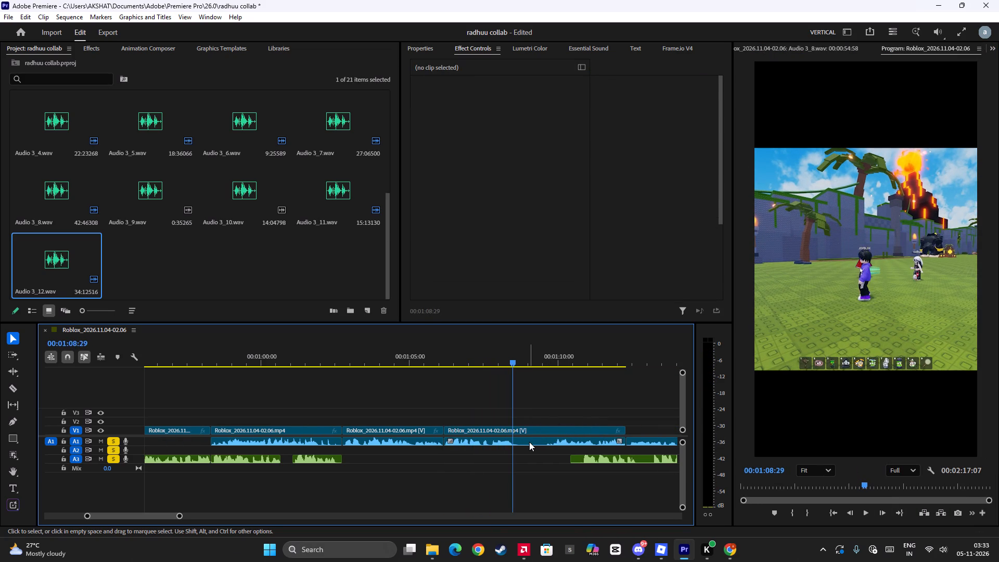
click(529, 442)
key(space)
key(space)
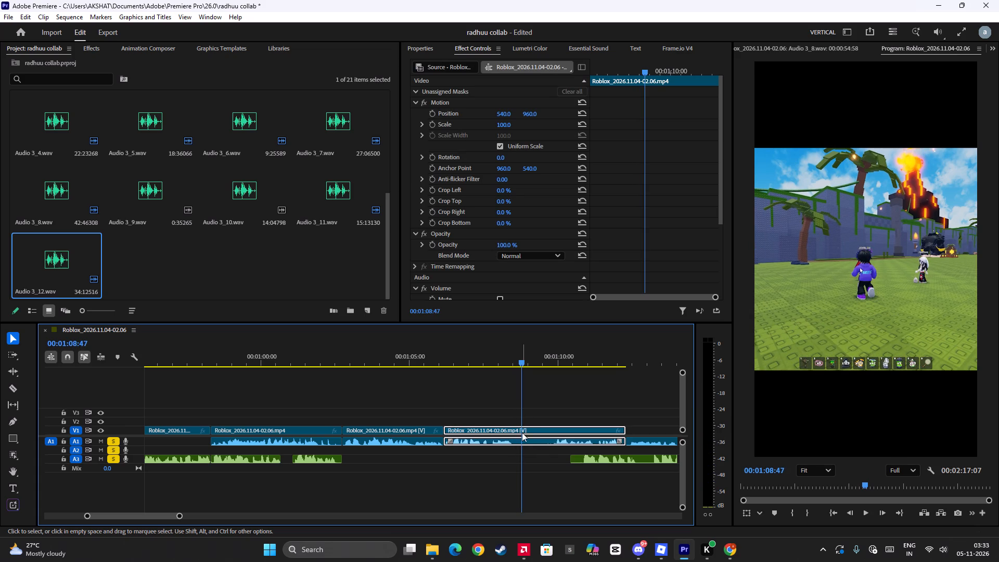
key(ctrl+l)
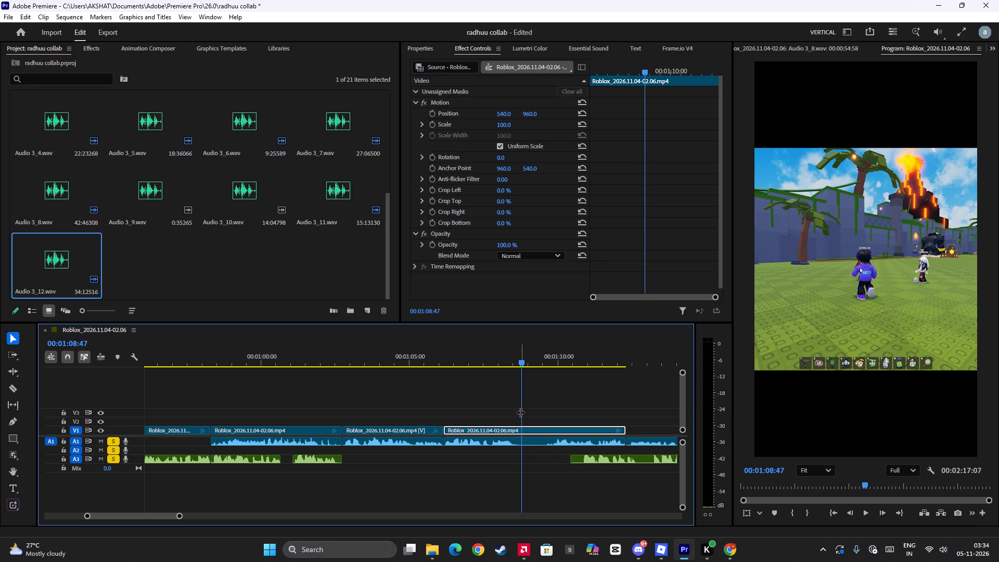
Split the unlinked A1 game audio at 00:01:08:37 and move its first part to A2, starting at 00:01:07:20.
click(518, 440)
drag(521, 413, 518, 418)
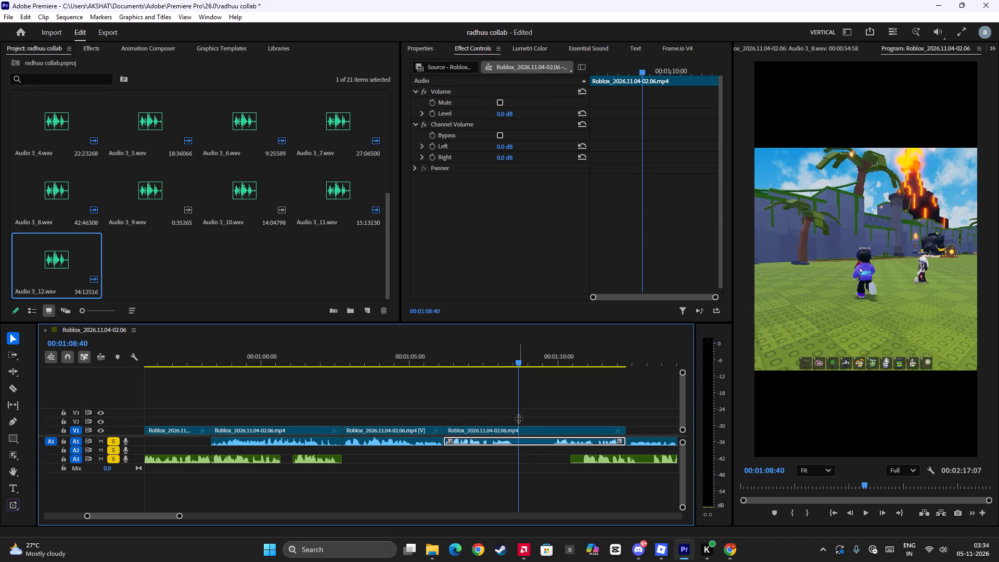
drag(518, 418, 517, 421)
key(ctrl+b)
drag(498, 438, 503, 440)
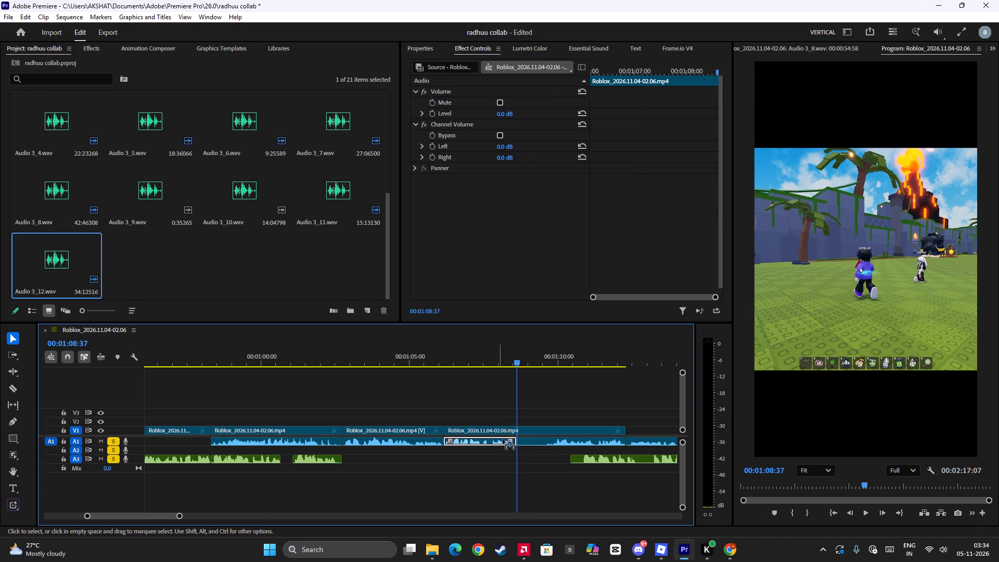
drag(503, 440, 532, 451)
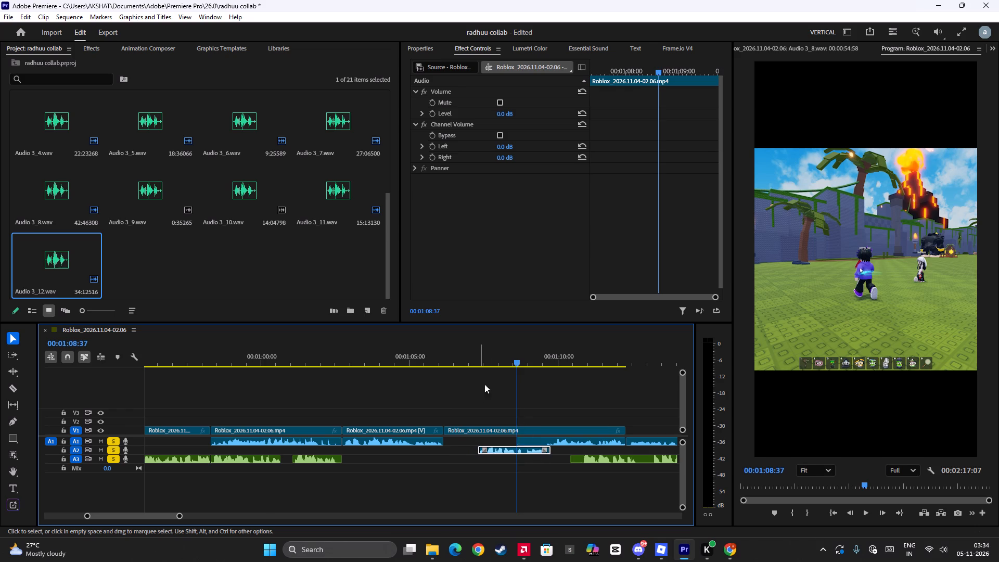
Cut the V1 Roblox clip at 00:01:07:20, where the A2 audio starts, delete the piece before it and close the gap.
click(492, 362)
drag(486, 403, 484, 408)
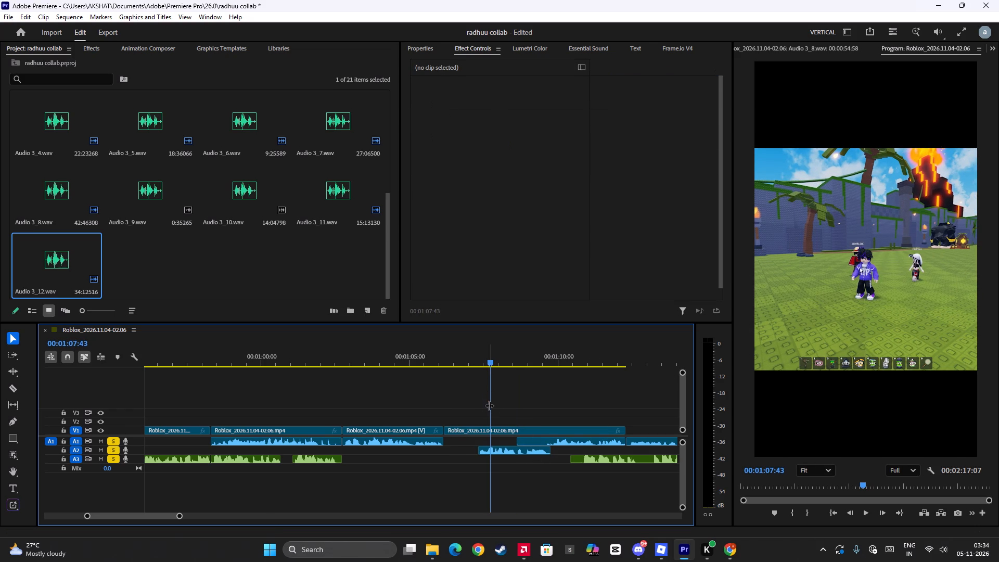
drag(489, 405, 479, 416)
click(487, 433)
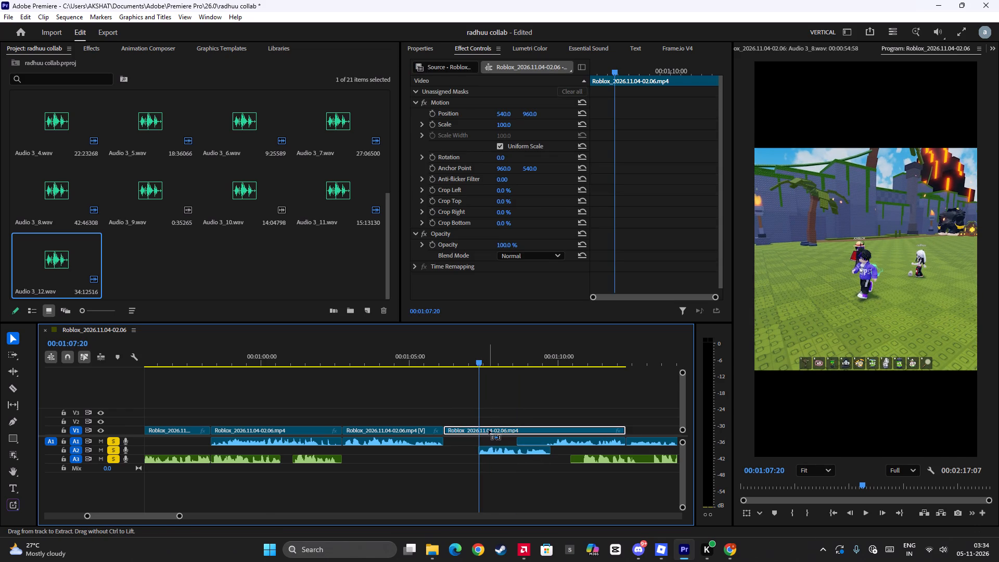
key(ctrl+b)
key(BackSpace)
click(467, 430)
key(w)
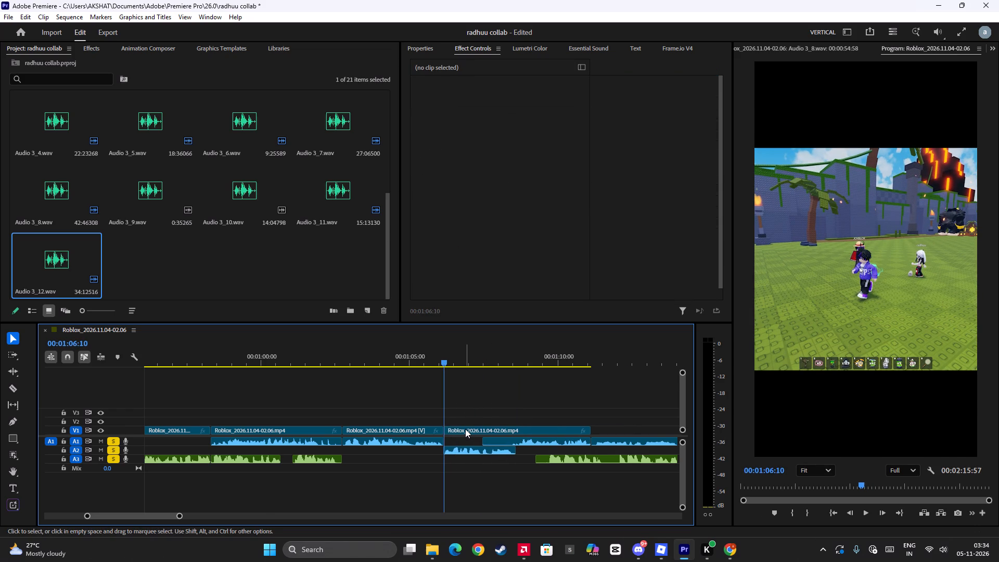
Play from 00:01:06:10 to about 00:01:13:41, checking how the overlapping game audio fits with the A3 voice clip.
key(space)
scroll(464, 427, down, 3)
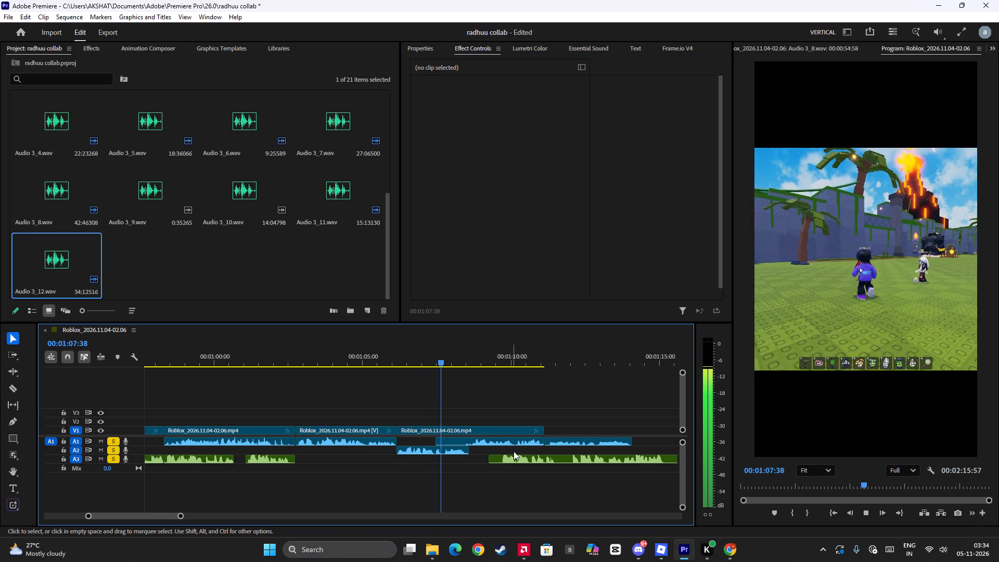
key(space)
key(space)
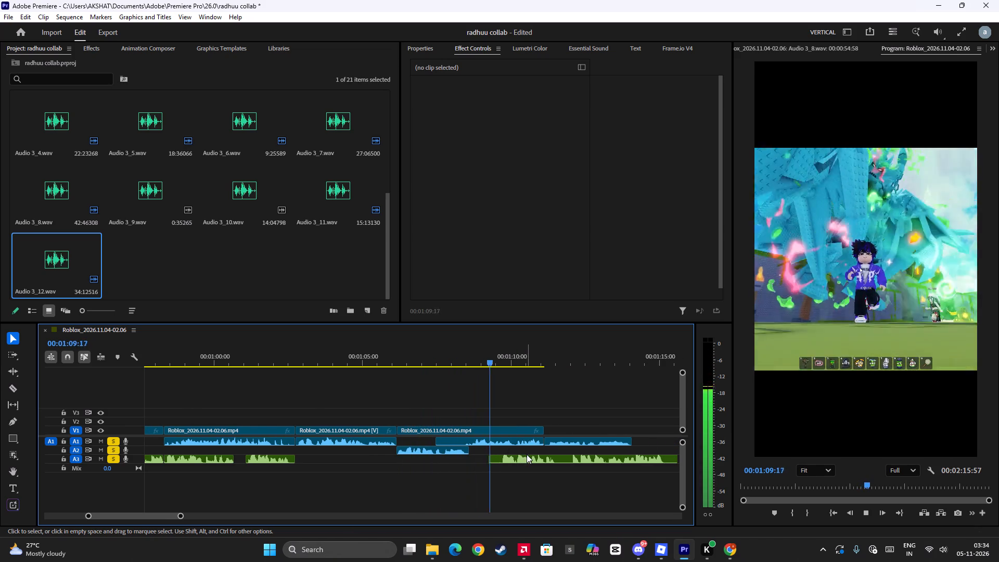
key(space)
key(space)
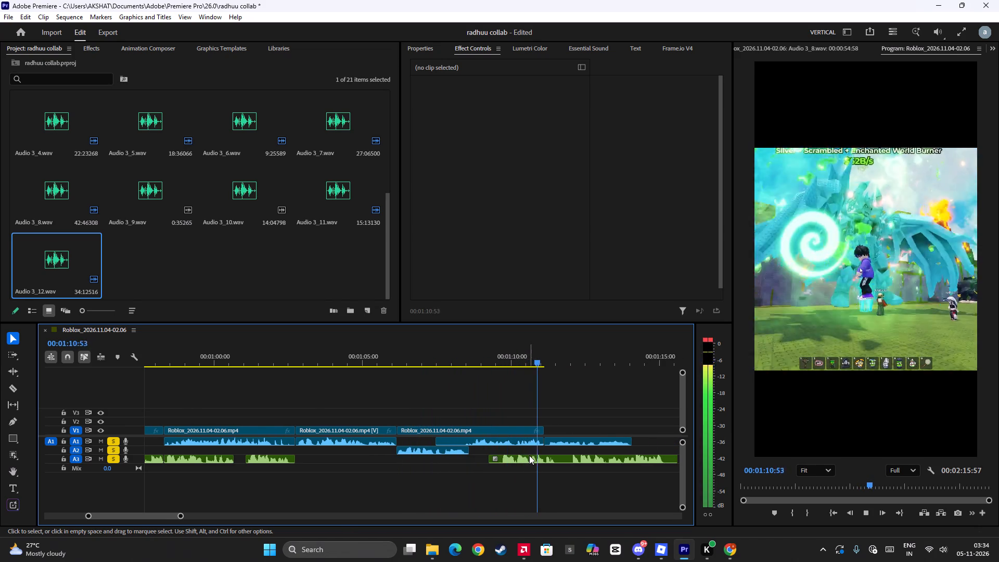
key(space)
click(481, 360)
key(space)
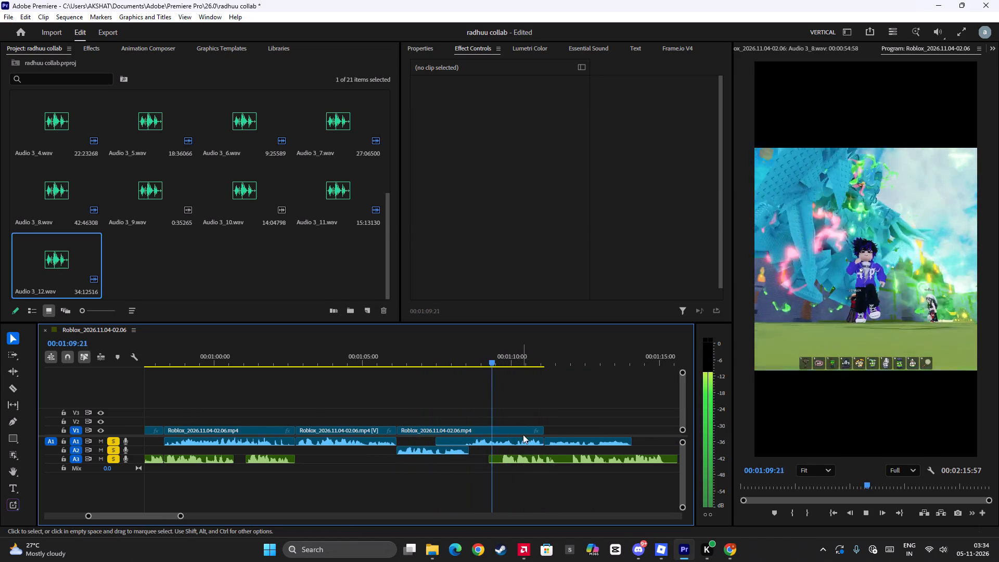
click(569, 357)
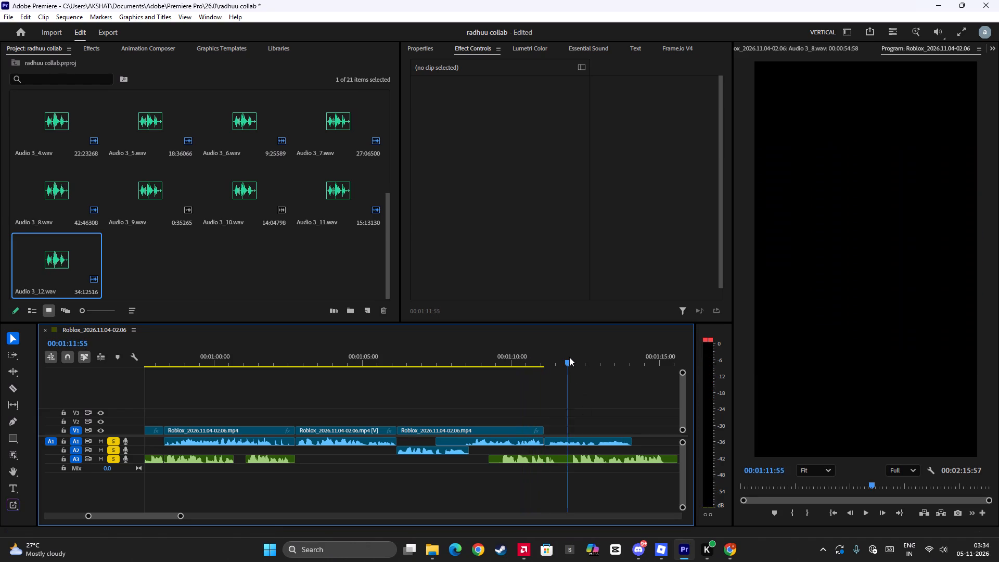
key(space)
scroll(579, 404, down, 6)
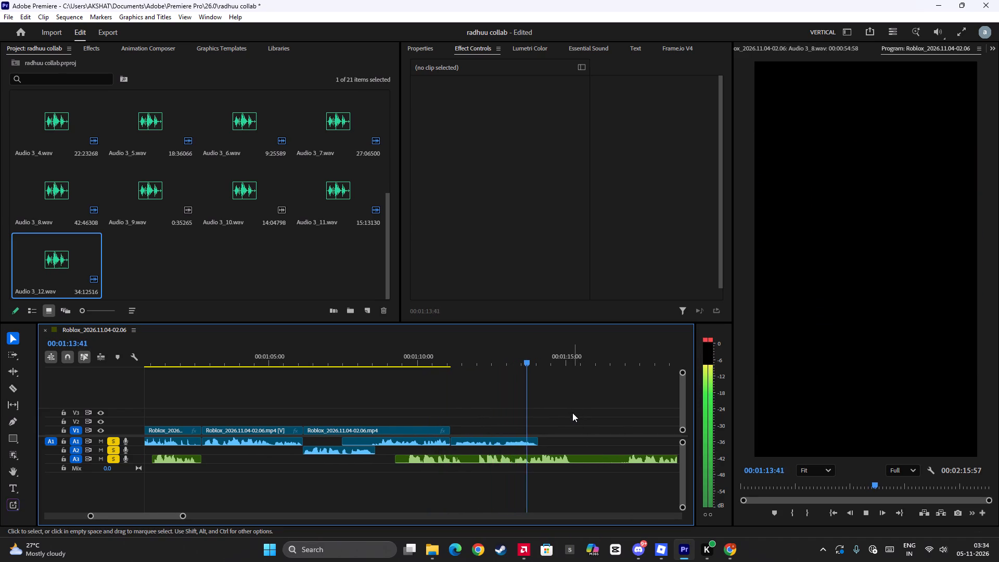
key(space)
Cut Audio 3_11.wav on A3 at 00:01:11:50 and delete the piece before the cut.
click(473, 350)
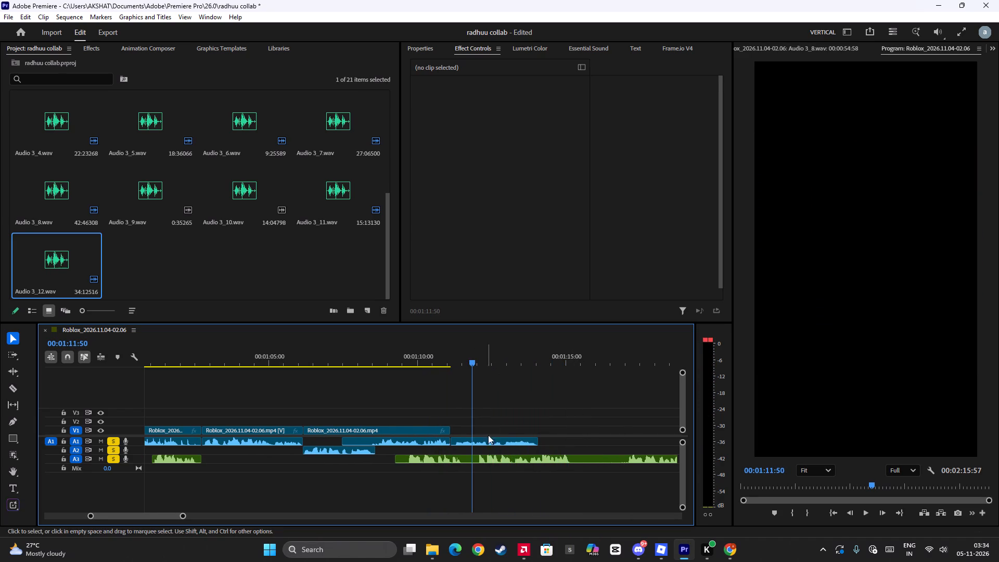
click(483, 457)
key(ctrl+b)
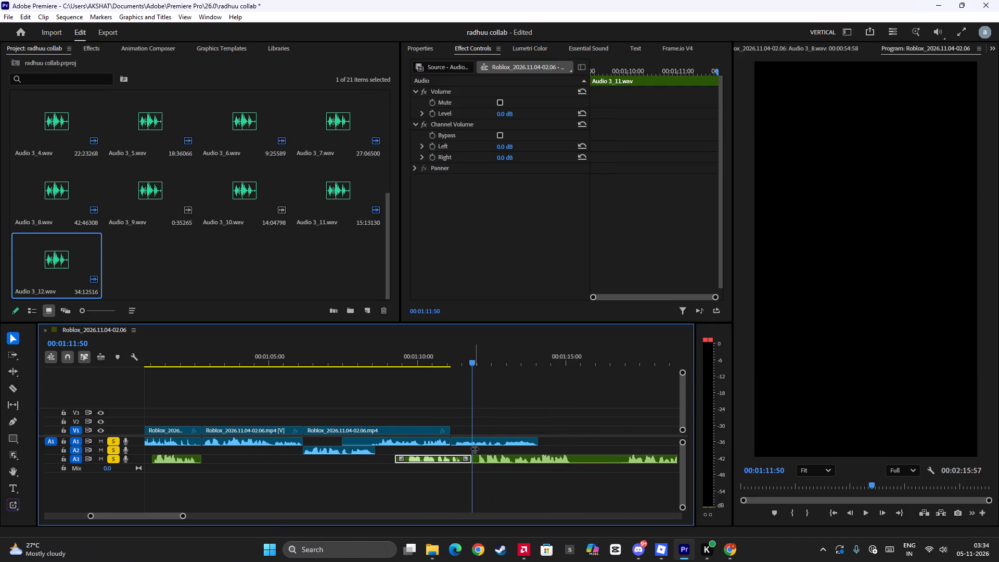
key(BackSpace)
Play to 00:01:10:53 and move the last A1 game audio clip earlier onto A2, starting just after 00:01:10:00.
click(377, 351)
key(space)
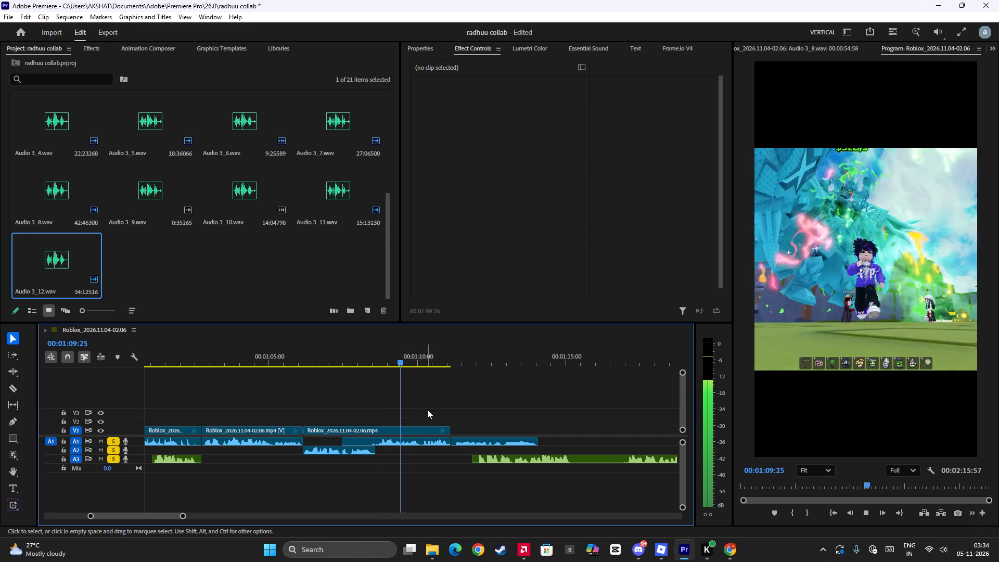
key(space)
drag(469, 438, 457, 441)
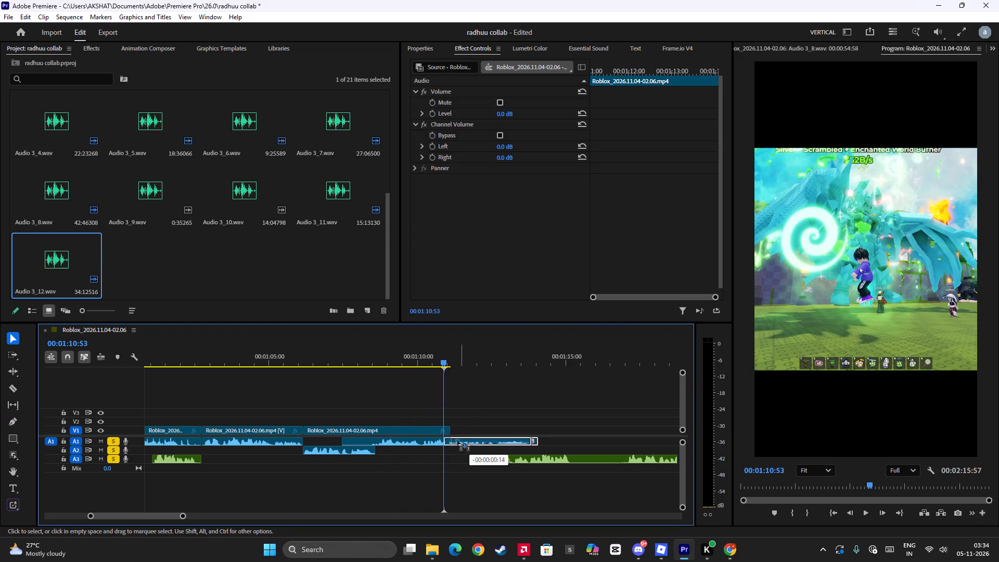
drag(457, 441, 442, 452)
Play from about 00:01:10:00 to about 00:01:12:21, checking how the moved A2 game audio overlaps the A1 audio and A3 voice clip.
click(414, 361)
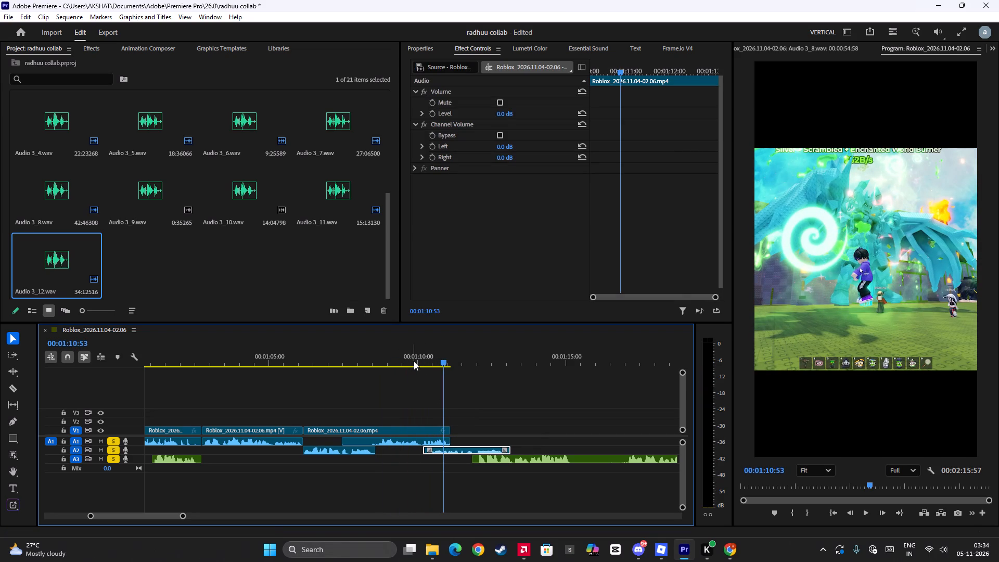
key(space)
key(space)
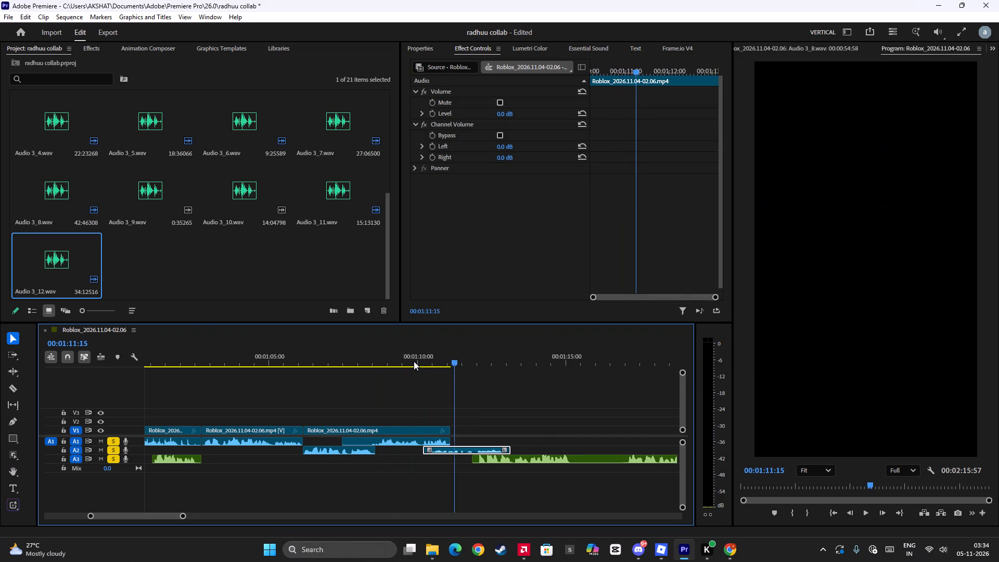
click(414, 361)
key(space)
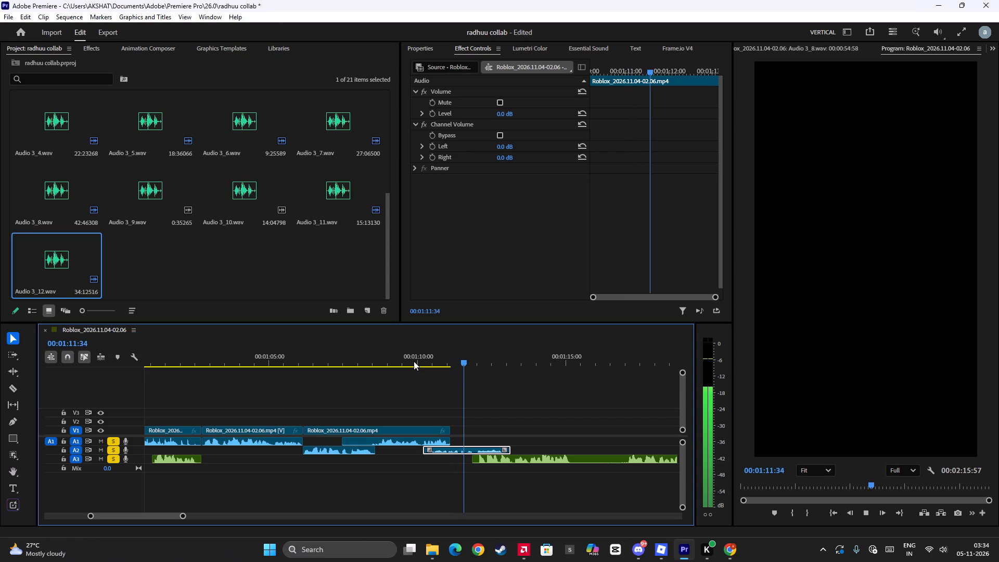
key(space)
key(space)
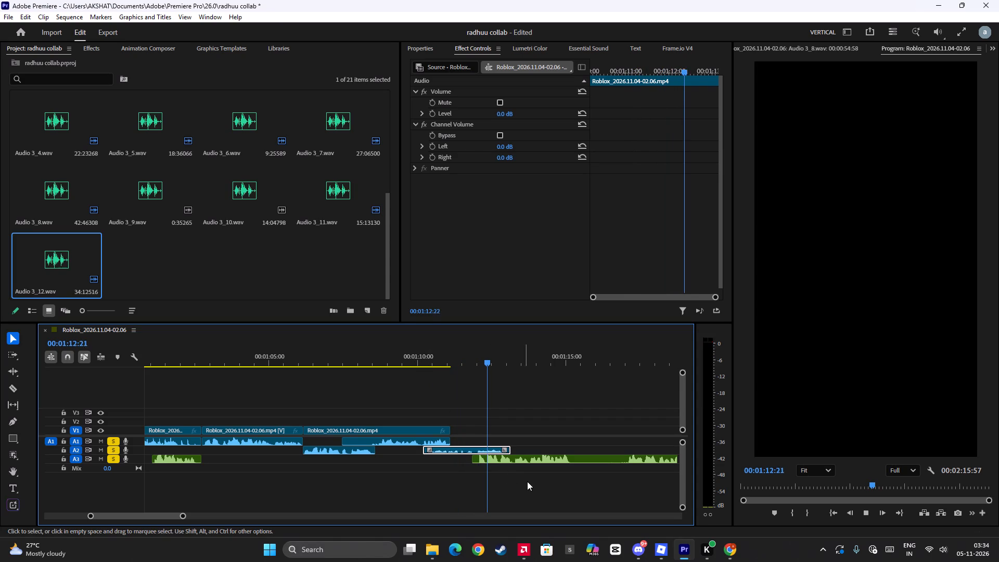
key(space)
click(411, 354)
key(space)
key(space)
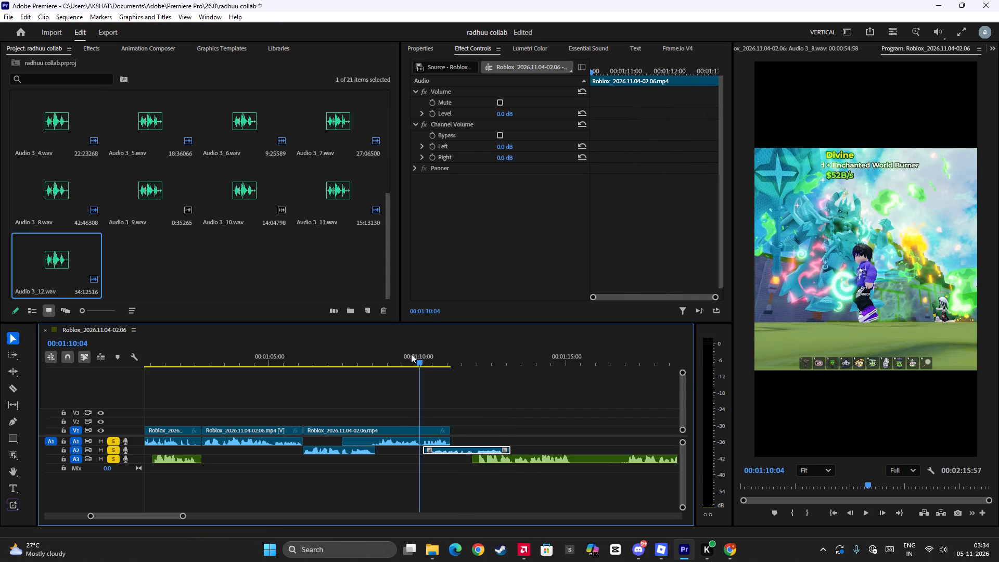
Cut the A1 game audio clip at 00:01:10:08, just before the moved A2 clip starts, and delete the piece after the cut.
click(381, 353)
key(space)
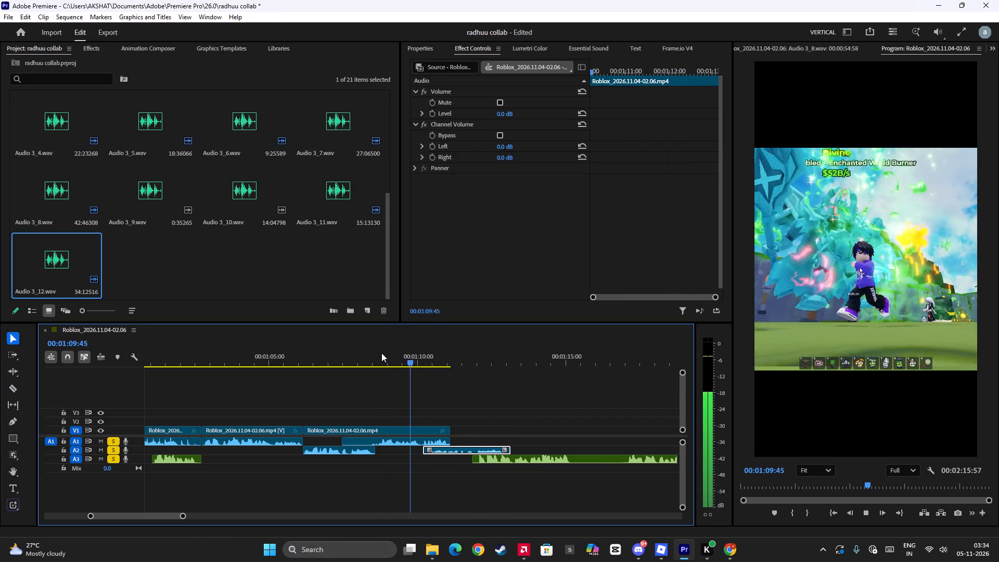
key(space)
click(416, 439)
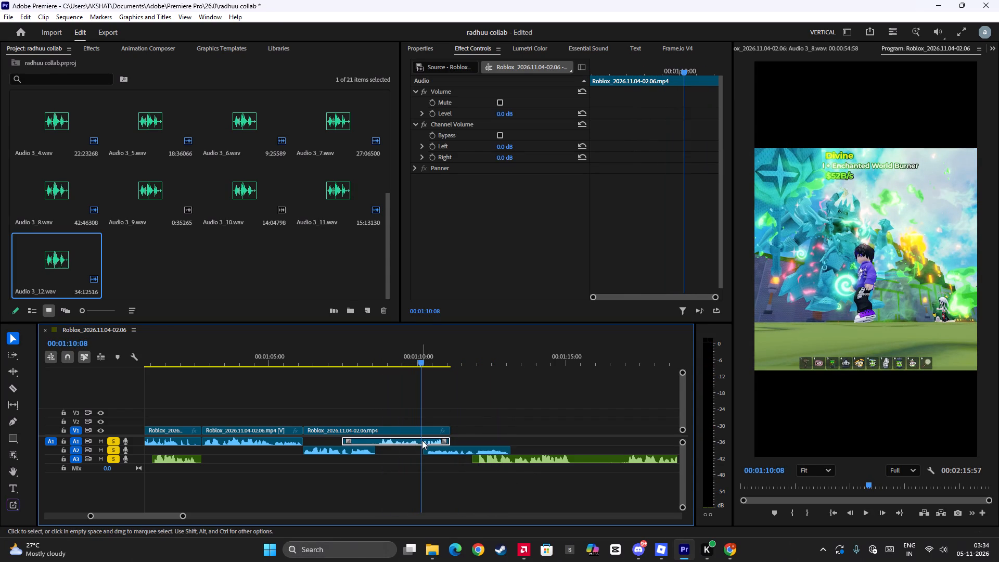
key(ctrl+b)
click(435, 443)
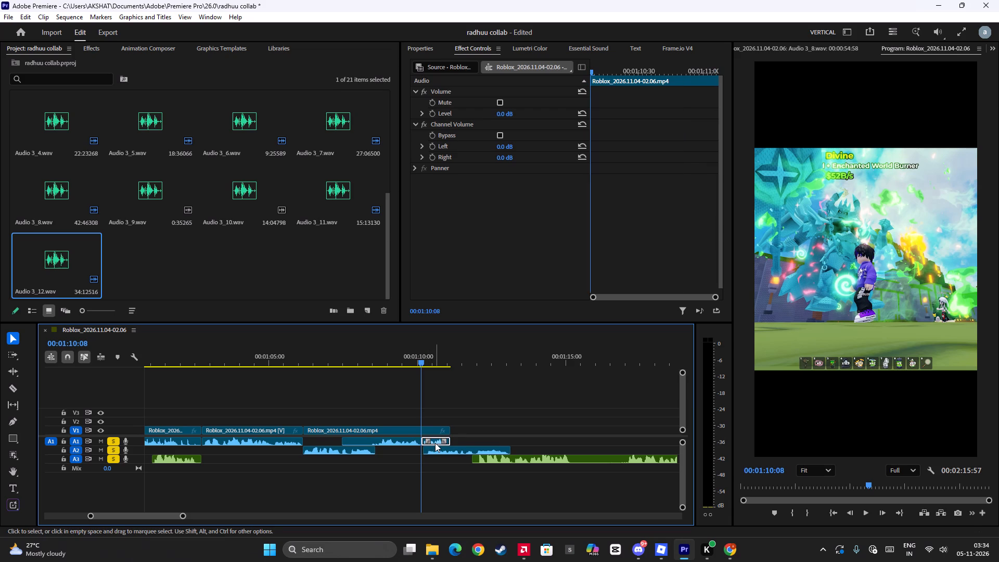
key(BackSpace)
Play on to 00:01:12:59, cut Audio 3_11.wav on A3 at 00:01:12:18 and delete the piece before the cut.
key(space)
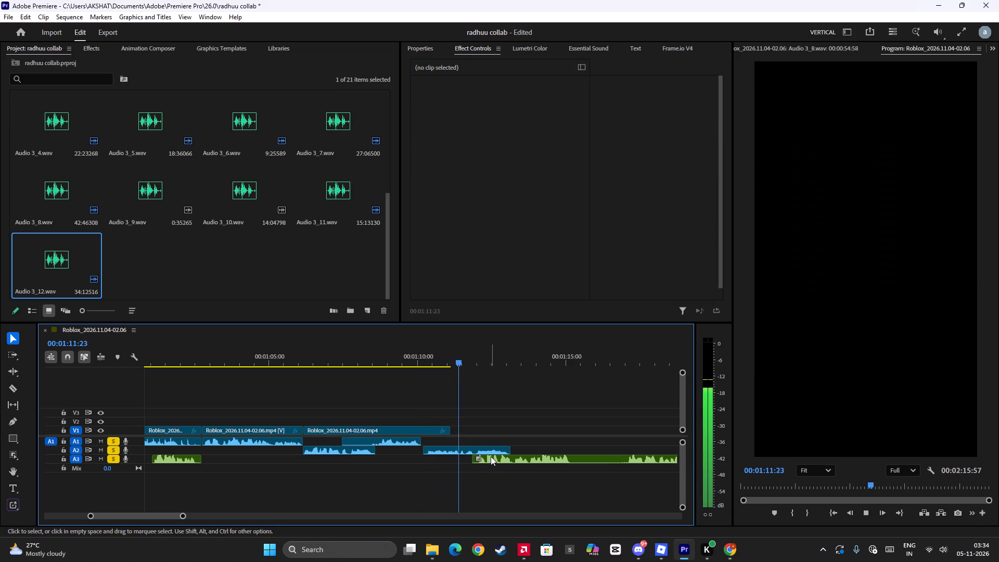
key(space)
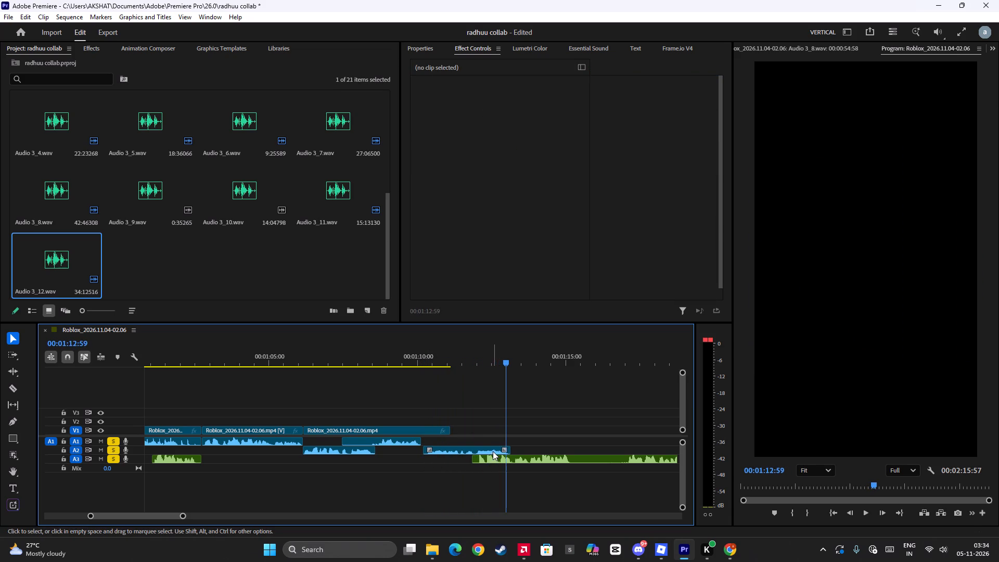
click(488, 362)
key(space)
key(space)
click(488, 360)
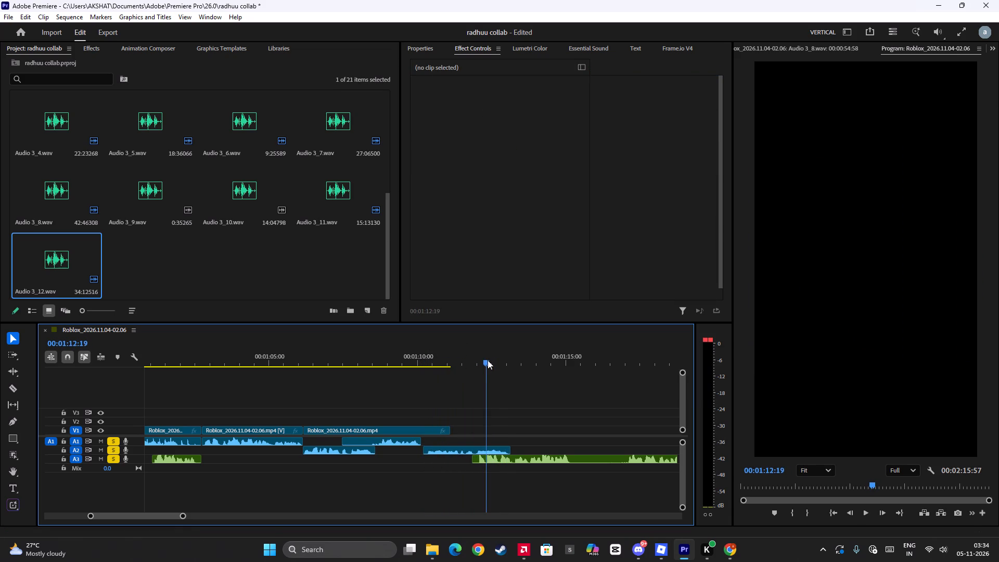
click(492, 457)
key(ctrl+b)
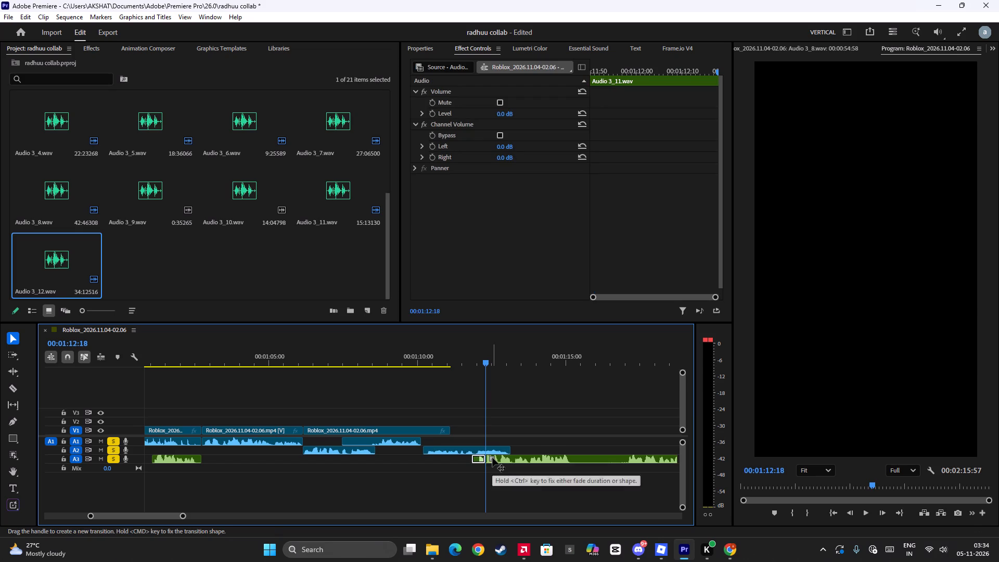
key(BackSpace)
Play on to 00:01:14:58 and extend the end of the V1 Roblox clip to where the last A2 game audio clip ends.
key(space)
scroll(528, 450, down, 2)
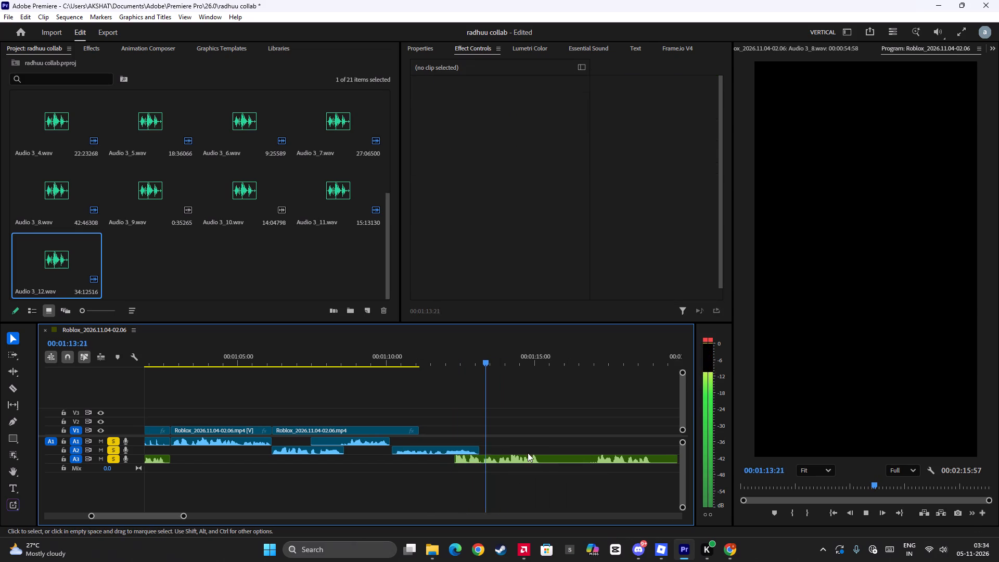
scroll(528, 453, down, 2)
key(space)
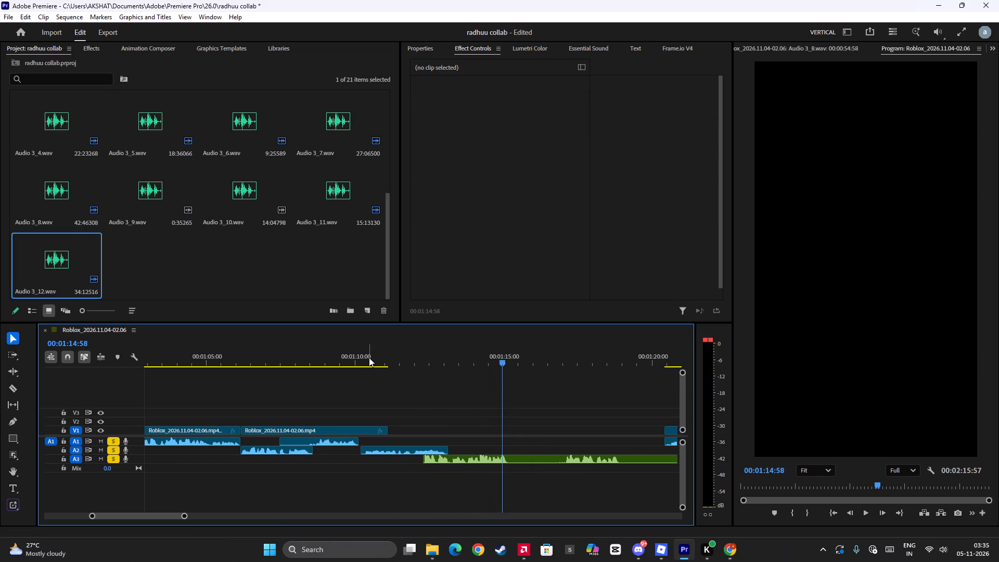
click(369, 357)
key(space)
key(space)
click(380, 419)
click(362, 430)
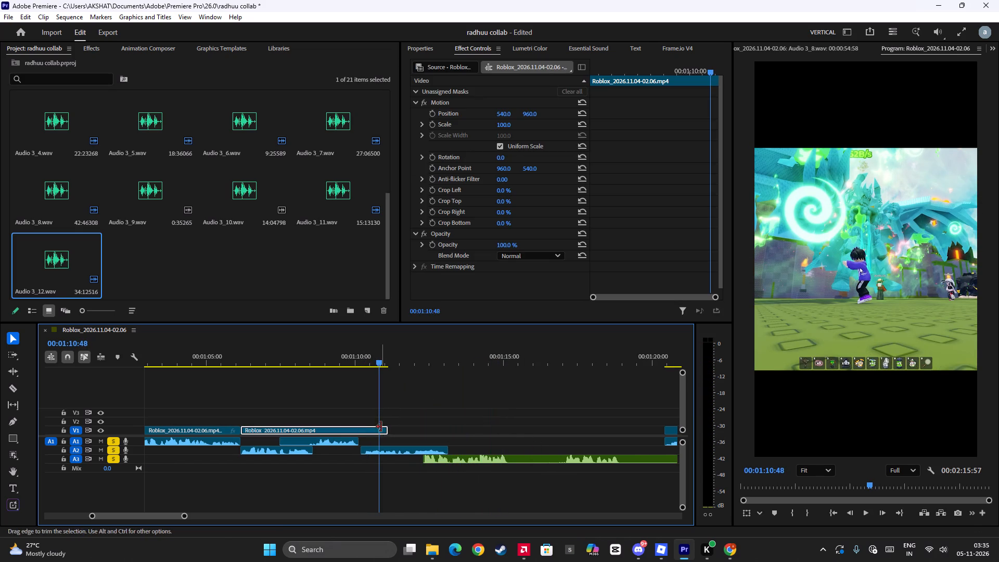
drag(388, 429, 450, 437)
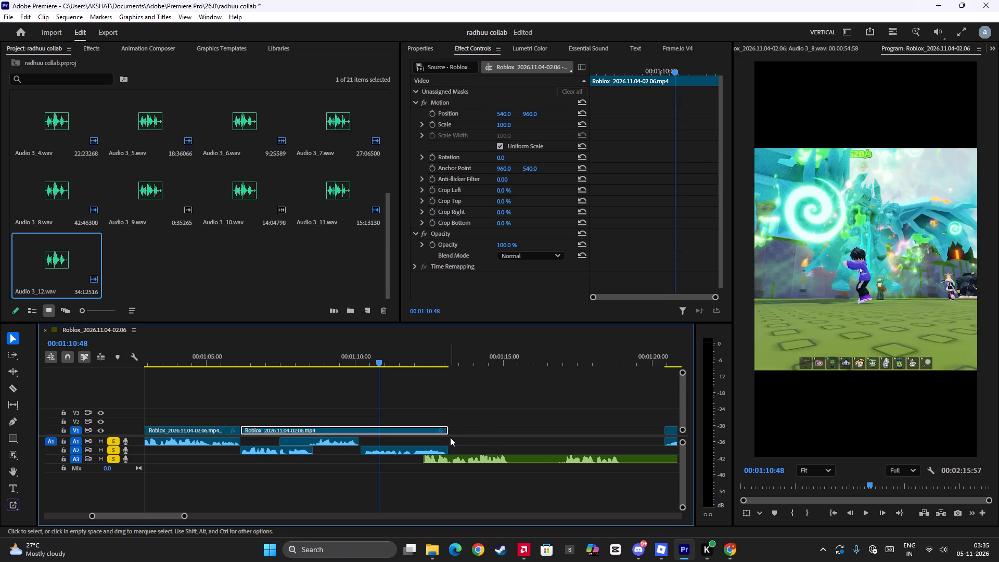
Play from 00:01:10:48 past the extended footage and lengthen the V1 Roblox clip further, ending it at 00:01:14:05.
key(space)
key(space)
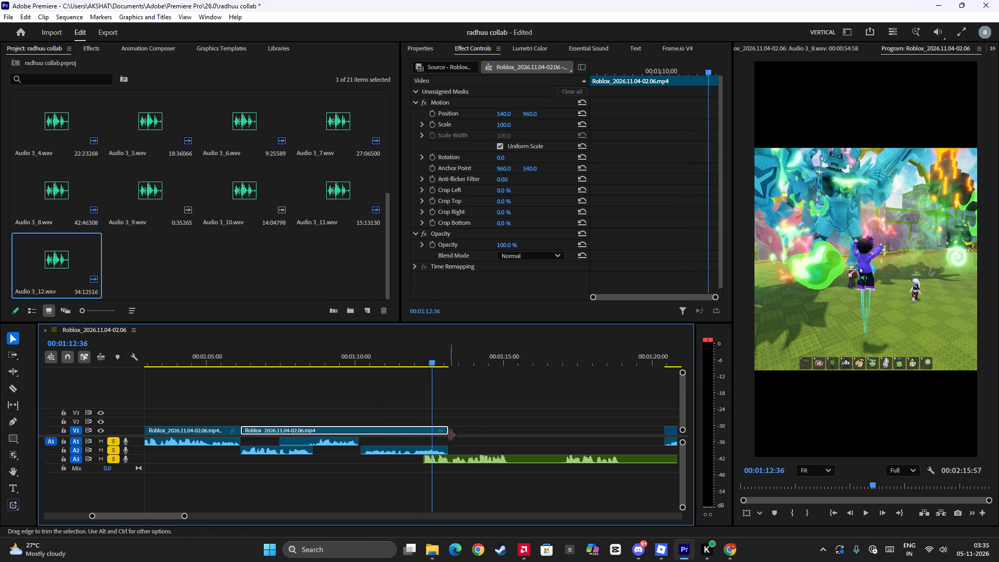
key(space)
key(space)
key(space)
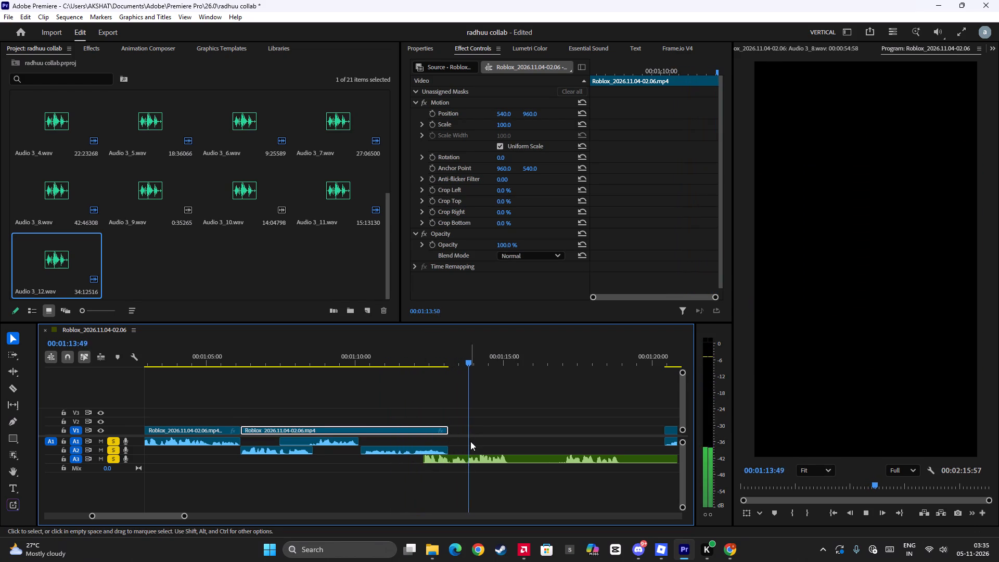
key(space)
drag(450, 432, 475, 438)
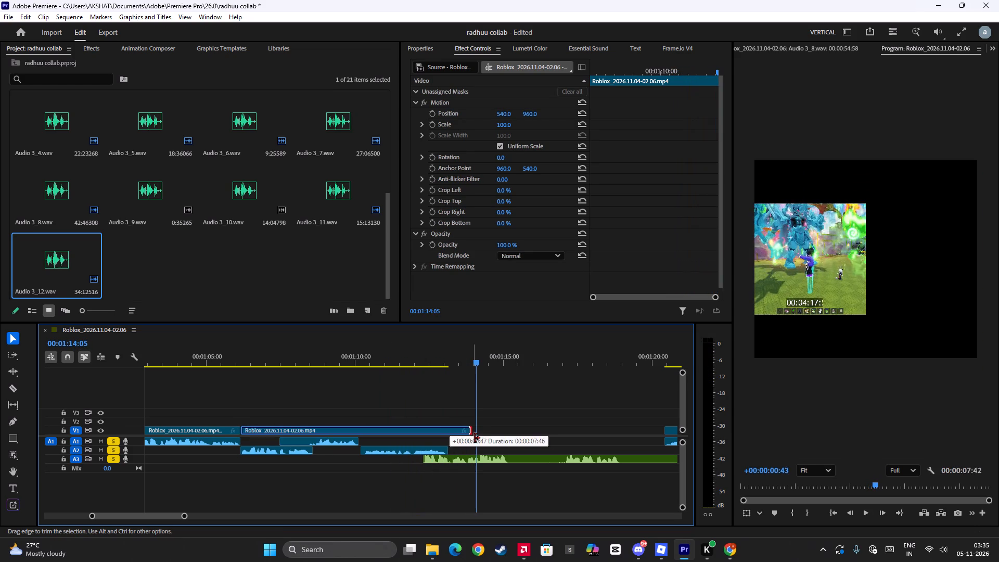
drag(475, 438, 475, 438)
Play on to 00:01:15:07 and close the V1 gap after 00:01:14:05, pulling the following Roblox clips up to the cut.
key(space)
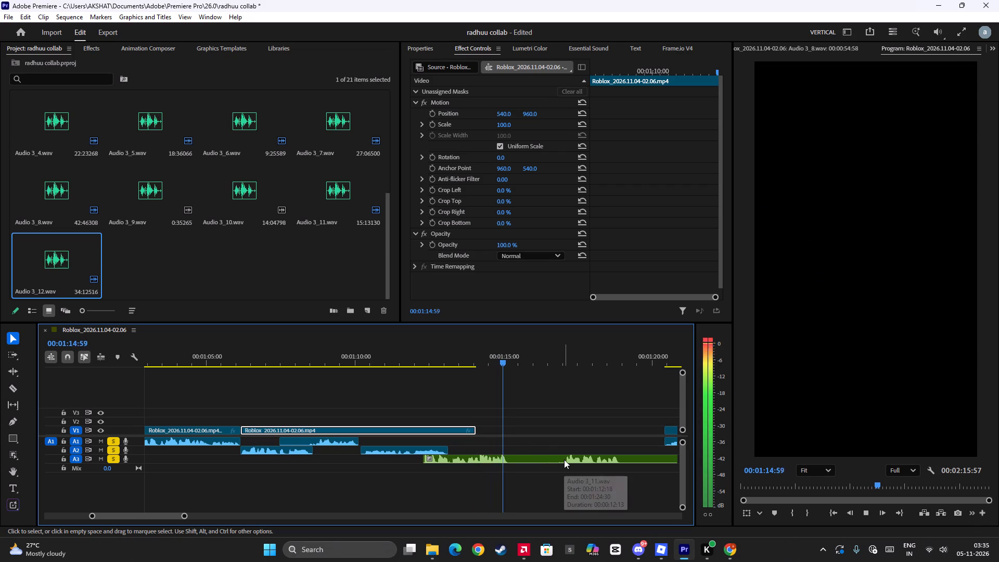
key(space)
key(alt+space)
alt+scroll(562, 460, down, 6)
drag(547, 420, 546, 425)
alt+scroll(548, 433, down, 3)
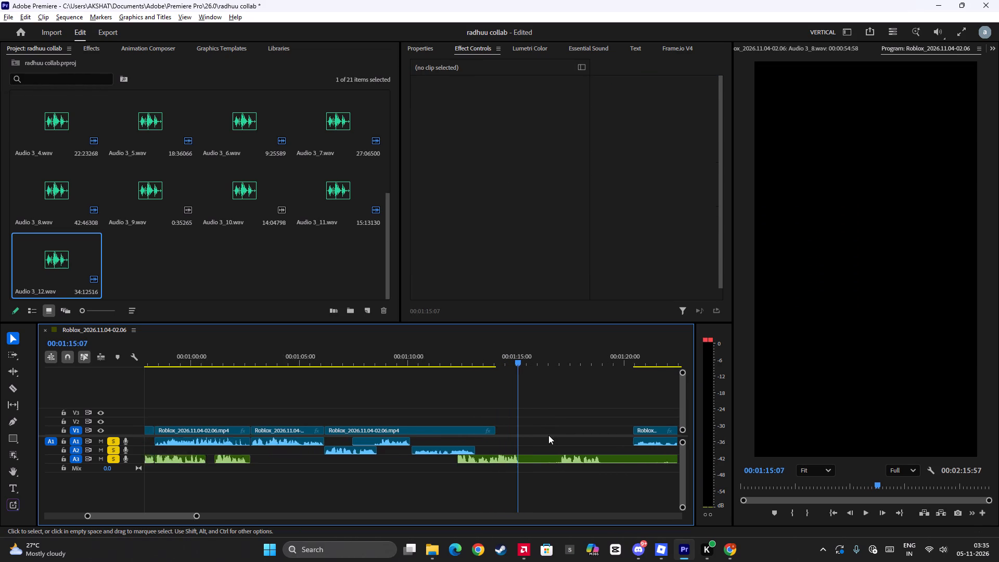
alt+scroll(548, 435, down, 2)
click(543, 430)
text(w)
Play across the V1 join at 00:01:14:05 to about 00:01:15:36, checking the incoming game audio against the A3 voice clip.
key(space)
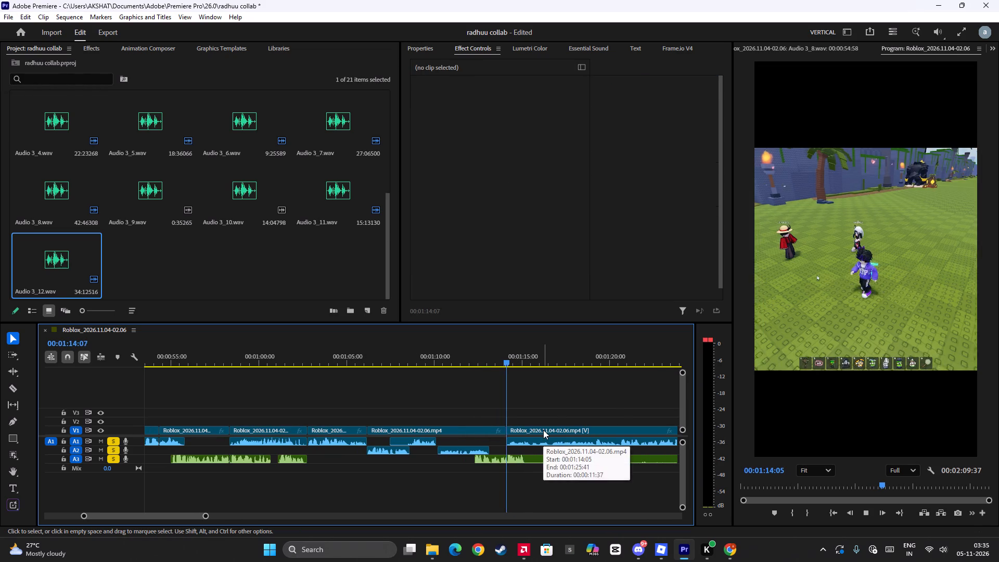
alt+scroll(543, 435, up, 6)
key(space)
key(space)
key(space)
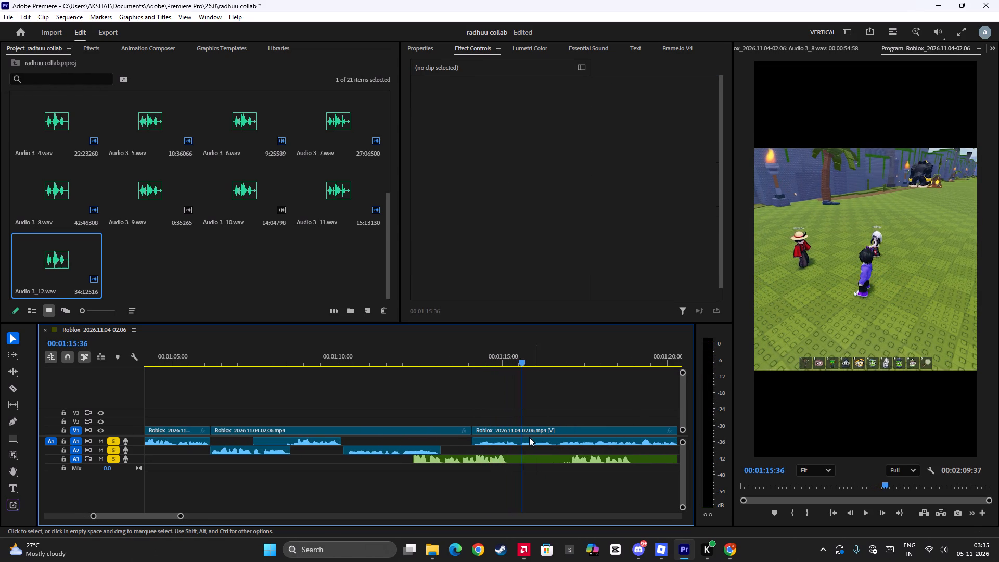
click(454, 356)
key(space)
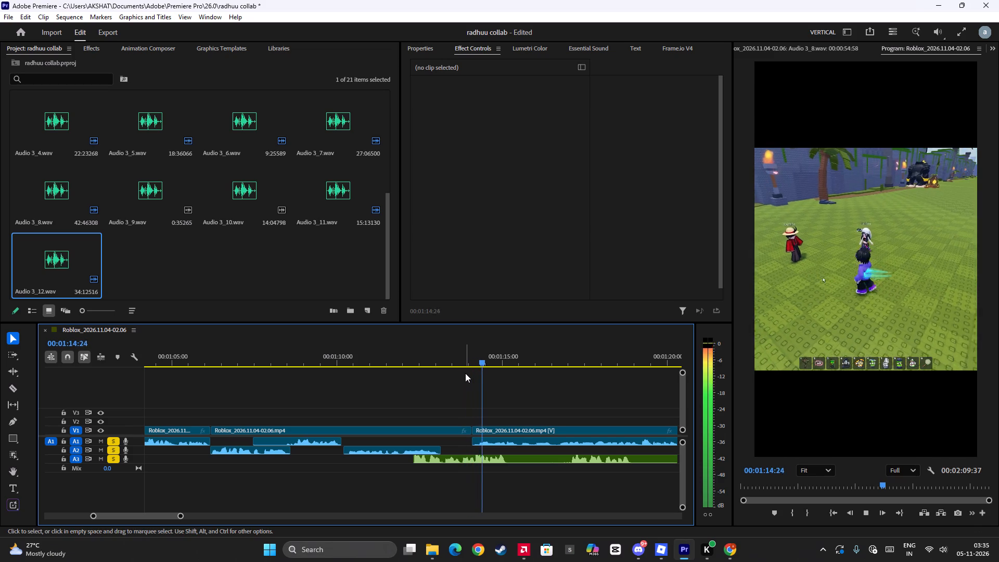
key(space)
key(space)
key(space)
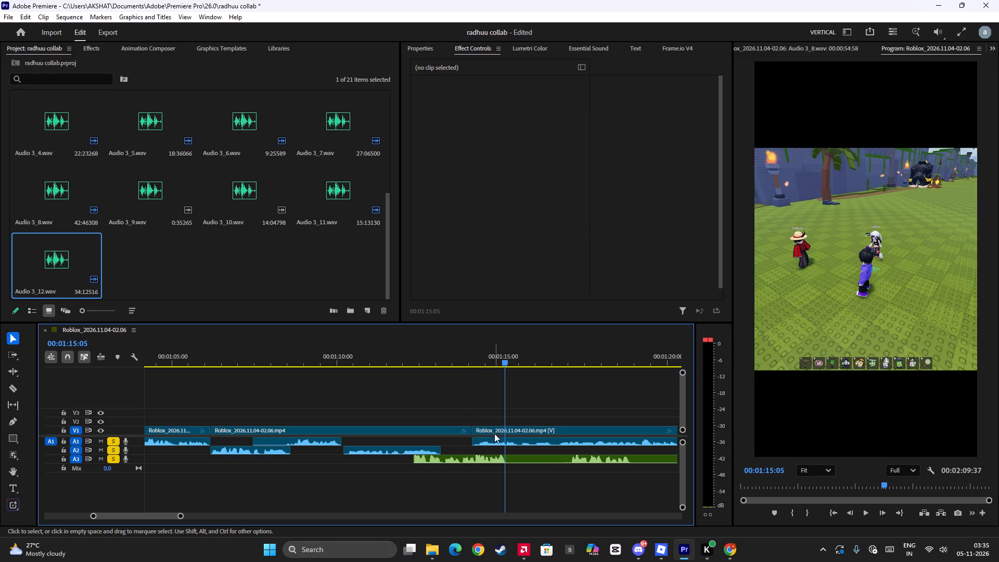
Move the linked Roblox clip starting at 00:01:14:05 about 0.7 seconds later and extend its start back to the preceding V1 clip.
click(497, 431)
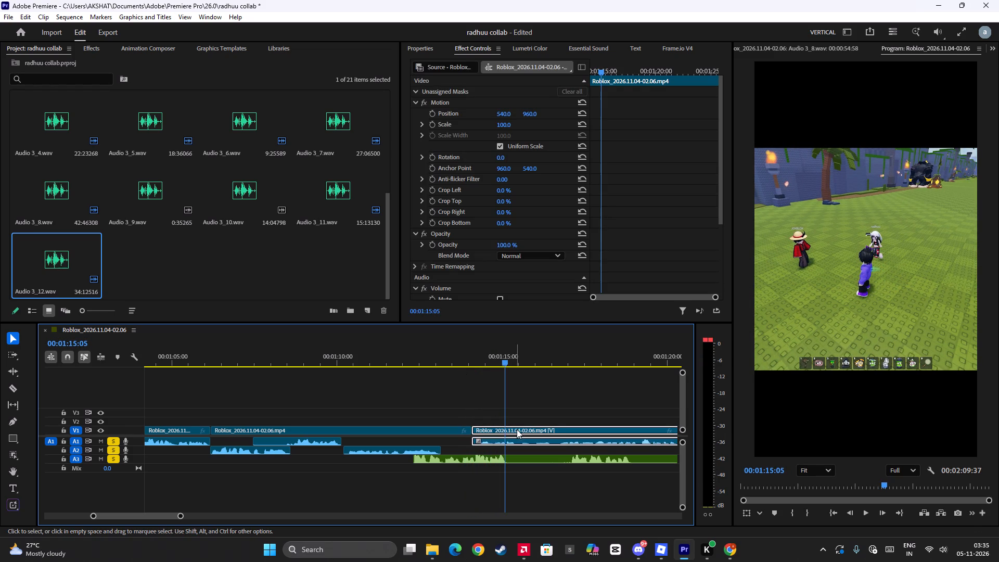
drag(518, 429, 542, 432)
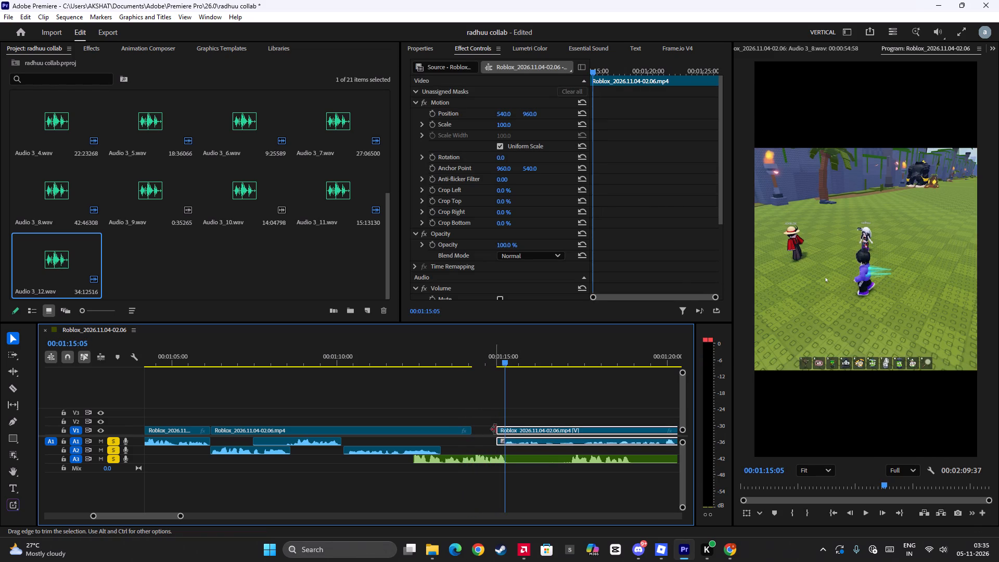
drag(499, 430, 472, 429)
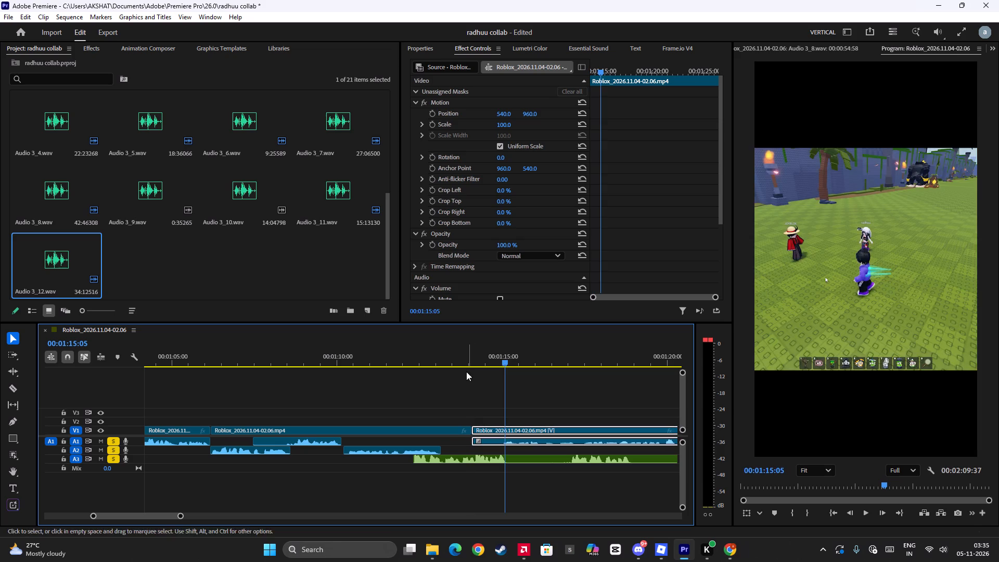
Play from just before the 00:01:14:05 join to about 00:01:20:28, checking the shifted Roblox clip against the A3 voice clip.
click(463, 351)
key(space)
key(space)
key(space)
scroll(474, 391, down, 5)
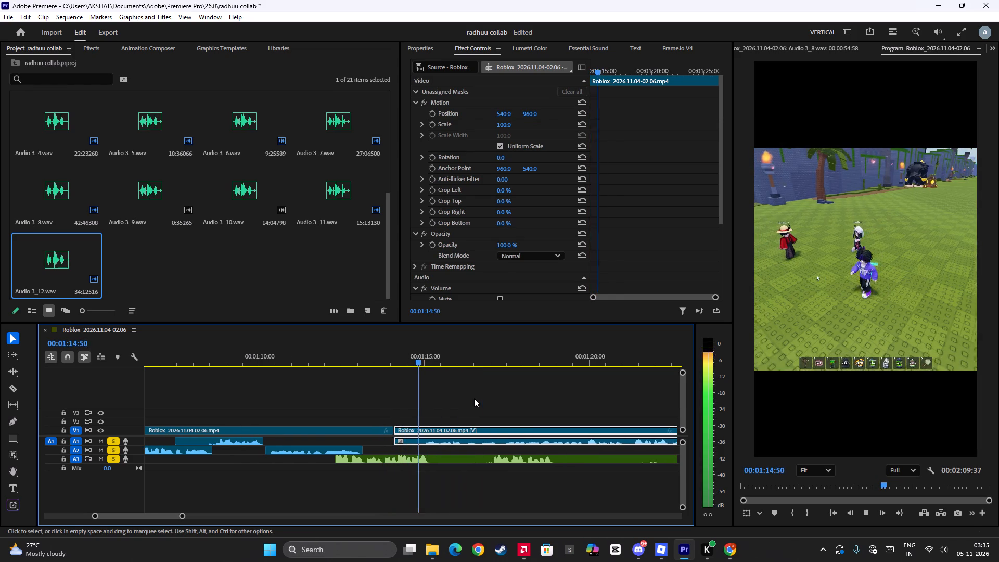
key(space)
key(space)
scroll(473, 394, down, 8)
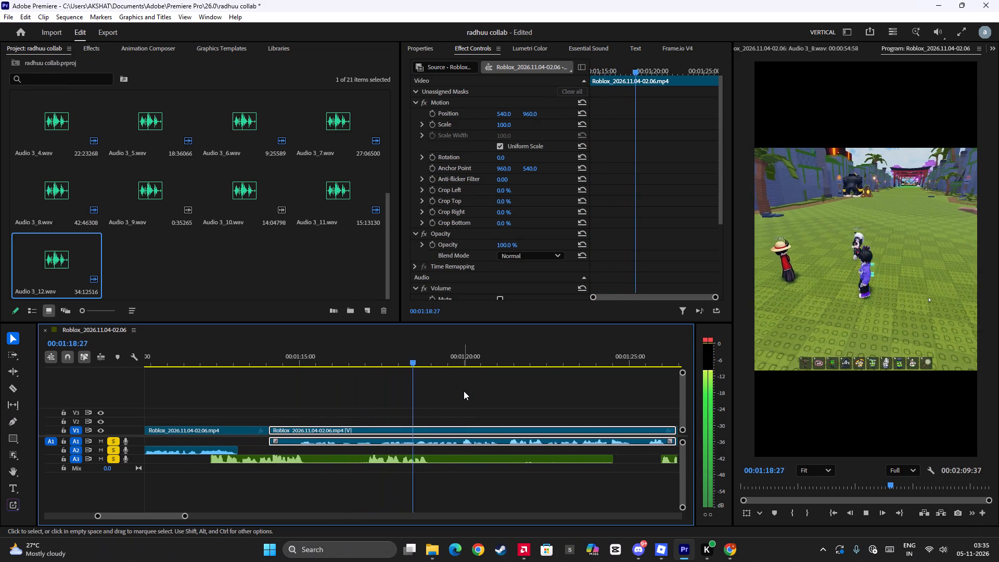
alt+scroll(464, 391, down, 9)
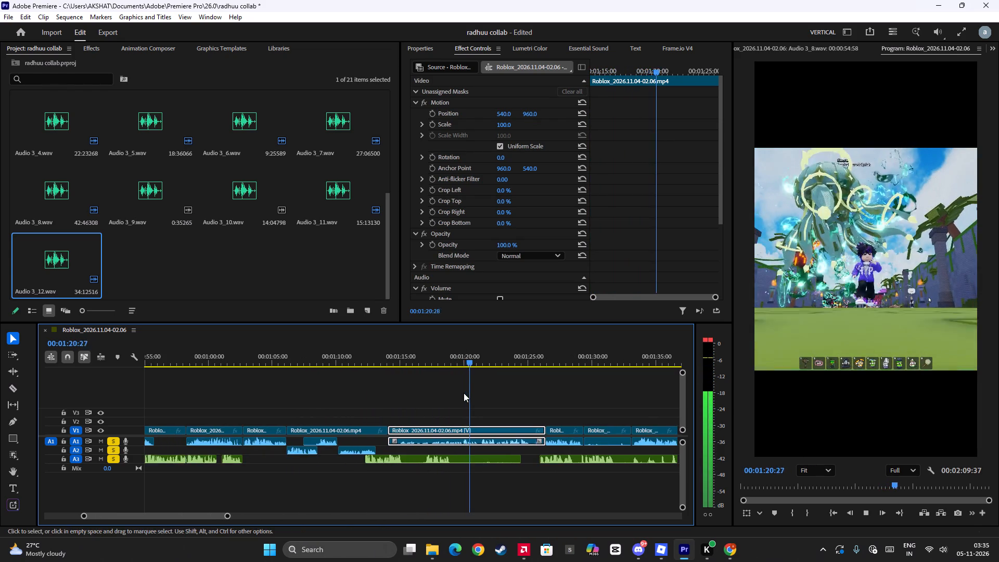
key(space)
Play from 00:01:16:31 to about 00:01:41:17, checking the Roblox clips and game audio against the A3 voice clips.
click(419, 357)
key(space)
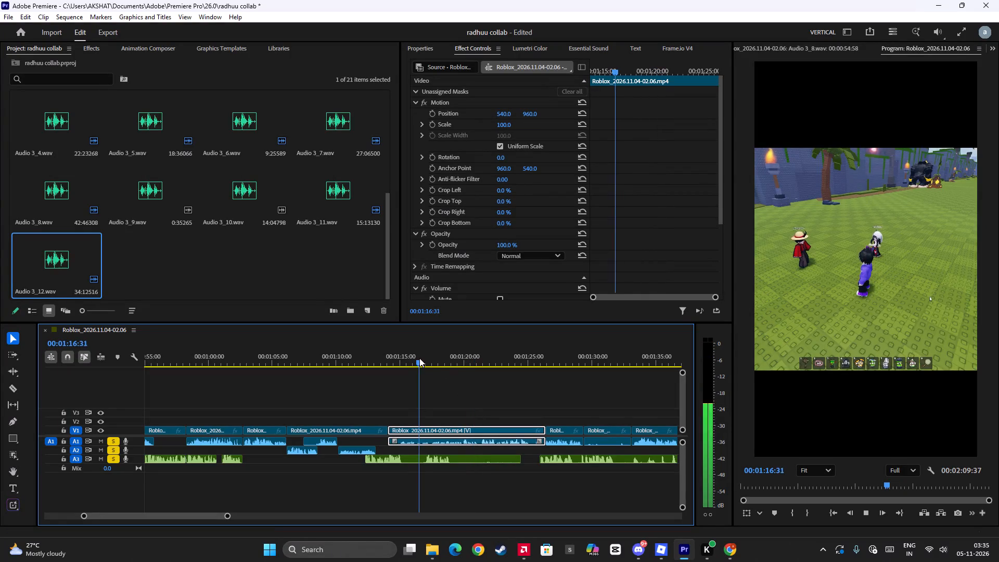
key(space)
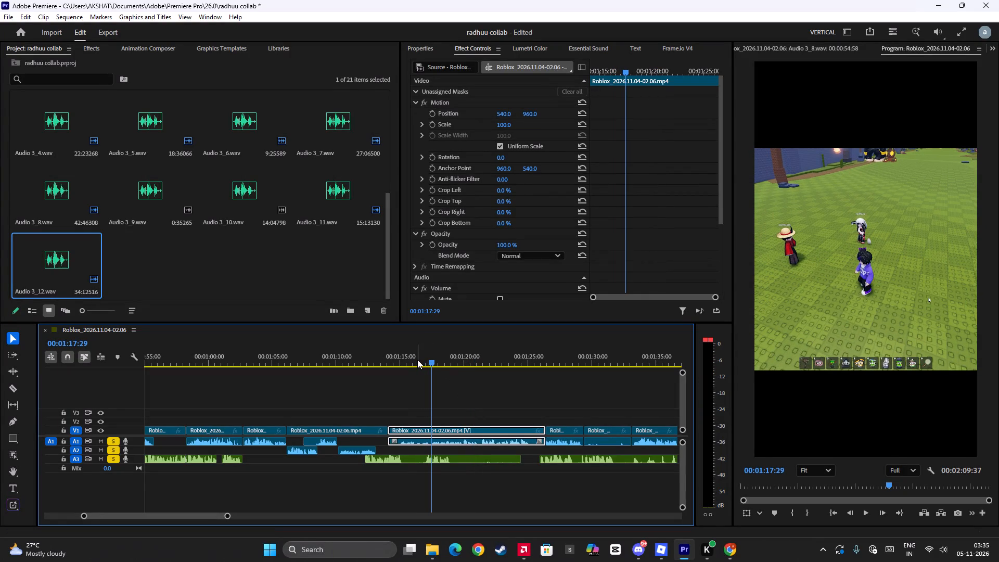
key(space)
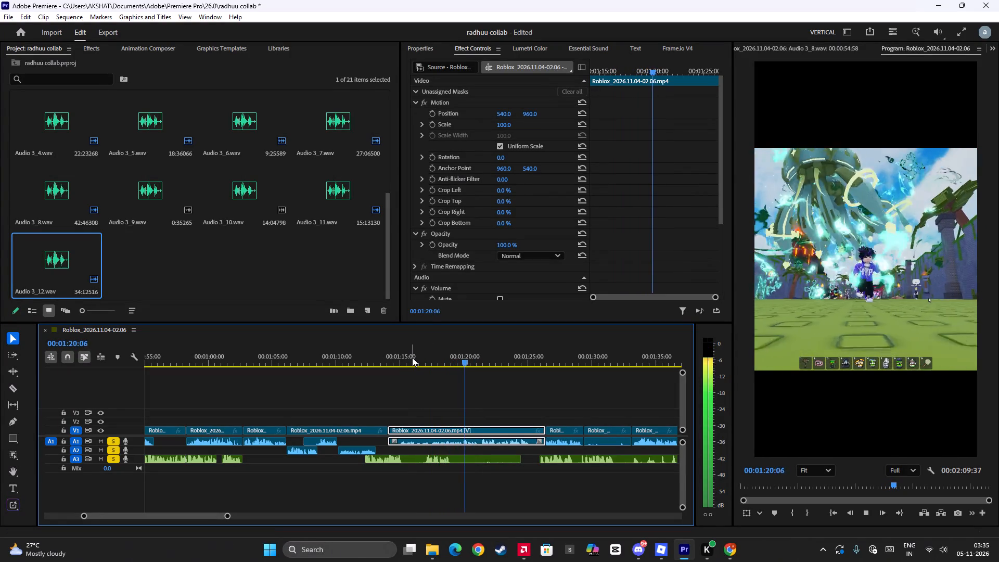
key(space)
key(space)
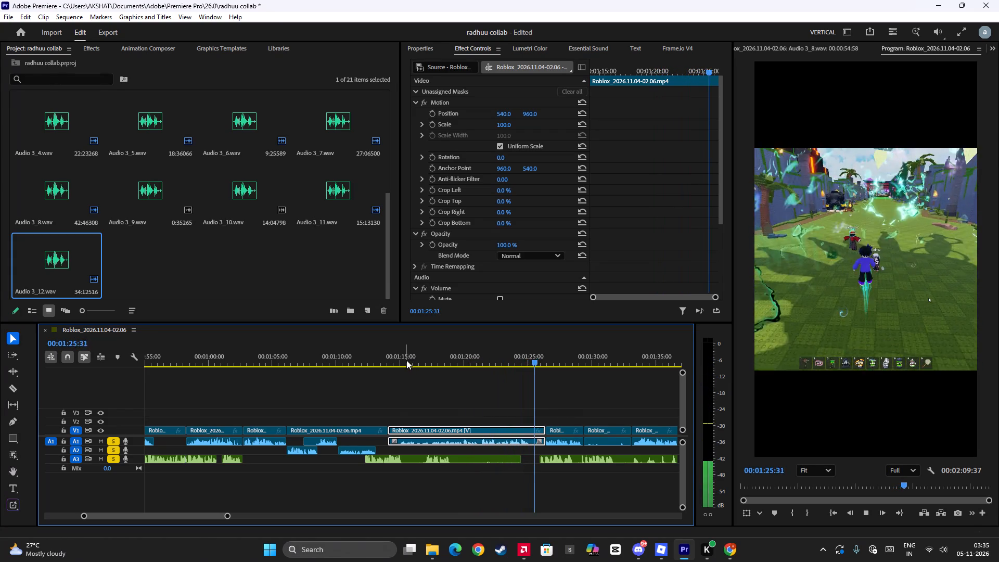
alt+scroll(601, 439, down, 4)
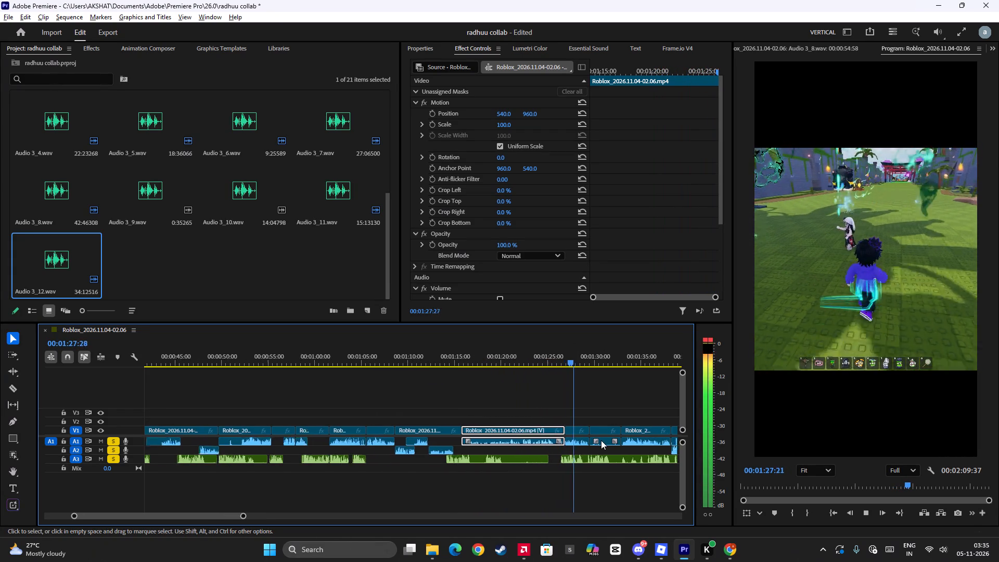
alt+scroll(601, 440, down, 1)
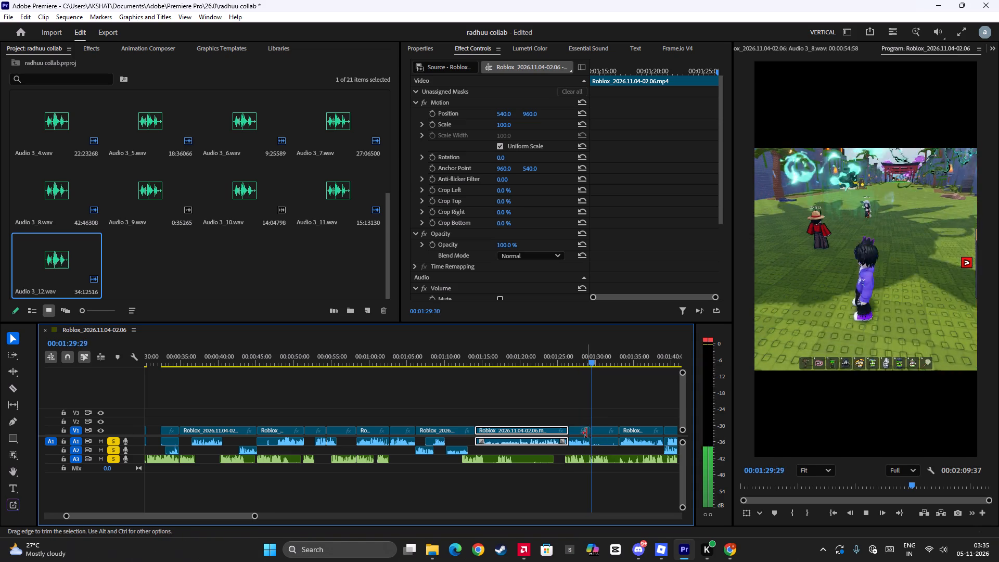
key(space)
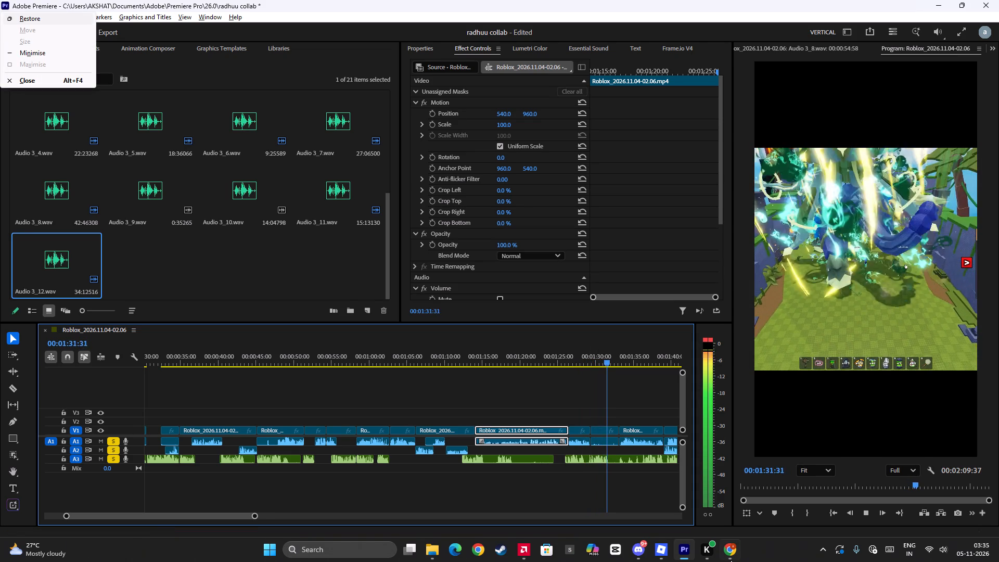
click(662, 548)
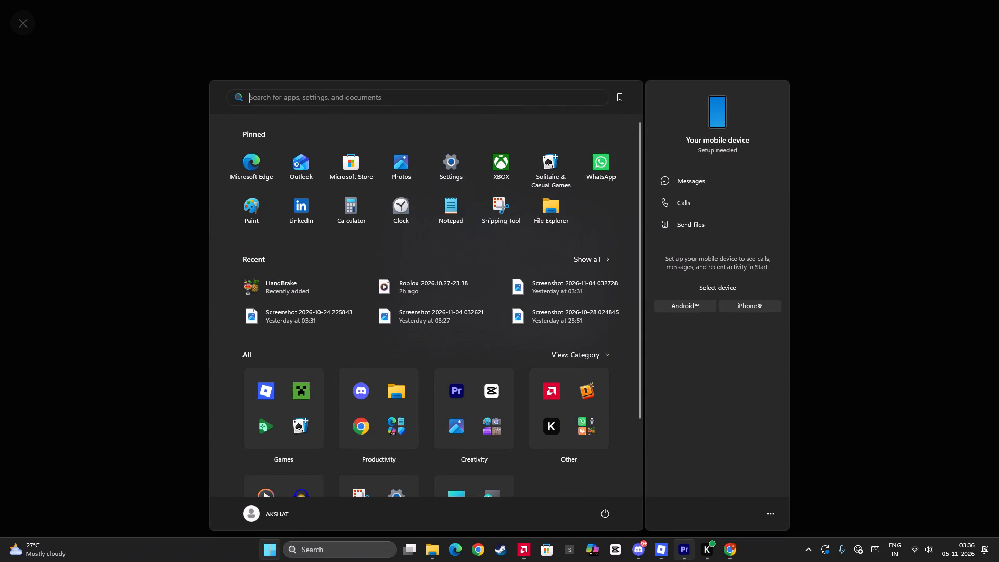
click(686, 552)
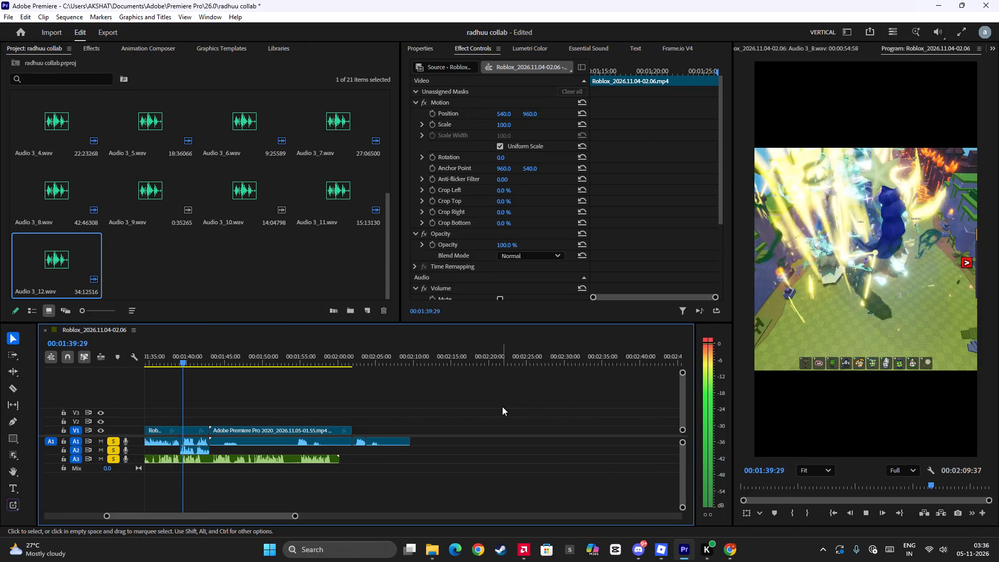
key(space)
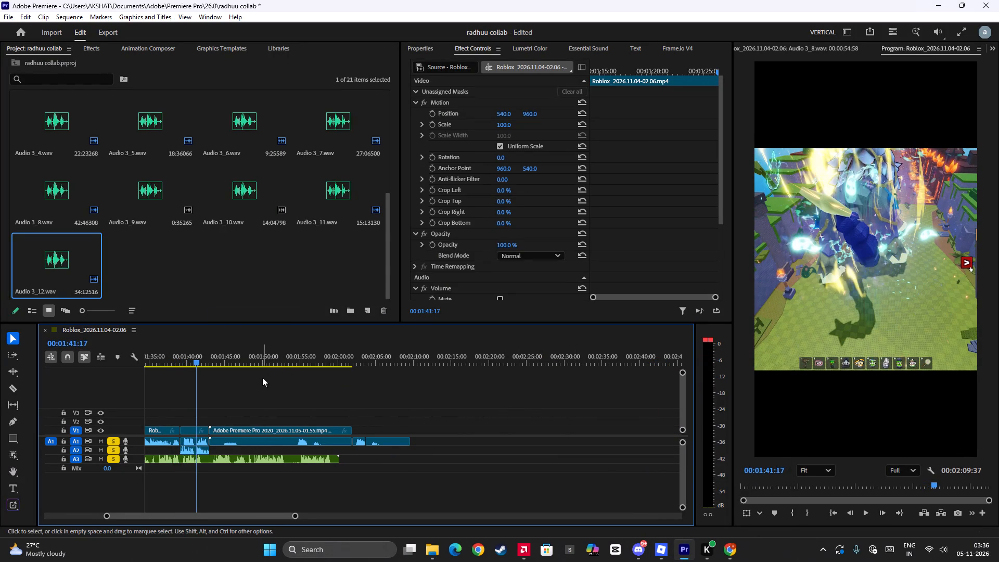
Replay the overlapping A1 and A2 audio from about 00:01:39:37 and compare it with the screen-recording clip's audio around 00:01:55.
scroll(262, 378, up, 4)
click(246, 359)
key(space)
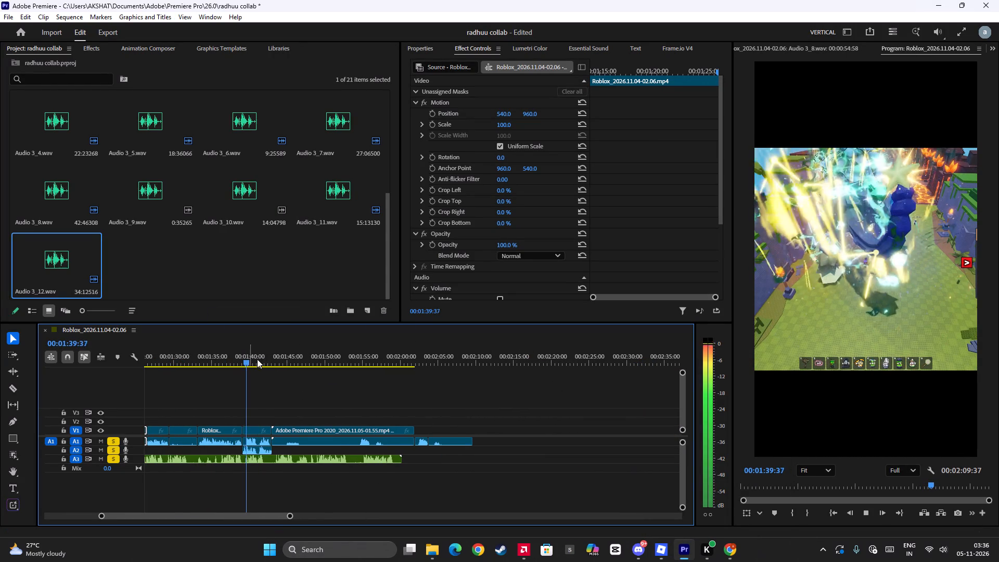
key(space)
click(363, 353)
key(space)
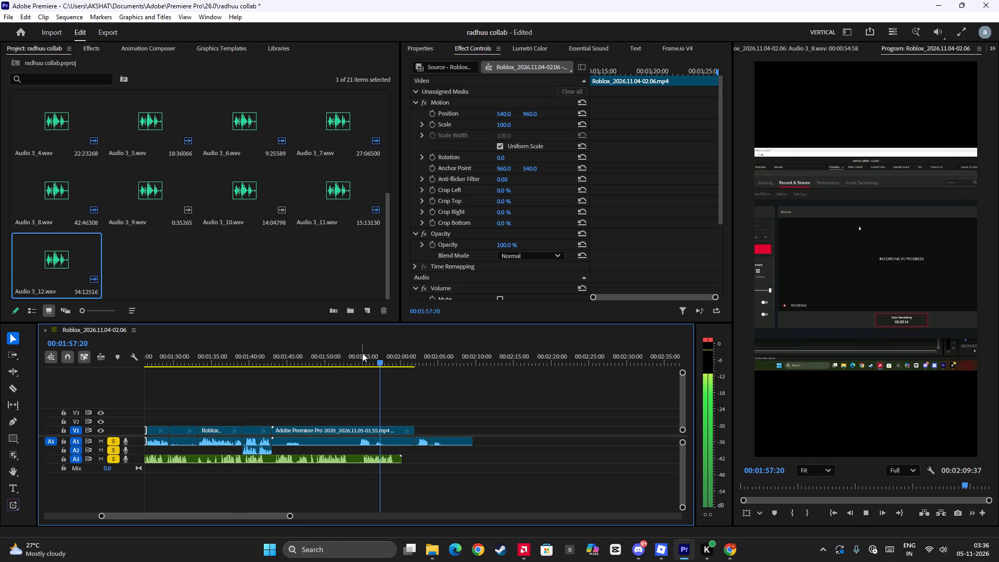
key(space)
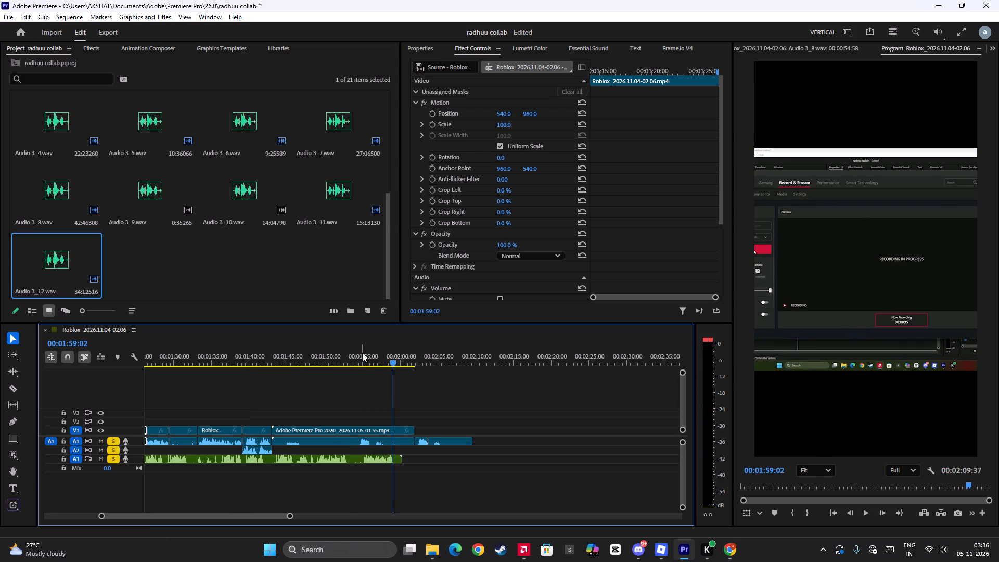
click(264, 351)
key(space)
key(space)
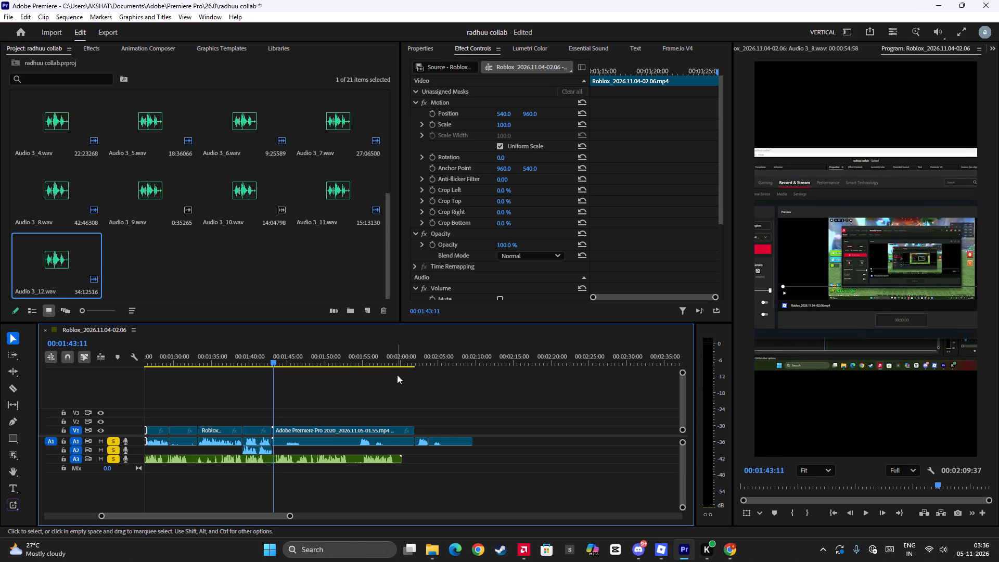
click(245, 357)
key(space)
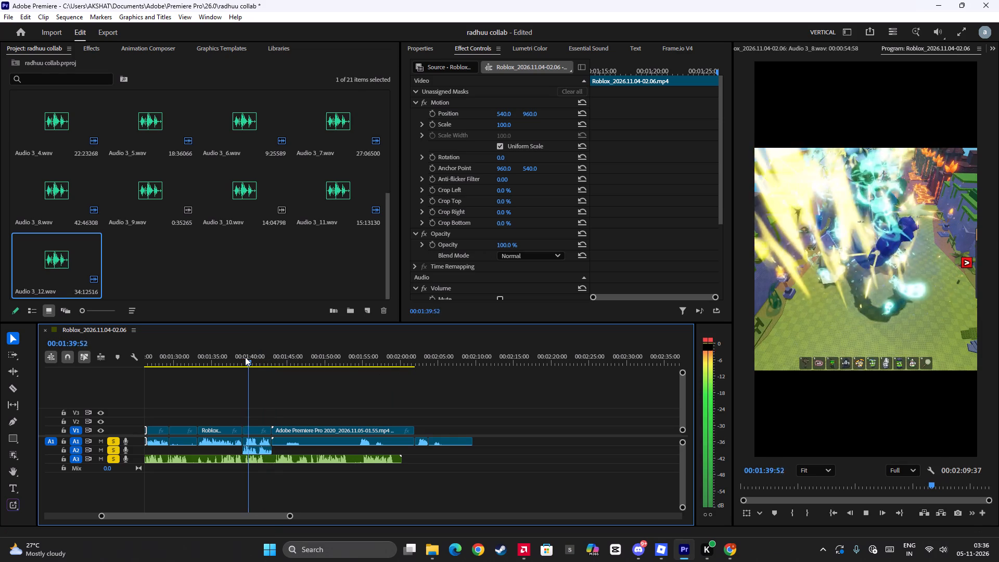
key(space)
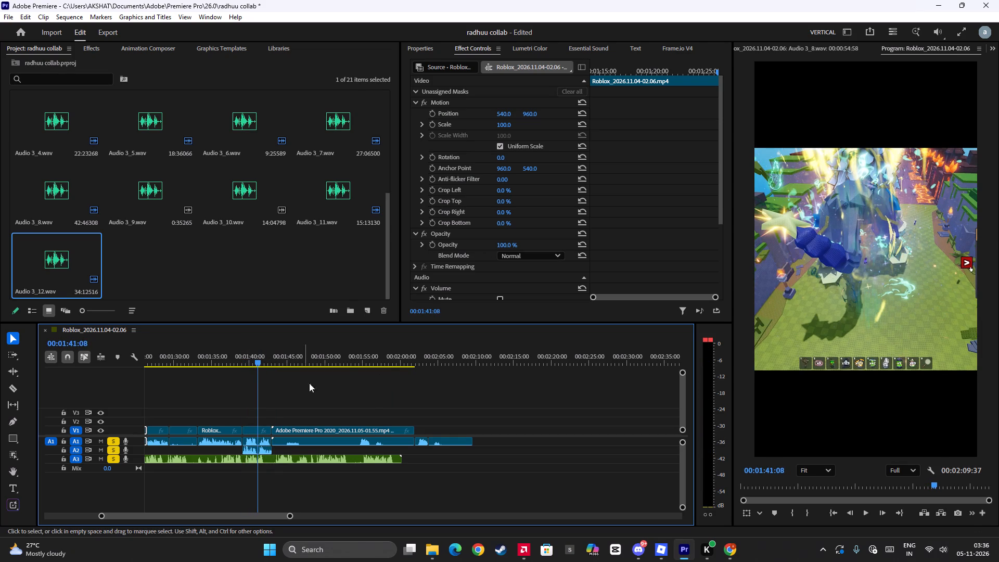
click(359, 356)
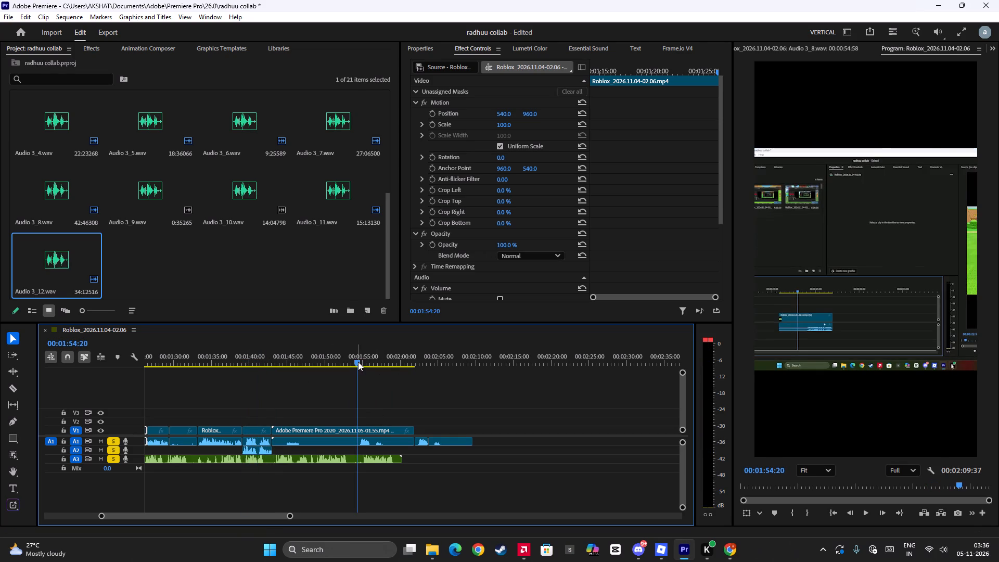
Save the project.
key(ctrl+s)
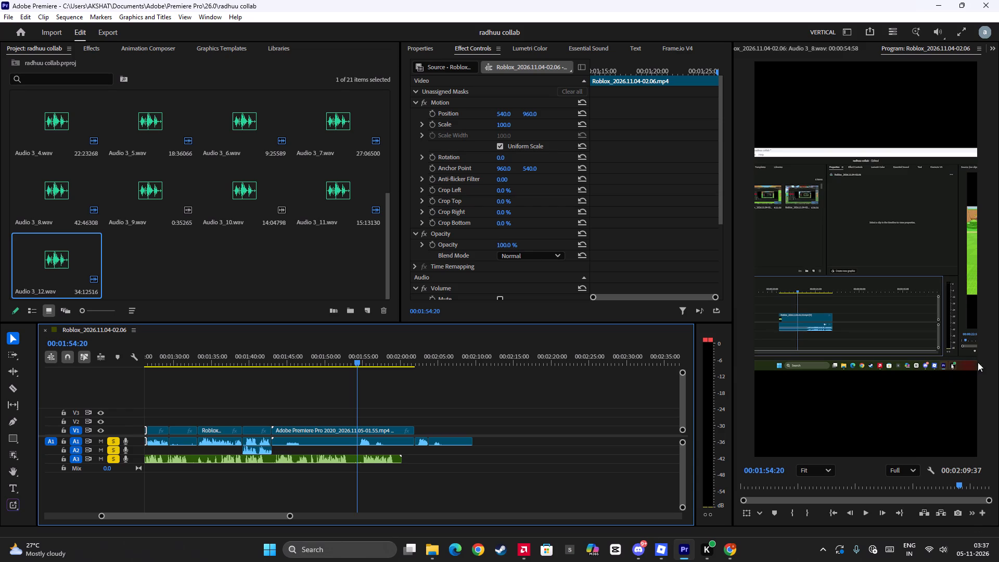
Play the sequence from its start to about 00:00:17:22, reviewing the opening clips, the first V1 gap and the voice timing.
drag(359, 400, 32, 407)
key(space)
alt+scroll(236, 424, up, 7)
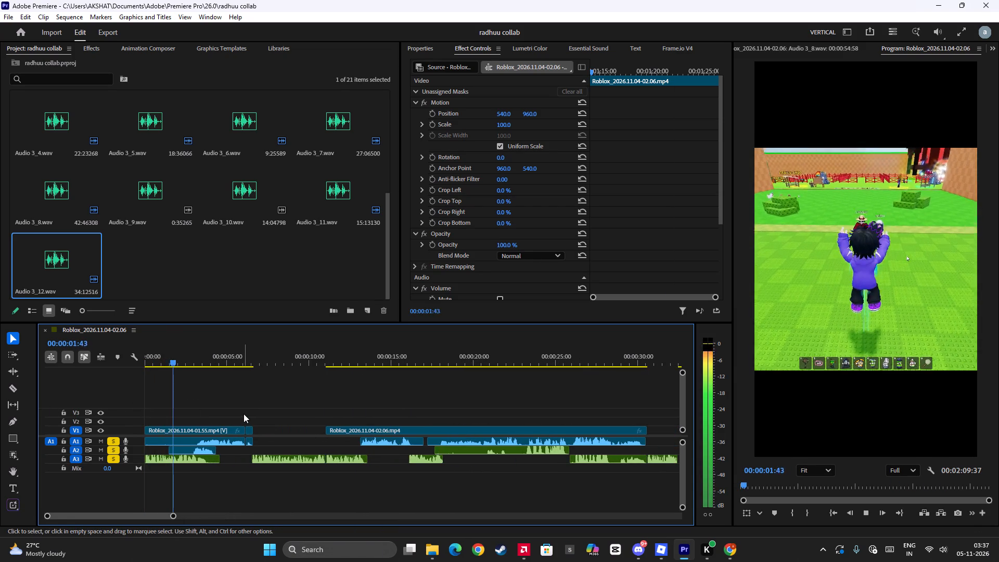
scroll(248, 411, down, 3)
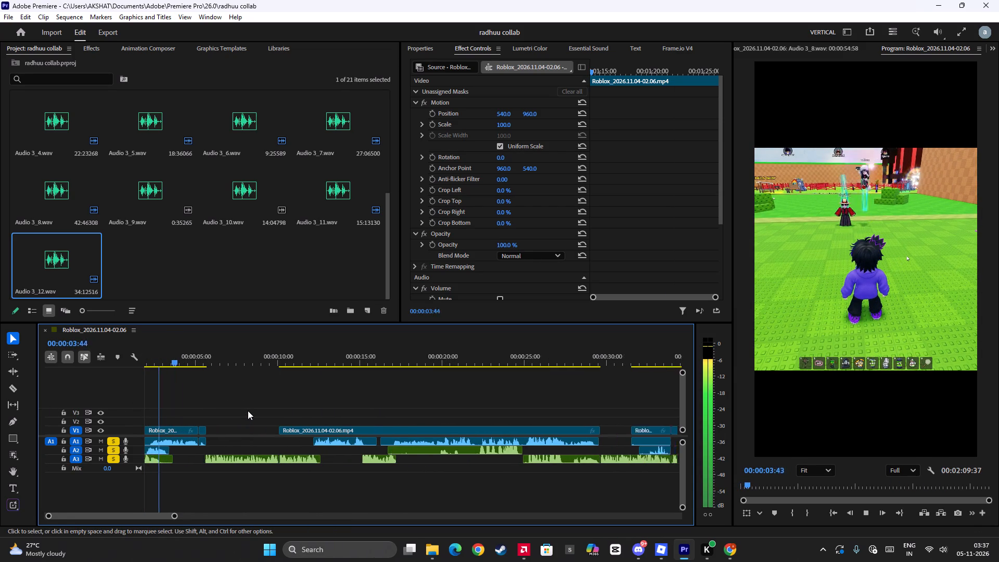
scroll(248, 411, down, 2)
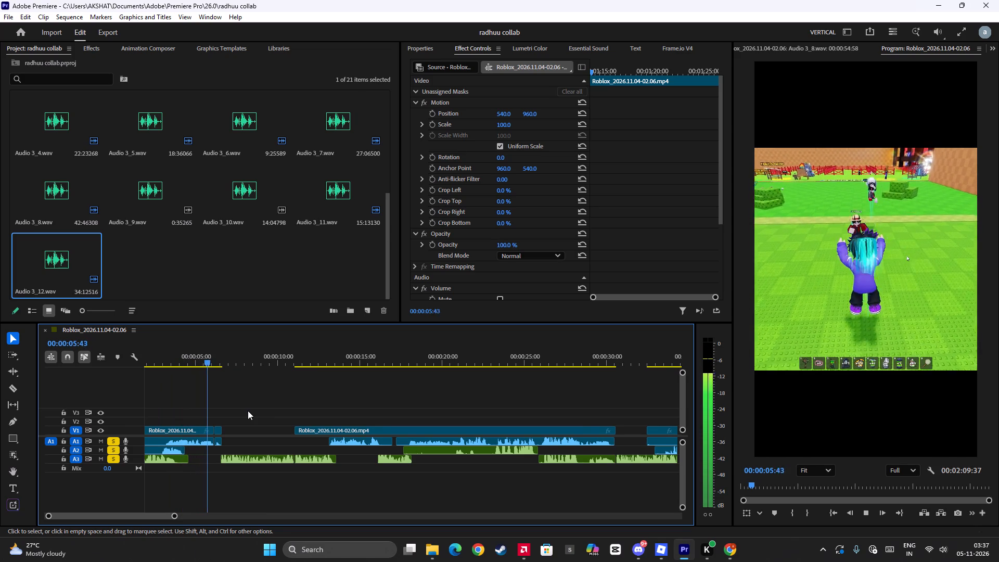
scroll(248, 411, down, 6)
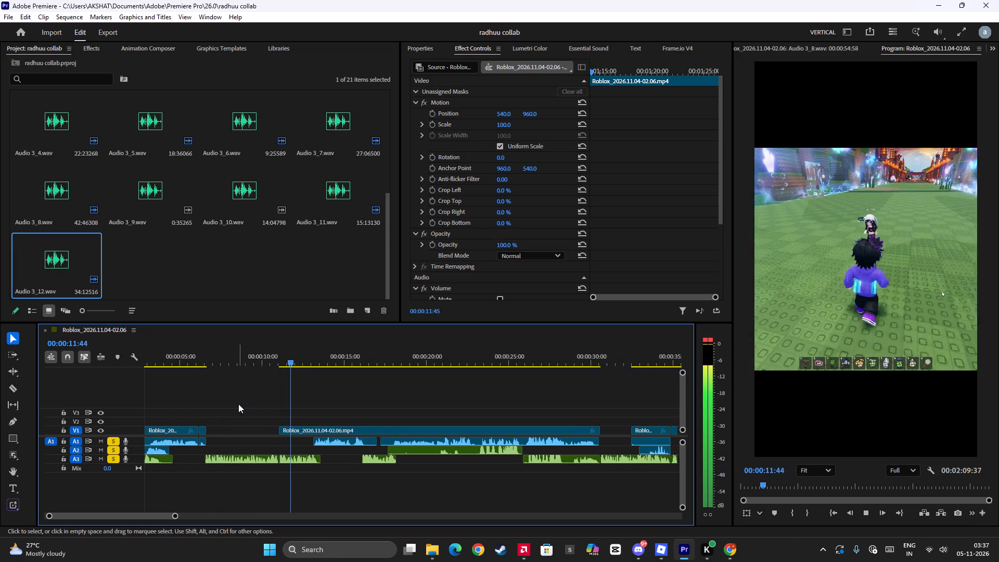
key(space)
key(space)
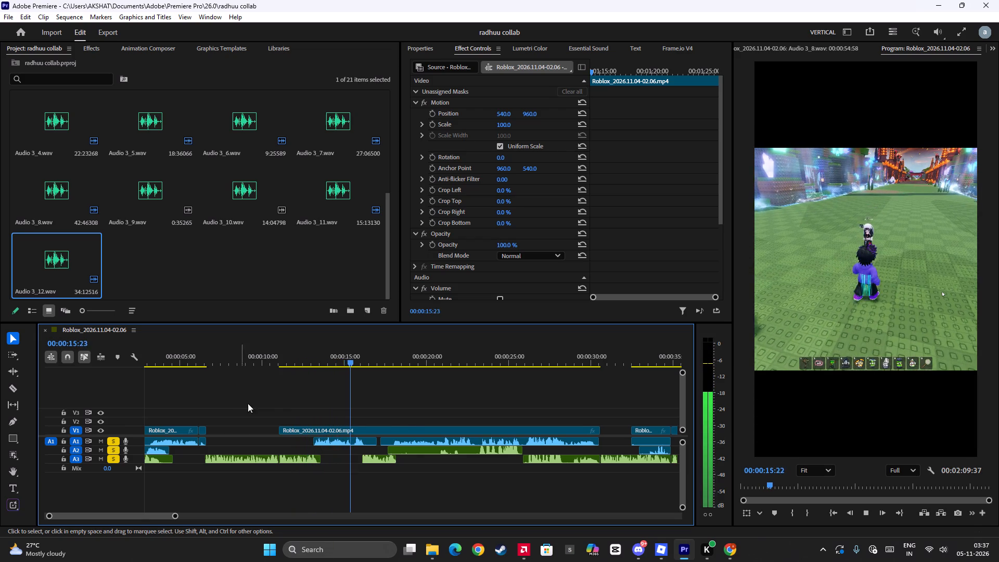
alt+scroll(407, 431, up, 5)
scroll(411, 424, down, 7)
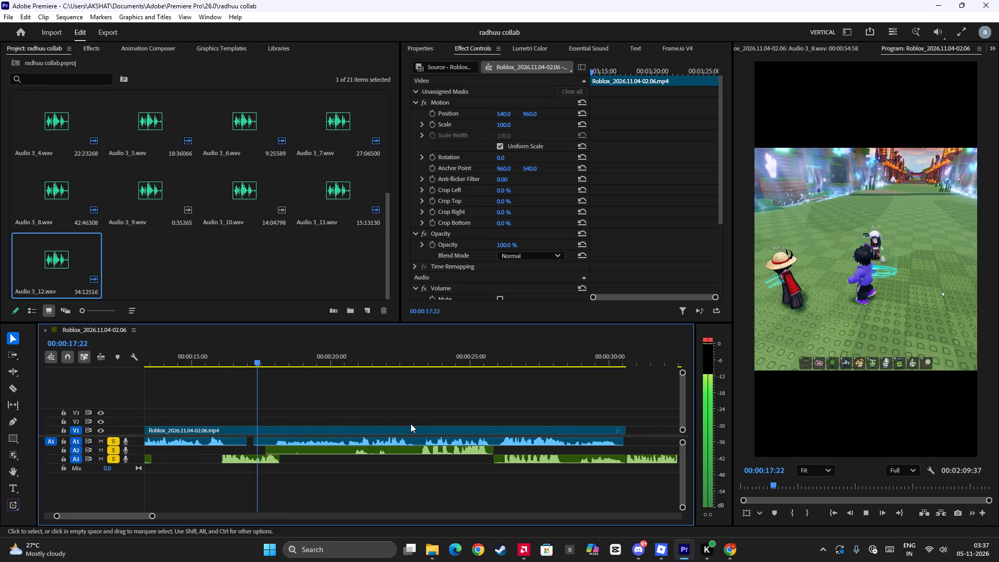
Play from 00:00:17:22 to about 00:00:35:03, checking the Roblox footage and voices across the V1 gap near 00:00:31.
key(space)
key(space)
scroll(411, 417, down, 6)
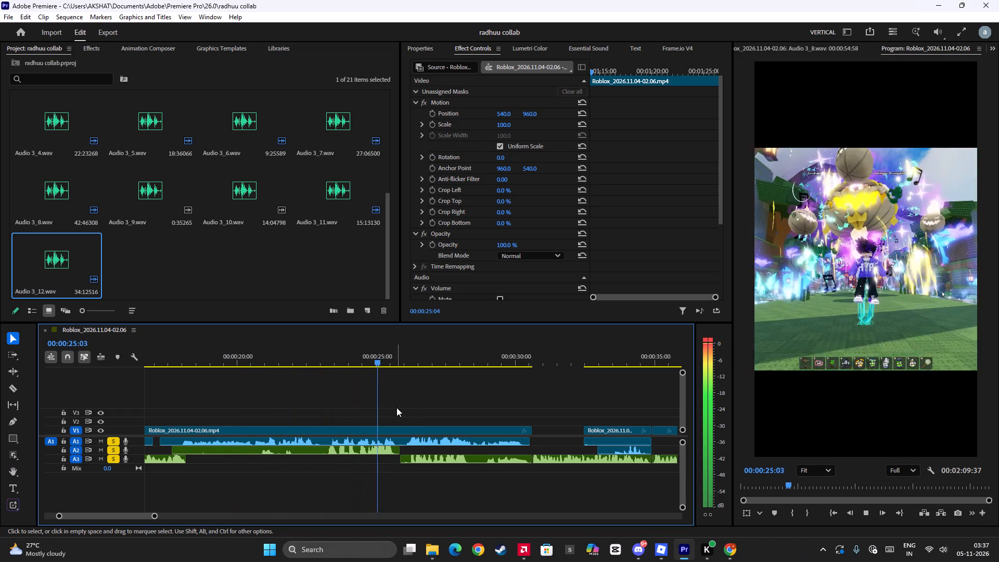
scroll(394, 410, down, 6)
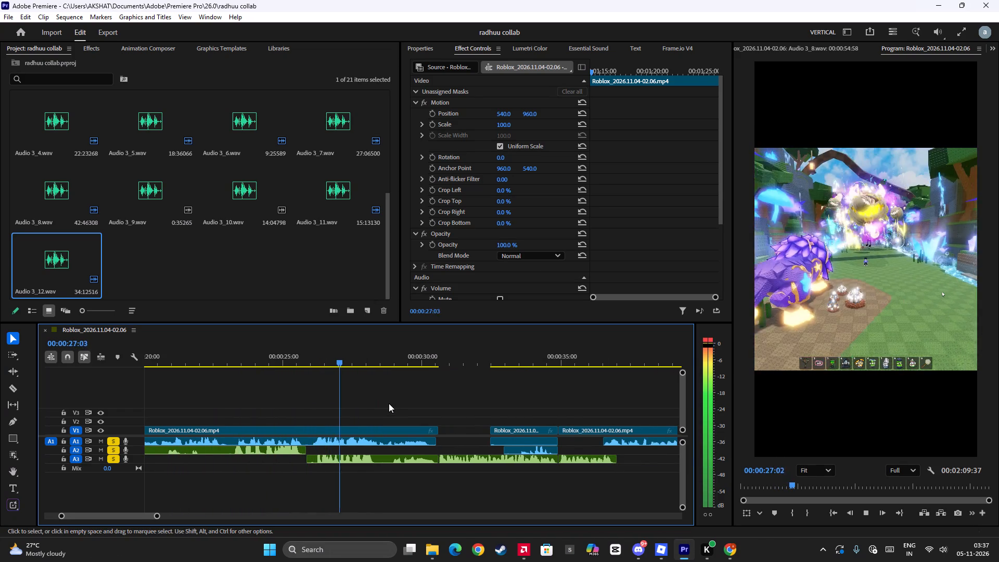
scroll(389, 406, down, 4)
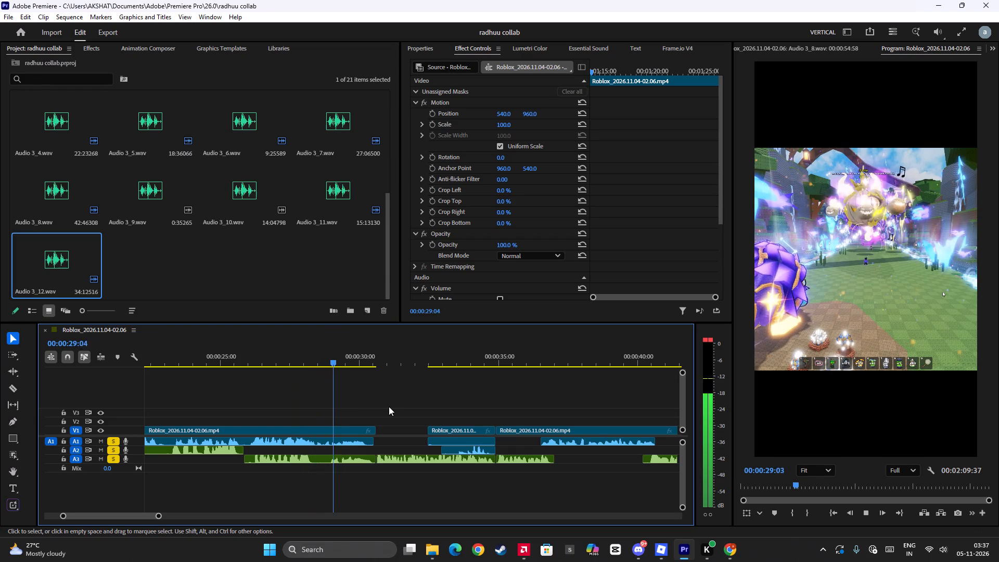
scroll(389, 406, down, 3)
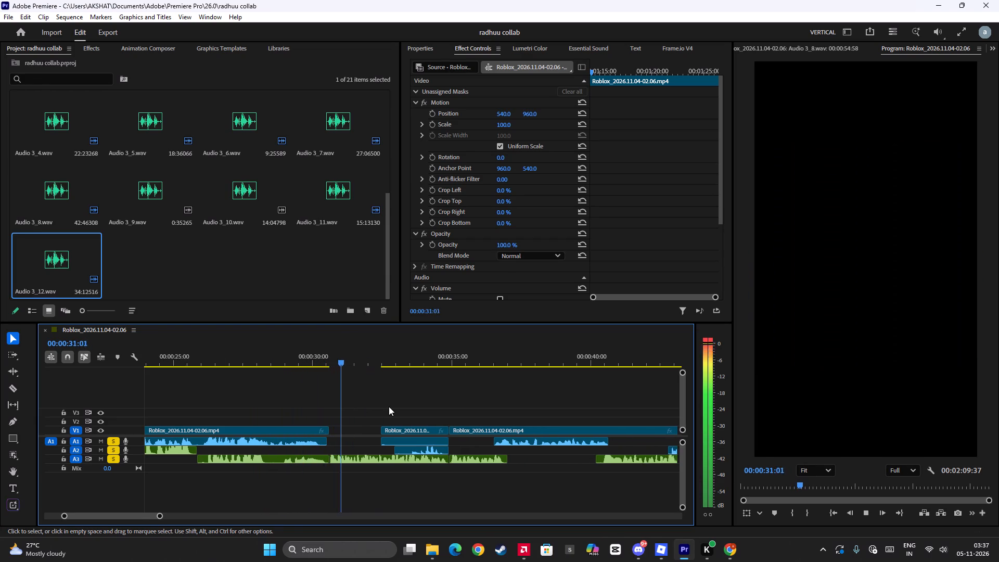
scroll(389, 406, down, 3)
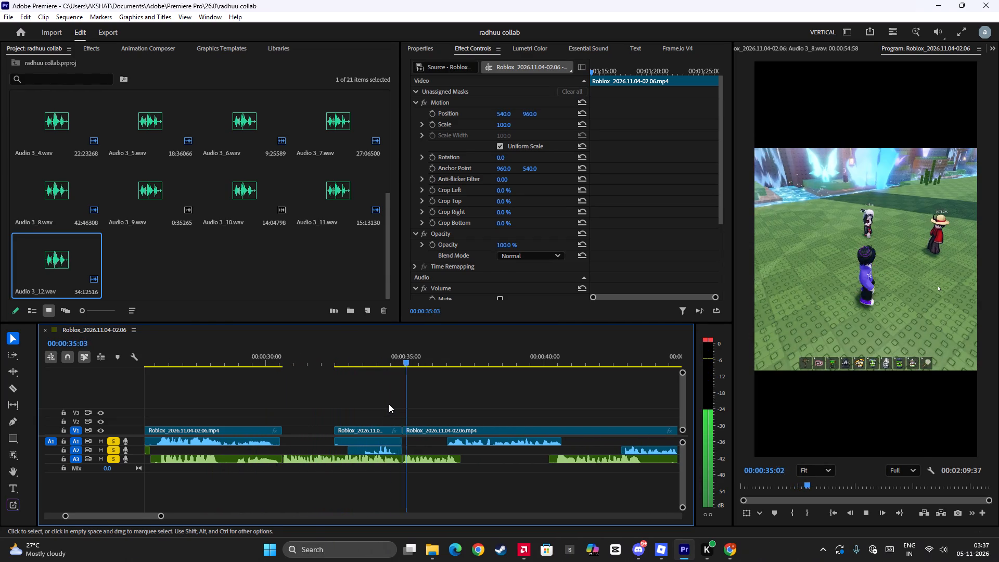
Play on to about 00:00:59:03, checking the Roblox clips and game audio against the A3 voice clips.
scroll(389, 404, down, 12)
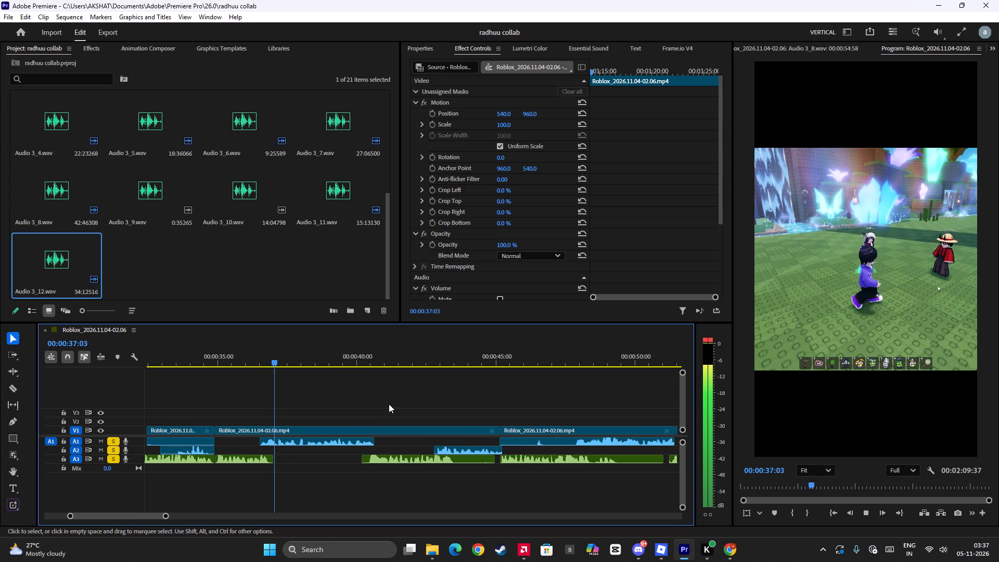
scroll(389, 404, down, 12)
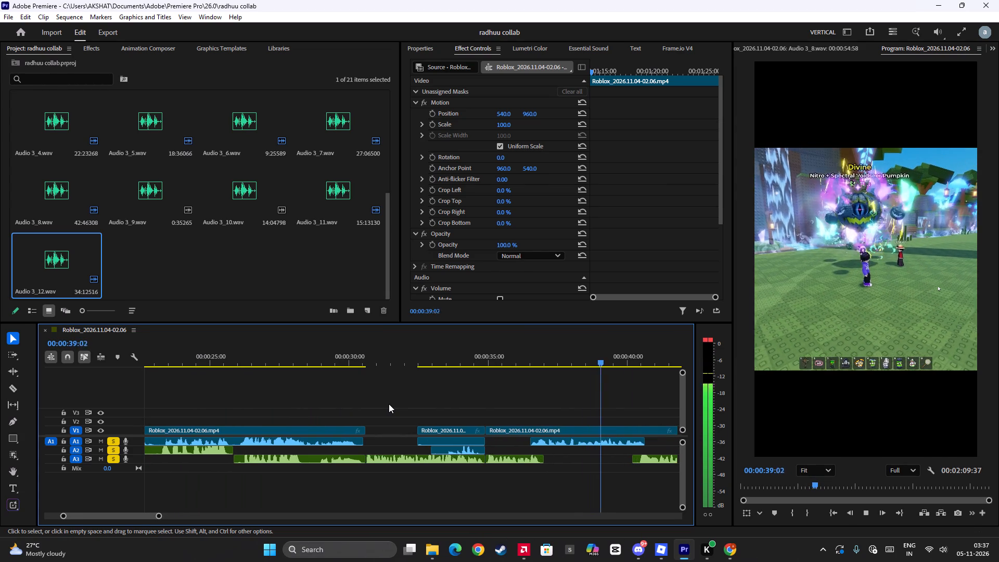
scroll(389, 404, down, 11)
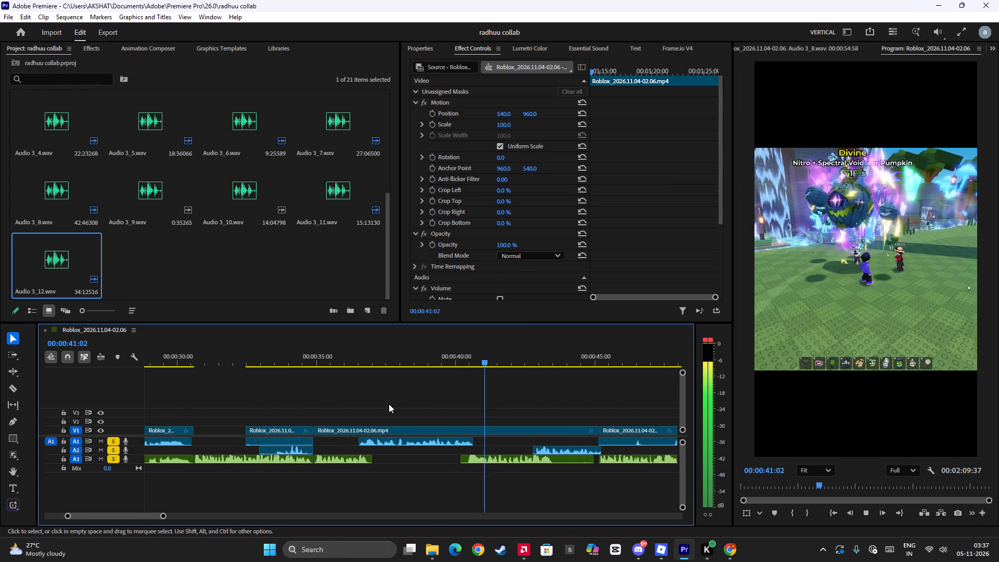
scroll(389, 404, down, 6)
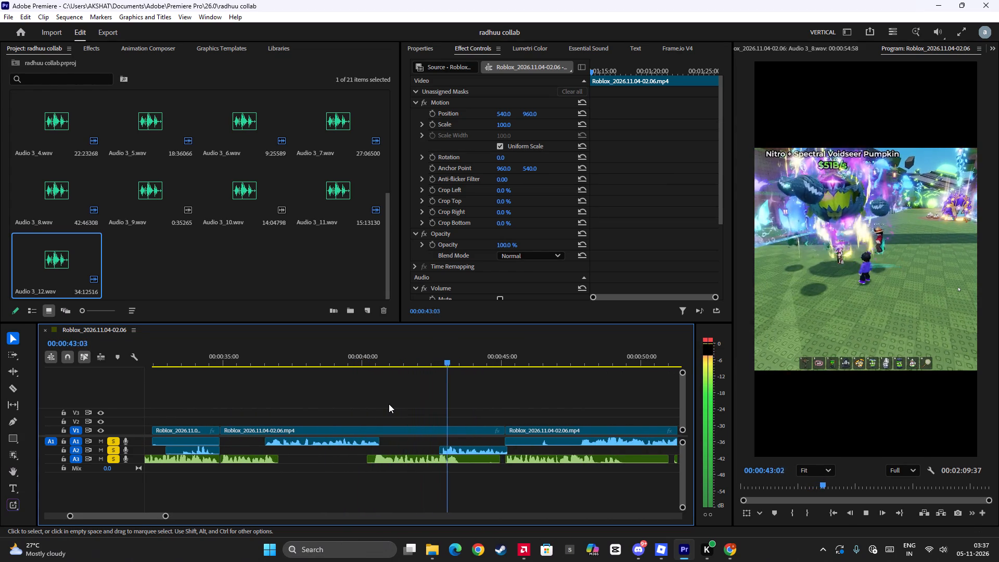
scroll(389, 404, down, 5)
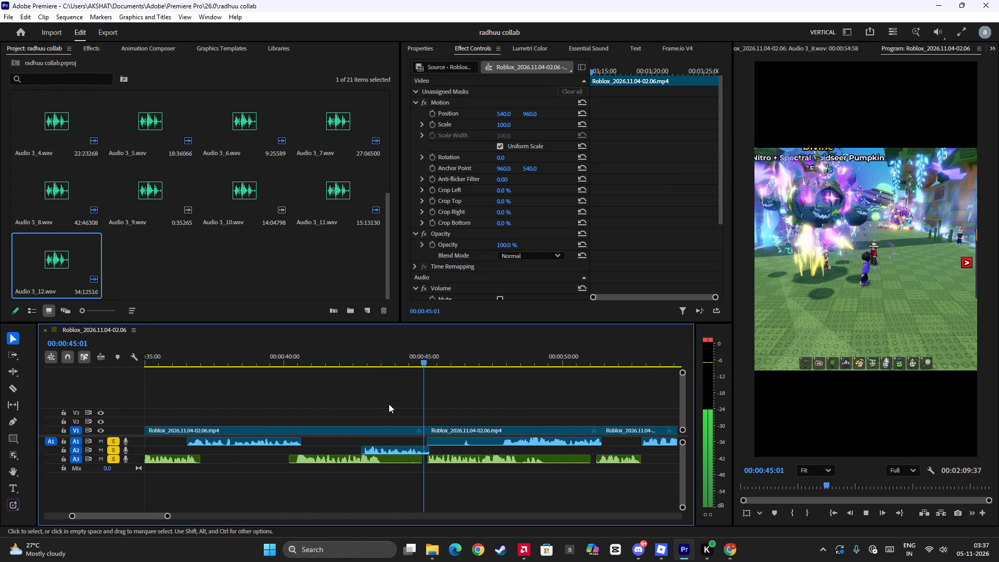
scroll(389, 404, down, 6)
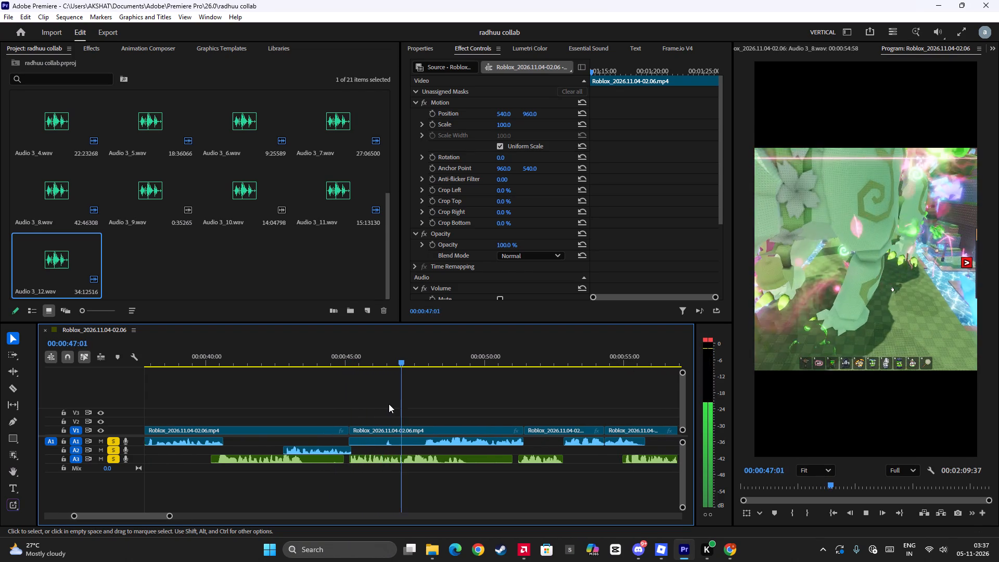
scroll(389, 404, down, 6)
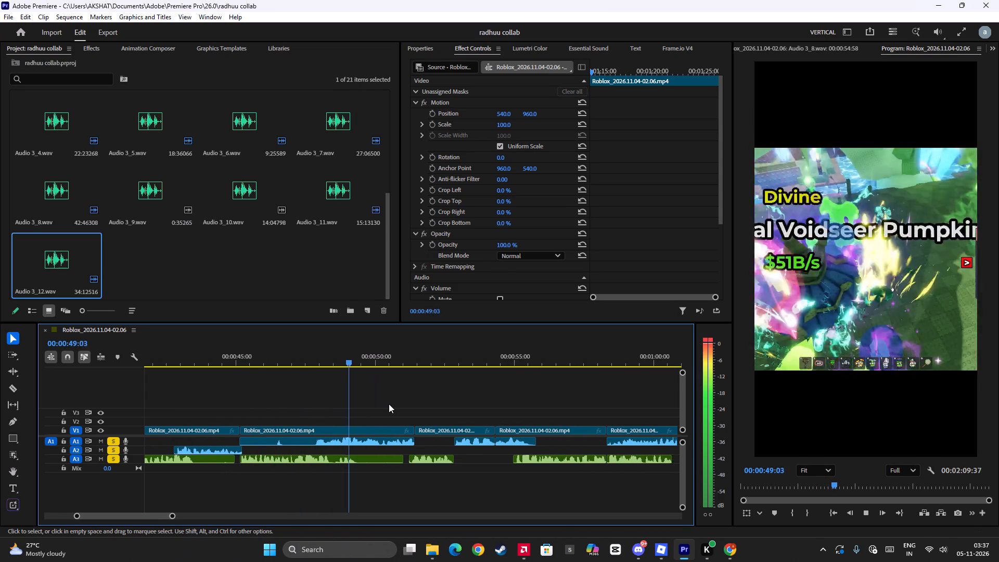
scroll(389, 404, down, 1)
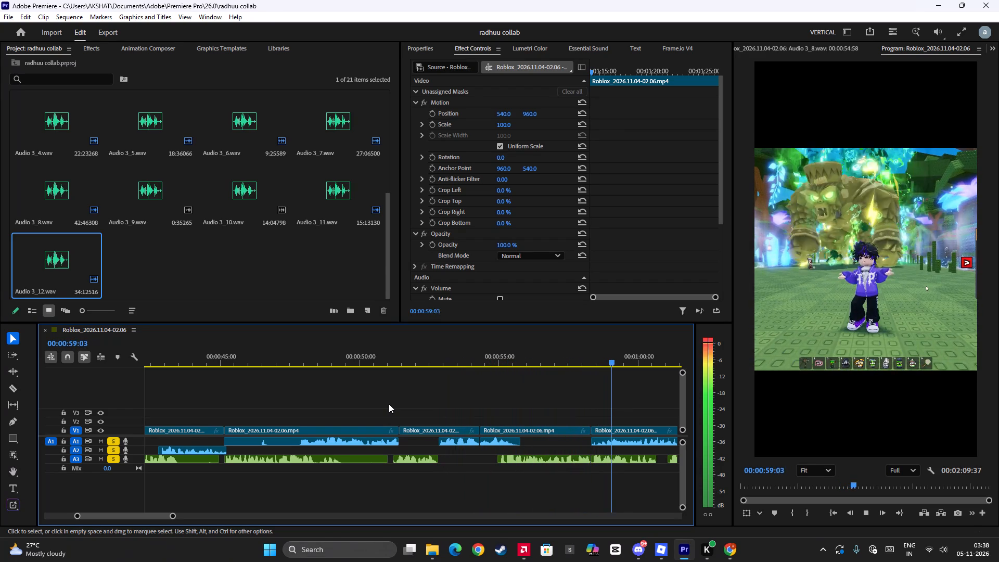
Continue reviewing playback to about 00:01:20:39, checking how the voice timing fits the Roblox clip starting at 00:01:14:05.
key(space)
key(space)
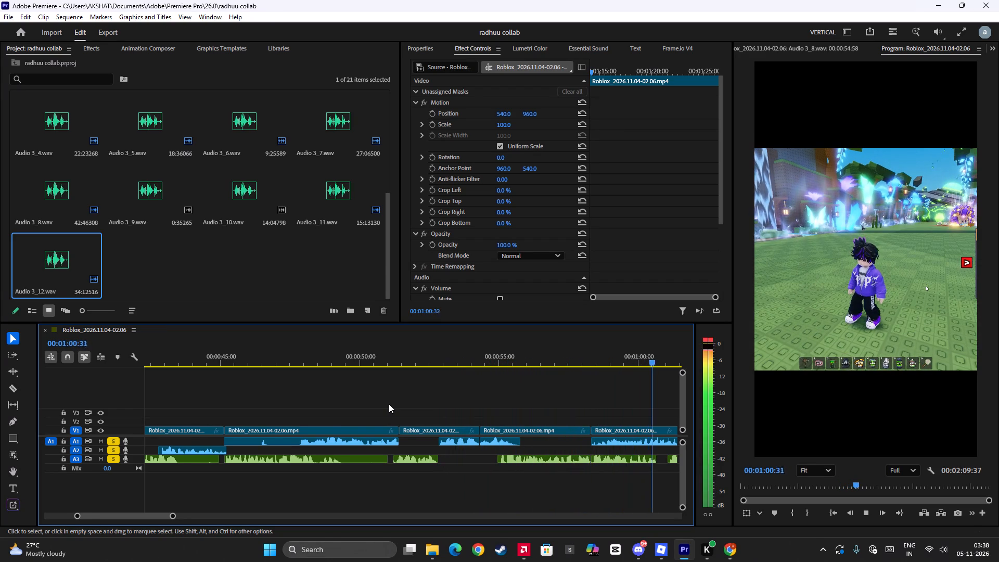
key(space)
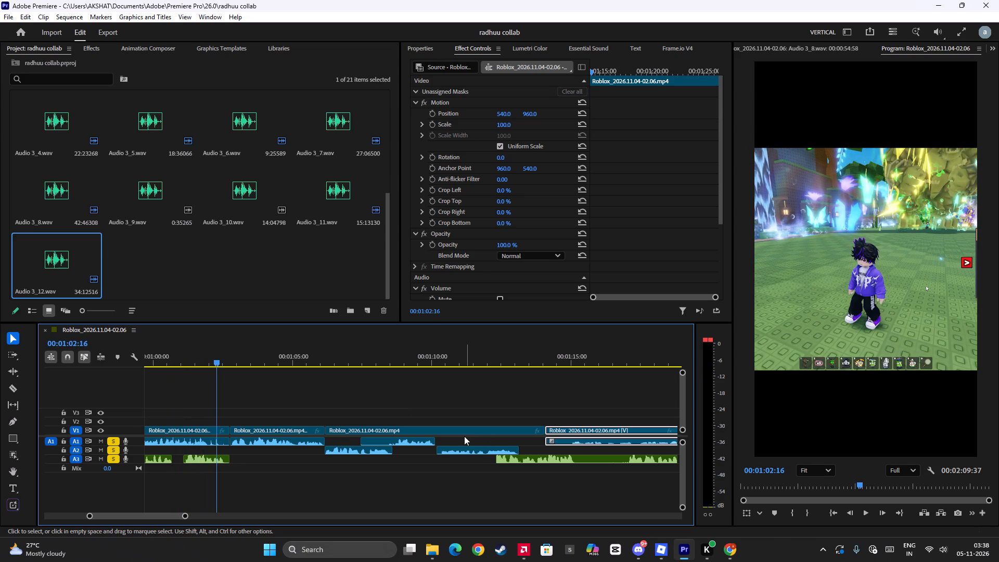
key(space)
key(space)
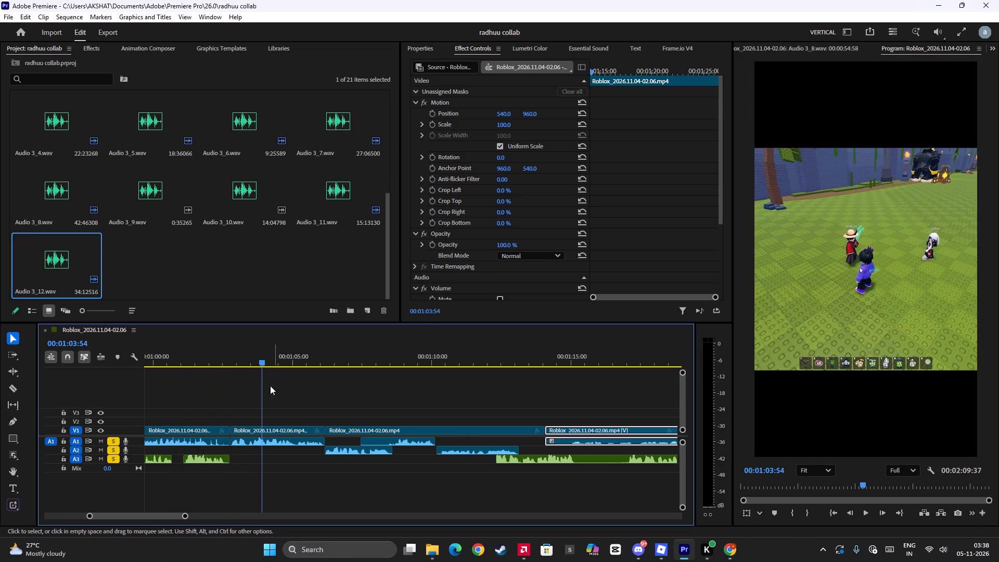
key(space)
scroll(312, 378, down, 5)
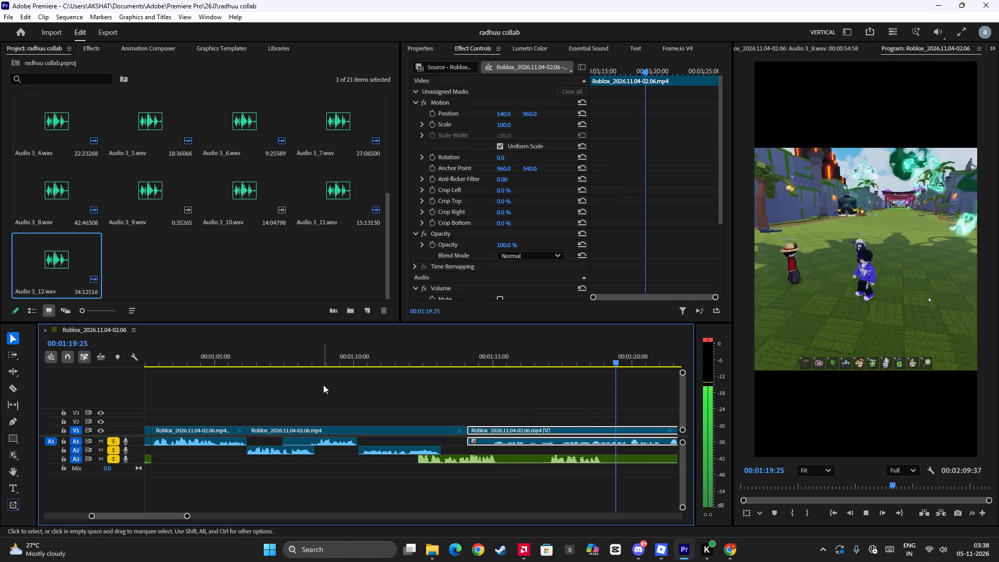
key(space)
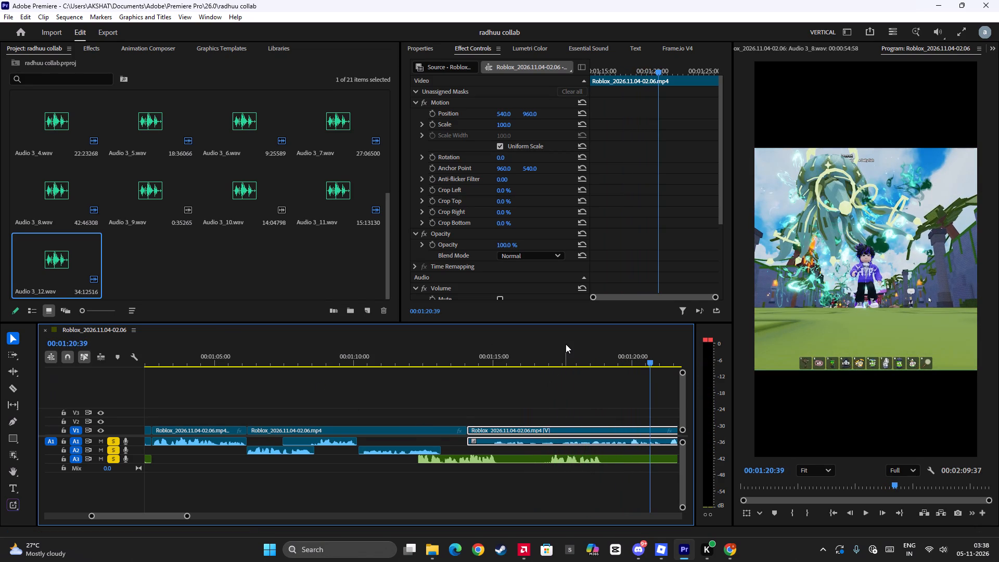
Find where the action starts, split the V1 Roblox clip and its audio at 00:01:17:23, and delete the part before the cut.
click(566, 343)
click(564, 347)
key(space)
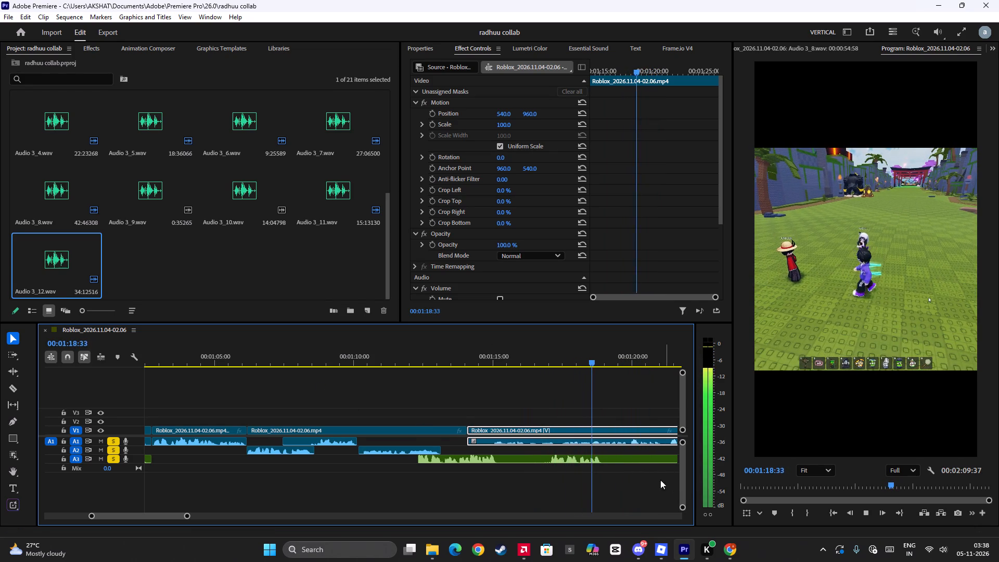
key(space)
click(557, 333)
key(space)
click(551, 333)
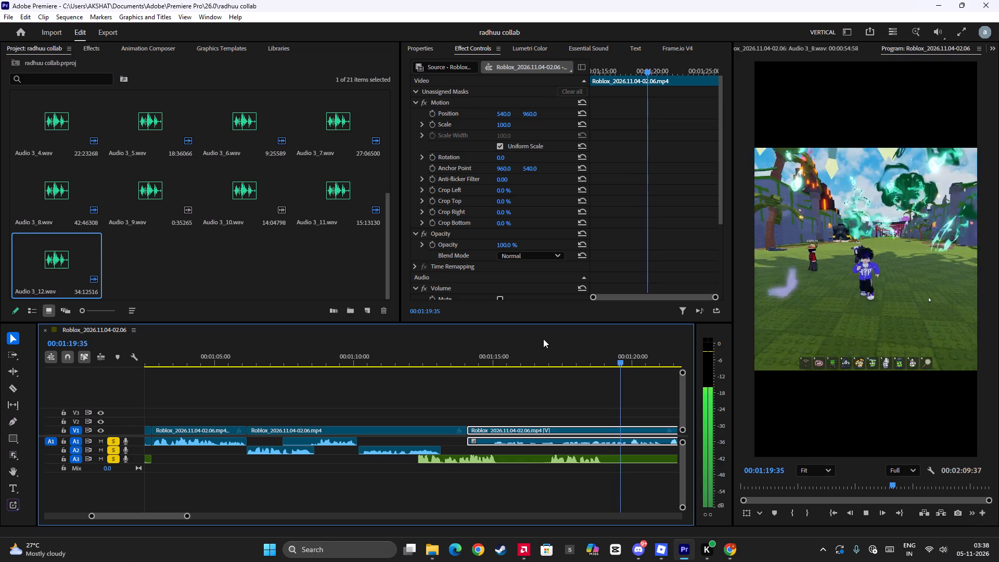
click(555, 362)
click(545, 365)
key(space)
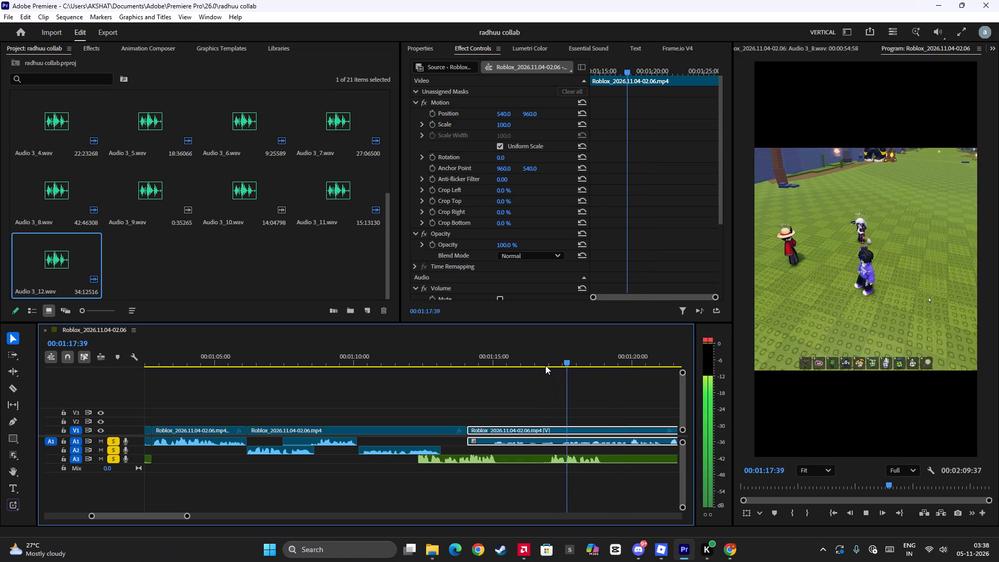
click(545, 365)
key(space)
key(space)
key(space)
key(space)
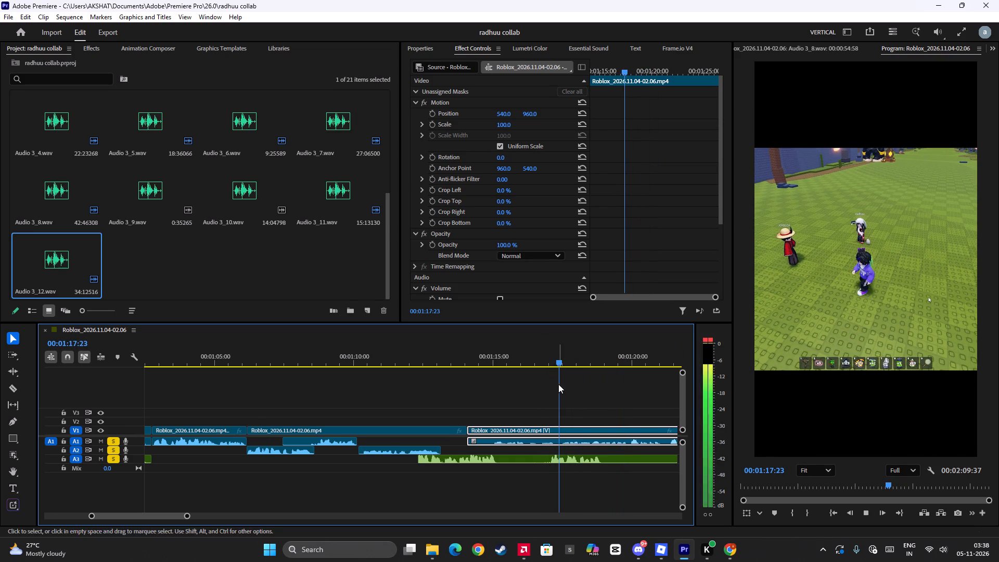
key(ctrl+b)
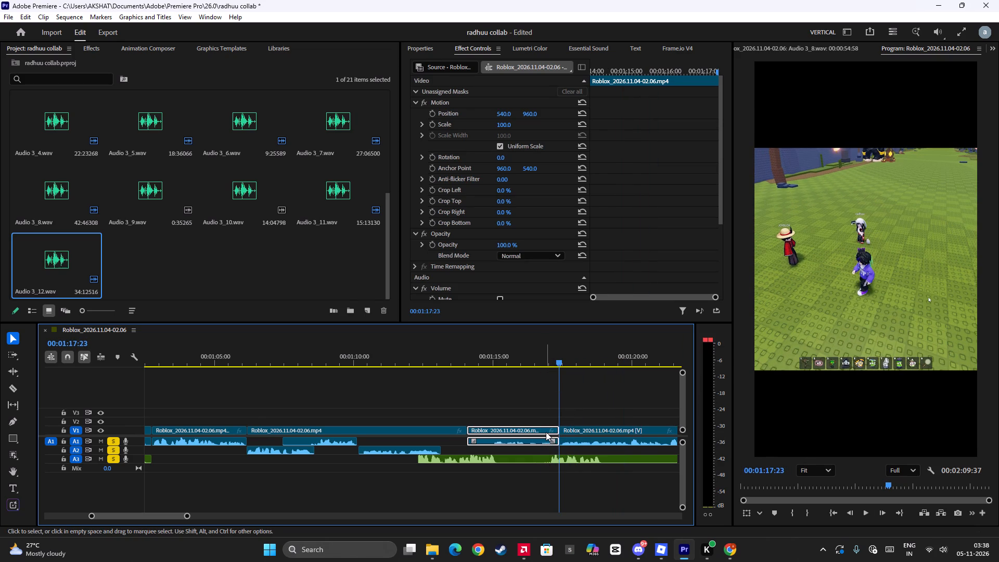
key(BackSpace)
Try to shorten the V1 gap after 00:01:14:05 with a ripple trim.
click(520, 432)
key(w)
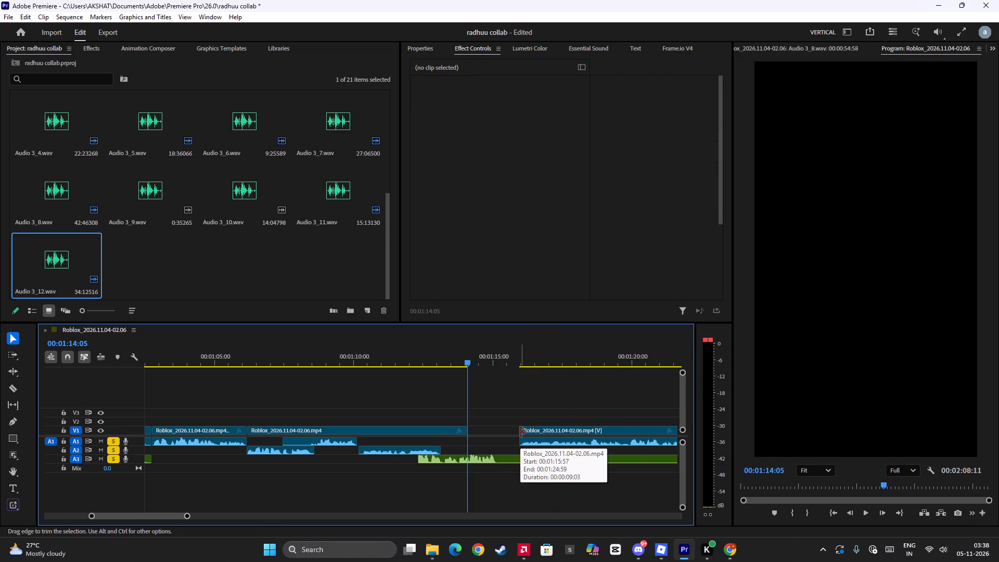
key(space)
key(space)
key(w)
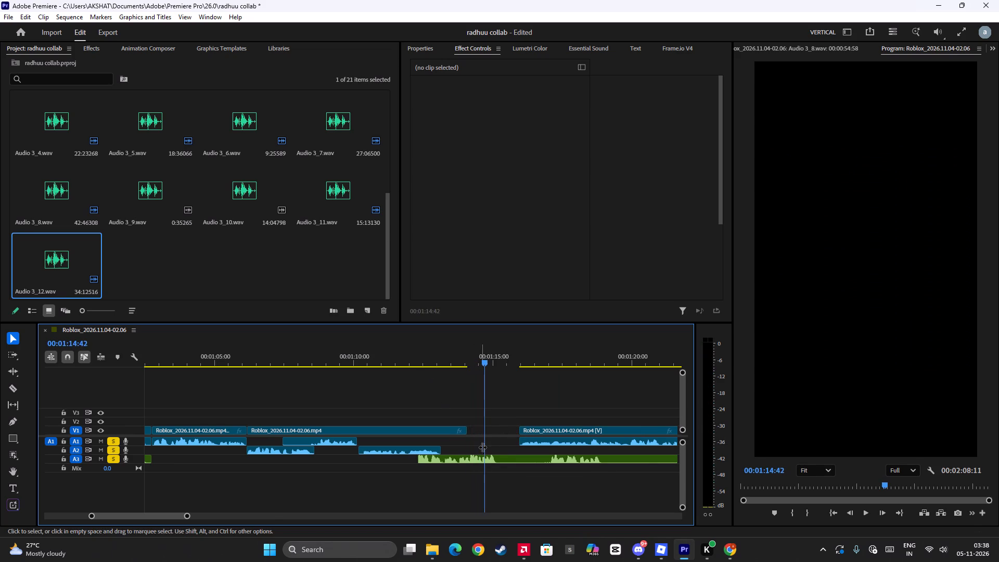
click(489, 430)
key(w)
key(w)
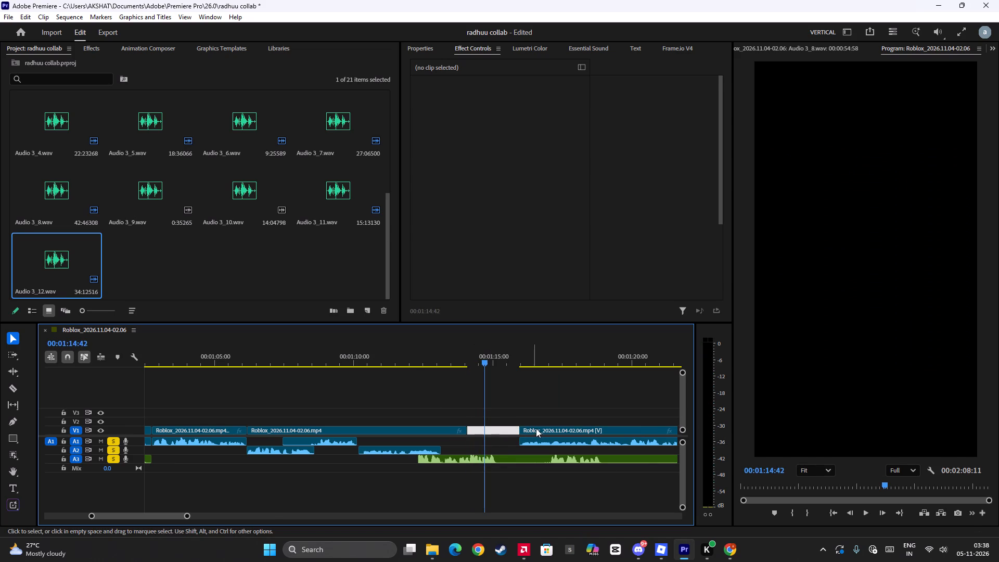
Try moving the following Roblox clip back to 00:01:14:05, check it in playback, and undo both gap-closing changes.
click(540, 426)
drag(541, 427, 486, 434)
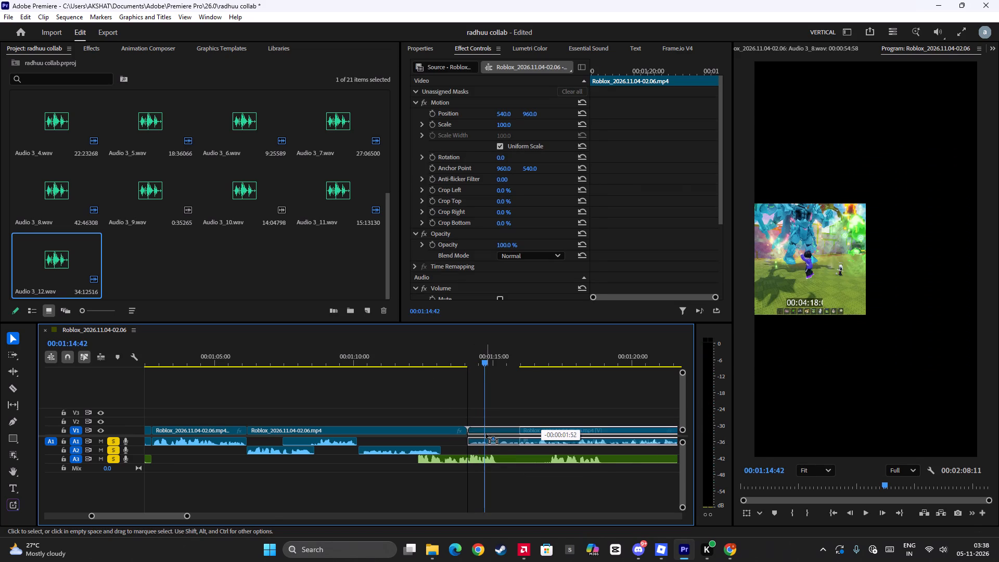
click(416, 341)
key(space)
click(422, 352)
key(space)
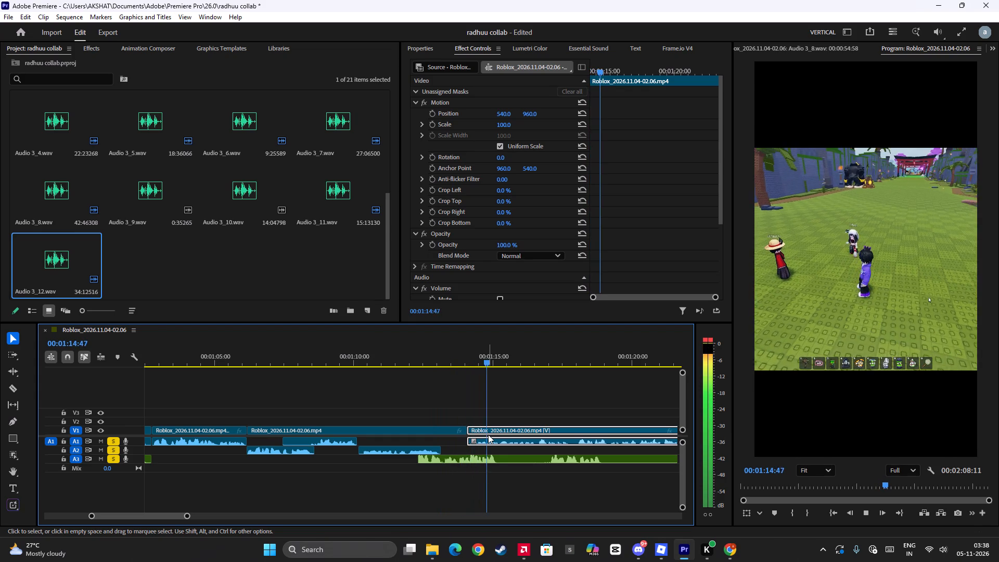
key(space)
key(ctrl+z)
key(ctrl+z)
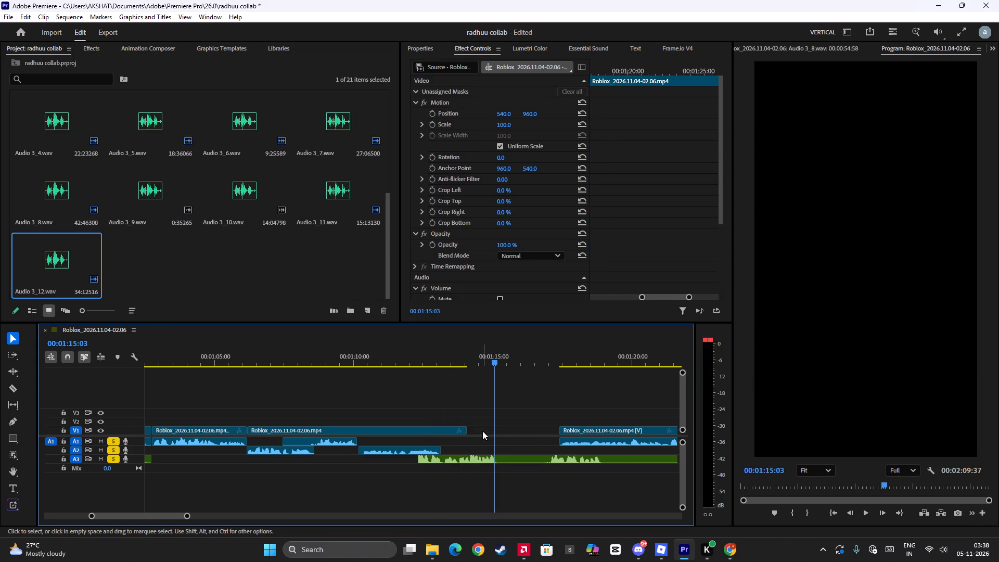
Save the project.
key(ctrl+s)
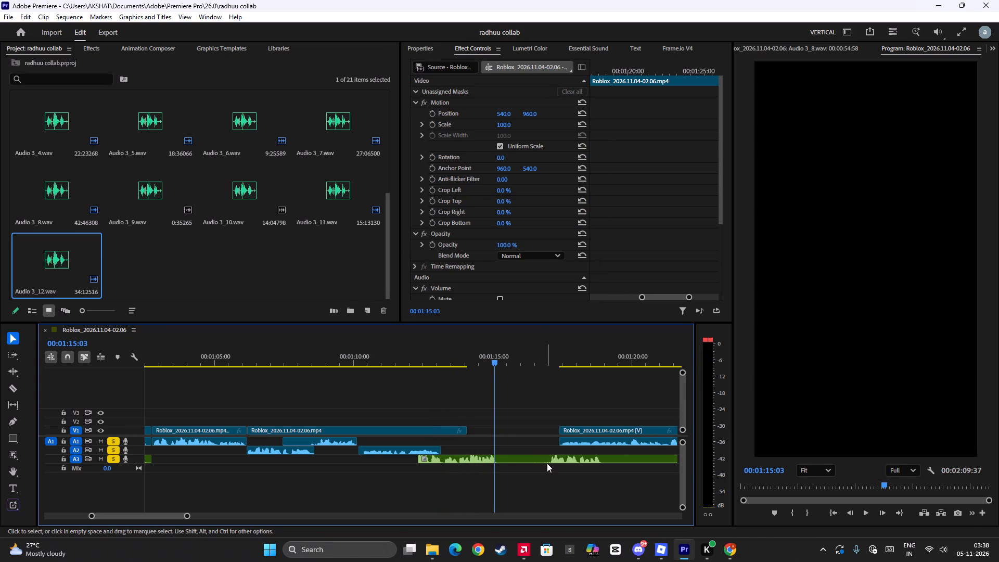
Close Premiere Pro.
key(alt+F4)
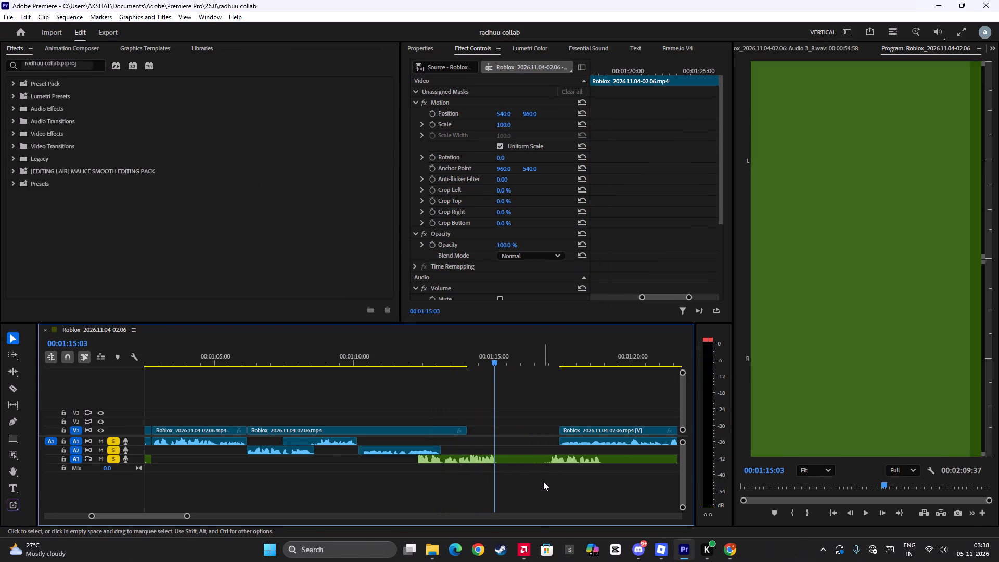